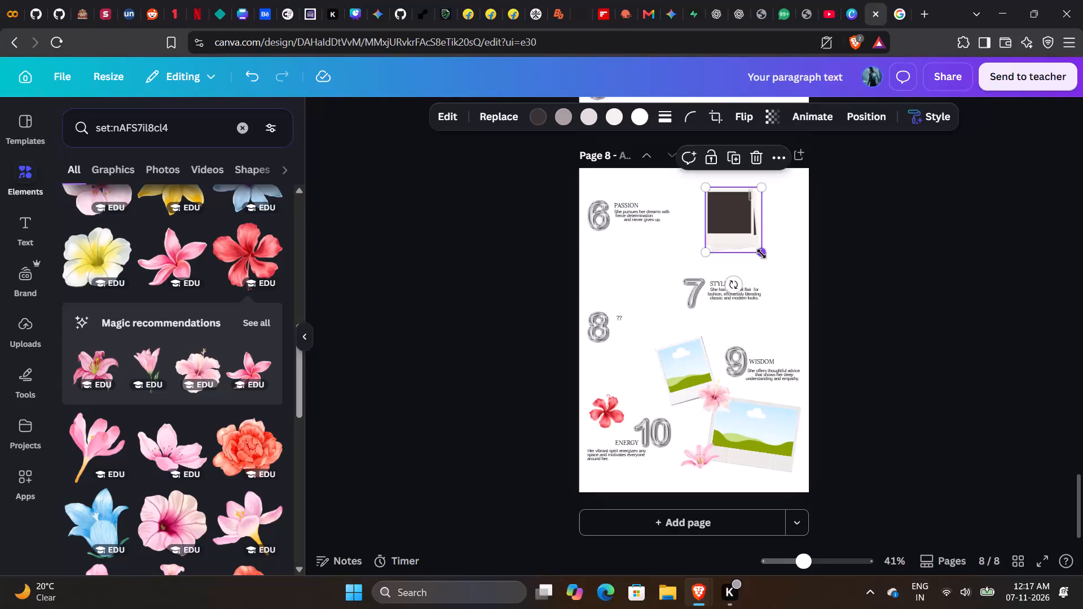
# Resize the dark polaroid frame beside the PASSION section on page 8 so it is moderately larger.
pyautogui.moveTo(763, 252); pyautogui.dragTo(722, 240)
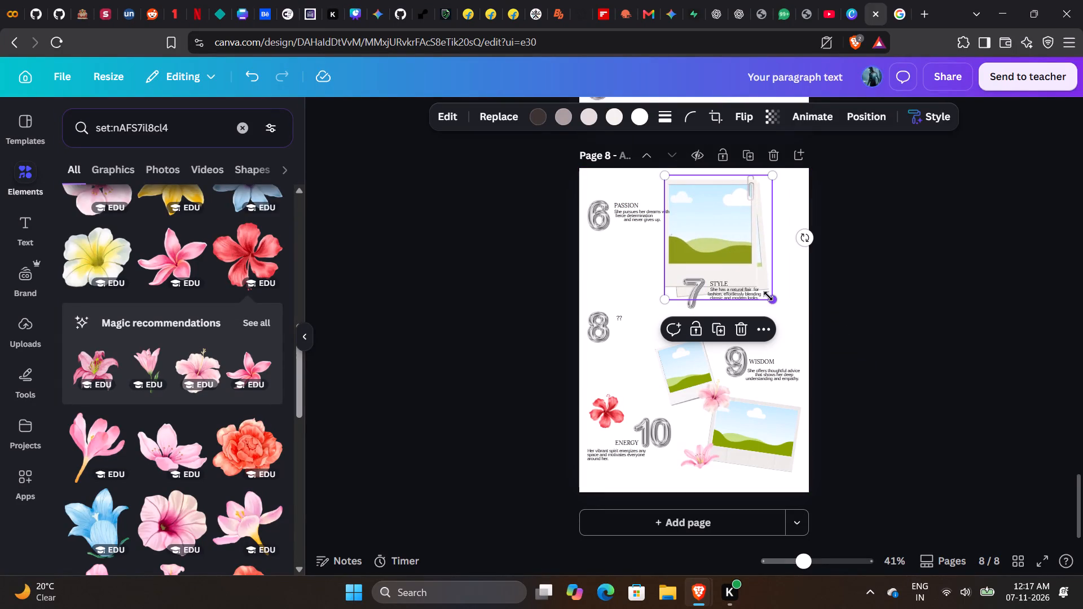
pyautogui.moveTo(768, 296); pyautogui.dragTo(744, 240)
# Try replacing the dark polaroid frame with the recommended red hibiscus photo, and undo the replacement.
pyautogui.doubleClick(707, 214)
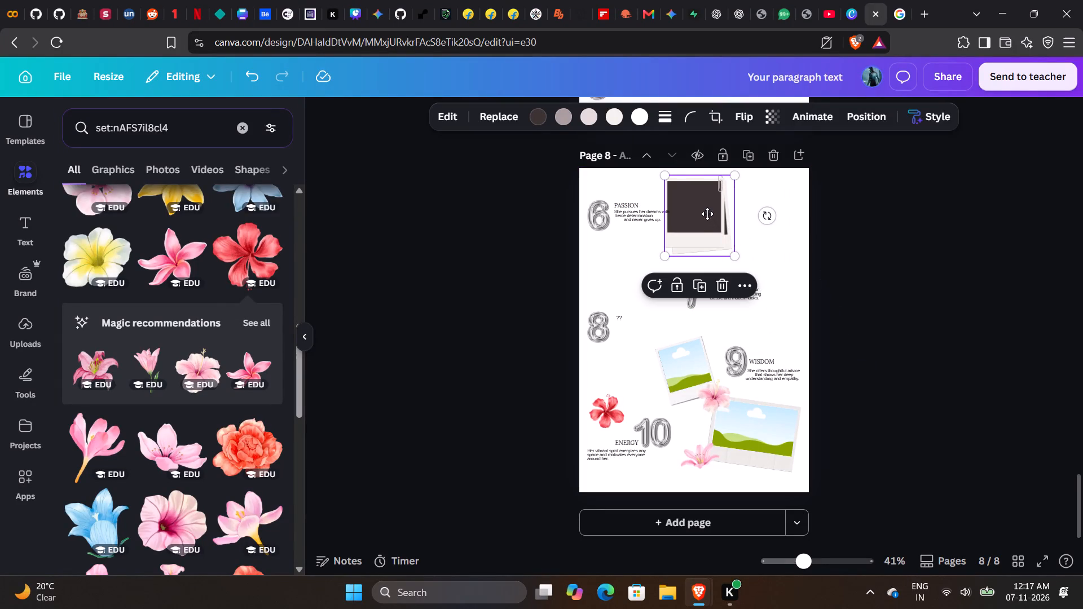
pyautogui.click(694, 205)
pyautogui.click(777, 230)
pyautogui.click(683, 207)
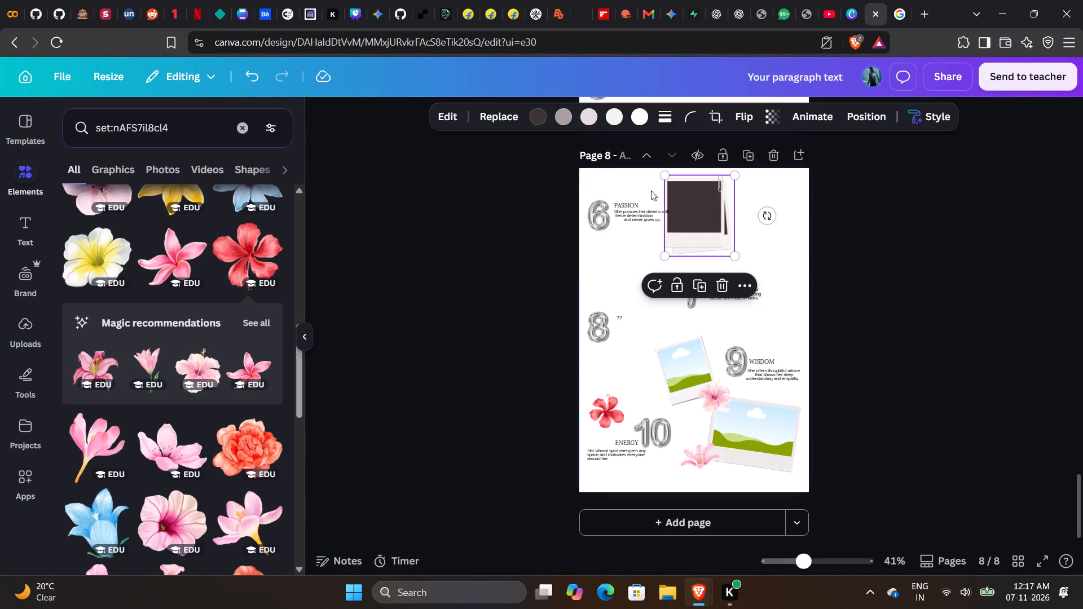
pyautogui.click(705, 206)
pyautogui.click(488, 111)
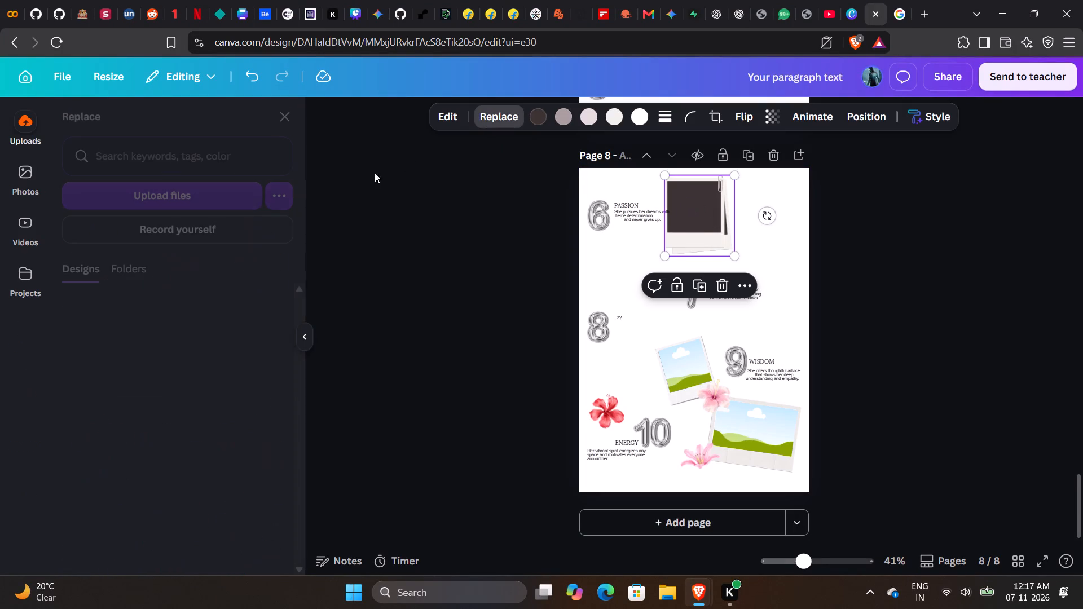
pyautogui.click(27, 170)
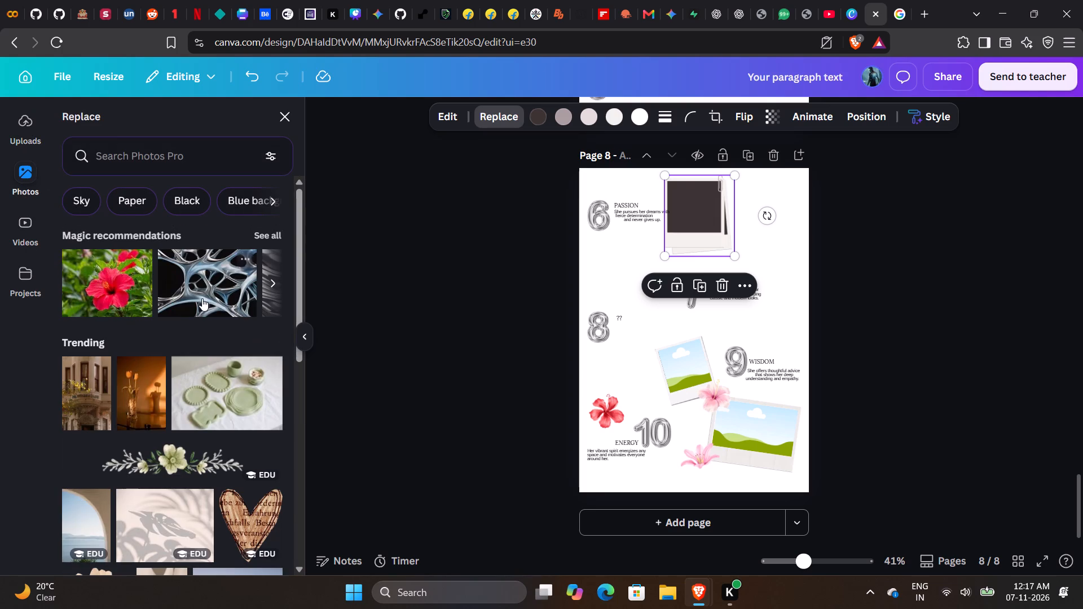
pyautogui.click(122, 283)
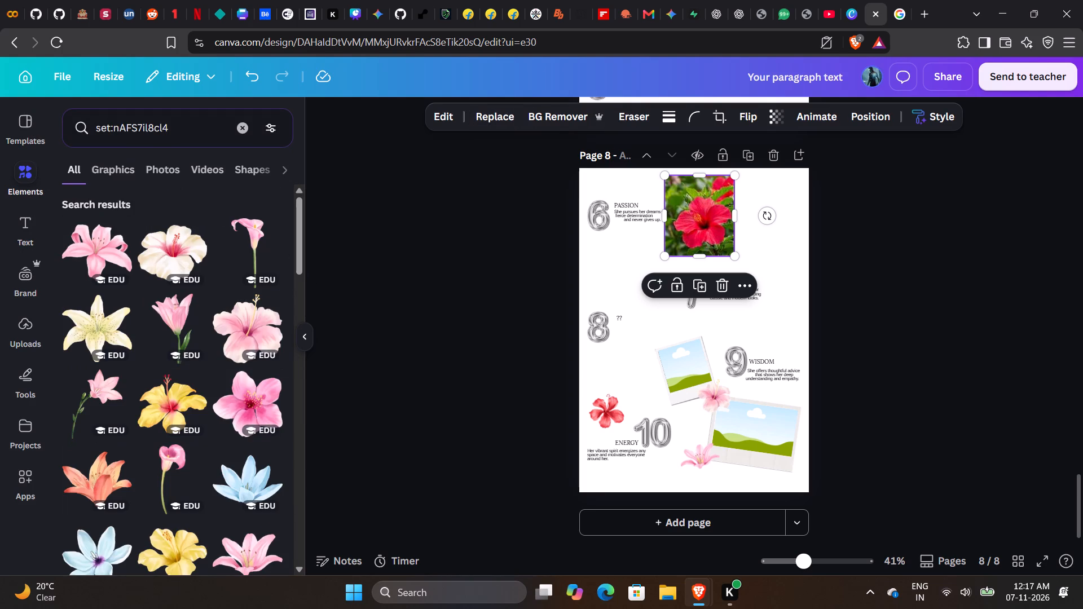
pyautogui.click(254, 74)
# Move the dark polaroid frame clear of the PASSION text, above the STYLE section.
pyautogui.moveTo(674, 208); pyautogui.dragTo(694, 215)
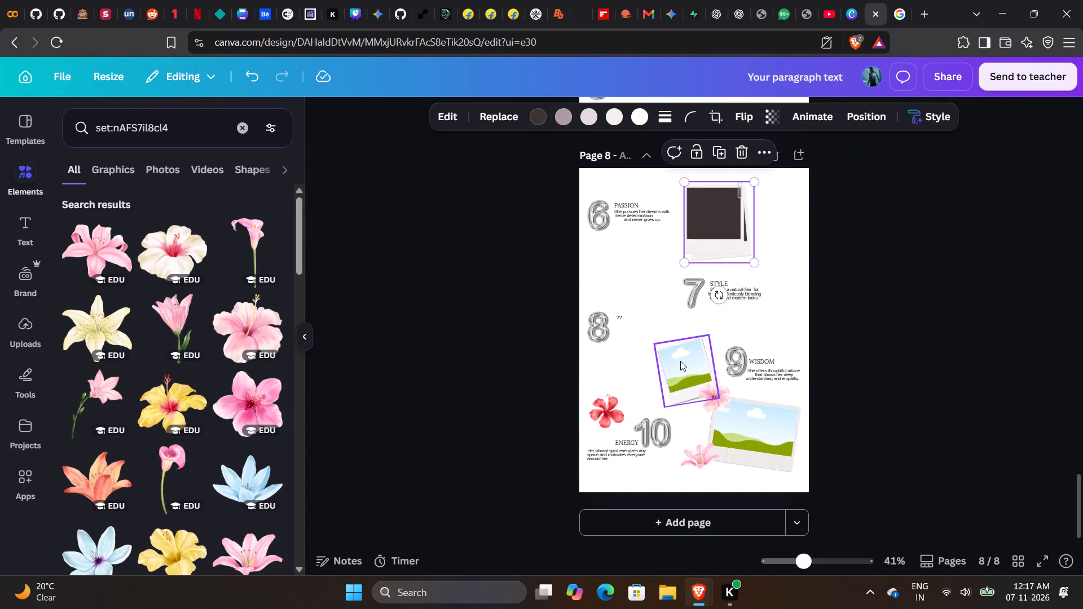
# Rotate the small polaroid frame beside the WISDOM section so that its photo stands upright.
pyautogui.click(680, 361)
pyautogui.moveTo(697, 435); pyautogui.dragTo(652, 436)
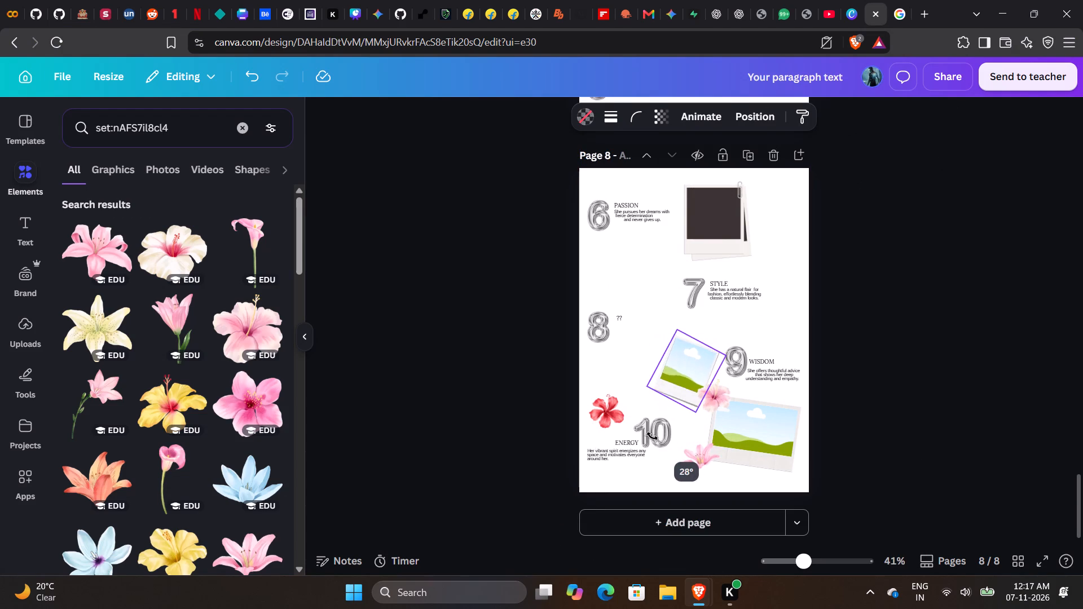
pyautogui.moveTo(652, 436); pyautogui.dragTo(679, 435)
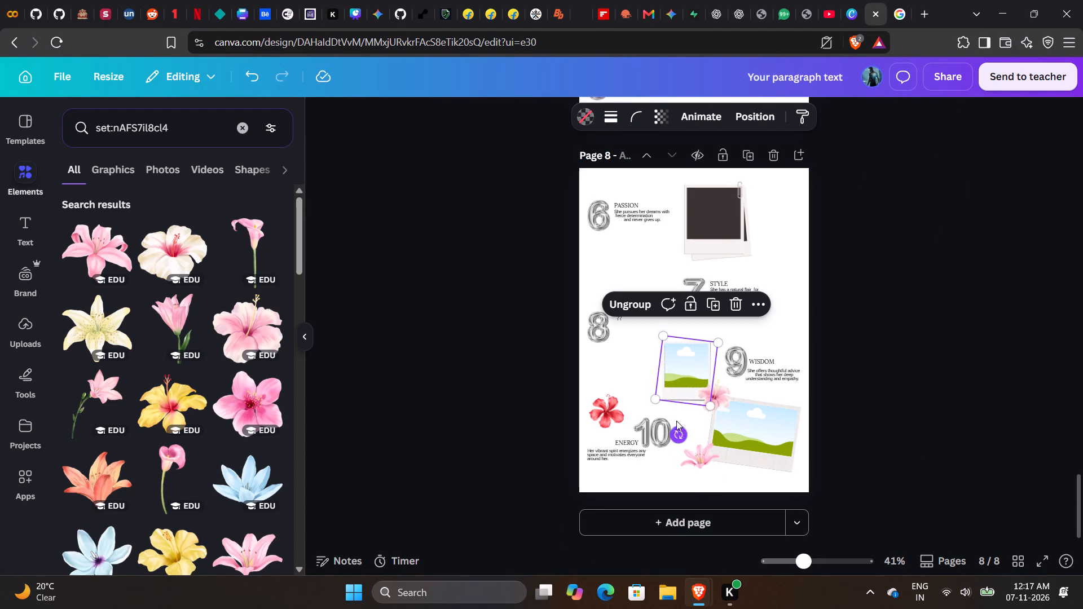
pyautogui.click(661, 339)
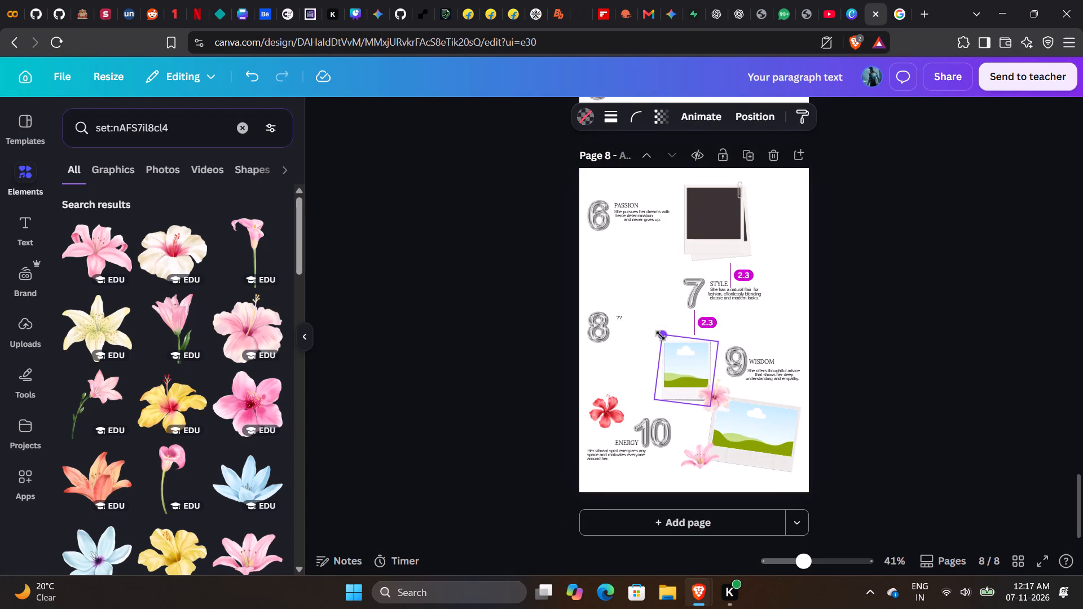
# Slightly enlarge the tilted landscape photo frame in the lower corner of page 8, below the WISDOM section.
pyautogui.click(771, 428)
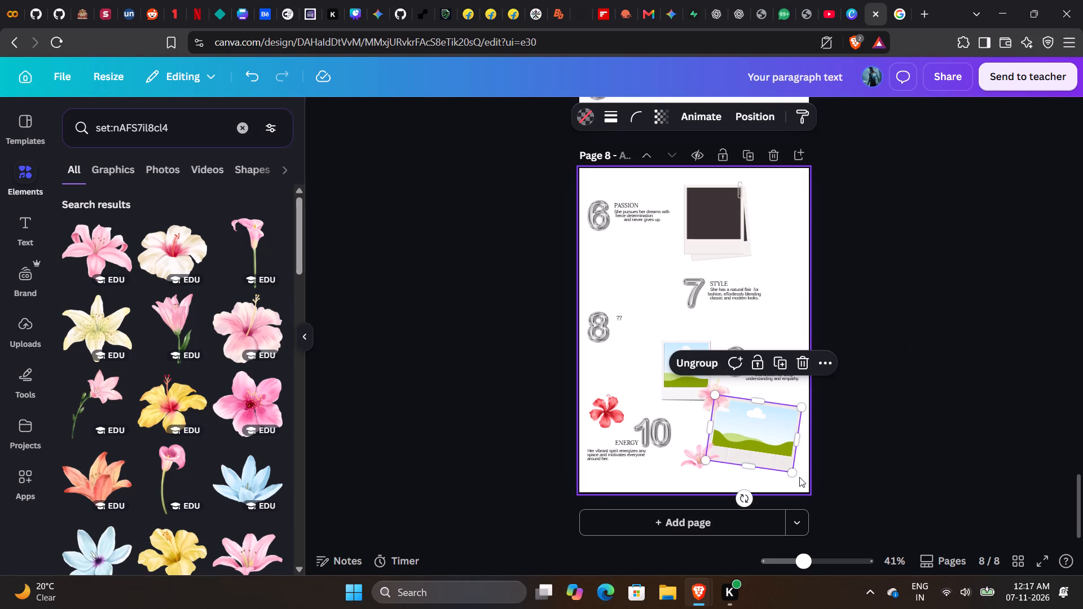
pyautogui.moveTo(792, 474); pyautogui.dragTo(798, 472)
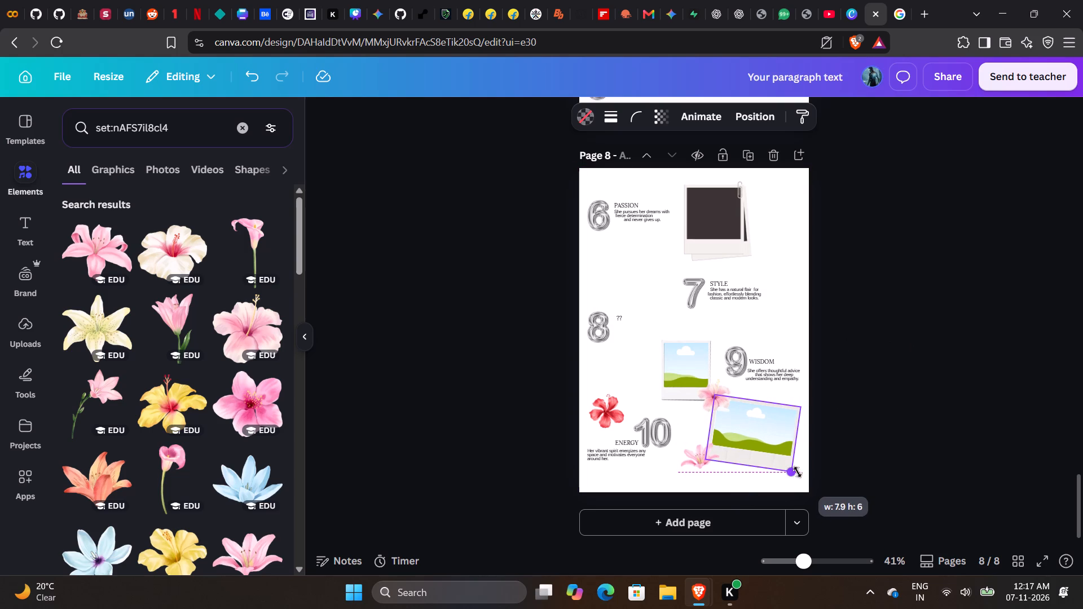
pyautogui.moveTo(798, 472); pyautogui.dragTo(798, 473)
pyautogui.click(883, 438)
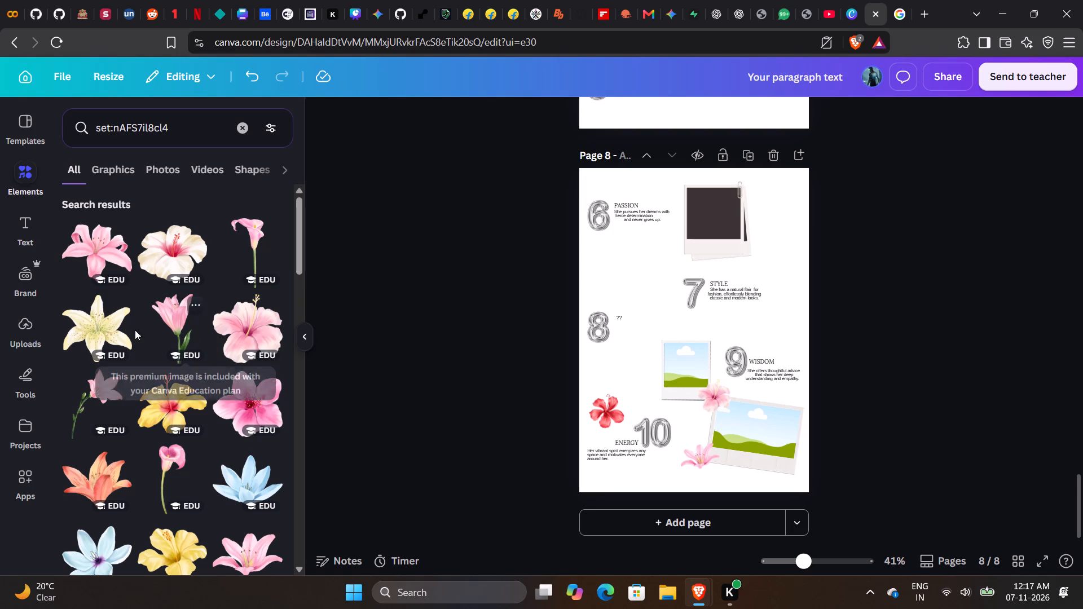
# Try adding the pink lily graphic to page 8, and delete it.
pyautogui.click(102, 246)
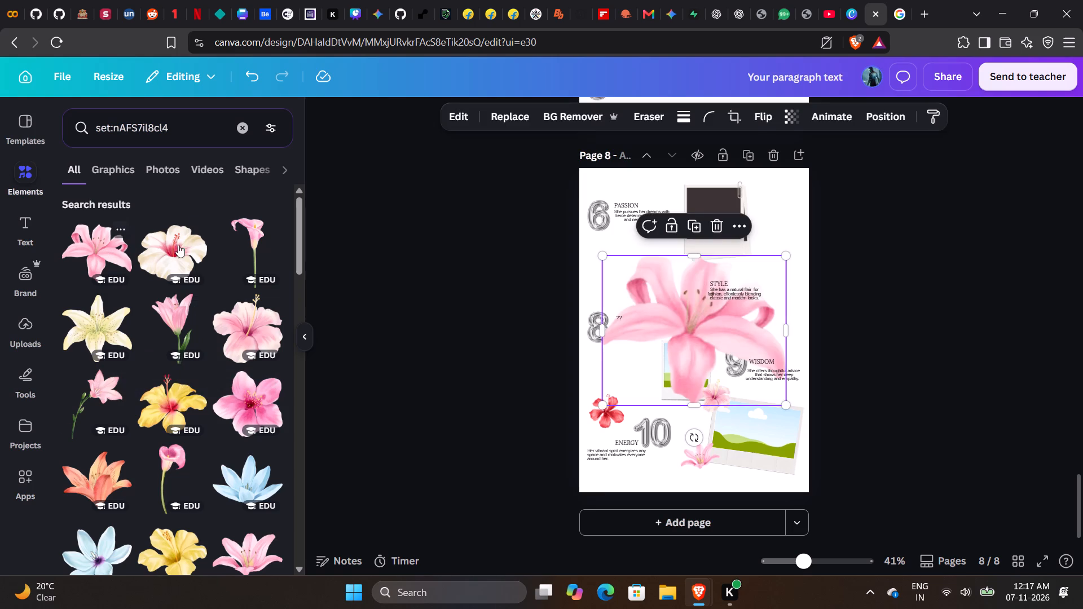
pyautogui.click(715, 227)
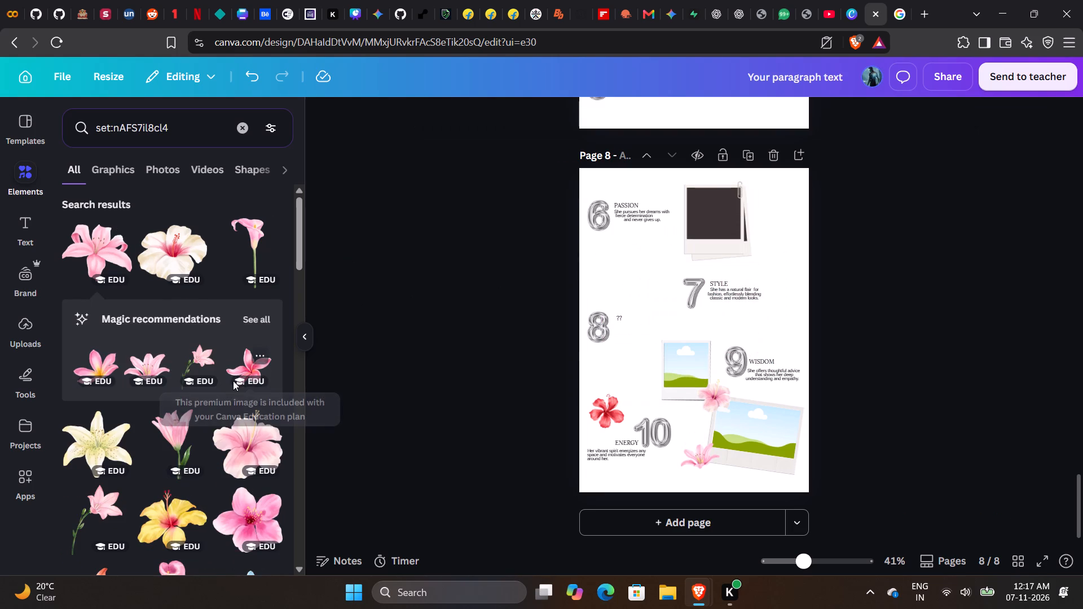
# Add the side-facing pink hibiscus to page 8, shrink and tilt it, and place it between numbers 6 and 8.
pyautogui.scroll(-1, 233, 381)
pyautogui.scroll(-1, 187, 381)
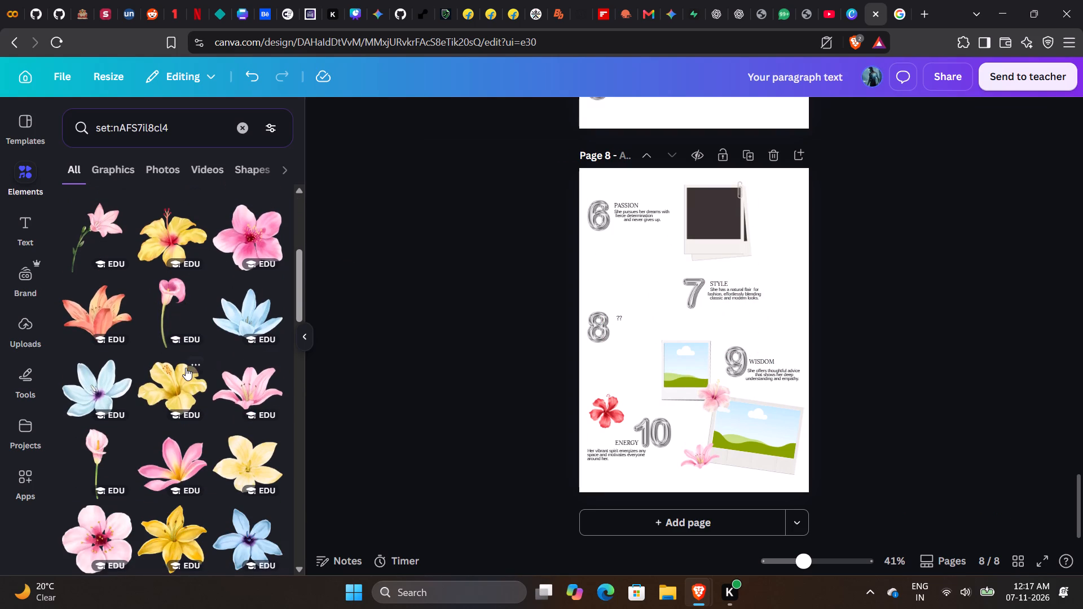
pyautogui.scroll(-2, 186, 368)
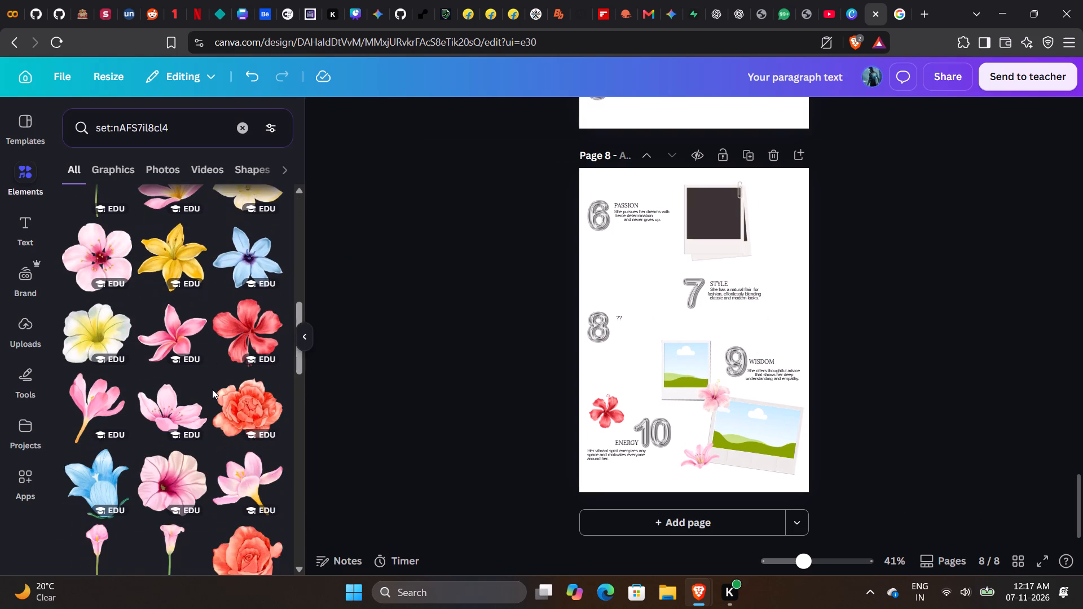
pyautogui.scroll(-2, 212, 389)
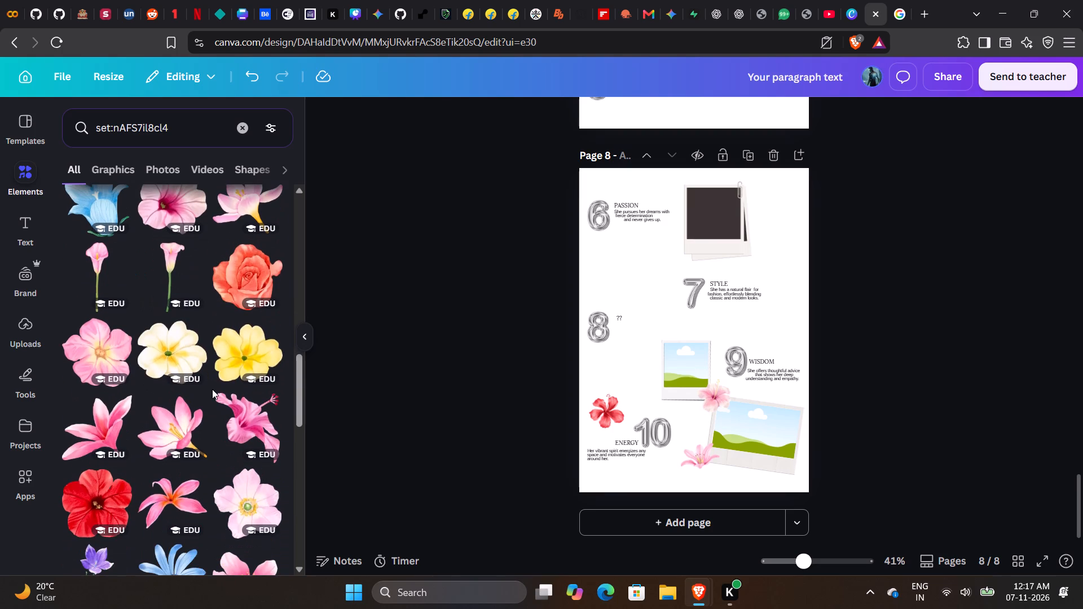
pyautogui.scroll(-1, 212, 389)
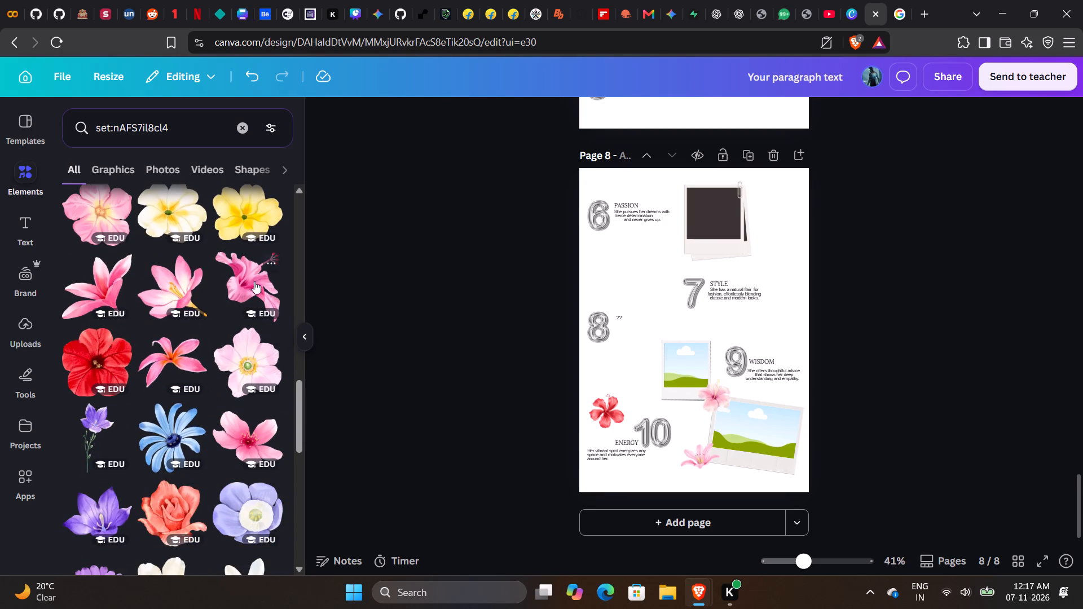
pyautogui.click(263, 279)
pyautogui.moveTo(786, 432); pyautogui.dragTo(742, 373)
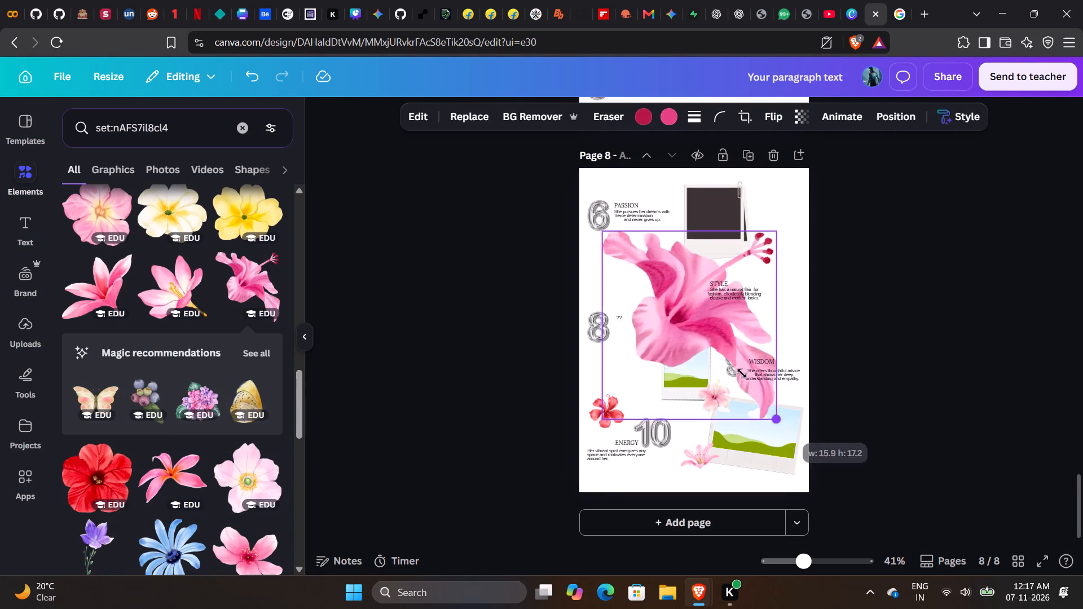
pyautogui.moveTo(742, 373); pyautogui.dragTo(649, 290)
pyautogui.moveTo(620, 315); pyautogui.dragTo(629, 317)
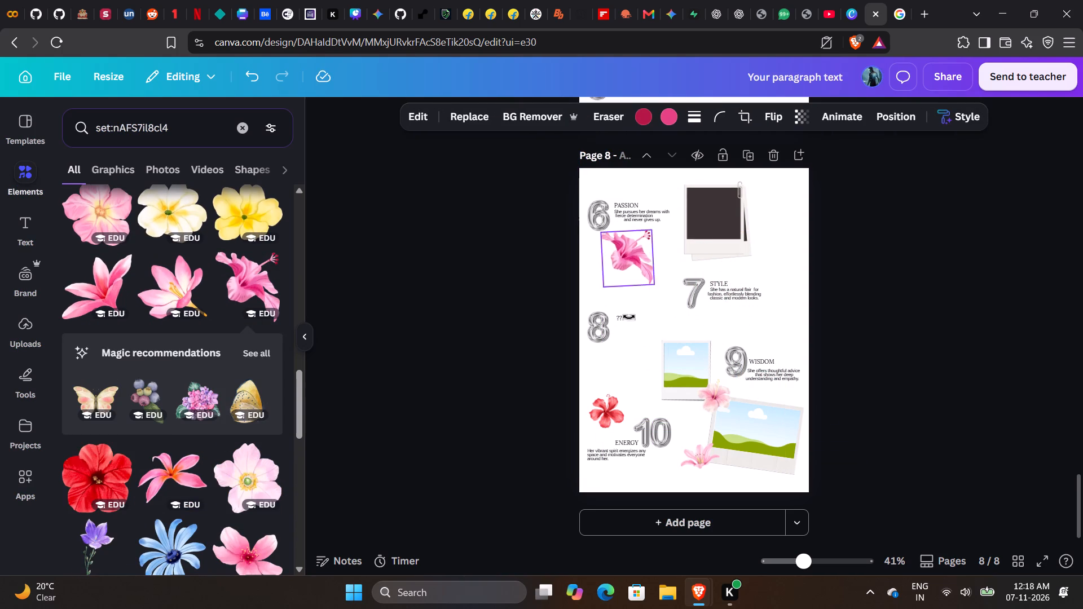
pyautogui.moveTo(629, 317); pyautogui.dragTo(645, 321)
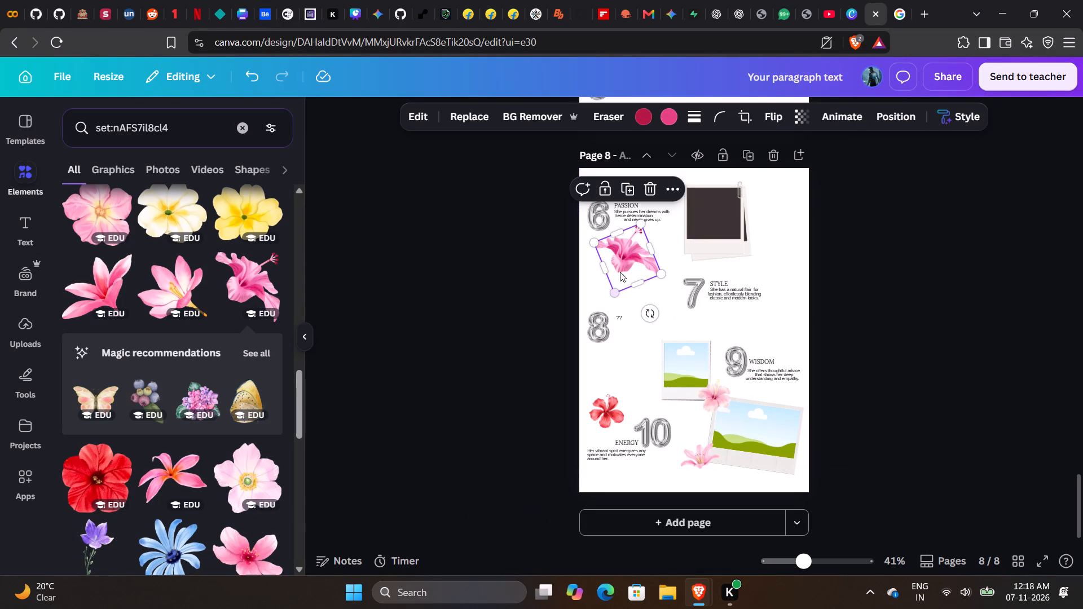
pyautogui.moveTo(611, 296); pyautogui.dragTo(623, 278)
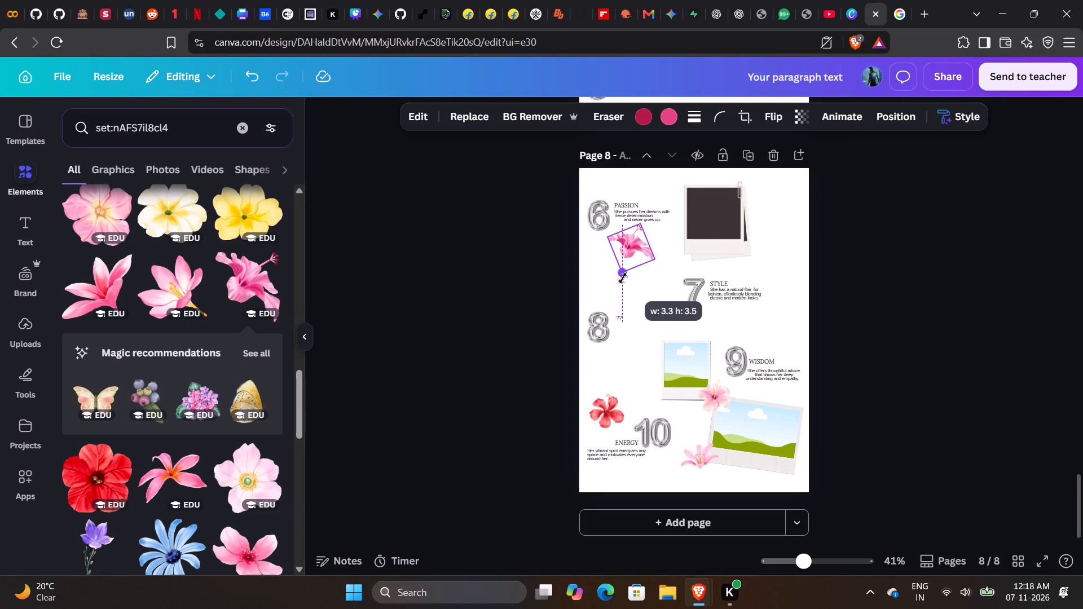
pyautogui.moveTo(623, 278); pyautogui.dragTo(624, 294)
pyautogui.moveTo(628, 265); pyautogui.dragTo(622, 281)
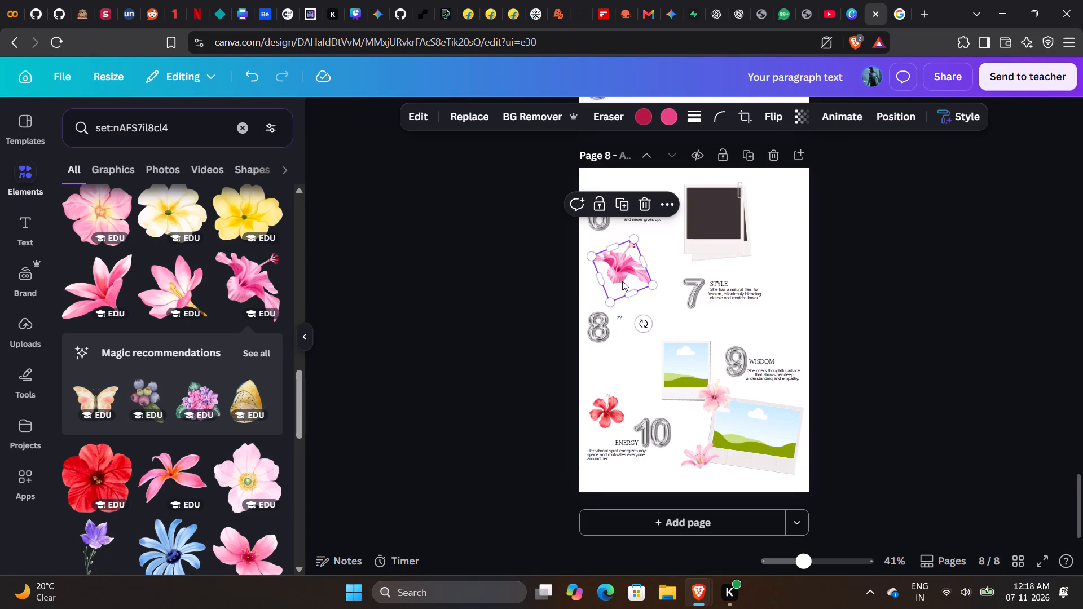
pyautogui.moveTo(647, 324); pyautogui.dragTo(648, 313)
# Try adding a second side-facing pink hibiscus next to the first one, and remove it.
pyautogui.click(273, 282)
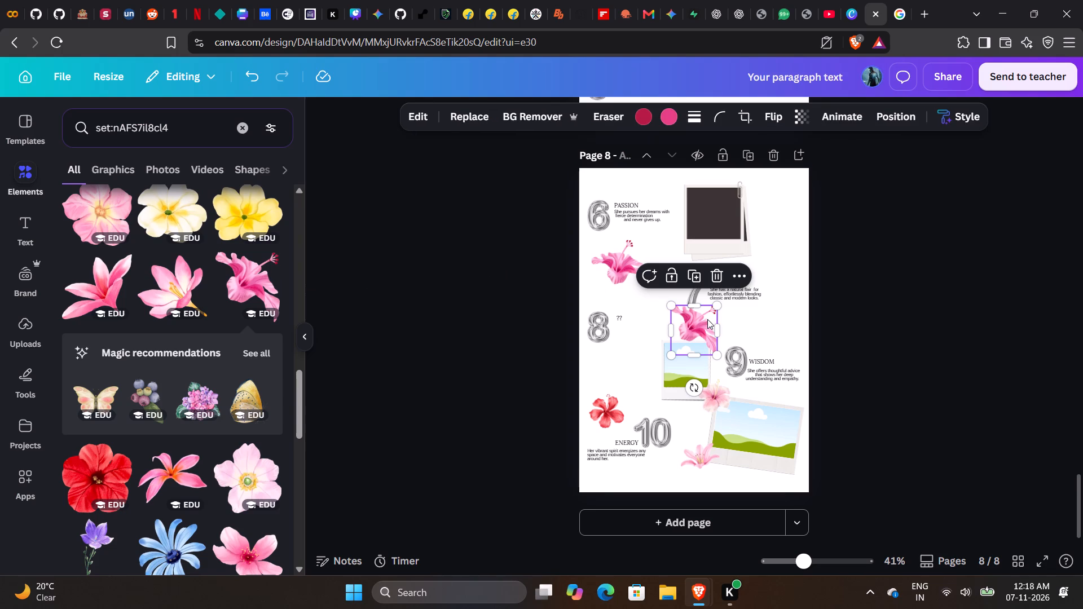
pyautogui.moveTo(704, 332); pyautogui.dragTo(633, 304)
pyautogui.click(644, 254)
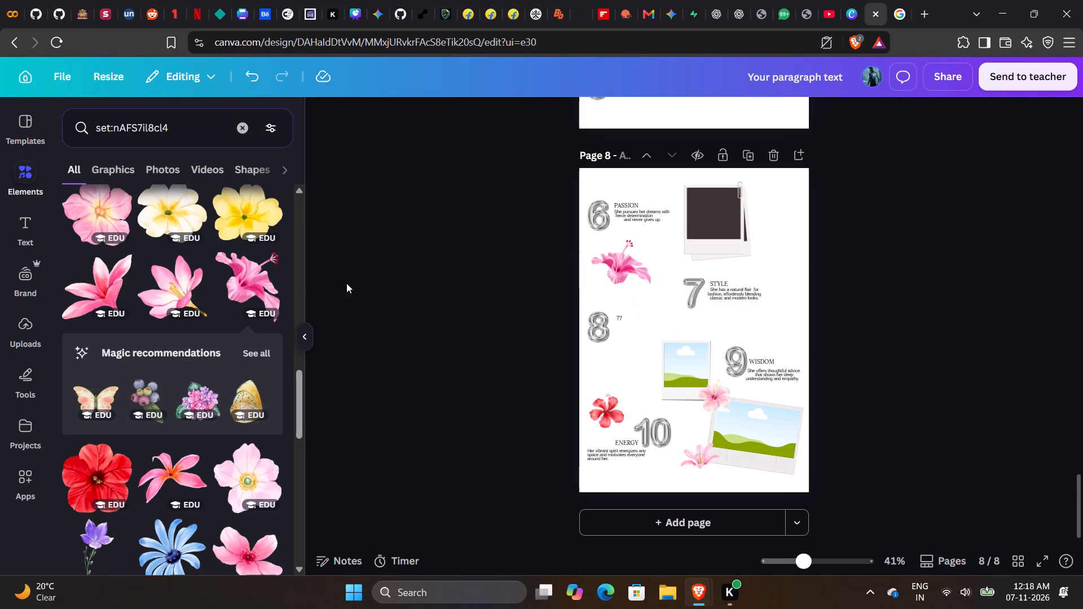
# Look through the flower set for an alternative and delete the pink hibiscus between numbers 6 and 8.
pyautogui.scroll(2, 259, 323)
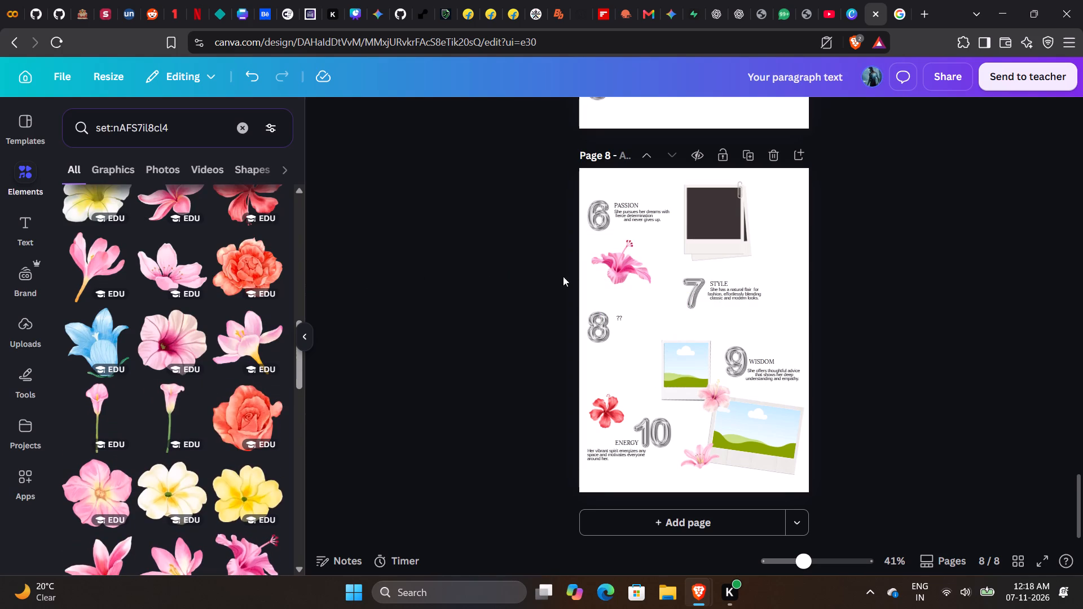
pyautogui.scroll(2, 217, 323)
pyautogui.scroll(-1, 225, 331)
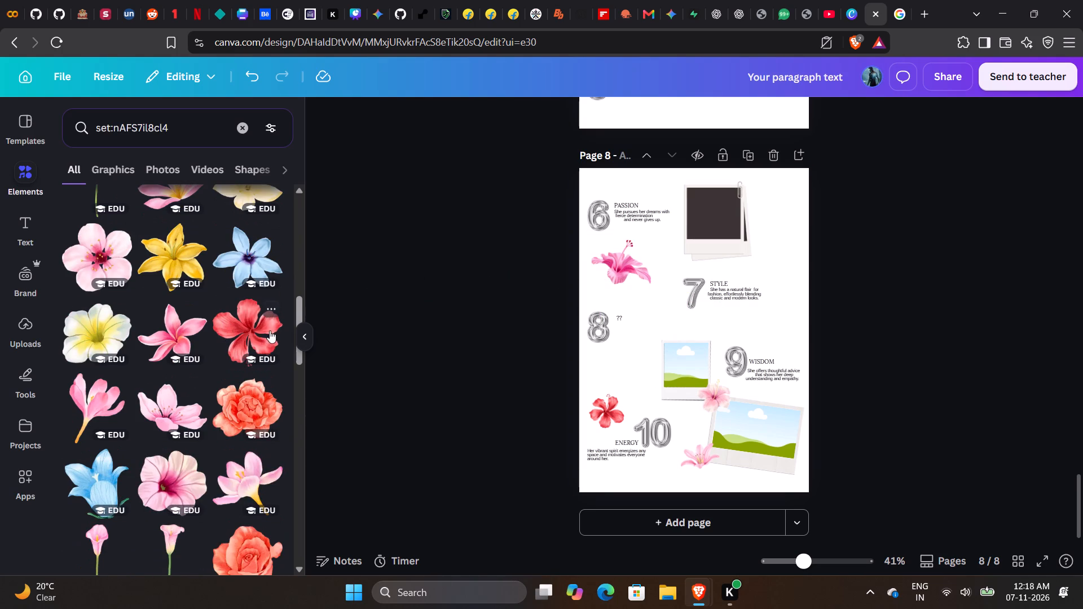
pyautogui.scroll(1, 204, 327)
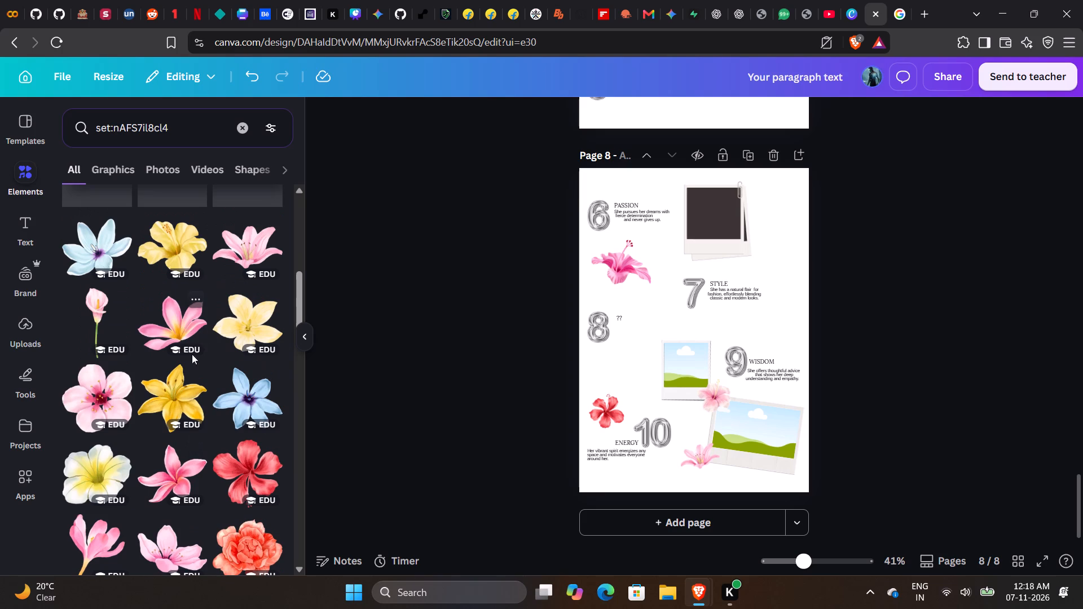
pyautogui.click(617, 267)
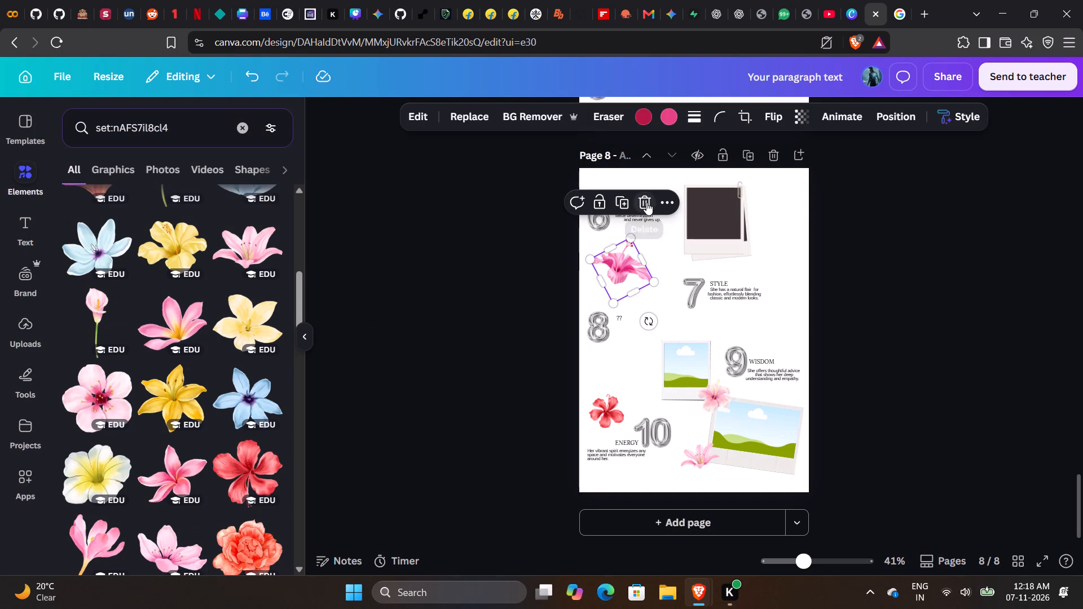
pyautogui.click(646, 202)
# Add the golden-yellow lily to page 8, shrink it, place it between numbers 6 and 8, and tilt it slightly.
pyautogui.click(173, 399)
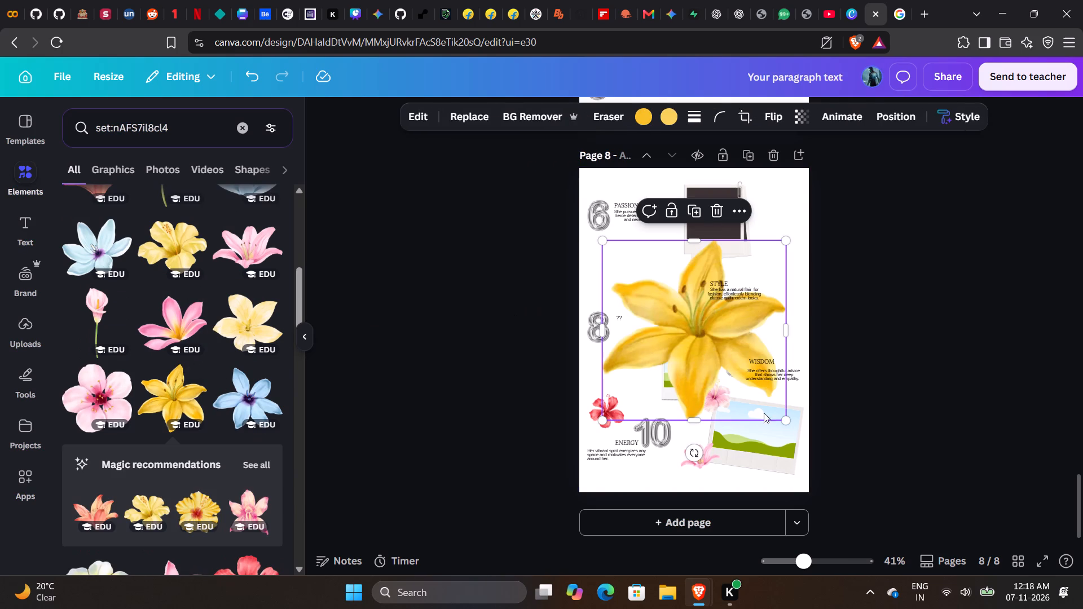
pyautogui.moveTo(787, 419); pyautogui.dragTo(647, 294)
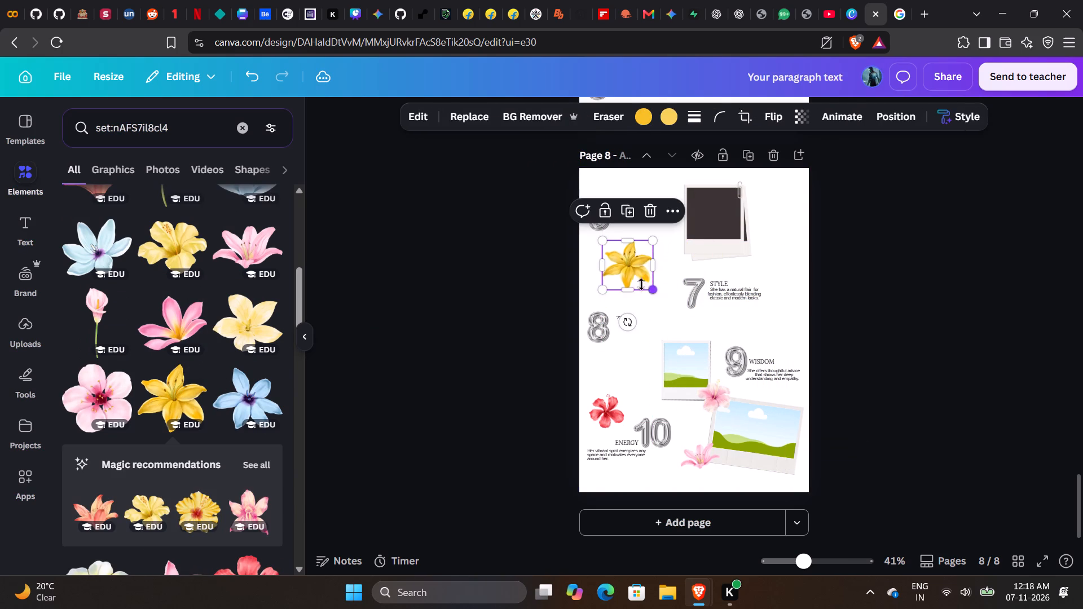
pyautogui.moveTo(639, 274); pyautogui.dragTo(631, 278)
pyautogui.moveTo(623, 328); pyautogui.dragTo(617, 330)
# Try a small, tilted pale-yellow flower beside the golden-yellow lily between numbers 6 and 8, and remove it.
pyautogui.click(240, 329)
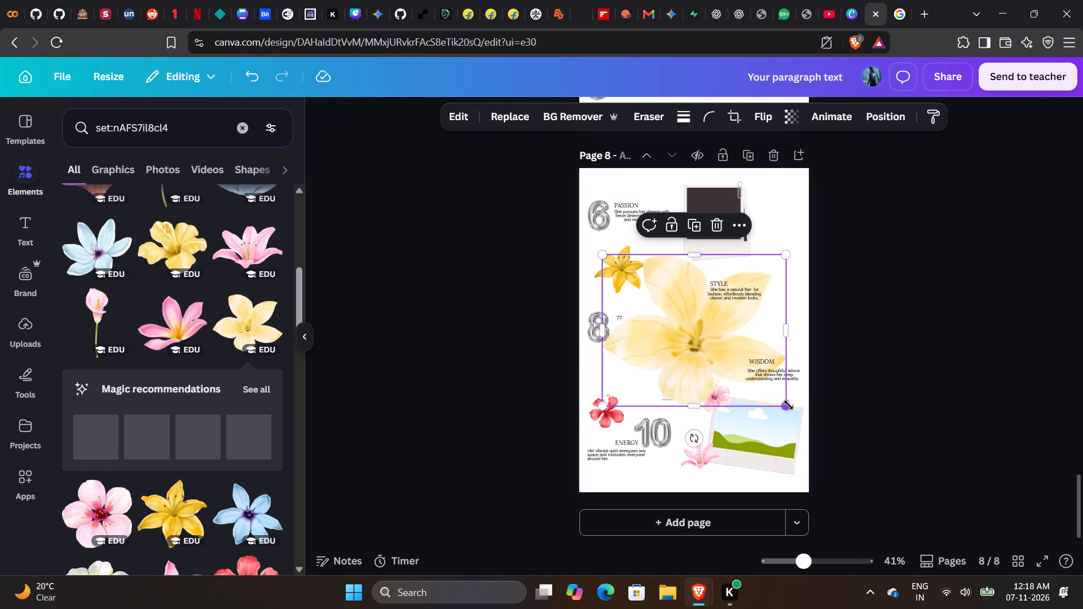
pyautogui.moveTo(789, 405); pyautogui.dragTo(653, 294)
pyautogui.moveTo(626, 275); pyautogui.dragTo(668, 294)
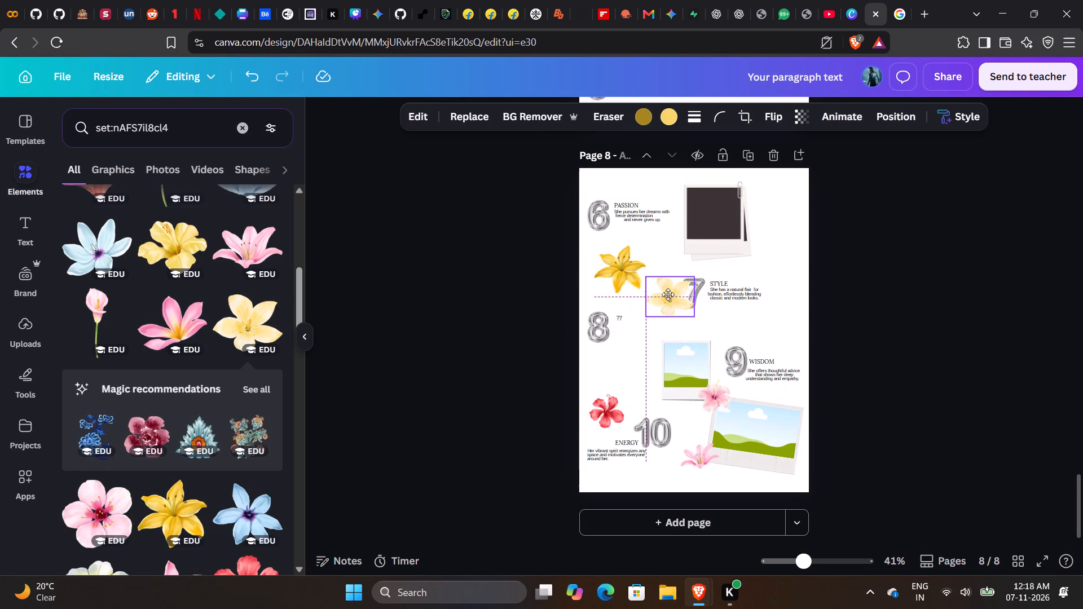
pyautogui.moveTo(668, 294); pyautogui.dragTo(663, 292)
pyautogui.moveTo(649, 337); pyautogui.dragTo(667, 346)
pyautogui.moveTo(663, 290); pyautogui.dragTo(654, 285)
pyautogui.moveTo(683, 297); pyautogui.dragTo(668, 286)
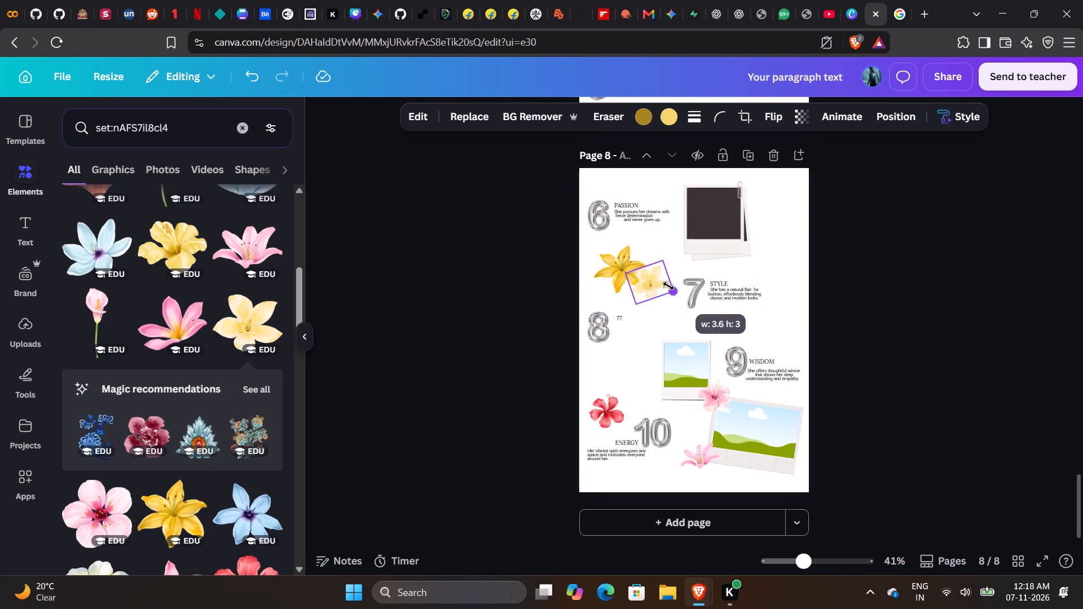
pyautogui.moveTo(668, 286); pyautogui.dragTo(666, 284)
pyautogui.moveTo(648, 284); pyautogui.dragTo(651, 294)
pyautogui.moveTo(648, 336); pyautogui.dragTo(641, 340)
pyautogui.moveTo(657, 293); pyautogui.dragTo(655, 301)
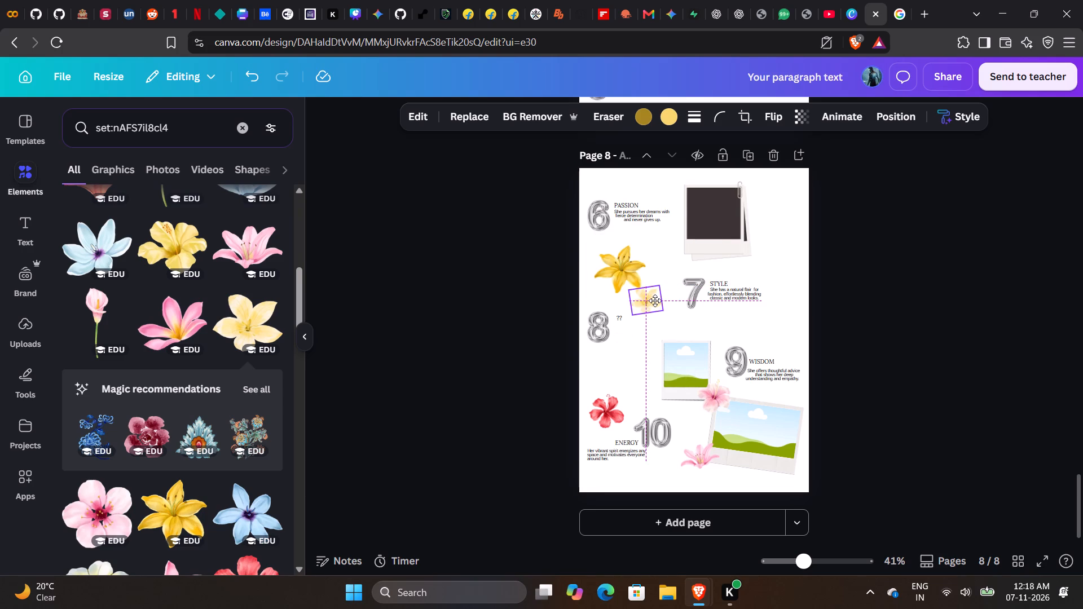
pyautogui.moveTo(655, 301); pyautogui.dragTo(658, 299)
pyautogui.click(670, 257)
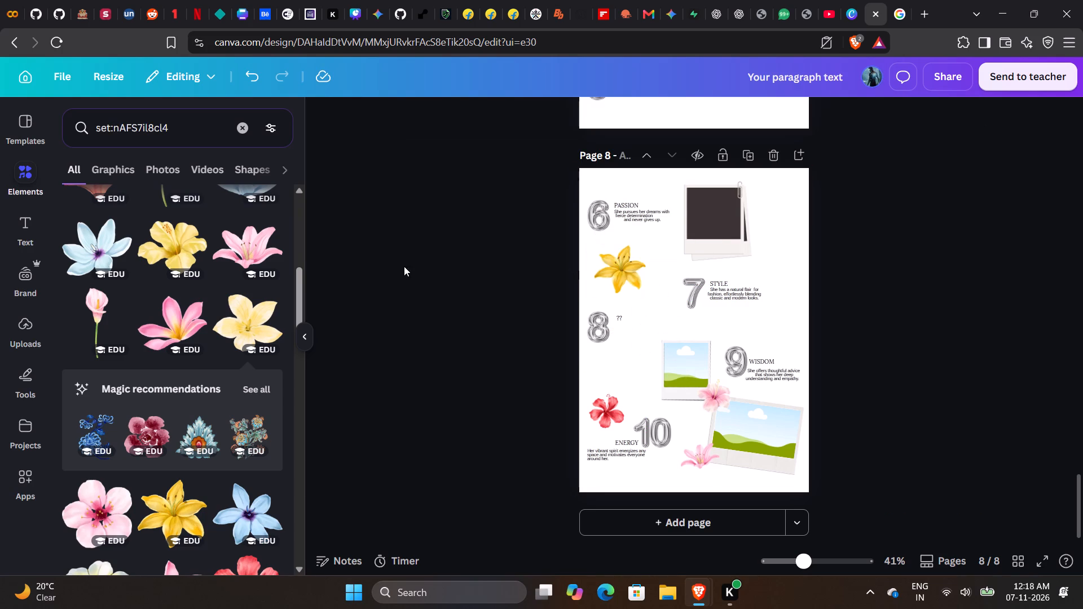
# Add the yellow hibiscus with the red centre to page 8, shrink it, and place it between the golden-yellow lily and number 7.
pyautogui.scroll(1, 235, 323)
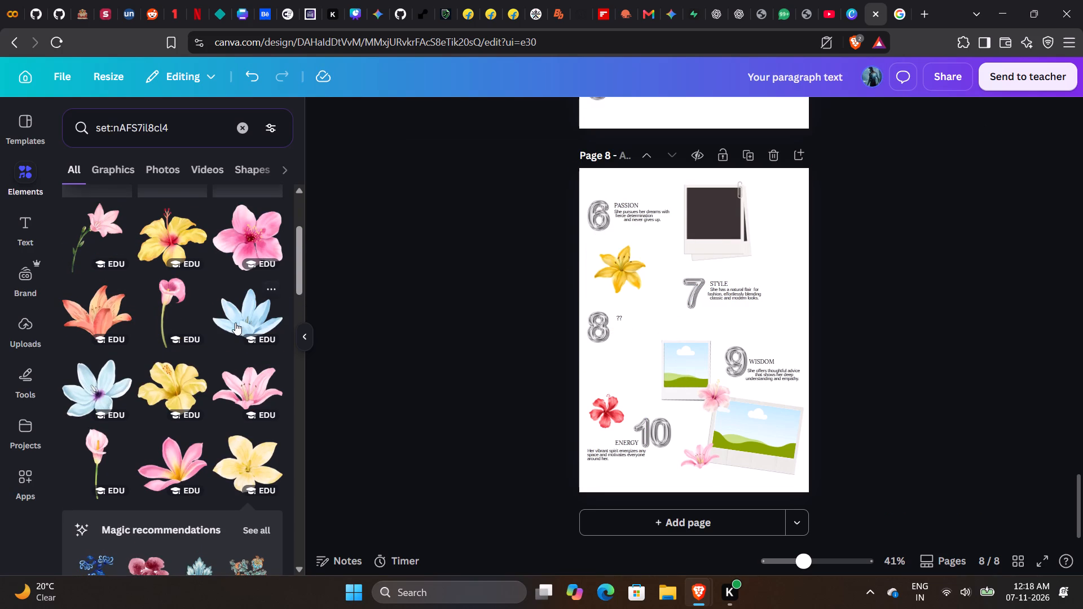
pyautogui.click(164, 246)
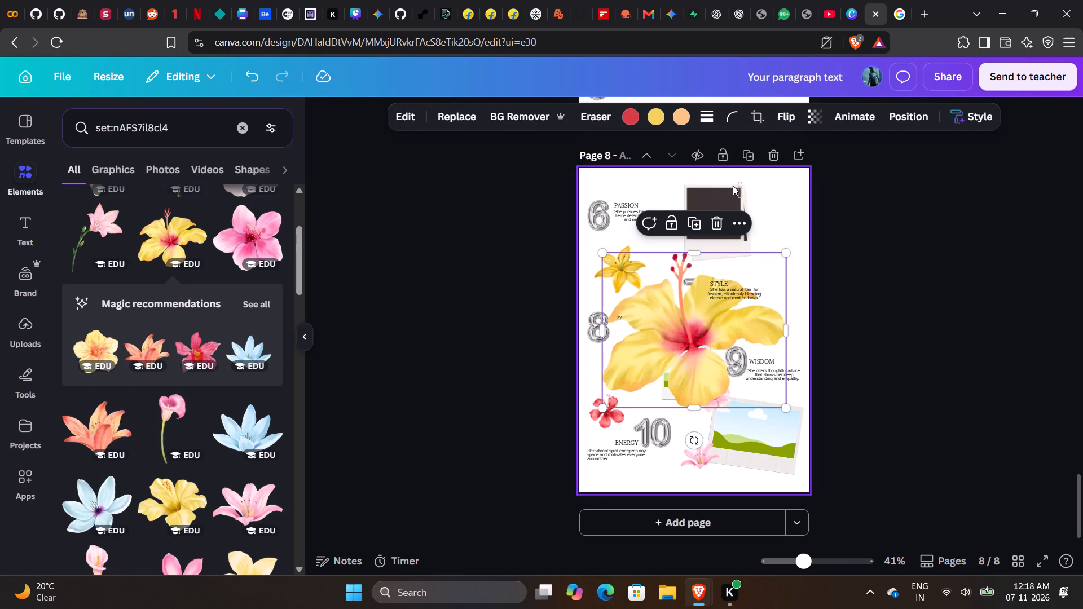
pyautogui.moveTo(789, 255); pyautogui.dragTo(686, 298)
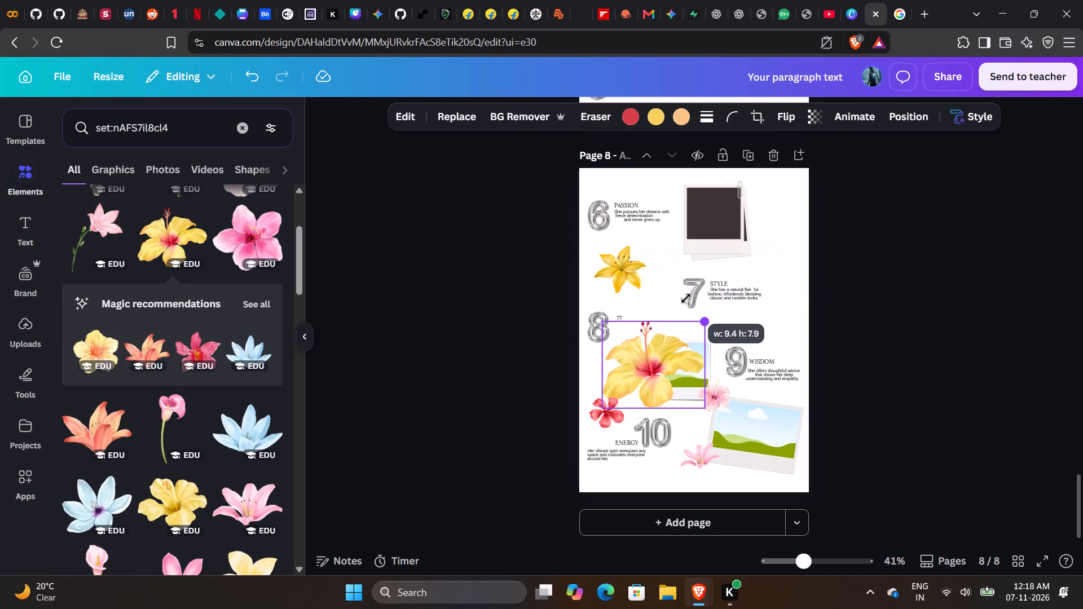
pyautogui.moveTo(686, 298); pyautogui.dragTo(655, 342)
pyautogui.moveTo(670, 407); pyautogui.dragTo(661, 393)
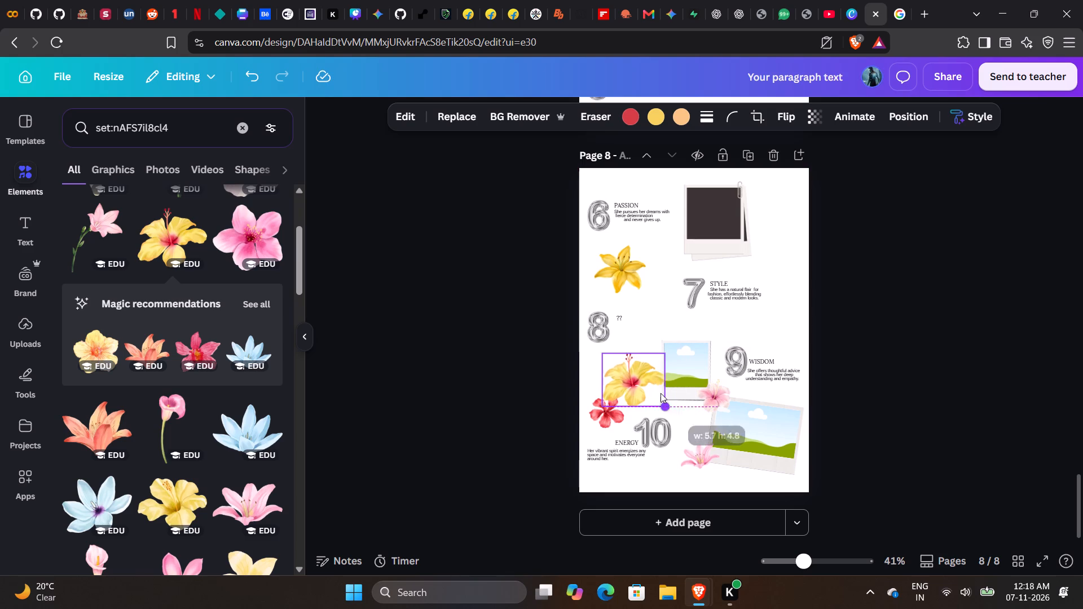
pyautogui.moveTo(661, 393); pyautogui.dragTo(658, 391)
pyautogui.moveTo(637, 380); pyautogui.dragTo(664, 301)
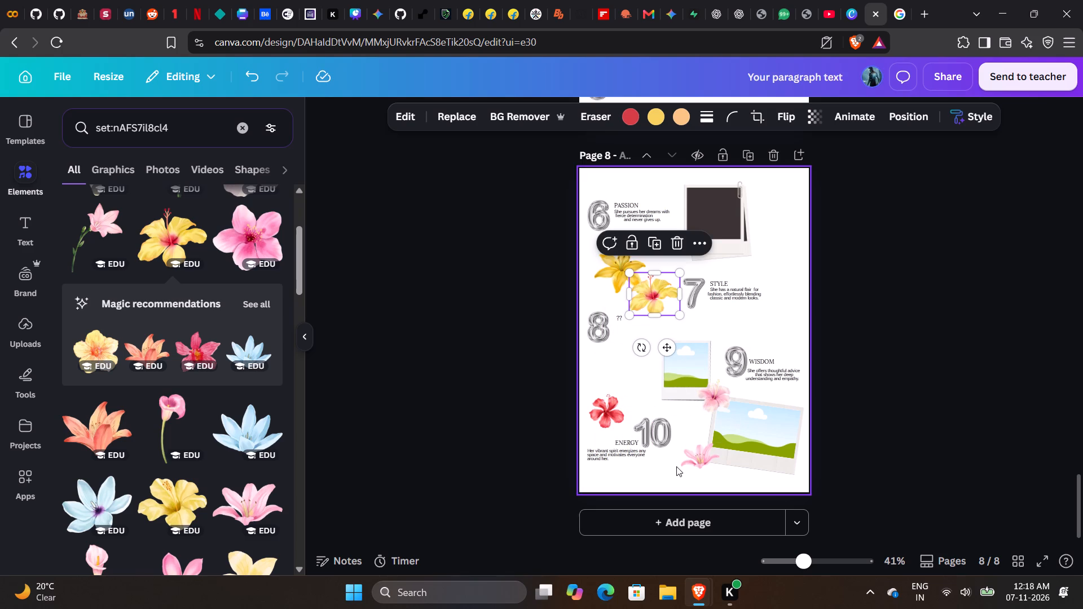
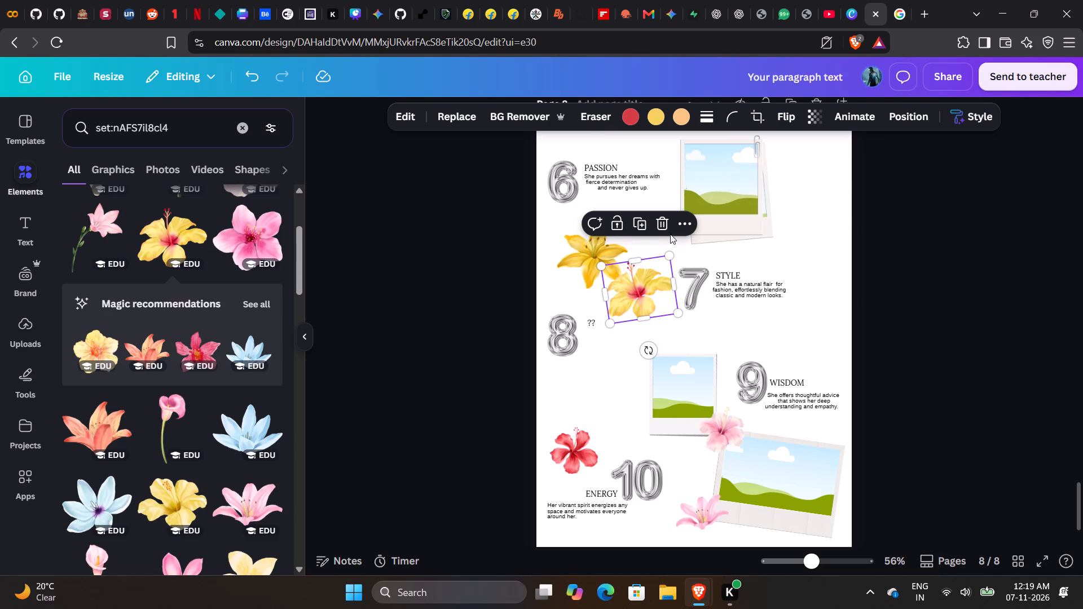
# Delete the golden-yellow lily between numbers 6 and 8 on page 8.
pyautogui.click(576, 257)
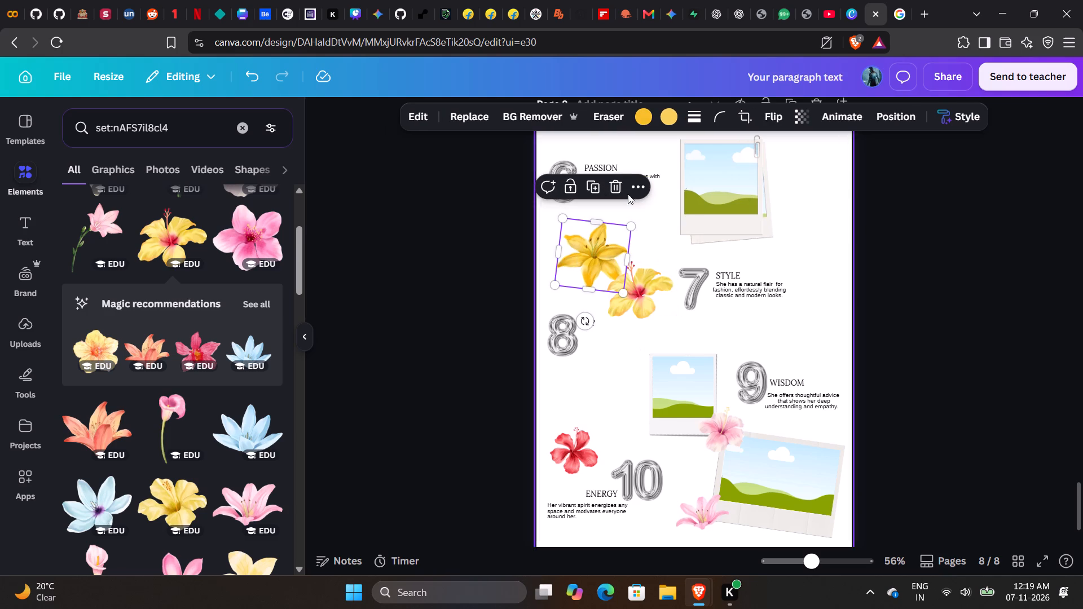
pyautogui.click(618, 186)
# Move the red-centred yellow hibiscus to just above number 8, resize it to about 4.9 by 4.1, and readjust its slight tilt.
pyautogui.click(648, 294)
pyautogui.moveTo(639, 300); pyautogui.dragTo(614, 288)
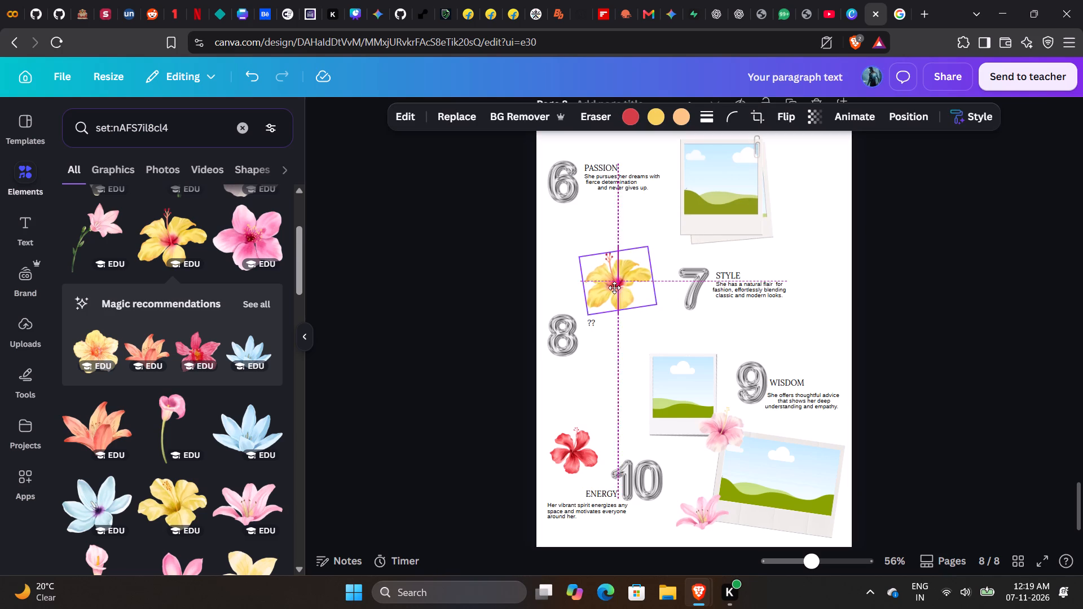
pyautogui.moveTo(614, 288); pyautogui.dragTo(613, 283)
pyautogui.moveTo(621, 335); pyautogui.dragTo(612, 338)
pyautogui.click(615, 339)
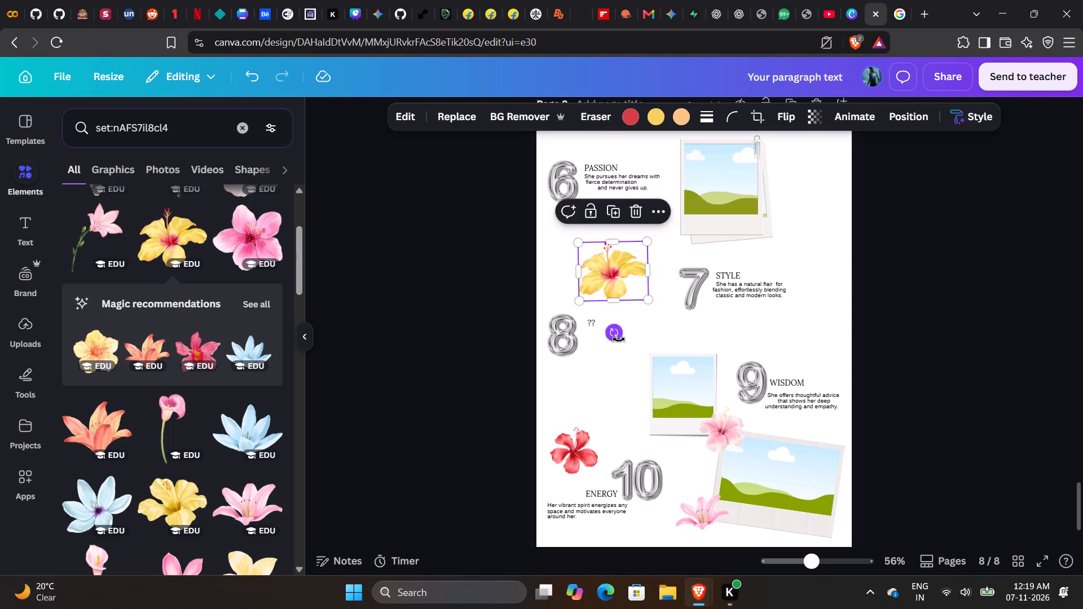
pyautogui.click(653, 294)
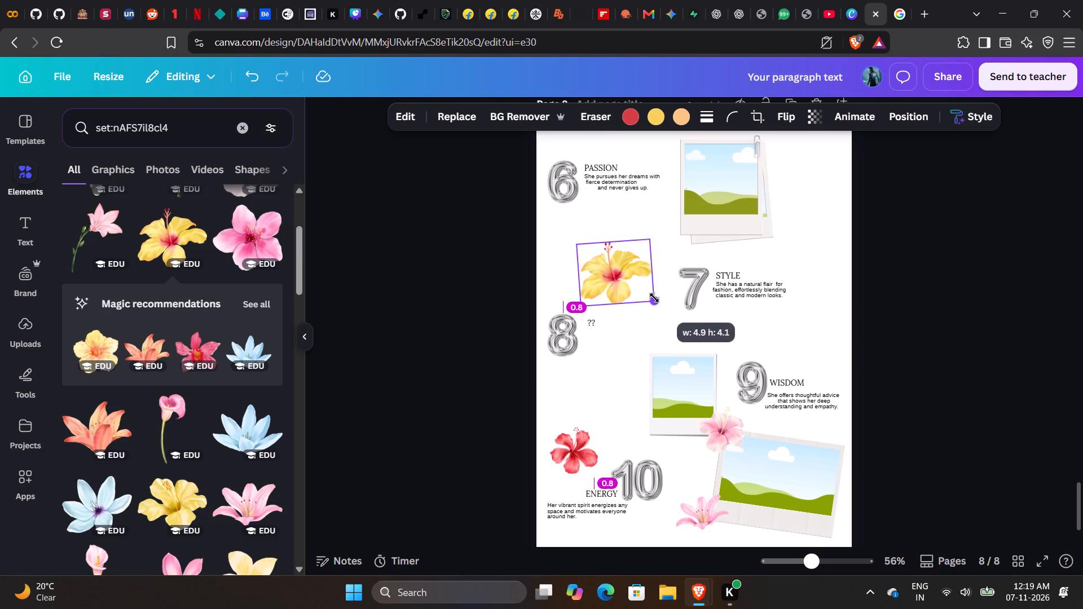
pyautogui.moveTo(624, 338); pyautogui.dragTo(629, 340)
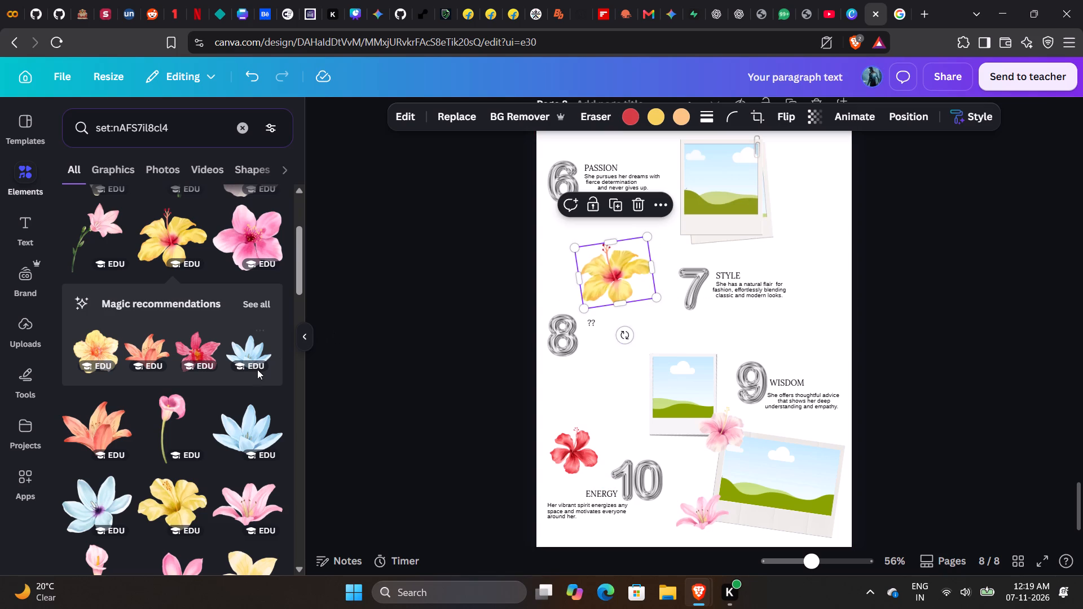
pyautogui.click(657, 330)
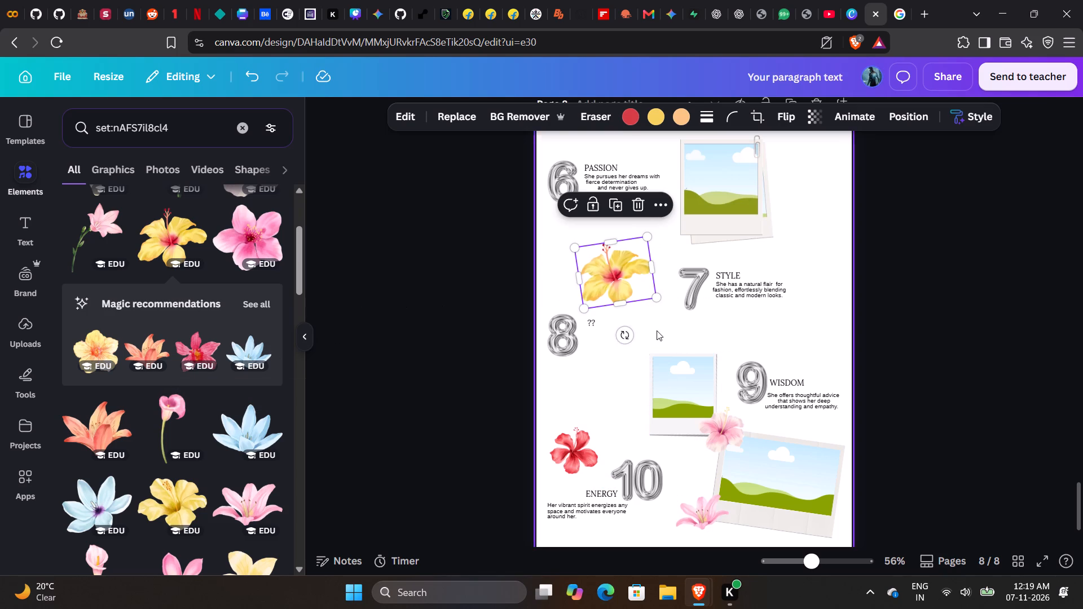
pyautogui.click(621, 266)
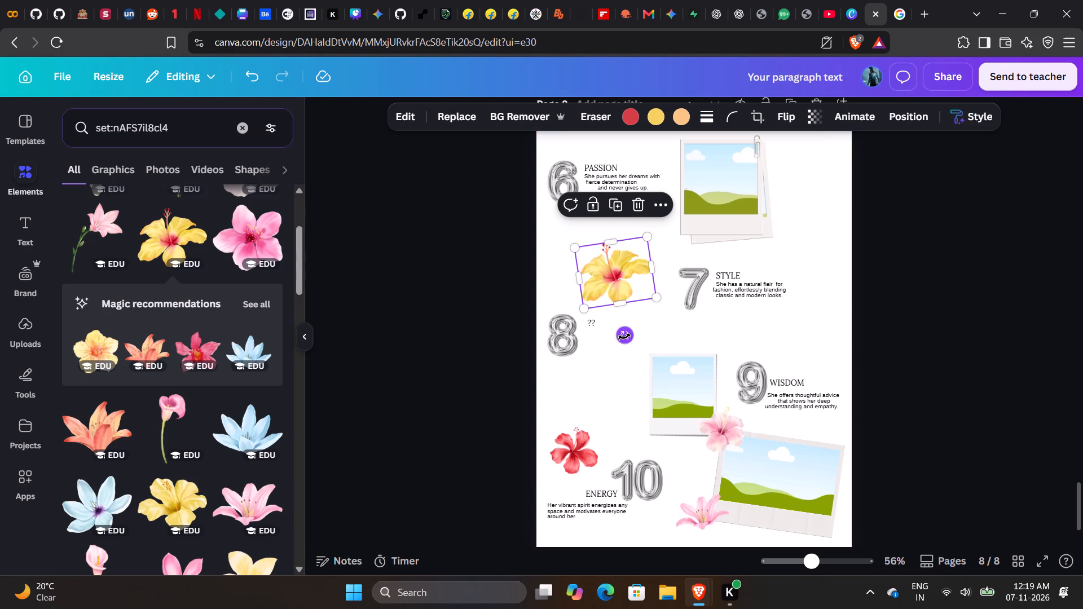
pyautogui.moveTo(622, 276); pyautogui.dragTo(598, 267)
# Look through the flower set for a second flower to pair with the yellow hibiscus.
pyautogui.scroll(1, 134, 292)
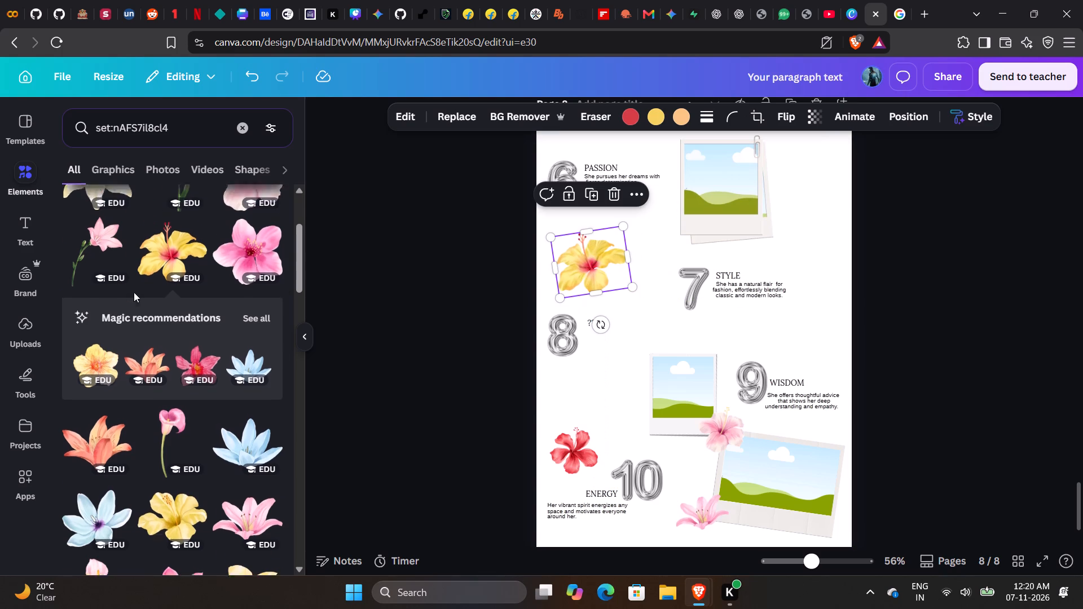
pyautogui.scroll(2, 135, 293)
pyautogui.scroll(-2, 136, 293)
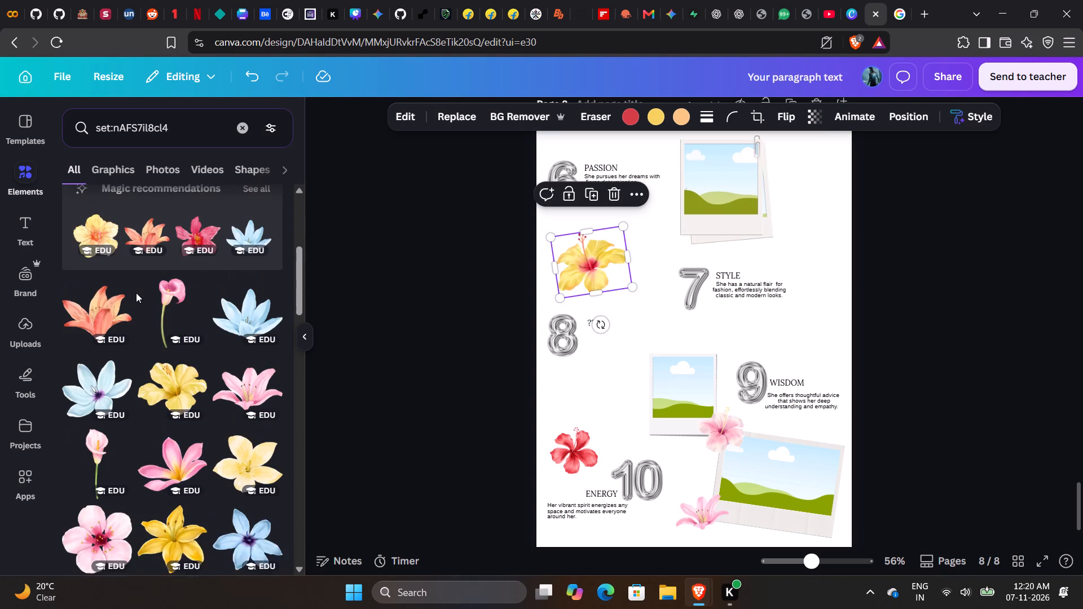
pyautogui.scroll(-1, 136, 293)
pyautogui.scroll(1, 136, 293)
pyautogui.scroll(-1, 136, 293)
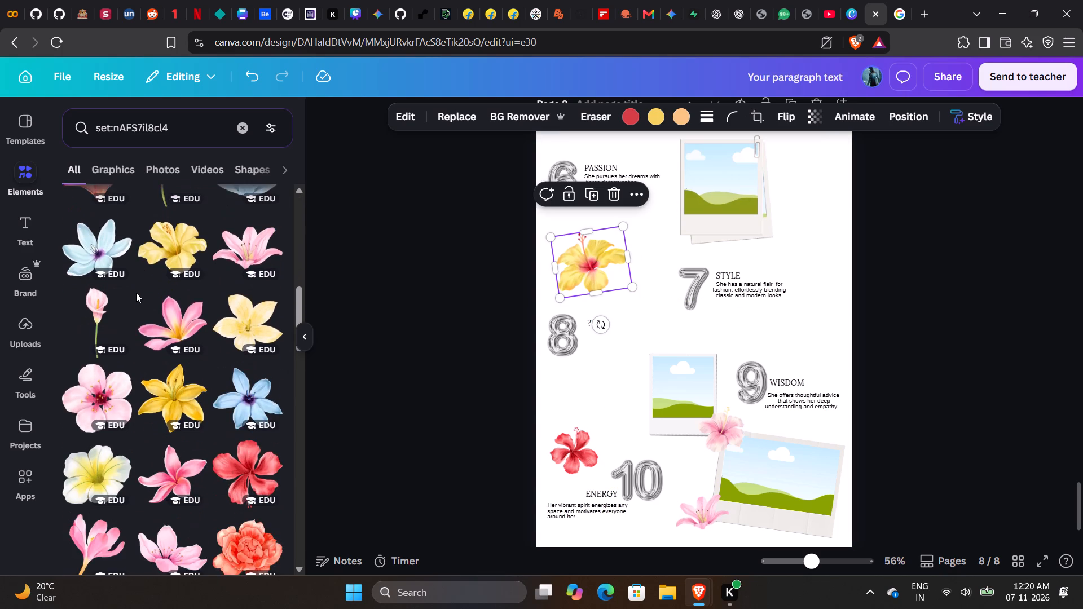
pyautogui.scroll(-2, 136, 293)
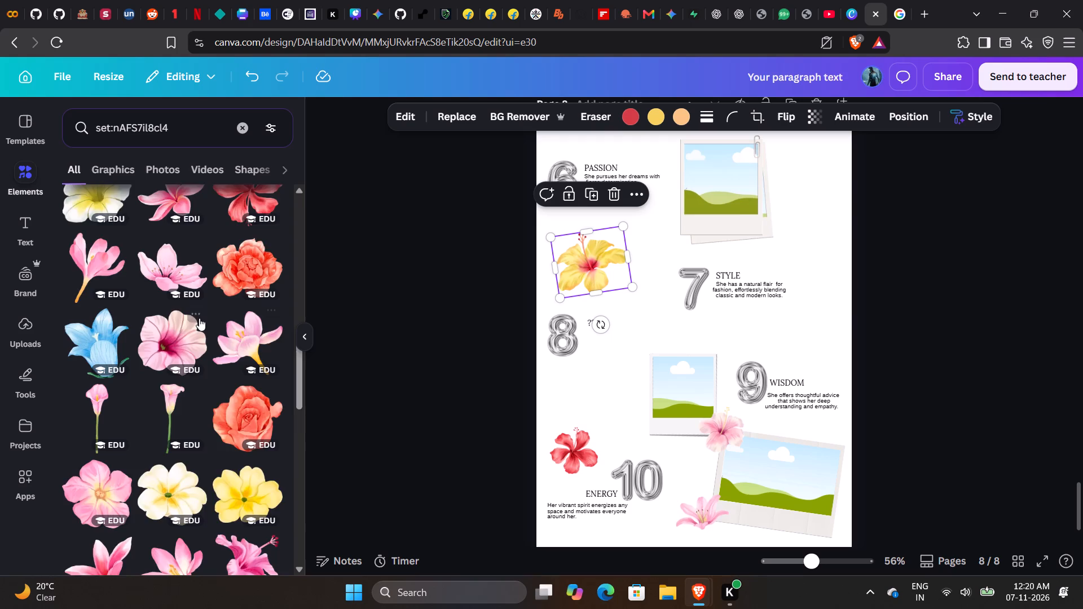
pyautogui.scroll(-4, 199, 318)
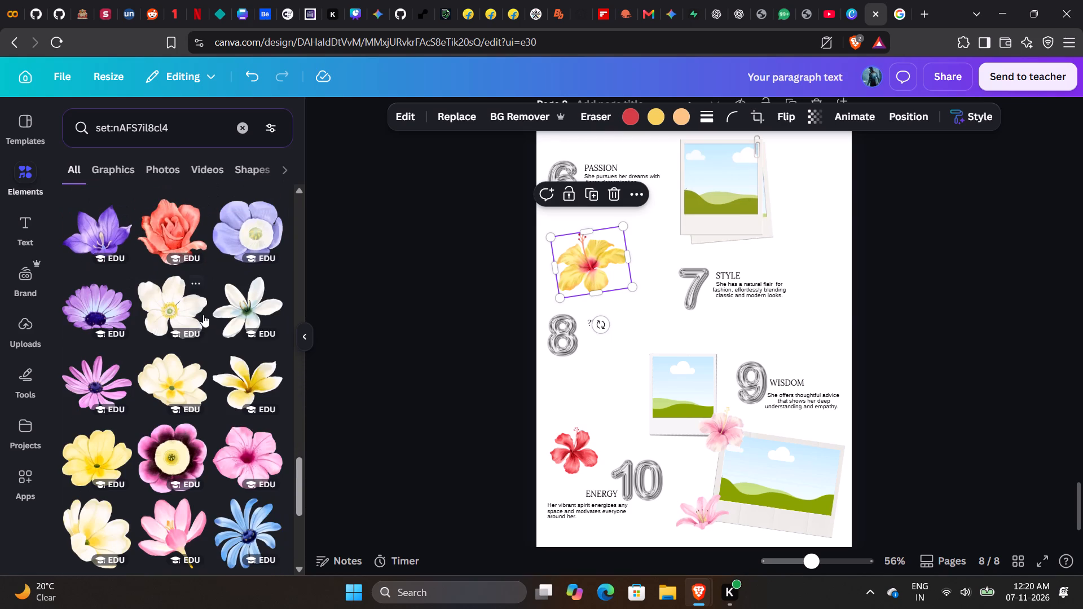
pyautogui.scroll(-1, 203, 315)
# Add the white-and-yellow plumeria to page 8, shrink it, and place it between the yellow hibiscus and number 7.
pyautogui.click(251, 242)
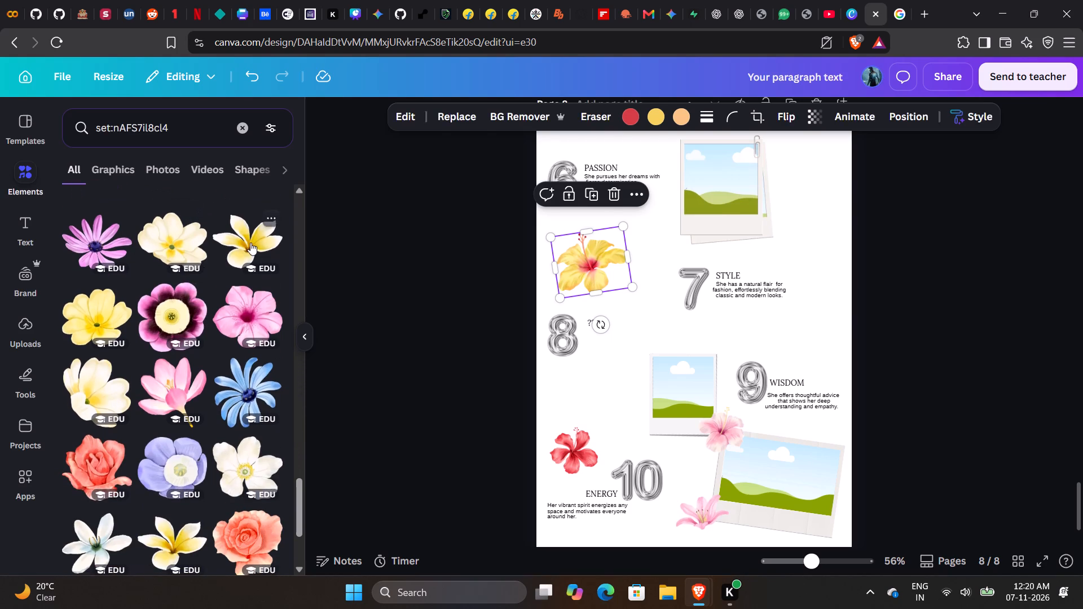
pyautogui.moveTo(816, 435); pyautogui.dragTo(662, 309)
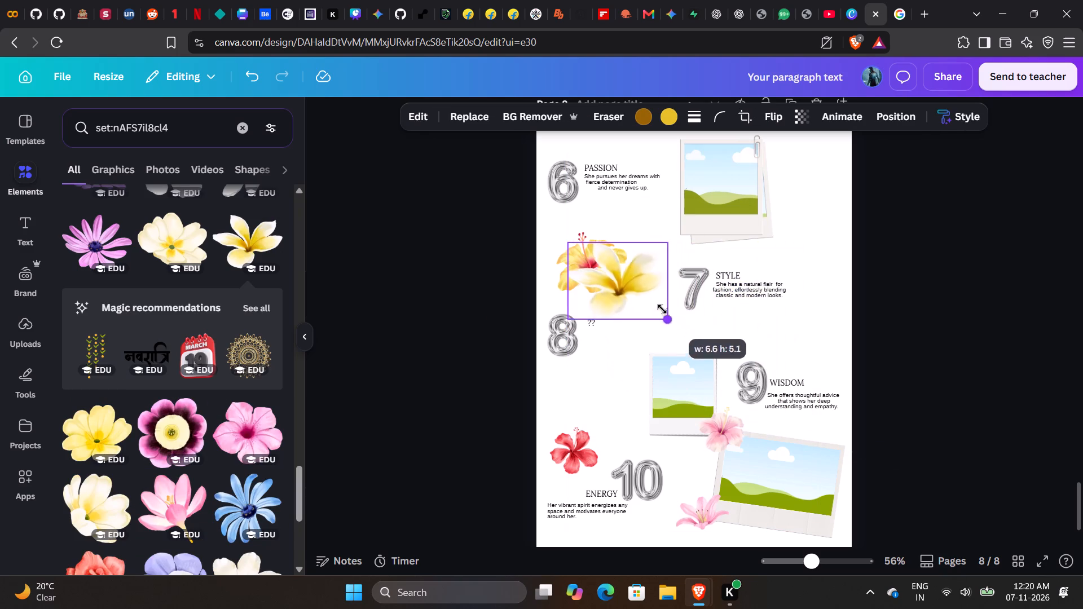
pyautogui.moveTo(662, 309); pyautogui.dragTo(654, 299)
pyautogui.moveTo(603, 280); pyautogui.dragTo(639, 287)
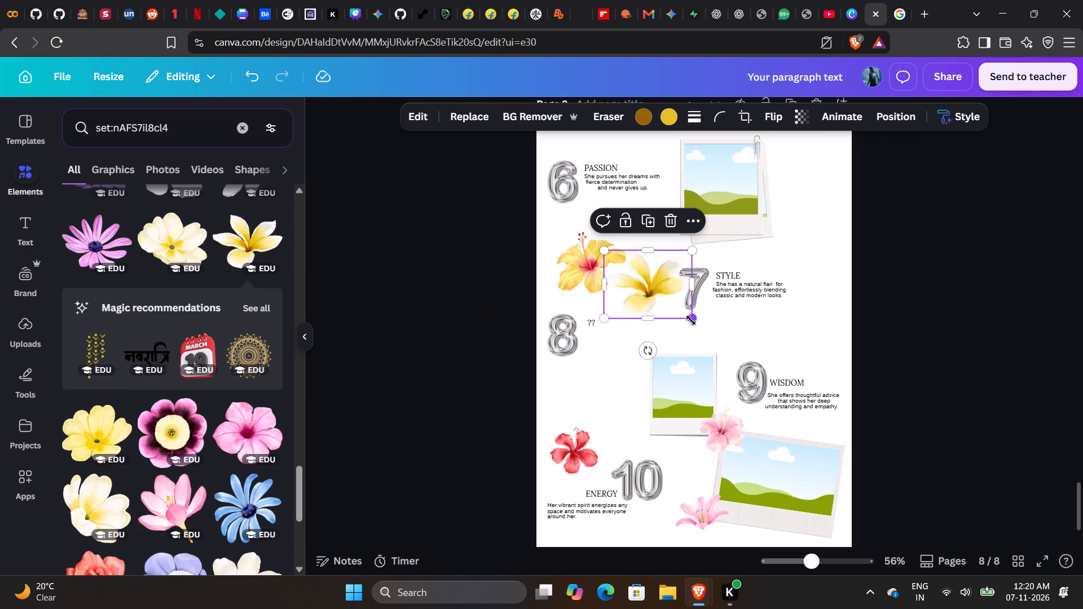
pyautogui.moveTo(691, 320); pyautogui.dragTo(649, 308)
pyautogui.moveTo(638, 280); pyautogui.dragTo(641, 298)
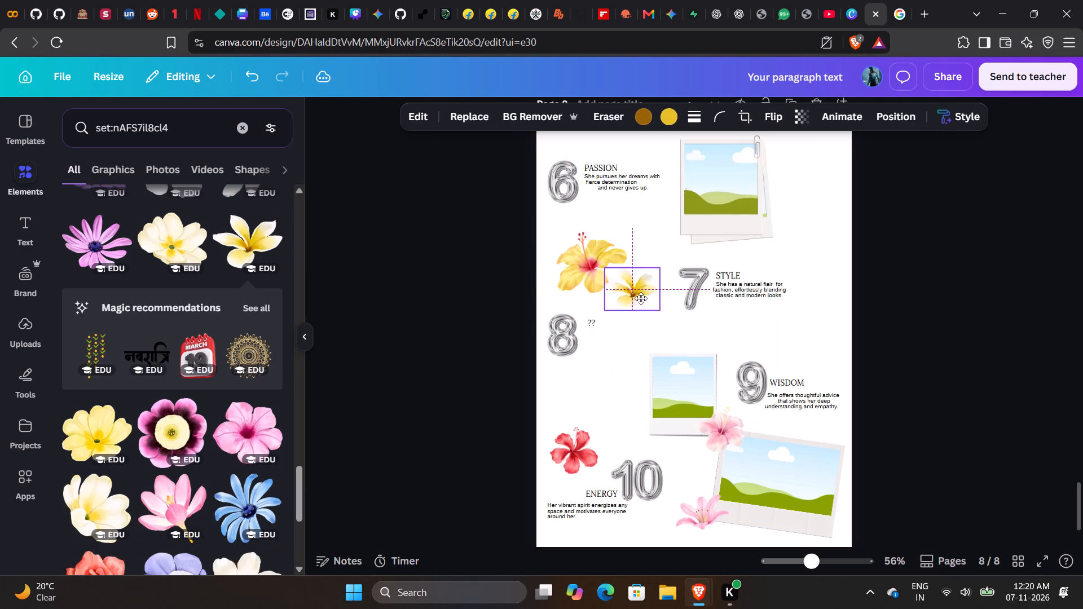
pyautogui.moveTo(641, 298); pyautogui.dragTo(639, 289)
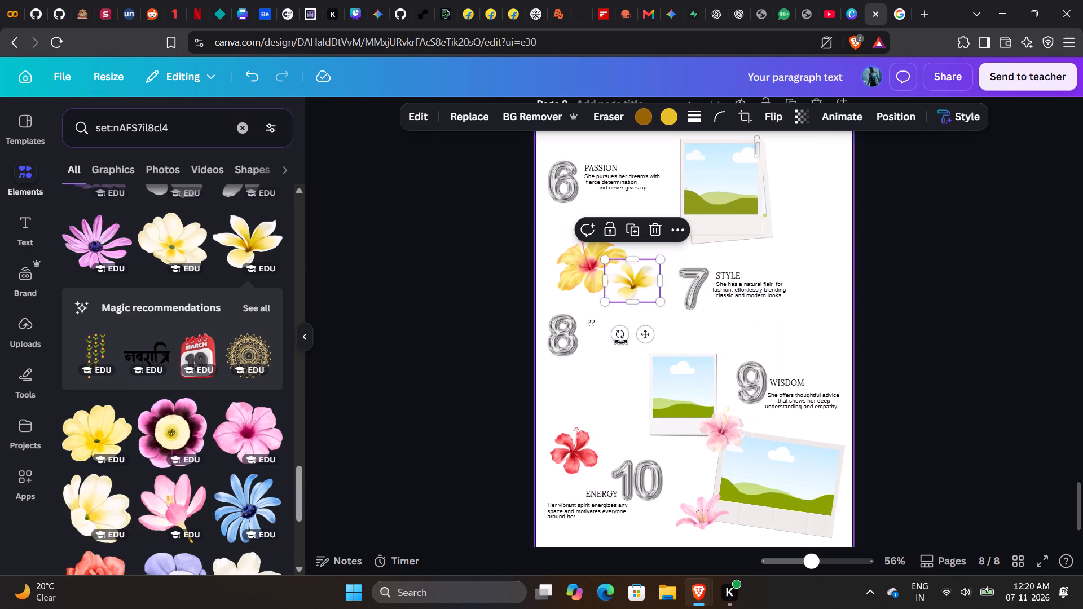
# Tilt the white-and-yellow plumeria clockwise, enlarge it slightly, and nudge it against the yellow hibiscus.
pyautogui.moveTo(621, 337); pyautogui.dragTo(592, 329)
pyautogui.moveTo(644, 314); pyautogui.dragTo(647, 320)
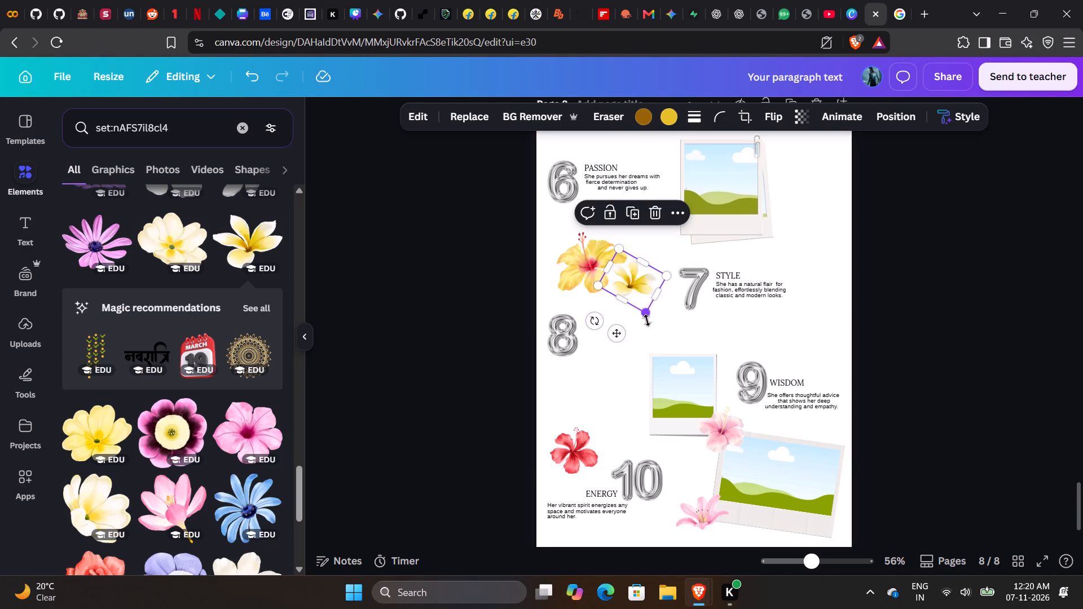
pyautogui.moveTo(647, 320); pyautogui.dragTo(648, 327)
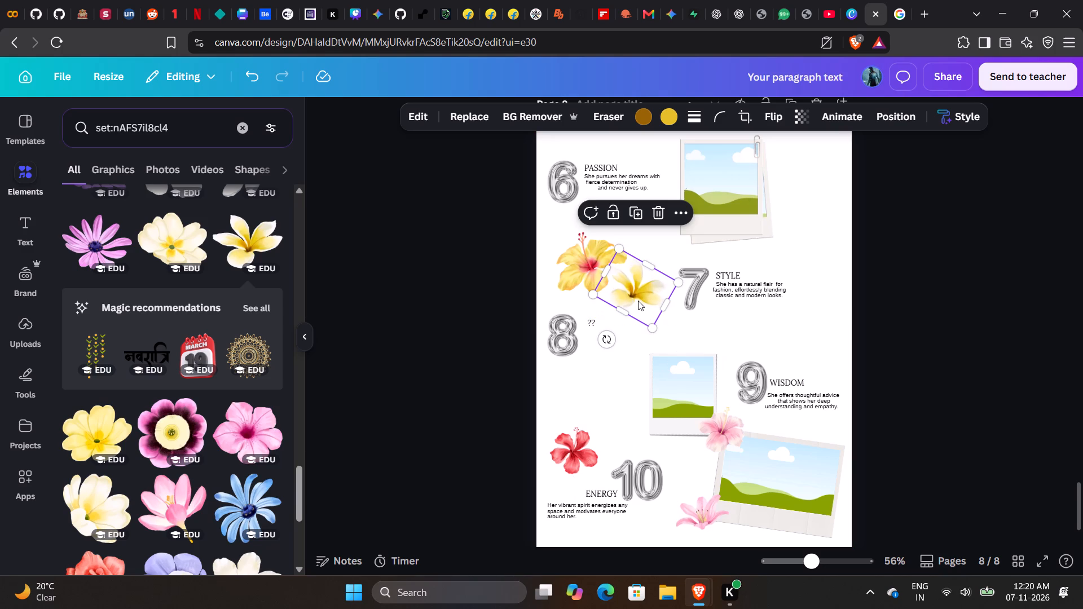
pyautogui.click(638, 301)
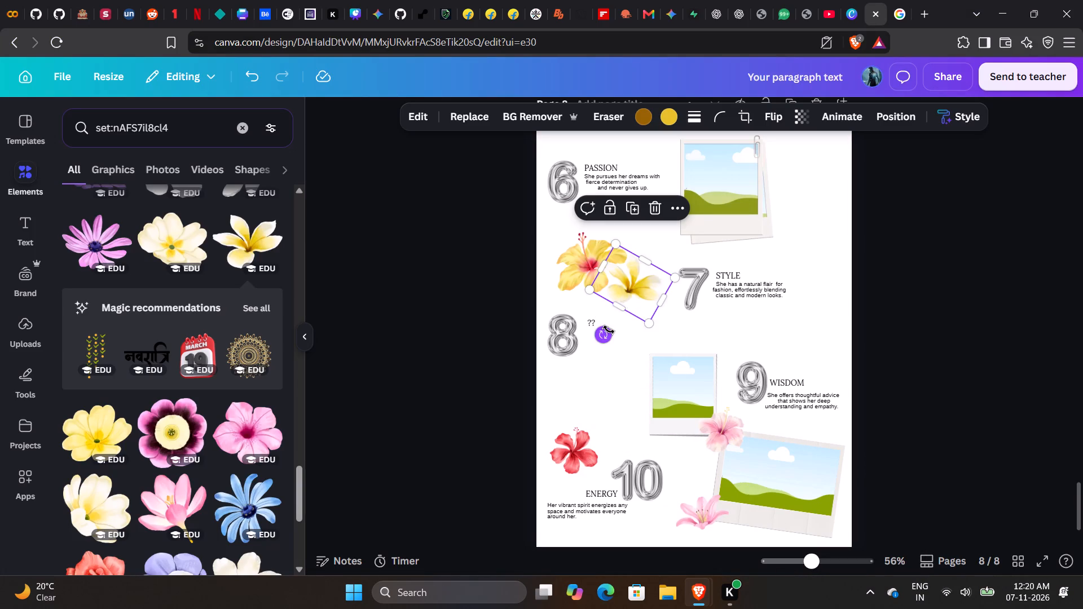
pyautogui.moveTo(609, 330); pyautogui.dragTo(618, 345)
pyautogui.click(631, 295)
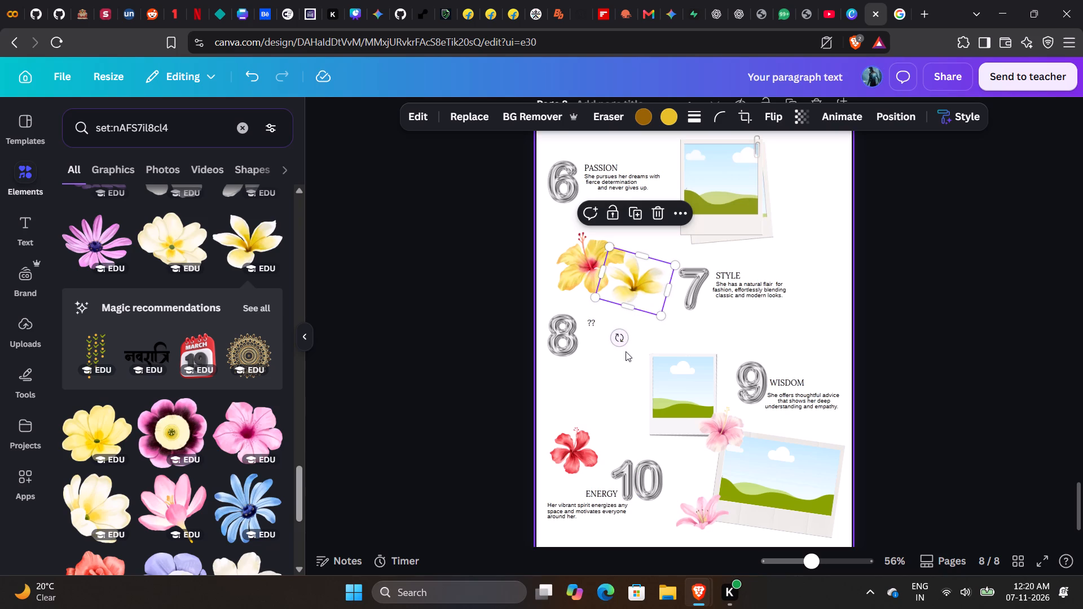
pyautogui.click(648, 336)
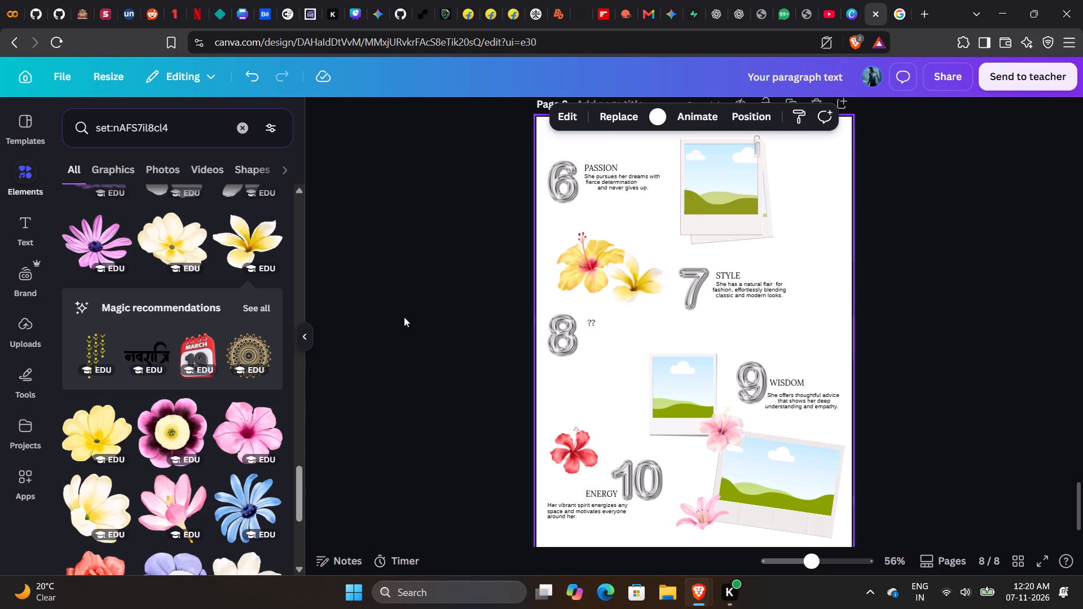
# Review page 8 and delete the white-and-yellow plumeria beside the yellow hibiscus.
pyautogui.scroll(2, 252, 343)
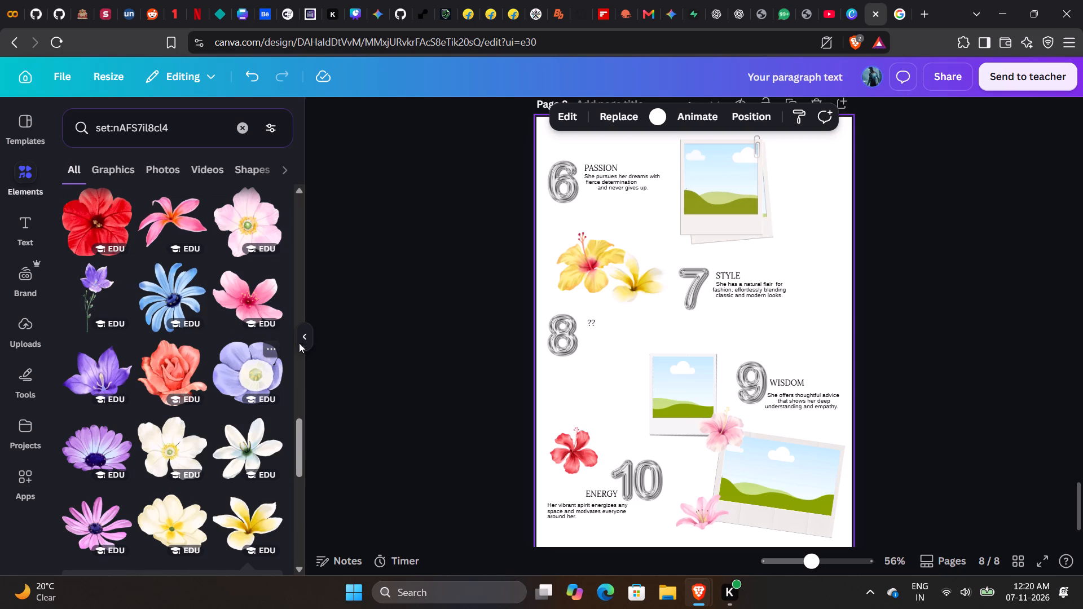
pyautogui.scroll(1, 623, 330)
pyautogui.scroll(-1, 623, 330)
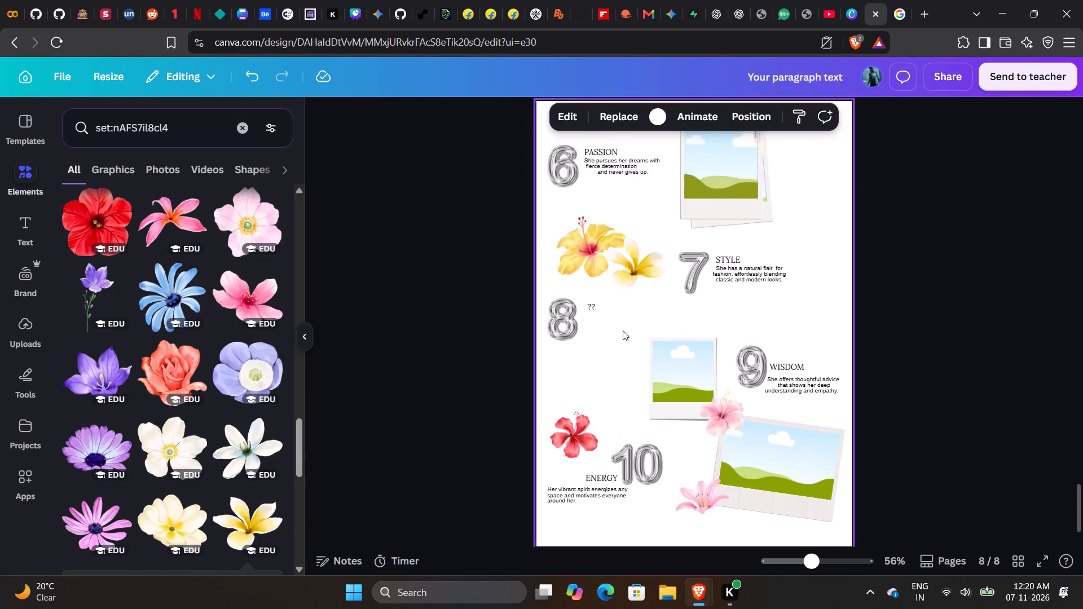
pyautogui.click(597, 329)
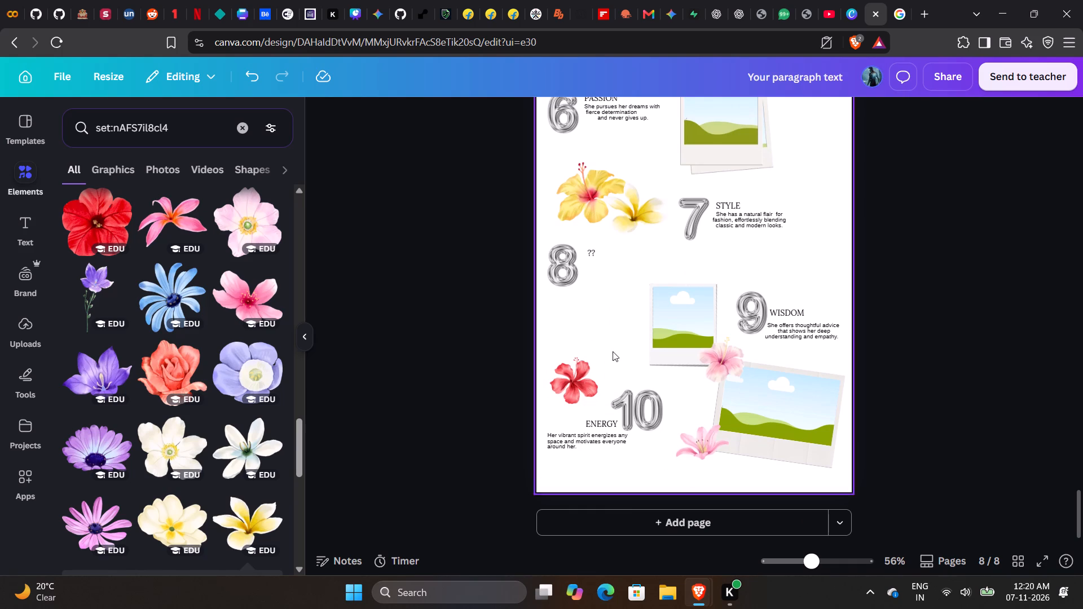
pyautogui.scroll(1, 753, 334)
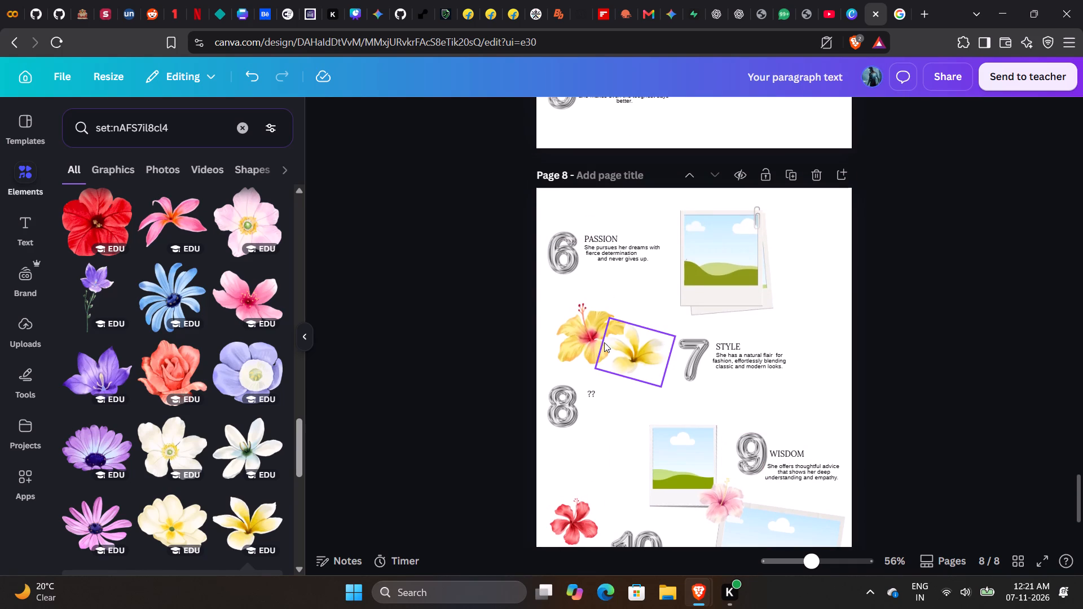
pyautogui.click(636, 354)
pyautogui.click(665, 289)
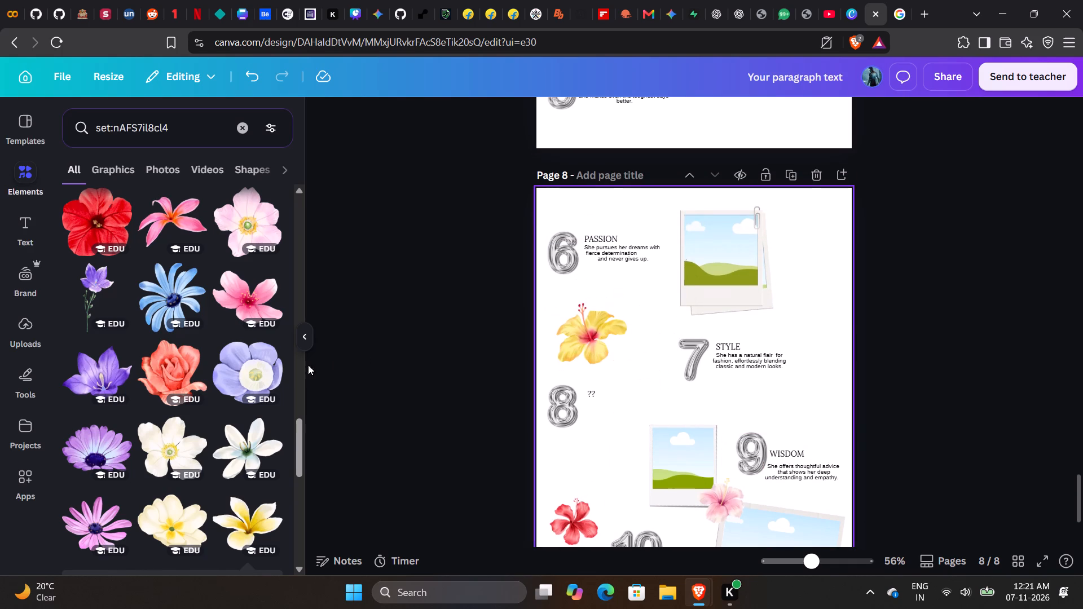
# Add the plain yellow hibiscus from the flower set to page 8, shrink it, and place it beside the red-centred hibiscus.
pyautogui.scroll(2, 263, 376)
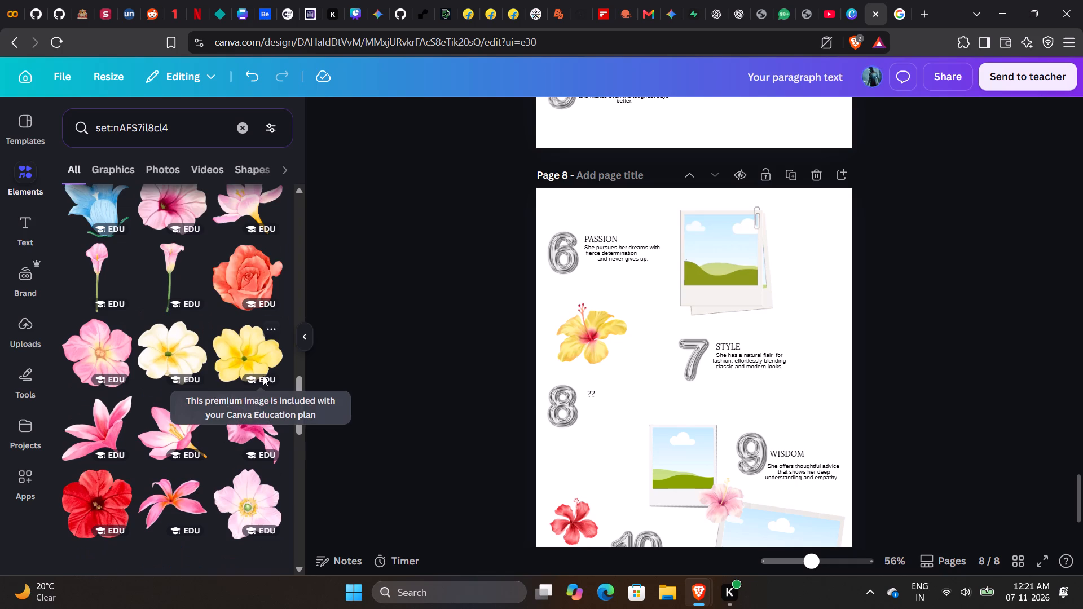
pyautogui.scroll(1, 262, 376)
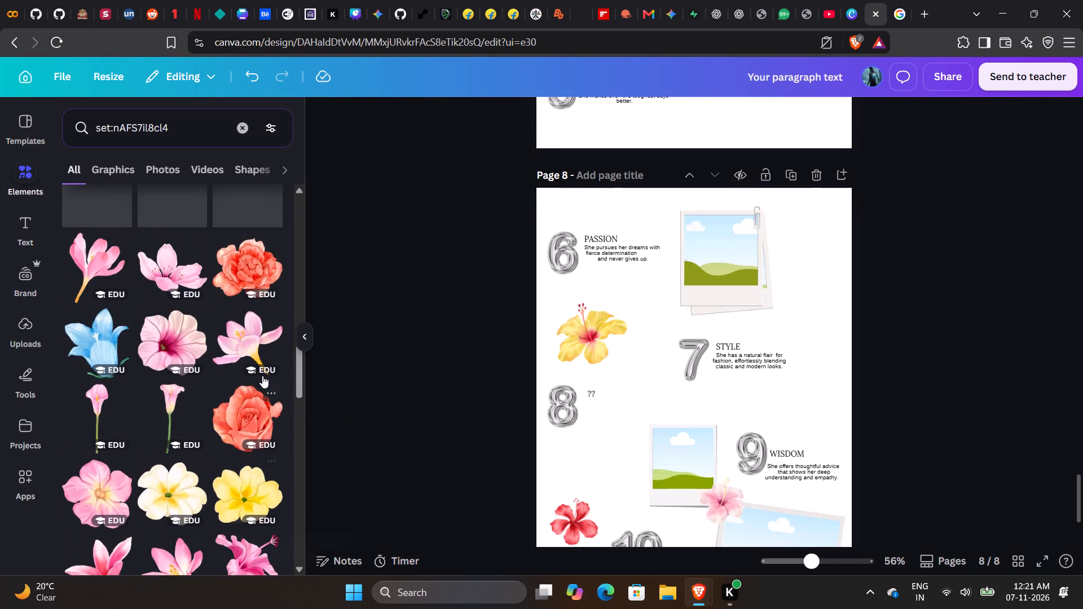
pyautogui.scroll(2, 262, 376)
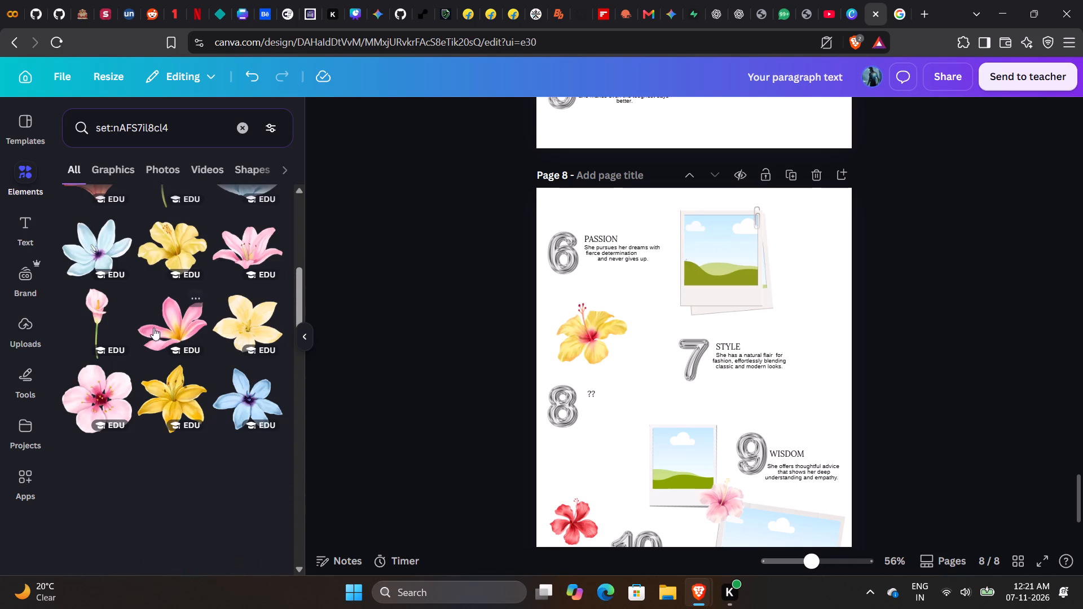
pyautogui.click(186, 253)
pyautogui.moveTo(822, 503); pyautogui.dragTo(684, 393)
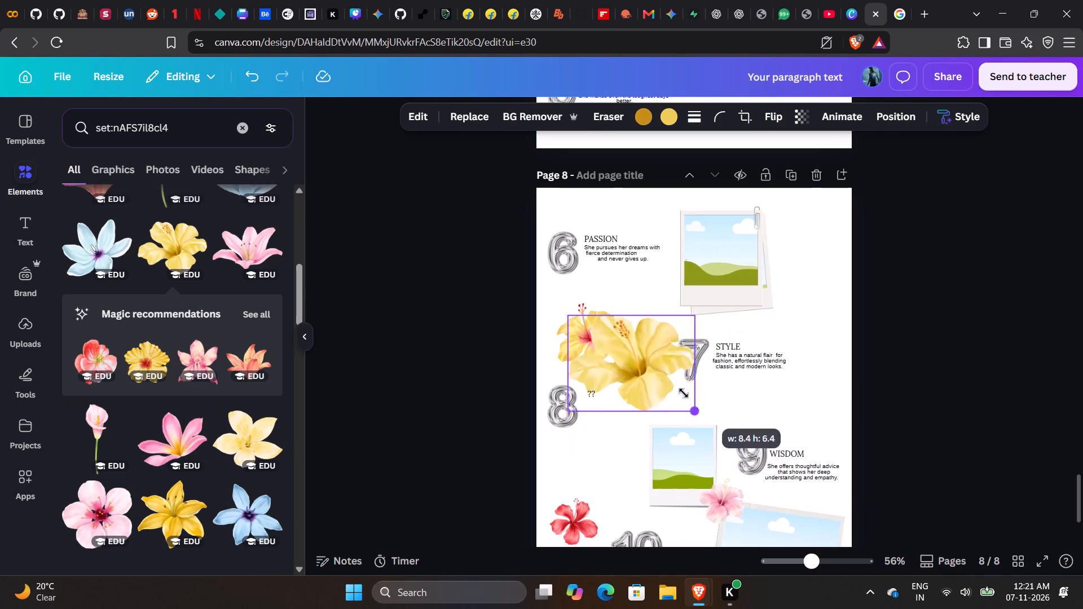
pyautogui.moveTo(684, 393); pyautogui.dragTo(648, 373)
pyautogui.moveTo(597, 345); pyautogui.dragTo(617, 369)
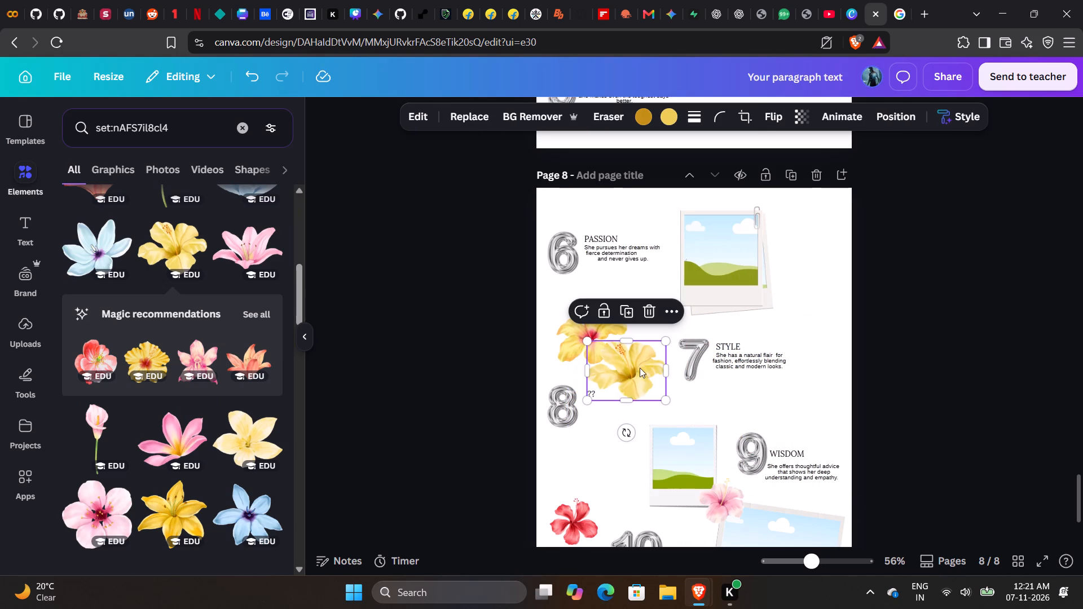
# Tilt the plain yellow hibiscus clockwise, shrink it further, and position it between the red-centred hibiscus and number 7.
pyautogui.moveTo(626, 433); pyautogui.dragTo(609, 436)
pyautogui.moveTo(631, 374); pyautogui.dragTo(642, 371)
pyautogui.moveTo(670, 412); pyautogui.dragTo(661, 389)
pyautogui.moveTo(638, 369); pyautogui.dragTo(638, 376)
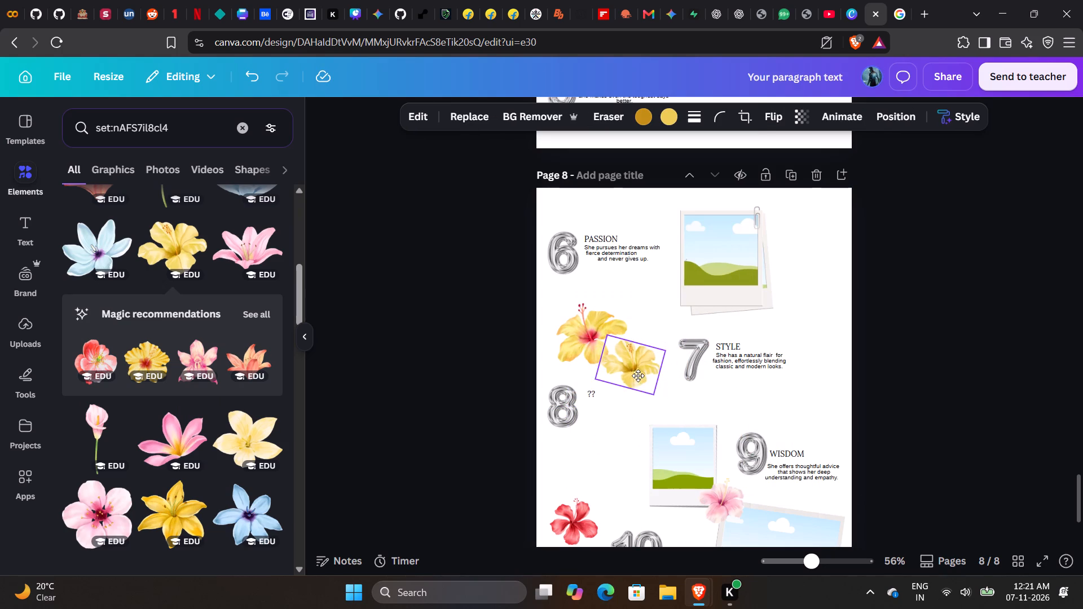
pyautogui.moveTo(638, 376); pyautogui.dragTo(643, 377)
# Rotate the red-centred hibiscus slightly clockwise and nudge the plain yellow hibiscus closer so the two overlap.
pyautogui.click(587, 343)
pyautogui.moveTo(598, 391); pyautogui.dragTo(578, 395)
pyautogui.click(648, 365)
pyautogui.moveTo(648, 368); pyautogui.dragTo(638, 369)
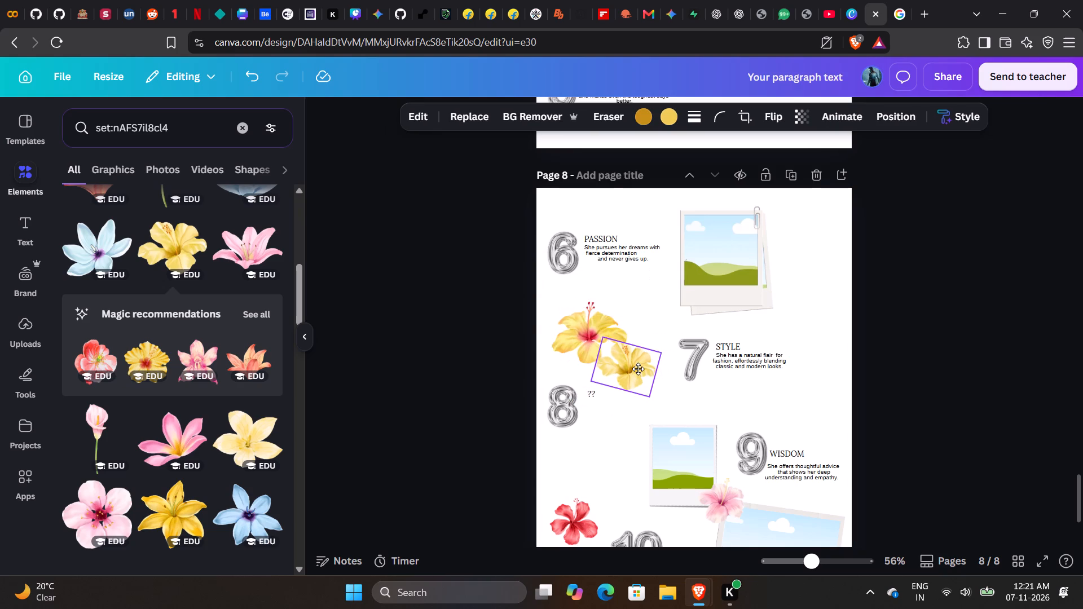
# Nudge the plain yellow hibiscus beneath the red-centred hibiscus and rotate it slightly counter-clockwise.
pyautogui.moveTo(638, 369); pyautogui.dragTo(635, 374)
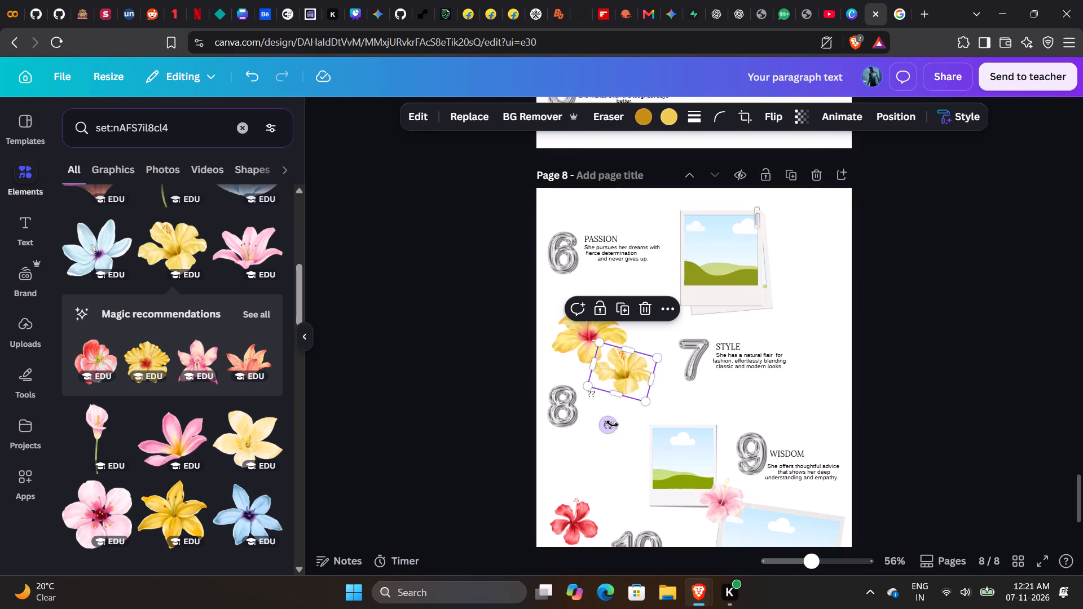
pyautogui.moveTo(612, 424); pyautogui.dragTo(617, 418)
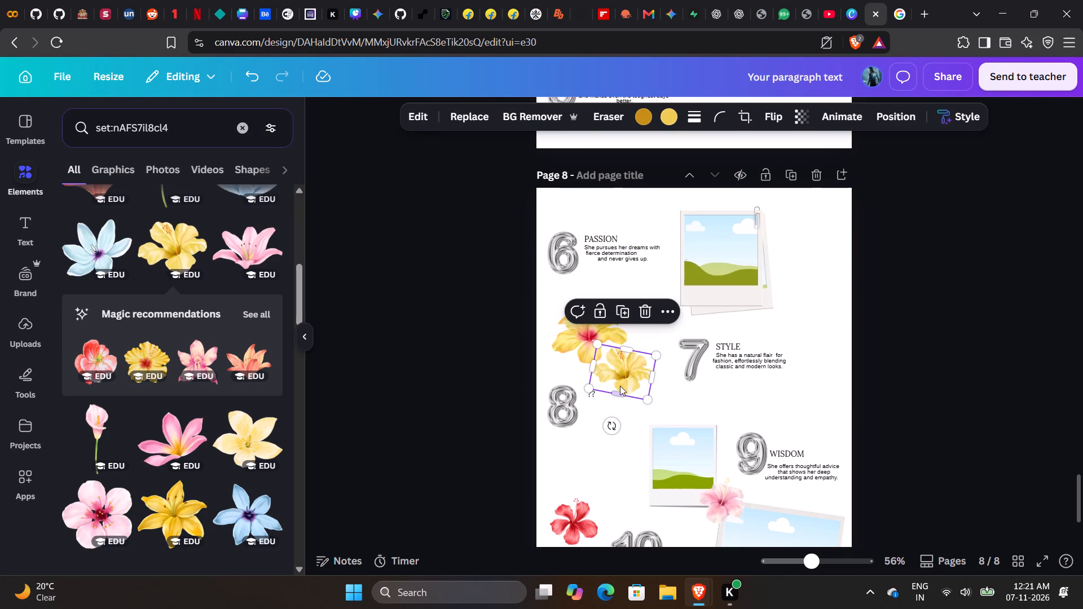
pyautogui.click(622, 382)
pyautogui.moveTo(611, 423); pyautogui.dragTo(612, 423)
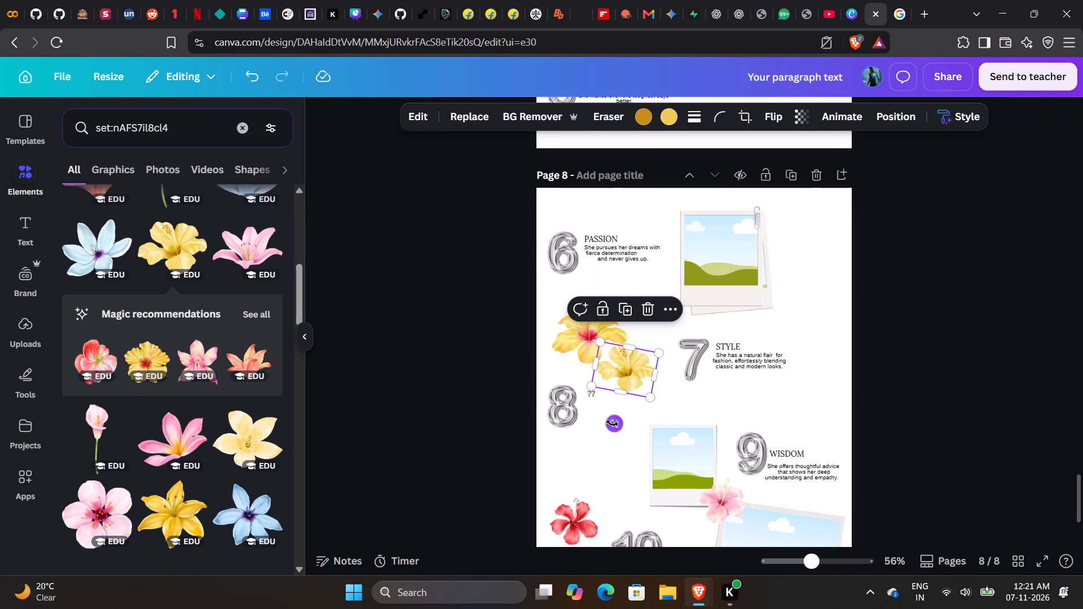
pyautogui.moveTo(612, 423); pyautogui.dragTo(618, 421)
pyautogui.click(707, 412)
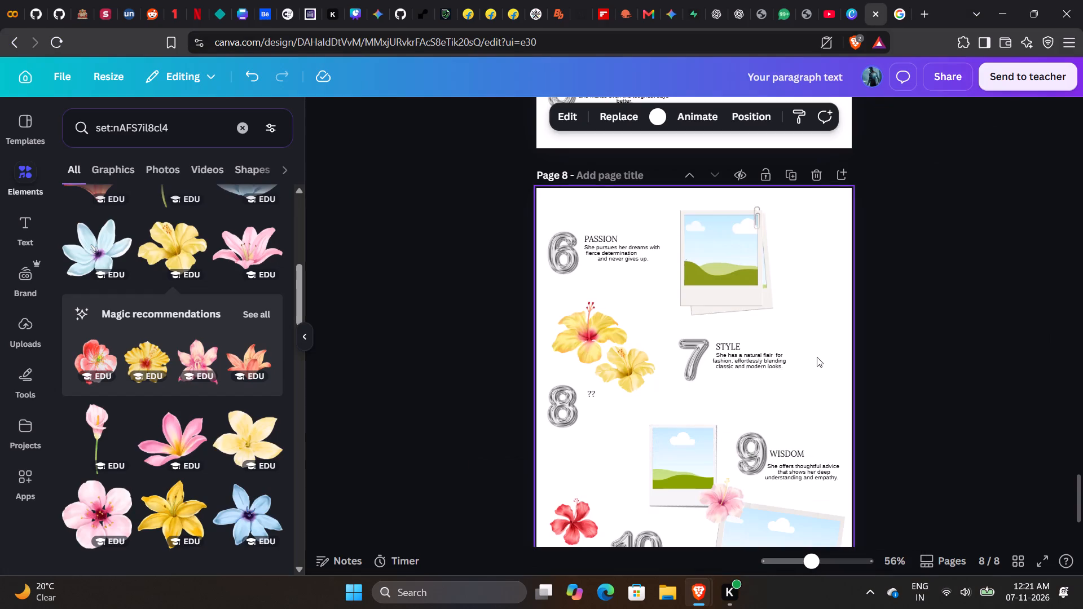
# Look through the watercolor flower set for another flower to decorate page 8.
pyautogui.scroll(2, 187, 388)
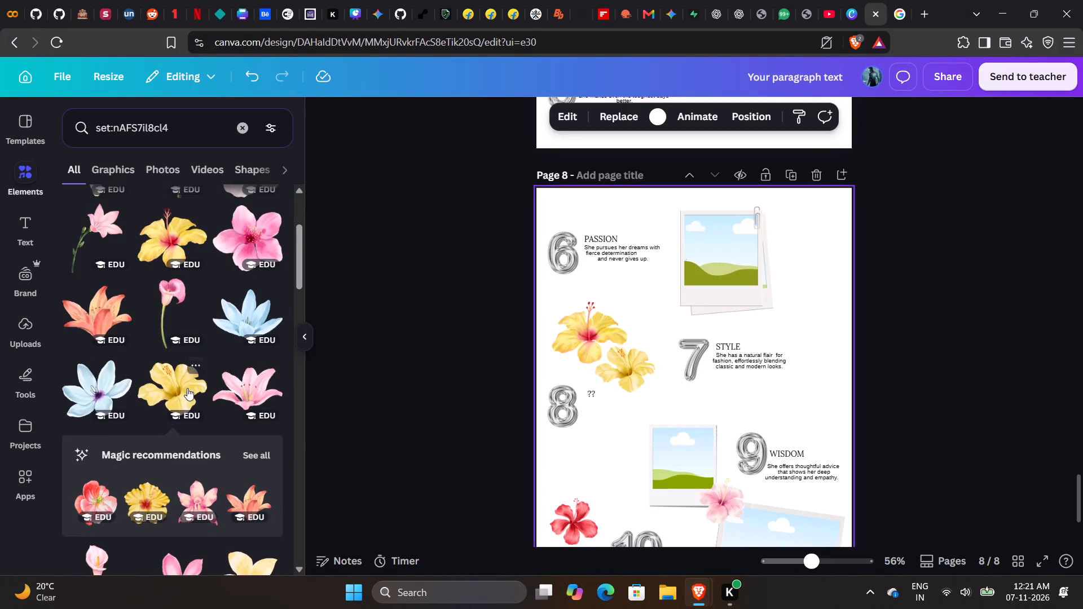
pyautogui.scroll(2, 187, 388)
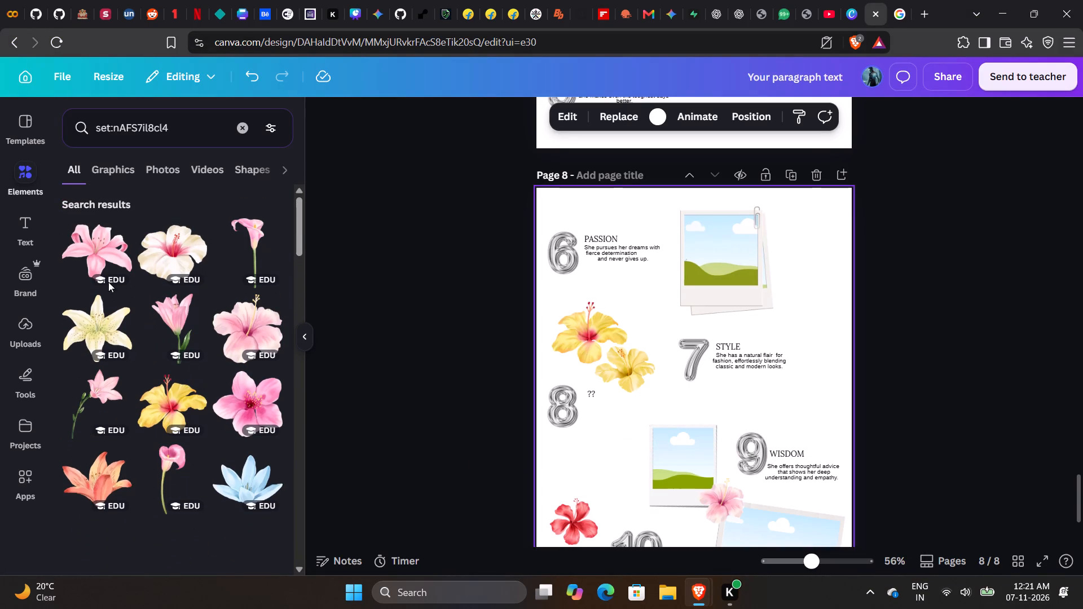
pyautogui.scroll(-2, 181, 364)
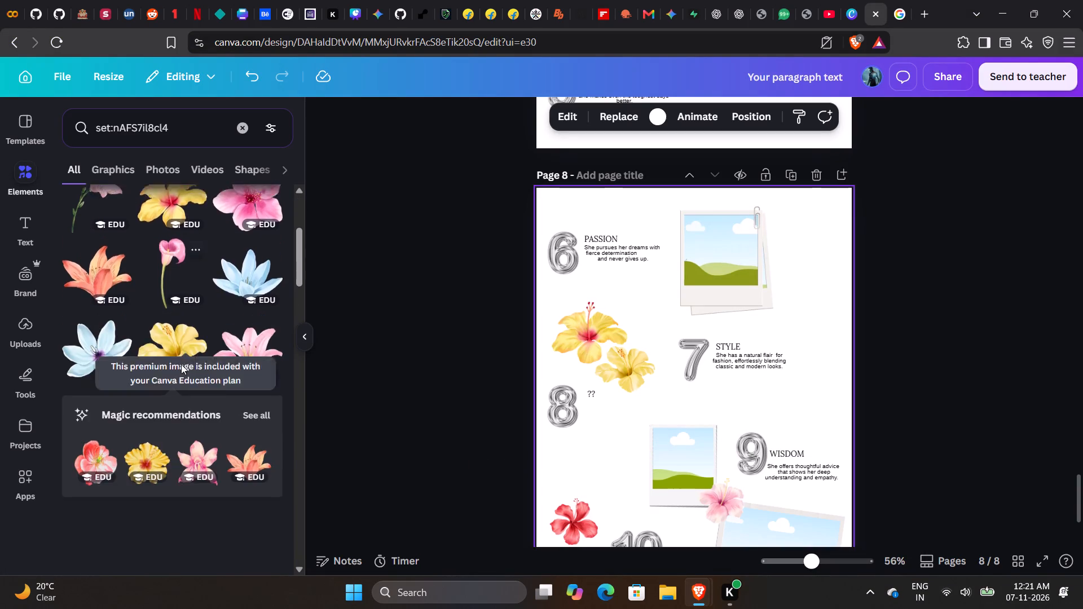
pyautogui.scroll(-2, 181, 364)
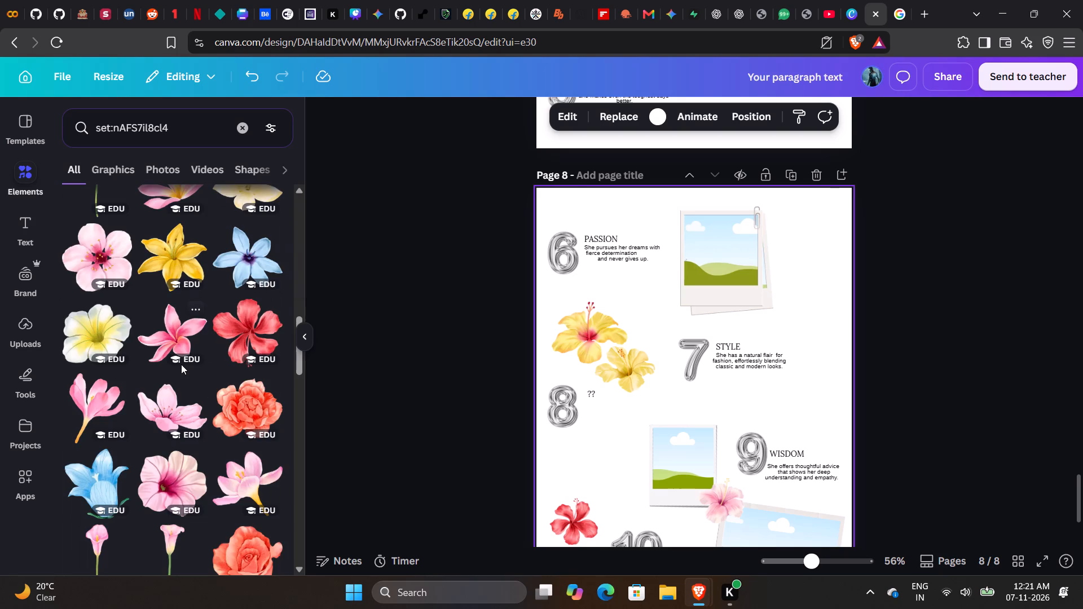
pyautogui.scroll(-1, 202, 356)
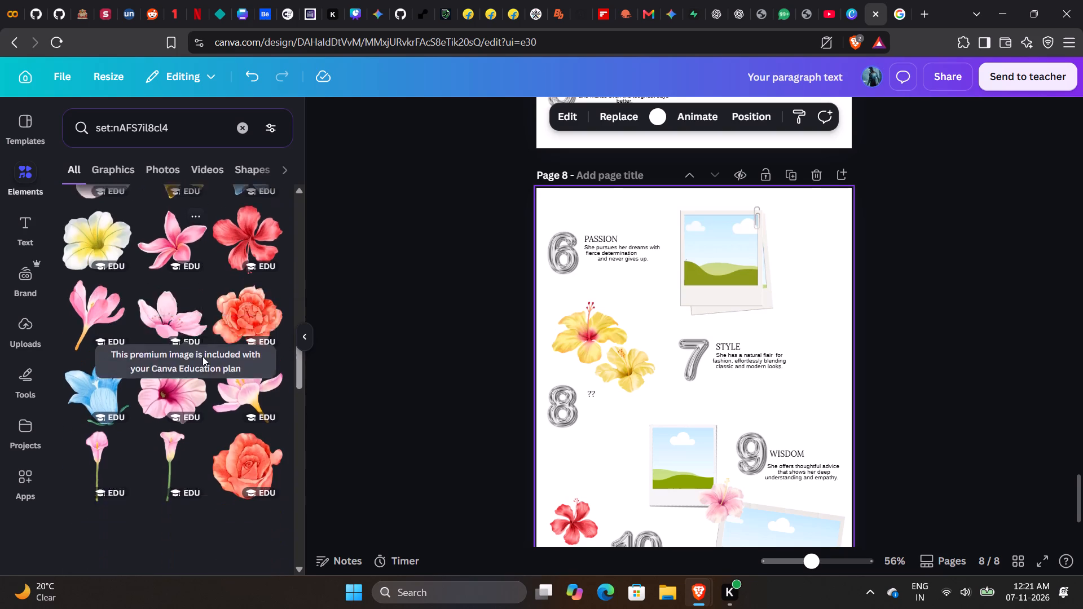
pyautogui.scroll(-2, 202, 356)
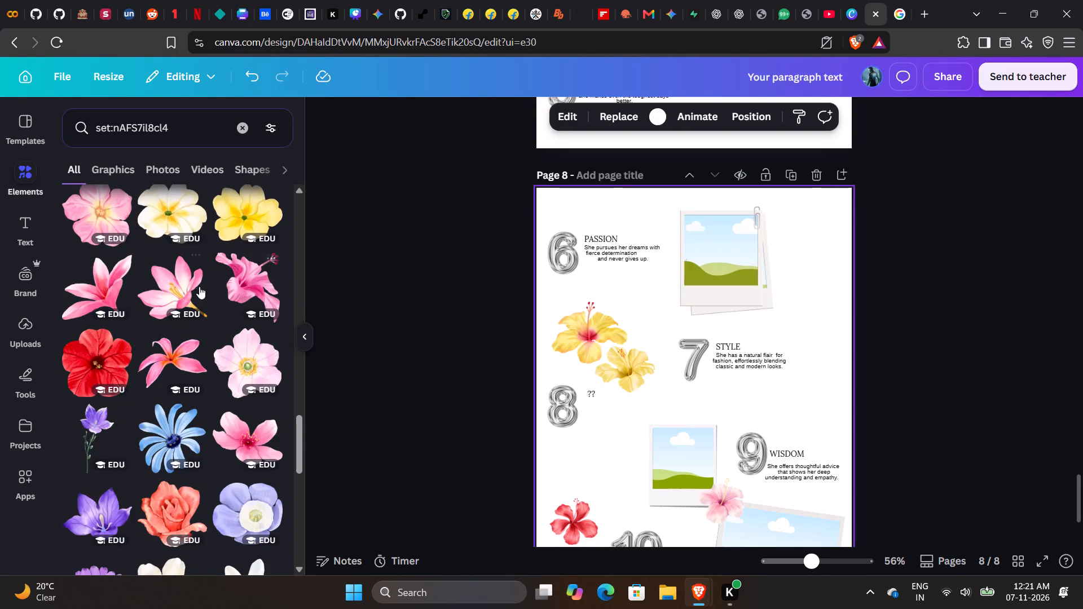
pyautogui.scroll(-1, 170, 337)
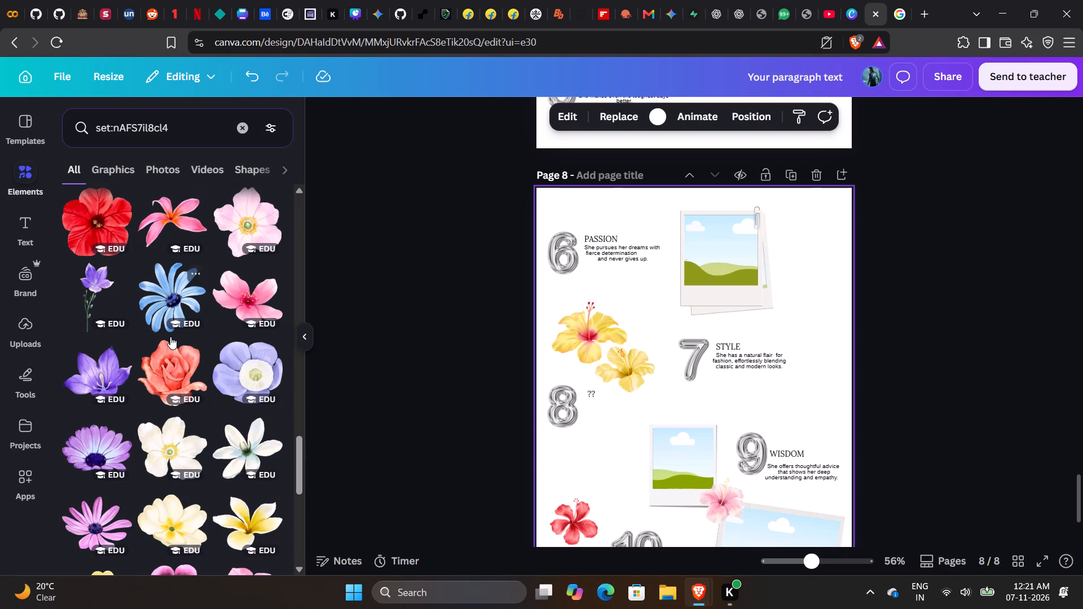
pyautogui.scroll(-2, 173, 336)
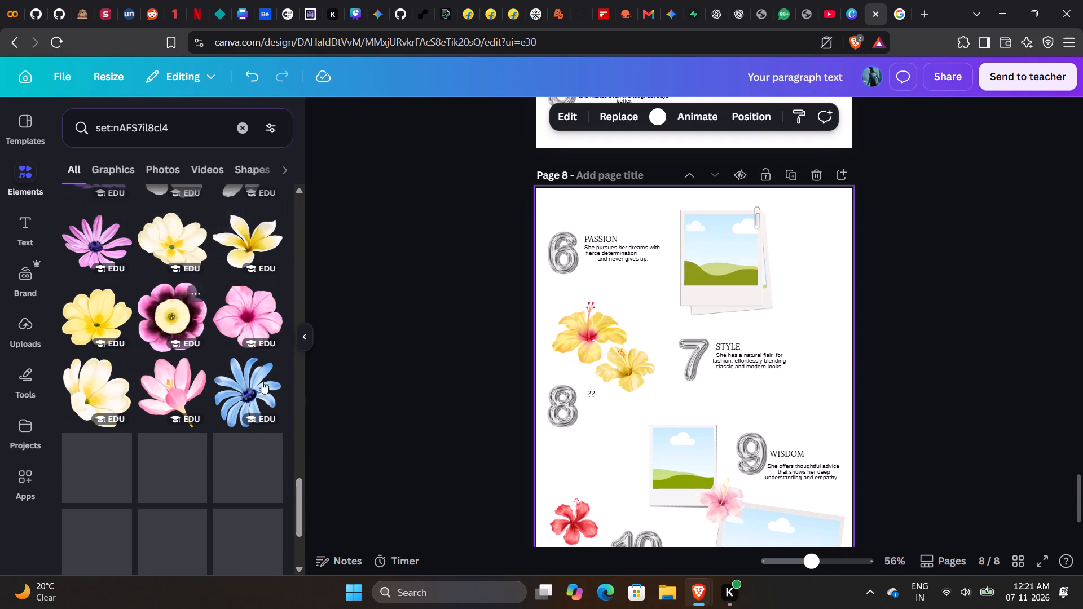
pyautogui.scroll(-1, 178, 439)
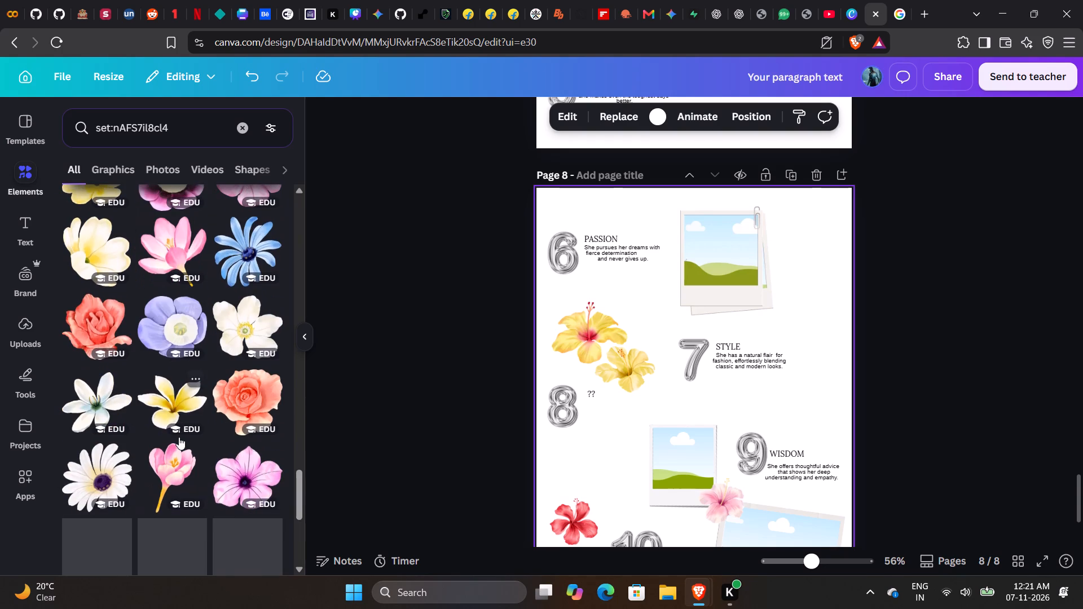
pyautogui.scroll(-1, 179, 436)
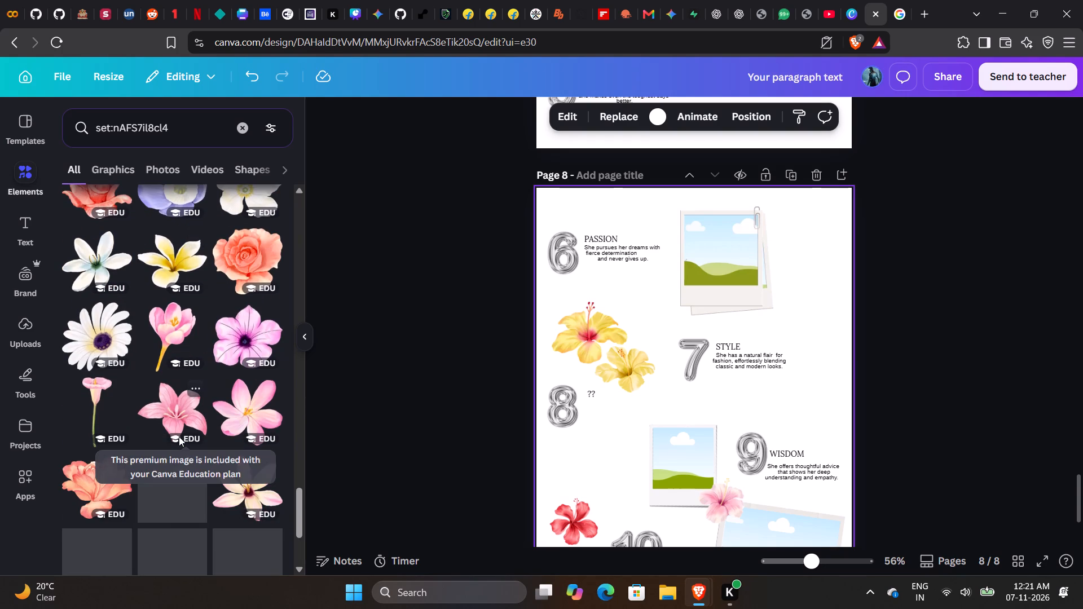
pyautogui.scroll(-1, 179, 436)
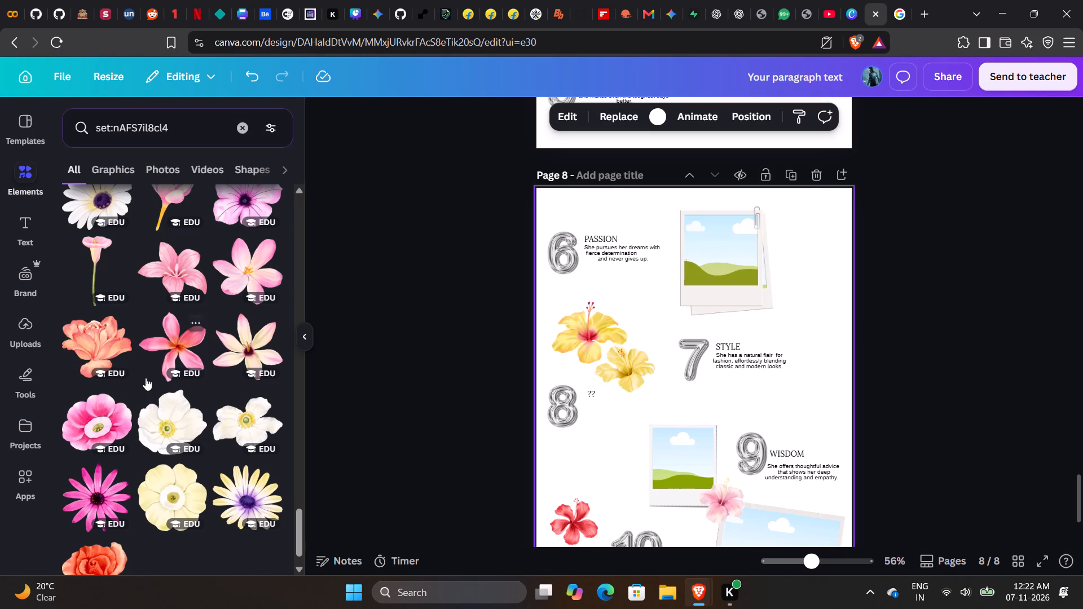
# Add the pink five-petal flower with the orange centre, shrink it, place it beside the Passion polaroid, and tilt it slightly counter-clockwise.
pyautogui.click(184, 350)
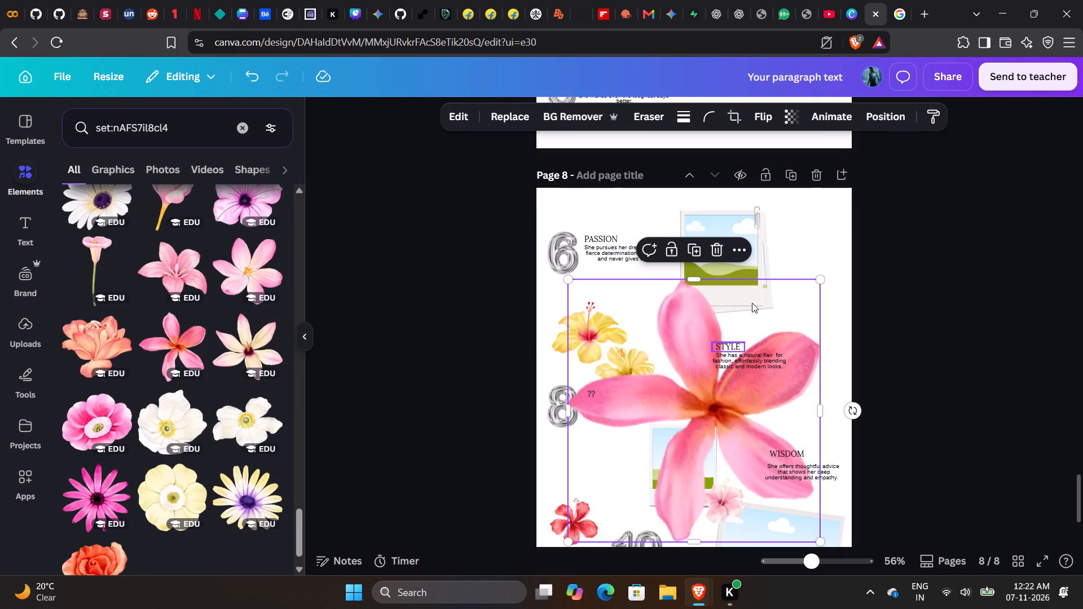
pyautogui.moveTo(824, 283); pyautogui.dragTo(684, 425)
pyautogui.moveTo(614, 469); pyautogui.dragTo(727, 288)
pyautogui.moveTo(793, 360); pyautogui.dragTo(742, 276)
pyautogui.moveTo(709, 278); pyautogui.dragTo(805, 243)
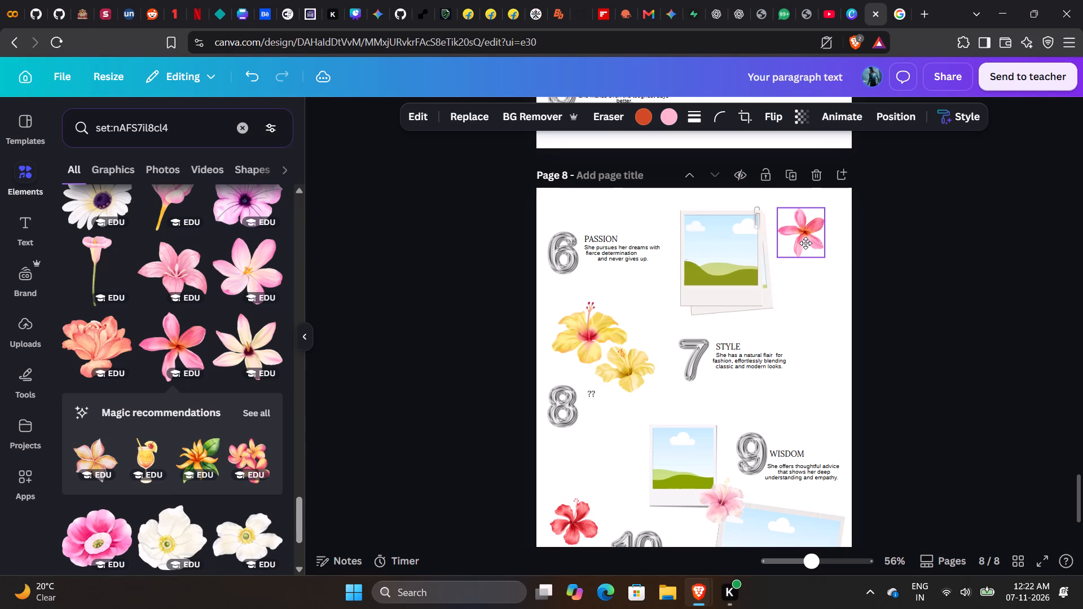
pyautogui.moveTo(805, 243); pyautogui.dragTo(806, 243)
pyautogui.moveTo(804, 289); pyautogui.dragTo(817, 278)
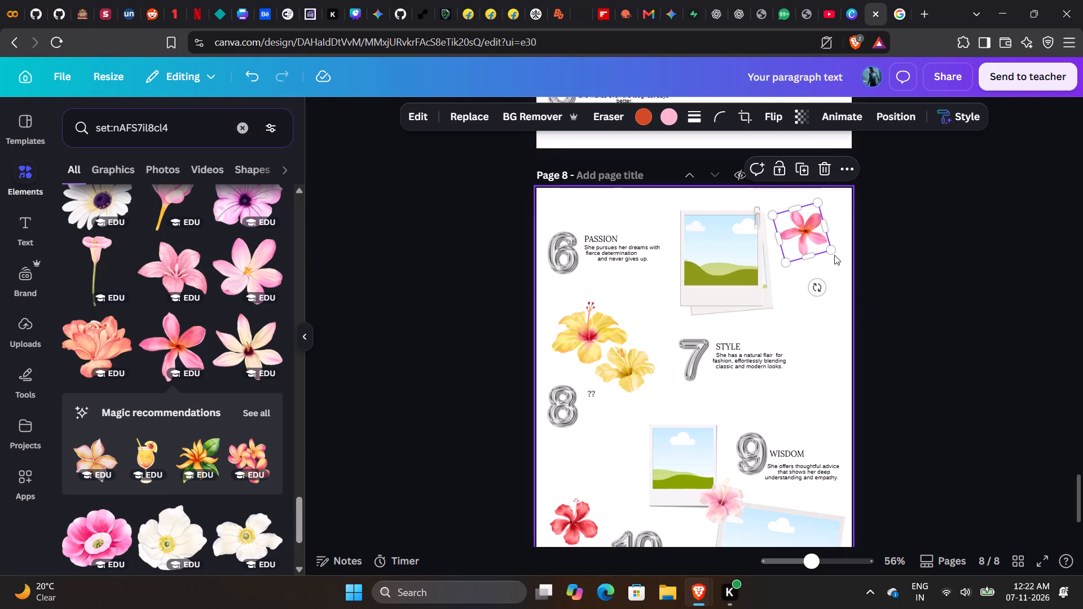
pyautogui.moveTo(834, 251); pyautogui.dragTo(825, 248)
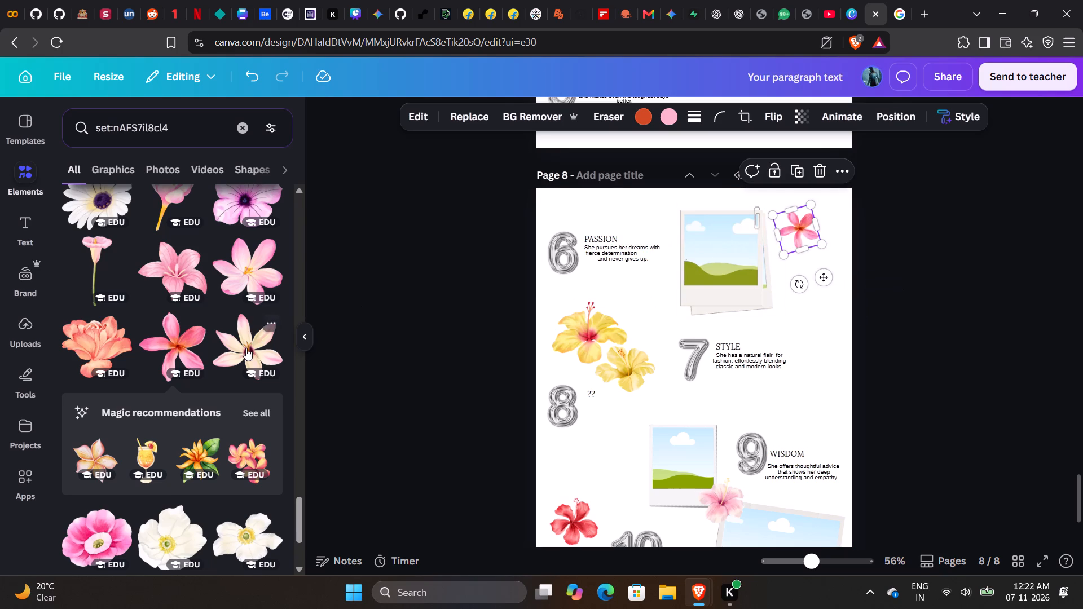
# Add the cream-pink flower with the dark centre, shrink it smaller than the pink flower, and place it diagonally below that flower.
pyautogui.click(246, 348)
pyautogui.moveTo(822, 291); pyautogui.dragTo(670, 371)
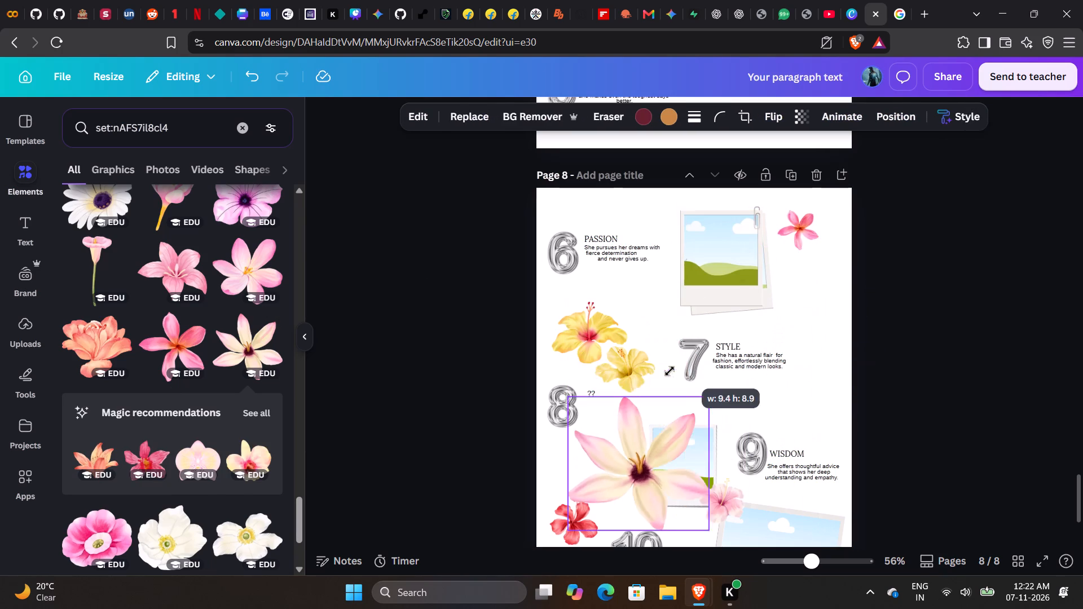
pyautogui.moveTo(670, 371); pyautogui.dragTo(667, 374)
pyautogui.moveTo(653, 446); pyautogui.dragTo(772, 297)
pyautogui.moveTo(815, 381); pyautogui.dragTo(752, 298)
pyautogui.moveTo(729, 291); pyautogui.dragTo(829, 267)
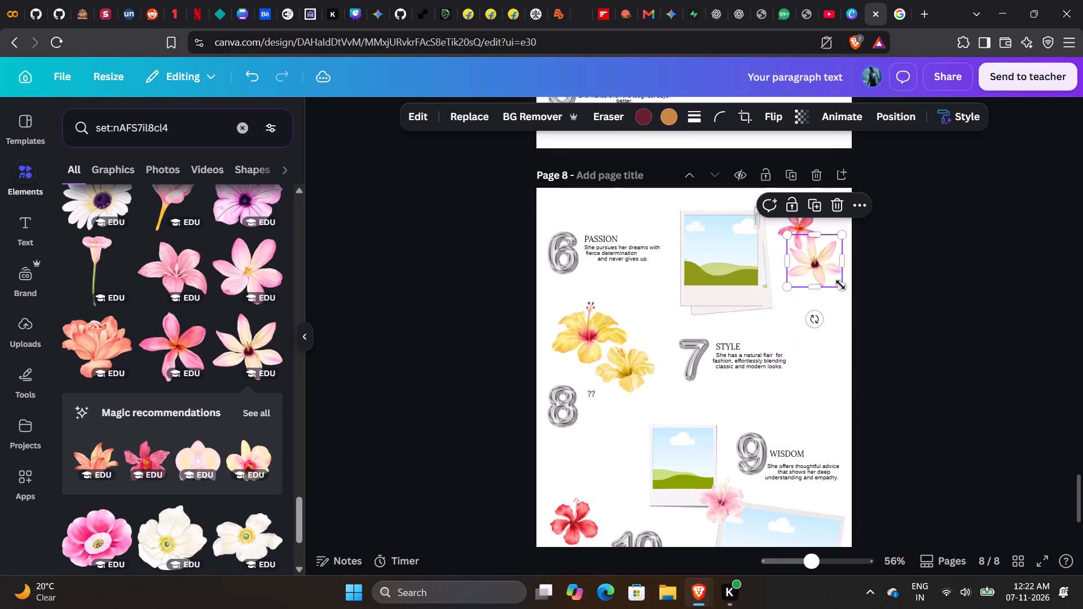
pyautogui.moveTo(842, 286); pyautogui.dragTo(823, 266)
pyautogui.moveTo(806, 253); pyautogui.dragTo(821, 262)
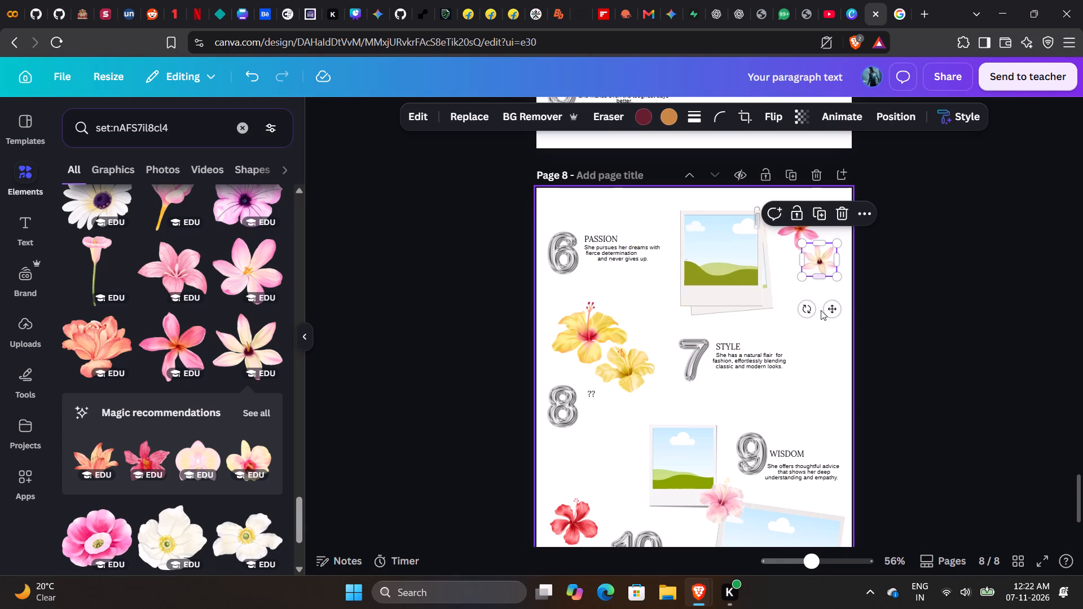
# Tilt the cream-pink flower counter-clockwise beneath the pink flower, undoing the accidental crop of its edge.
pyautogui.moveTo(809, 314); pyautogui.dragTo(825, 306)
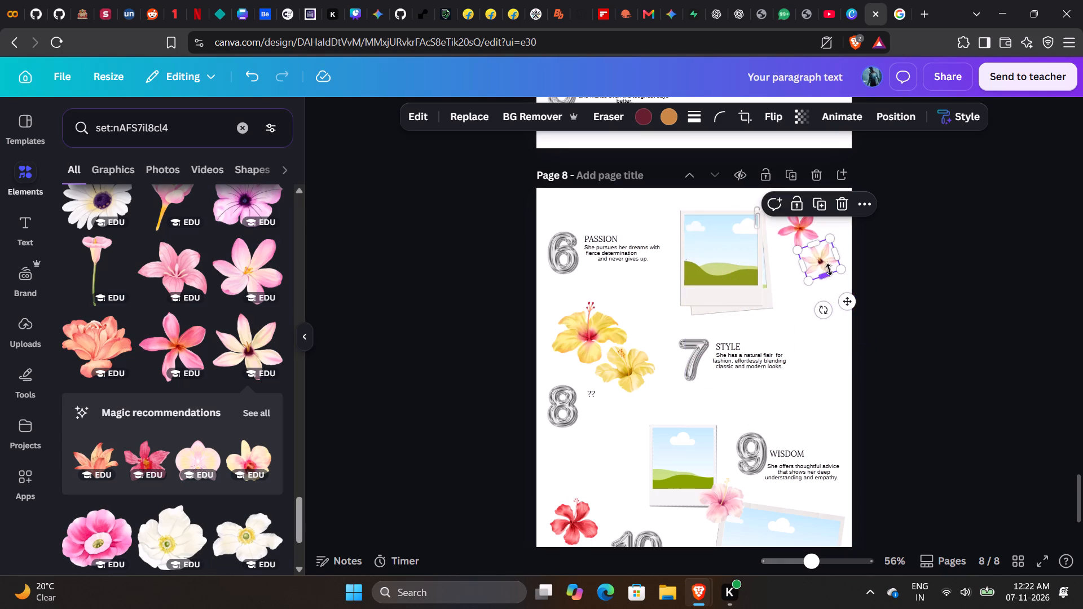
pyautogui.moveTo(829, 268); pyautogui.dragTo(822, 264)
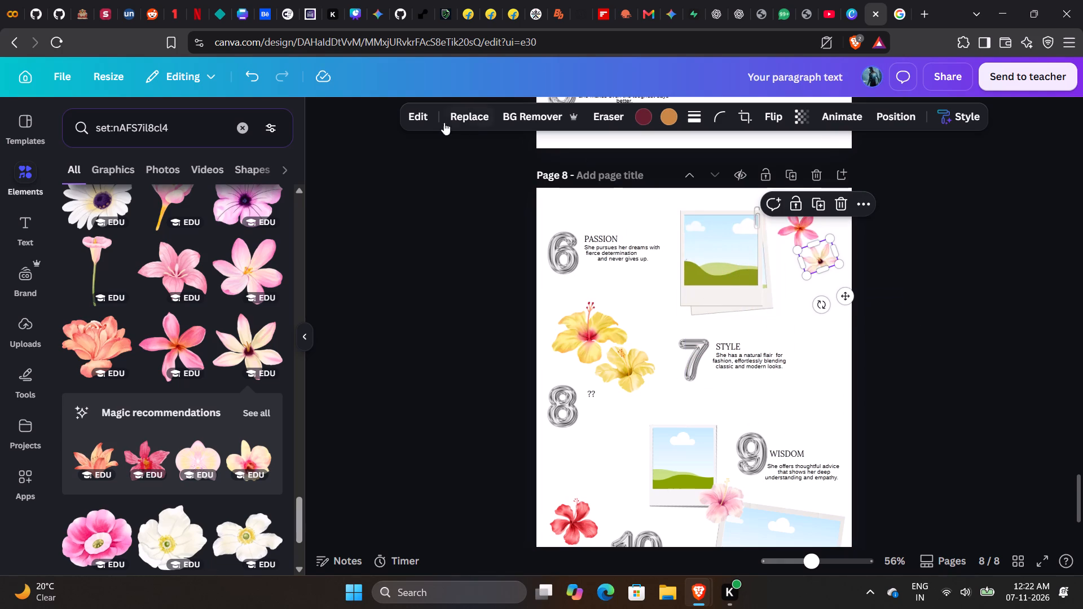
pyautogui.click(258, 78)
pyautogui.click(826, 263)
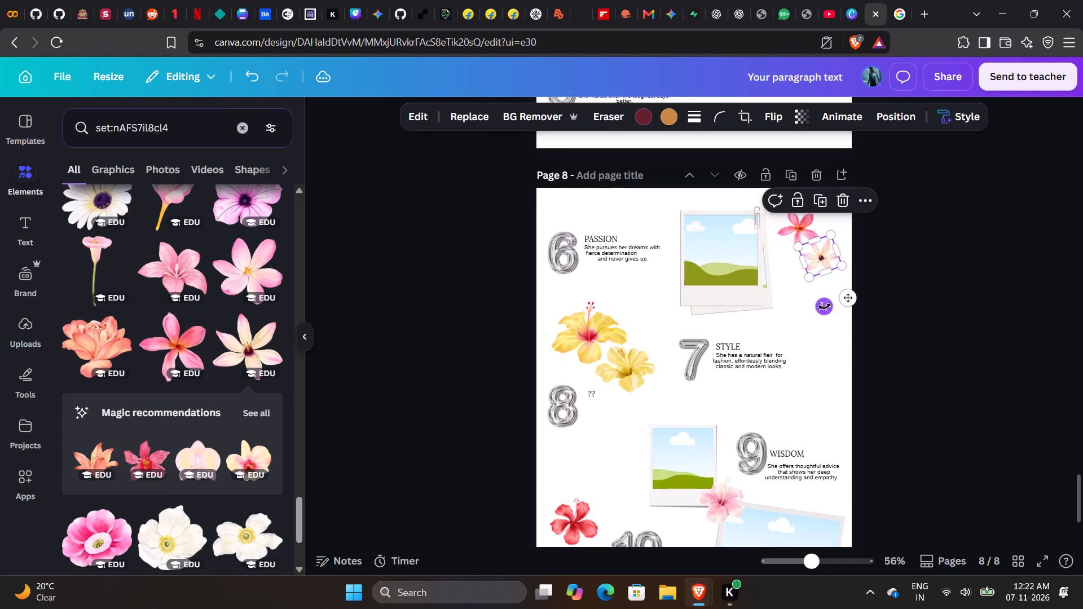
pyautogui.moveTo(825, 307); pyautogui.dragTo(831, 302)
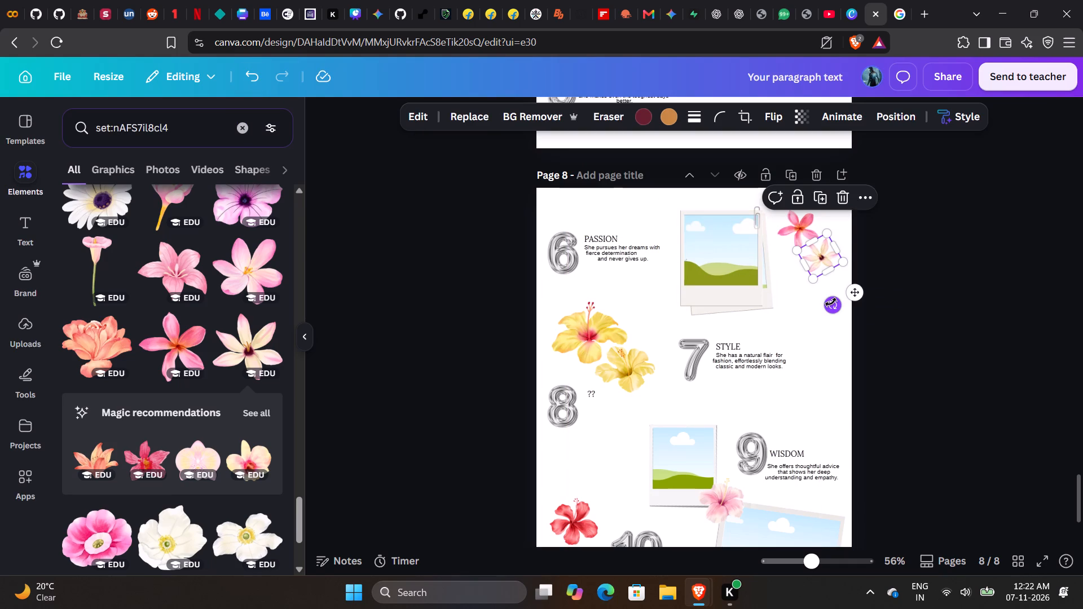
pyautogui.click(933, 269)
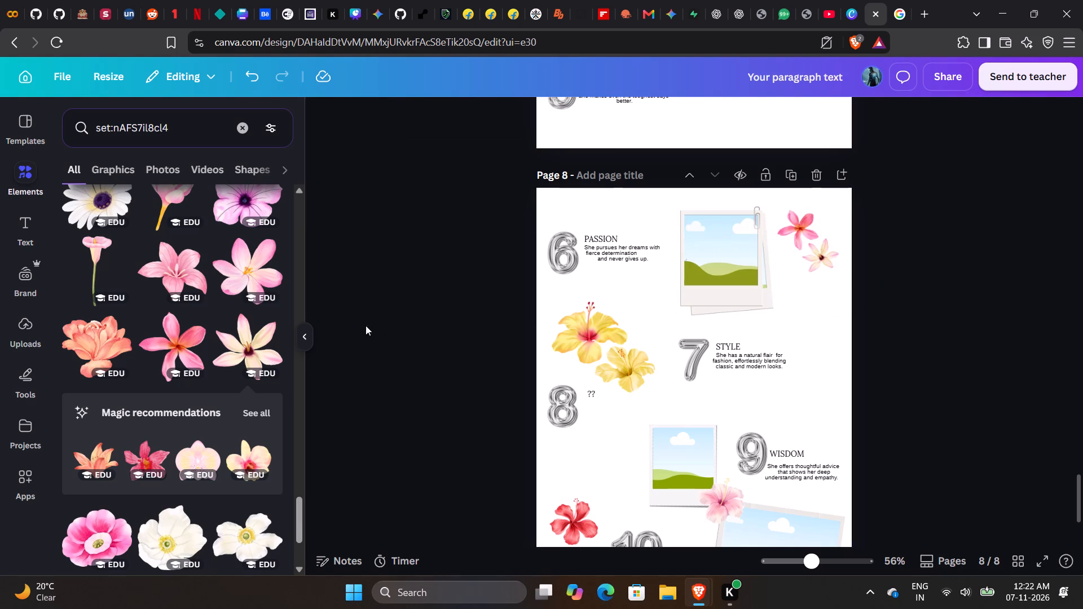
# Add the pale pink lily from the full set of magic recommendations, shrink it, and move it near the Passion polaroid.
pyautogui.scroll(-1, 237, 333)
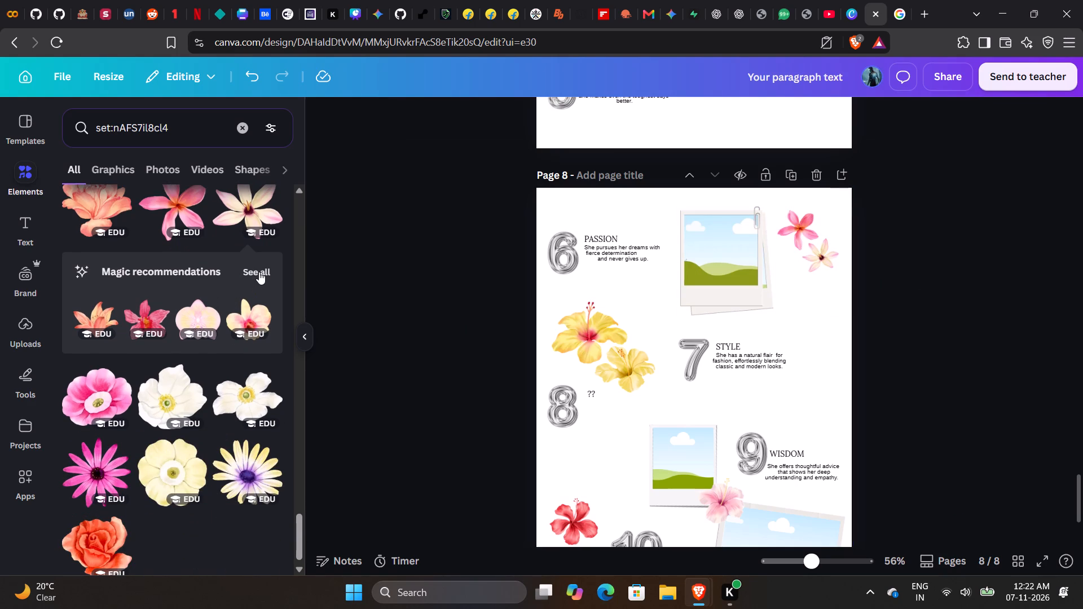
pyautogui.click(259, 272)
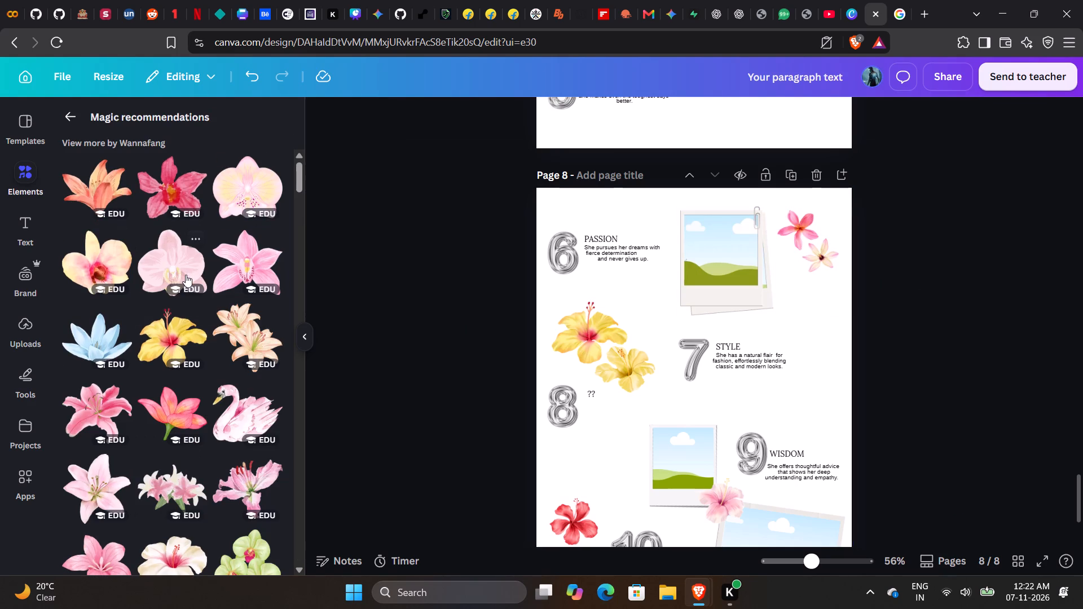
pyautogui.scroll(-1, 156, 345)
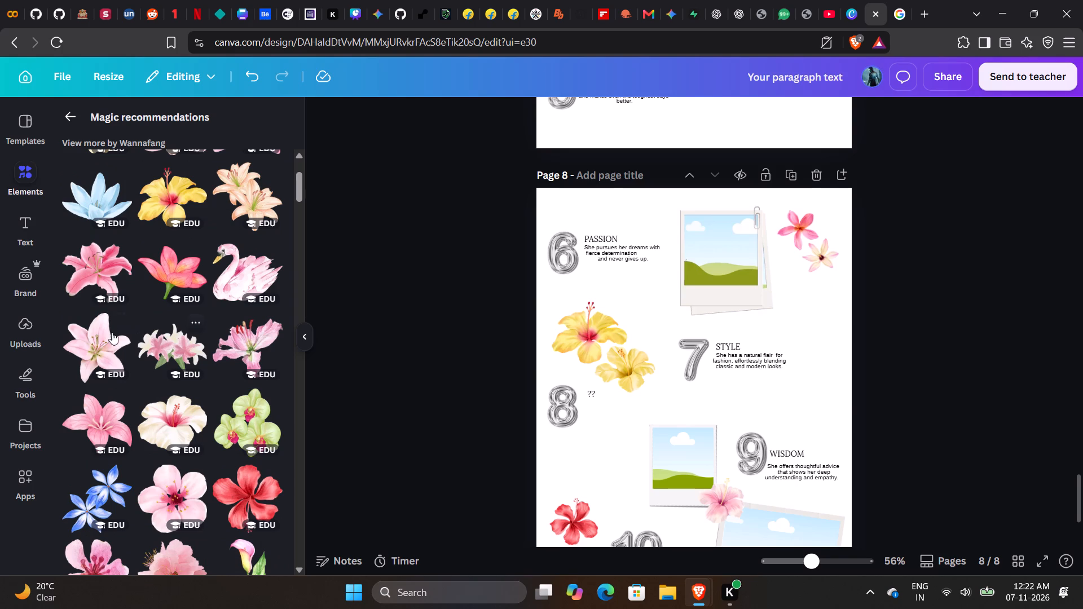
pyautogui.click(97, 349)
pyautogui.moveTo(817, 281); pyautogui.dragTo(813, 283)
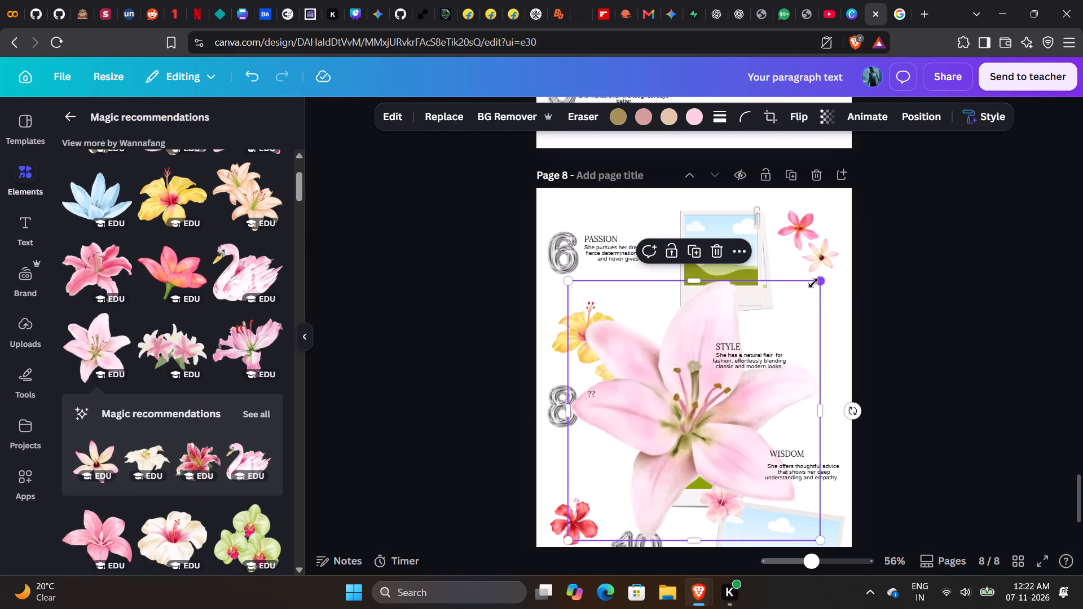
pyautogui.moveTo(813, 283); pyautogui.dragTo(677, 399)
pyautogui.moveTo(621, 453); pyautogui.dragTo(748, 295)
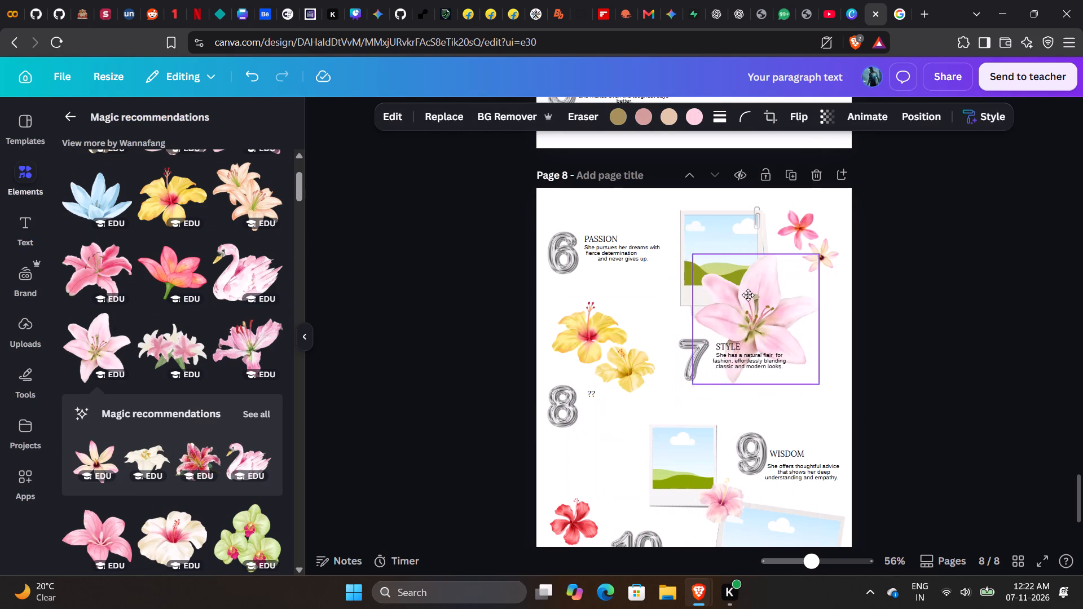
pyautogui.moveTo(748, 295); pyautogui.dragTo(748, 294)
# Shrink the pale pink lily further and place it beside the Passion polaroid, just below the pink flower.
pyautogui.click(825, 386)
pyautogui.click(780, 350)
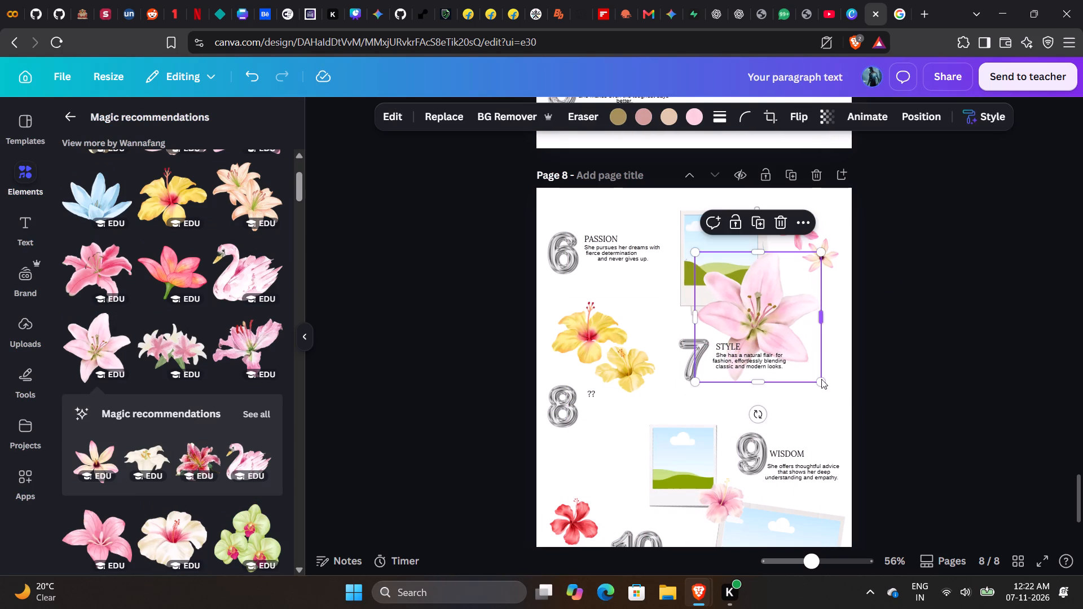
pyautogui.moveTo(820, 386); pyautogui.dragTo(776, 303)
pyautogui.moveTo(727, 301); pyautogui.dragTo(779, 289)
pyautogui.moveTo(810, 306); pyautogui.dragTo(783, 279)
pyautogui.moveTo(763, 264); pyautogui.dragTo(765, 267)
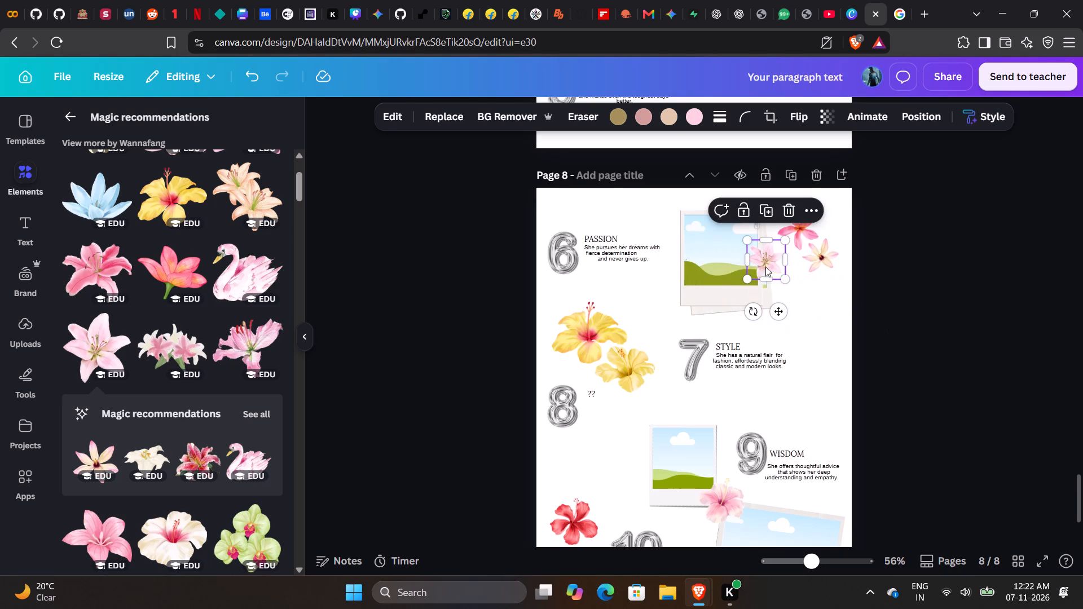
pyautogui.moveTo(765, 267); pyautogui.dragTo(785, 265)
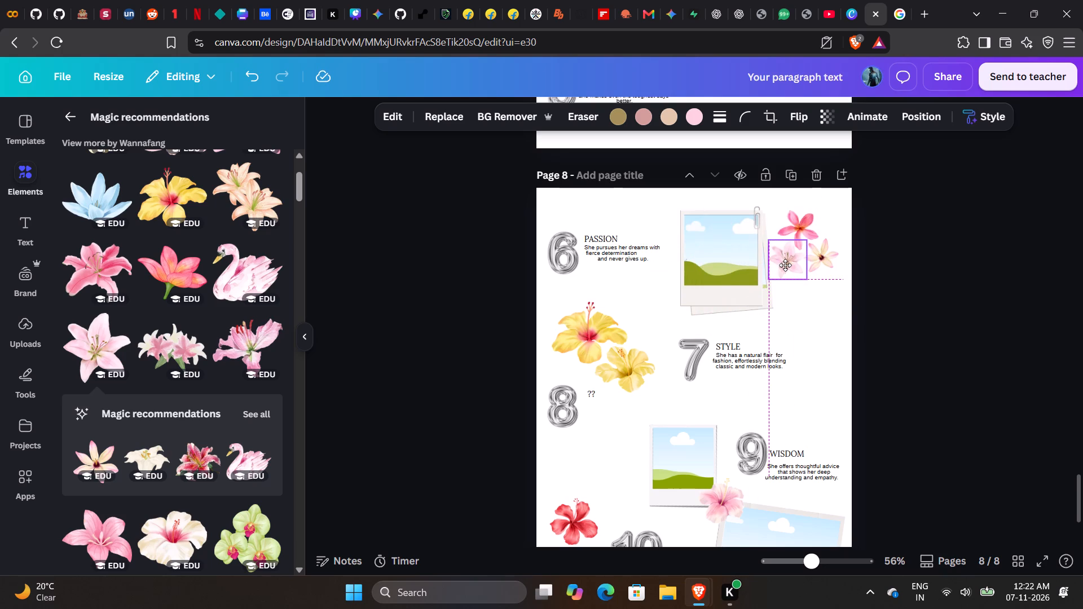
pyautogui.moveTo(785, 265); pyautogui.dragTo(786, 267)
# Shift the cream-pink flower away from the lily toward the page's right edge and reduce its counter-clockwise tilt.
pyautogui.click(828, 261)
pyautogui.moveTo(826, 257); pyautogui.dragTo(835, 253)
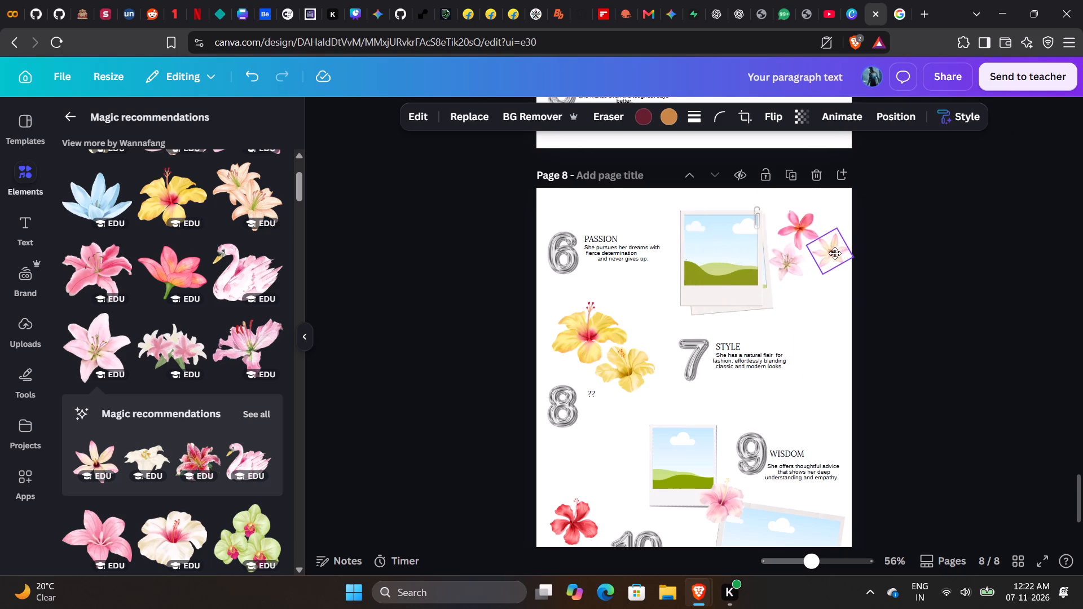
pyautogui.moveTo(835, 253); pyautogui.dragTo(832, 257)
pyautogui.moveTo(839, 300); pyautogui.dragTo(839, 304)
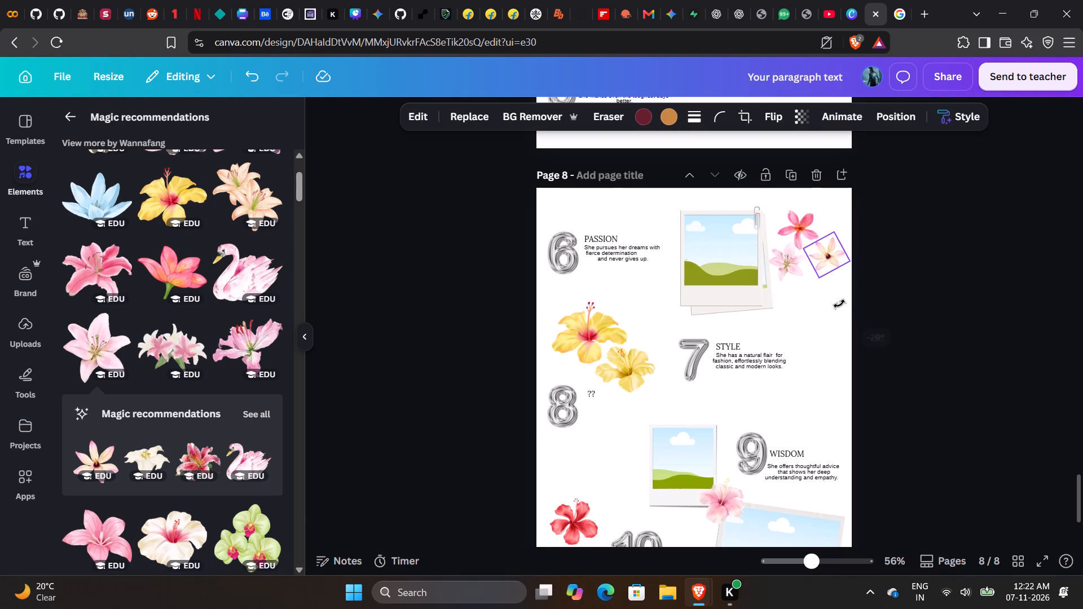
pyautogui.moveTo(839, 304); pyautogui.dragTo(826, 306)
pyautogui.moveTo(831, 263); pyautogui.dragTo(832, 256)
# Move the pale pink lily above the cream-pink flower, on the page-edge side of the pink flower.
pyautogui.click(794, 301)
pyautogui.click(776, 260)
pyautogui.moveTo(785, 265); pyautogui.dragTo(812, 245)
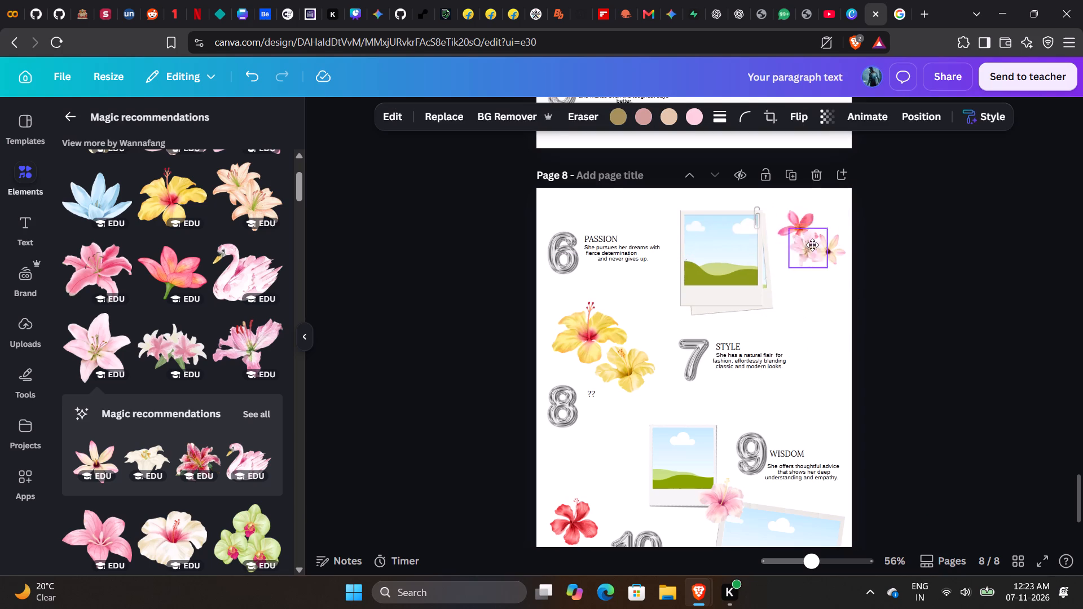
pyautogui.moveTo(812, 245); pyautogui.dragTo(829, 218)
# Shift the pink flower slightly down toward the polaroid and move the cream-pink flower directly below the pair.
pyautogui.click(793, 233)
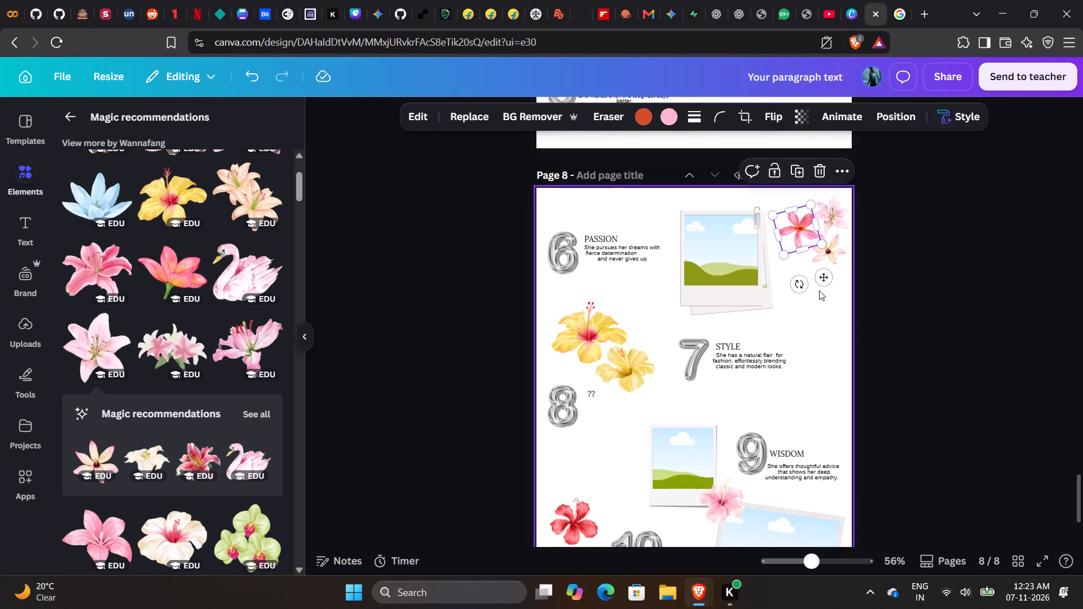
pyautogui.moveTo(821, 275); pyautogui.dragTo(817, 282)
pyautogui.click(836, 255)
pyautogui.moveTo(836, 254); pyautogui.dragTo(822, 272)
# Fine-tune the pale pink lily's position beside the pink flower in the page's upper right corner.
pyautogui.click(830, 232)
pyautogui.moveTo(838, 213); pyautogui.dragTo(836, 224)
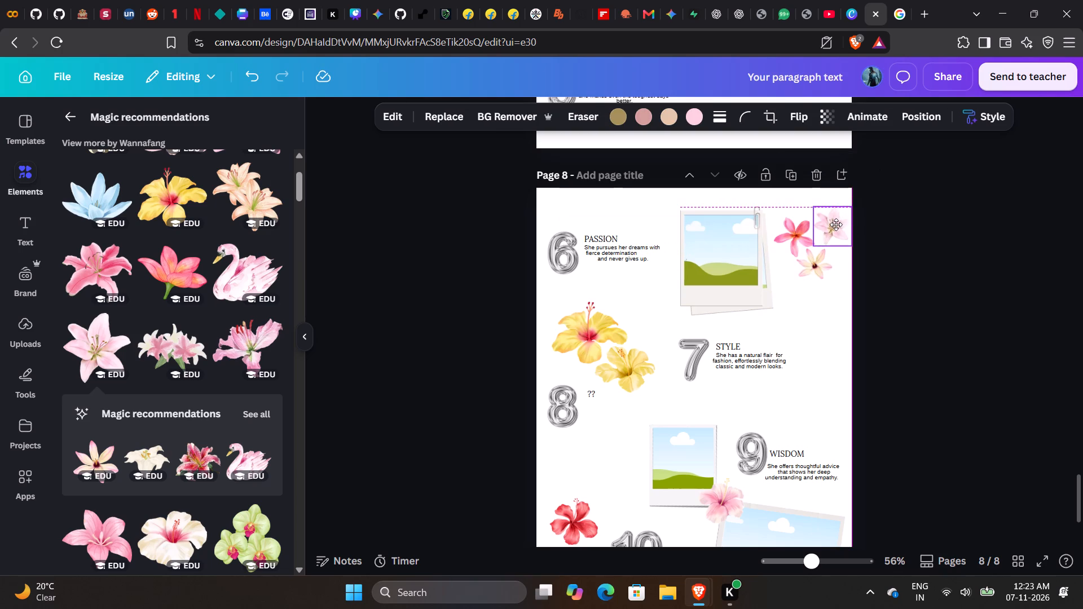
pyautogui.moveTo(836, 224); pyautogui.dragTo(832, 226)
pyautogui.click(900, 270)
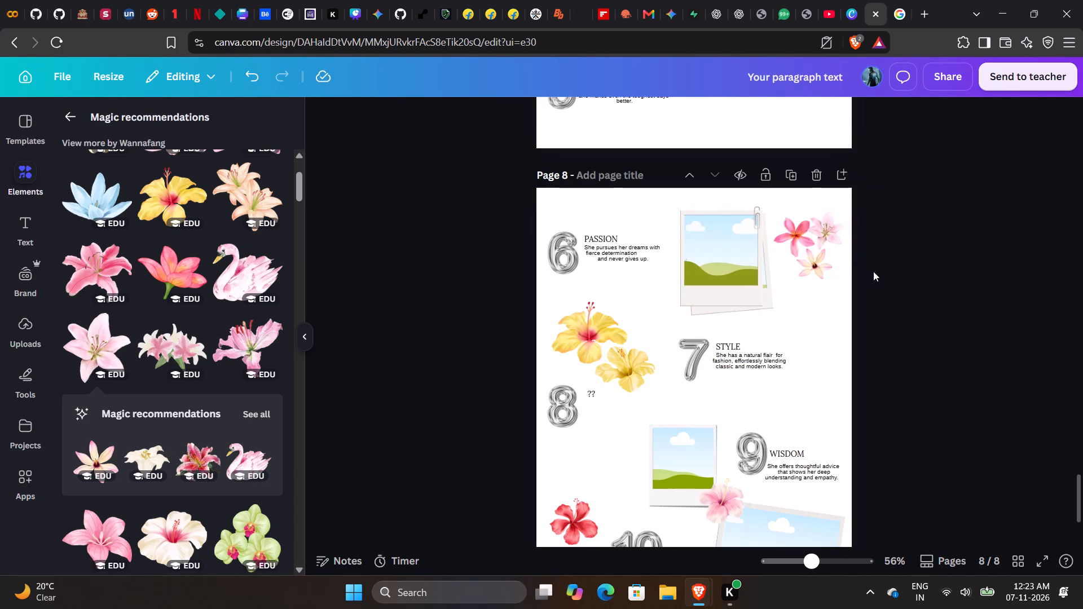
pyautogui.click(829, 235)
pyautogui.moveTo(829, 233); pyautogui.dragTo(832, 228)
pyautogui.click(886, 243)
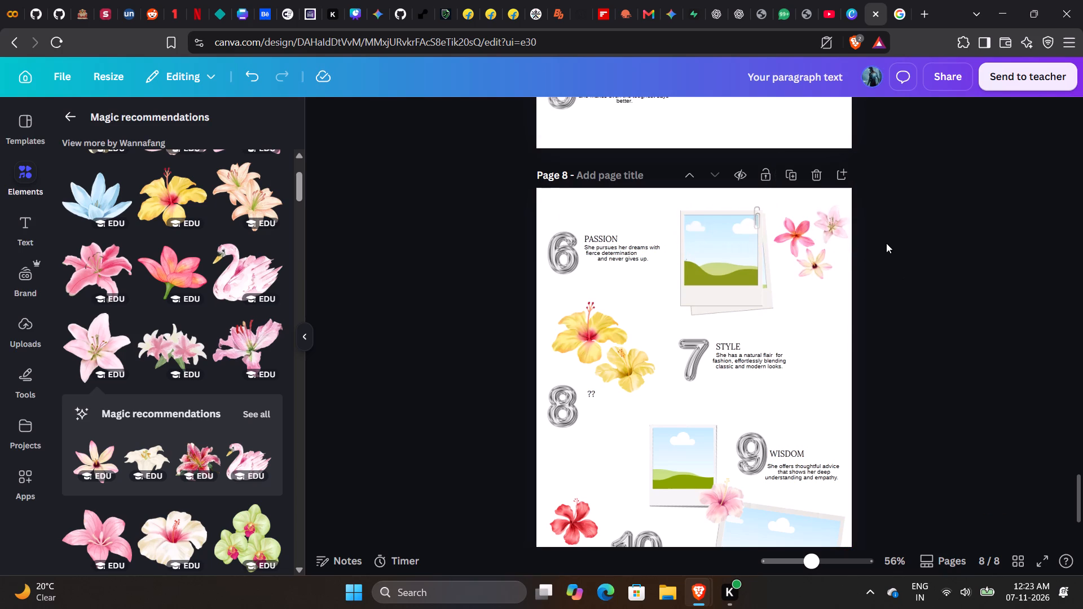
# Delete the pale pink lily from the flower cluster beside the Passion polaroid.
pyautogui.click(836, 233)
pyautogui.click(856, 180)
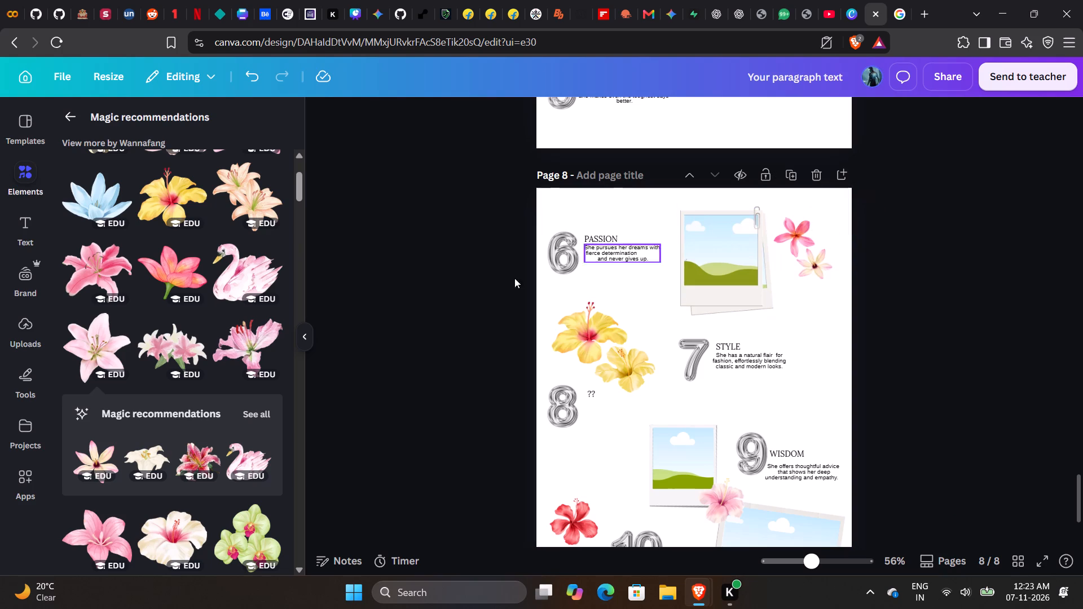
# Add the light pink five-petal blossom with the crimson centre, shrink it, and bring it near the flowers beside the Passion polaroid.
pyautogui.scroll(-2, 140, 294)
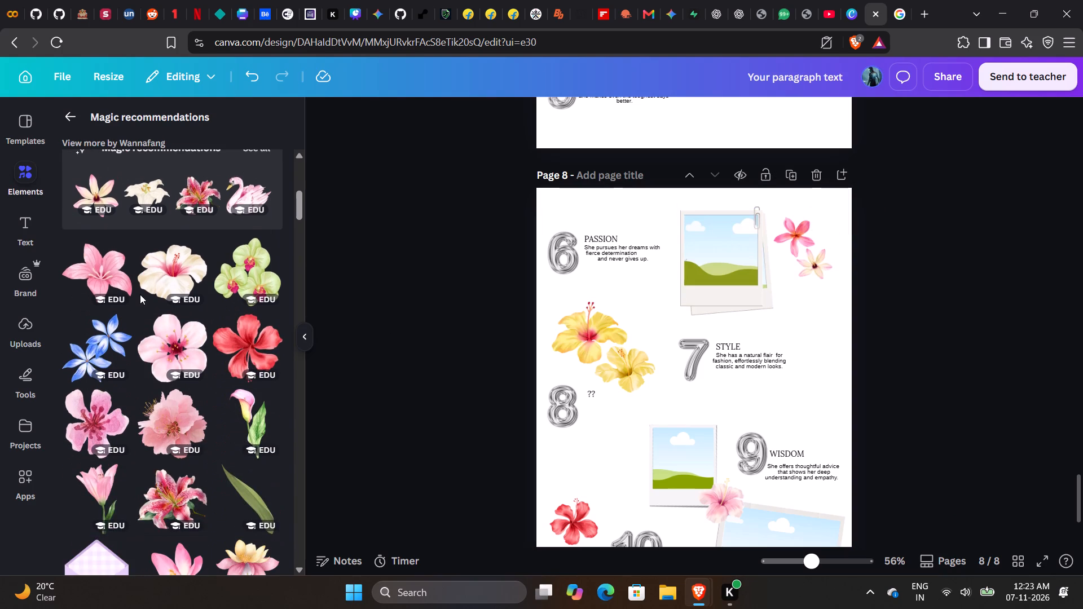
pyautogui.click(175, 325)
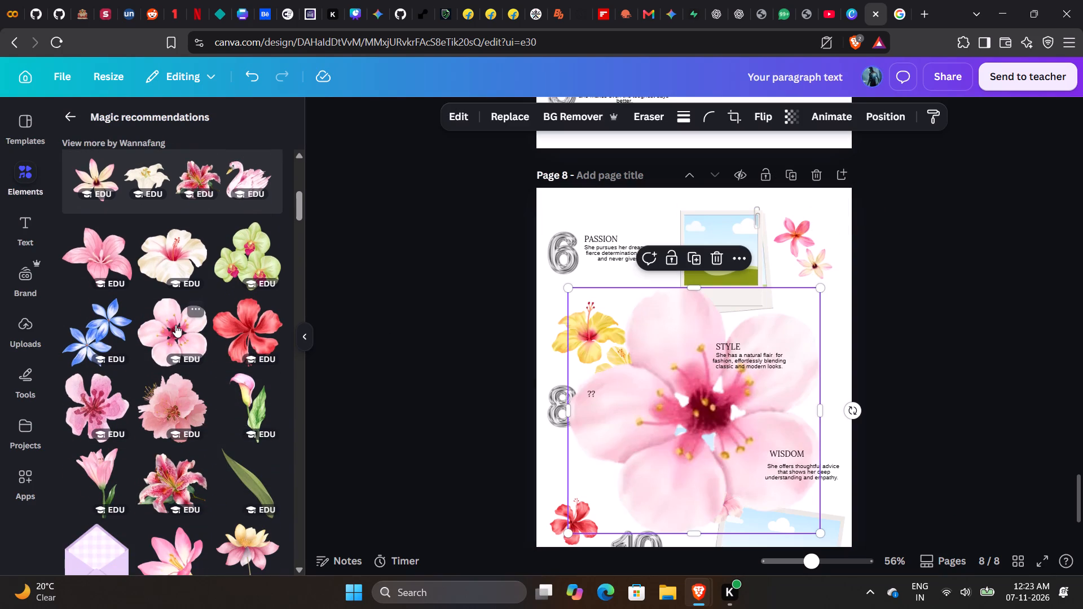
pyautogui.moveTo(817, 288); pyautogui.dragTo(666, 421)
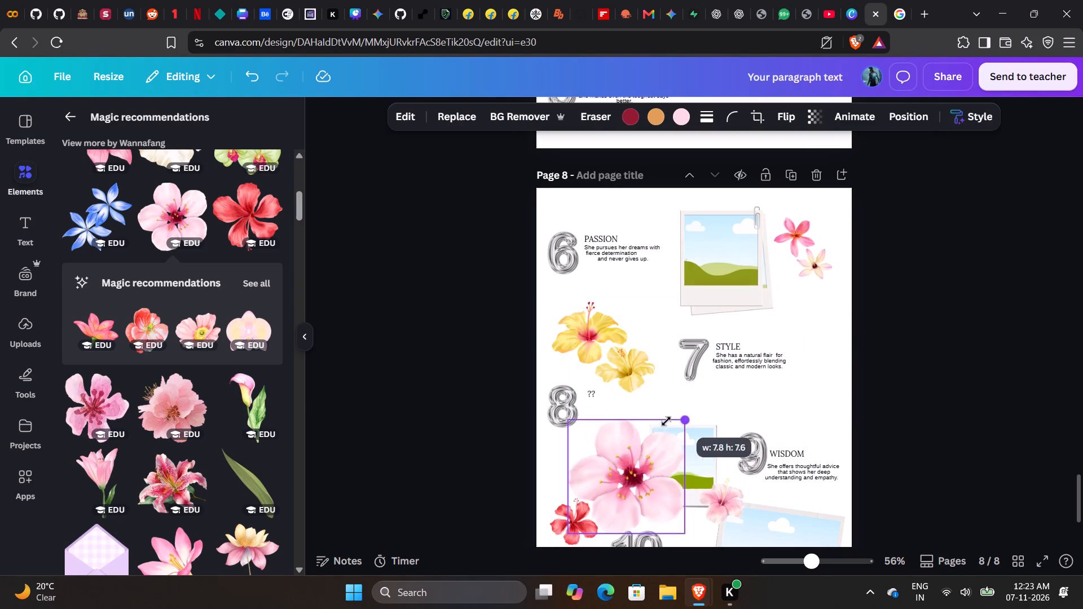
pyautogui.moveTo(666, 421); pyautogui.dragTo(643, 447)
pyautogui.moveTo(621, 494); pyautogui.dragTo(715, 352)
pyautogui.moveTo(651, 429); pyautogui.dragTo(715, 352)
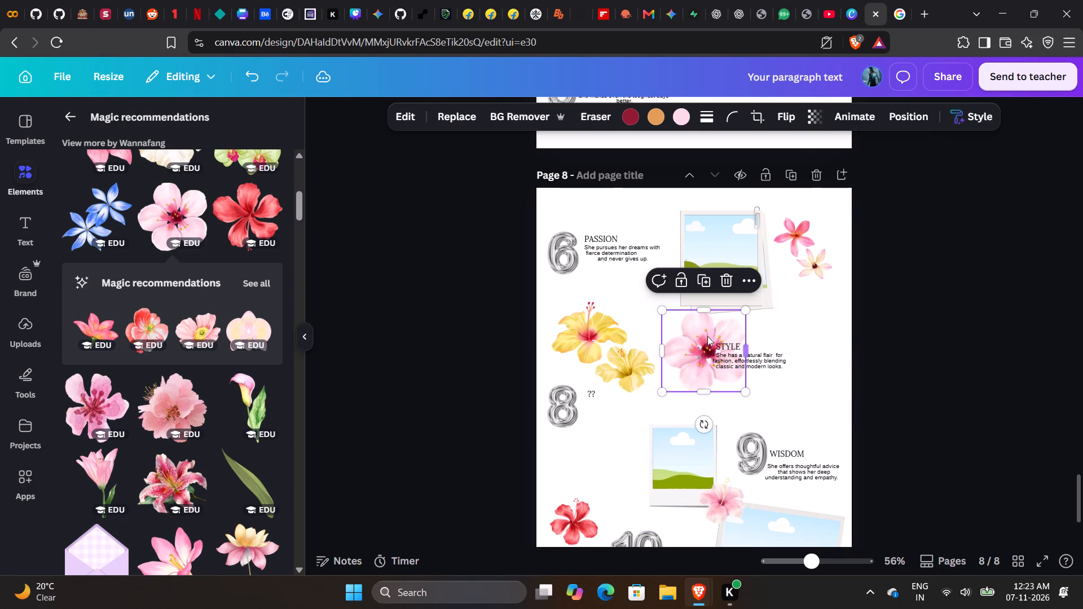
pyautogui.moveTo(710, 320); pyautogui.dragTo(814, 286)
pyautogui.moveTo(849, 359); pyautogui.dragTo(797, 318)
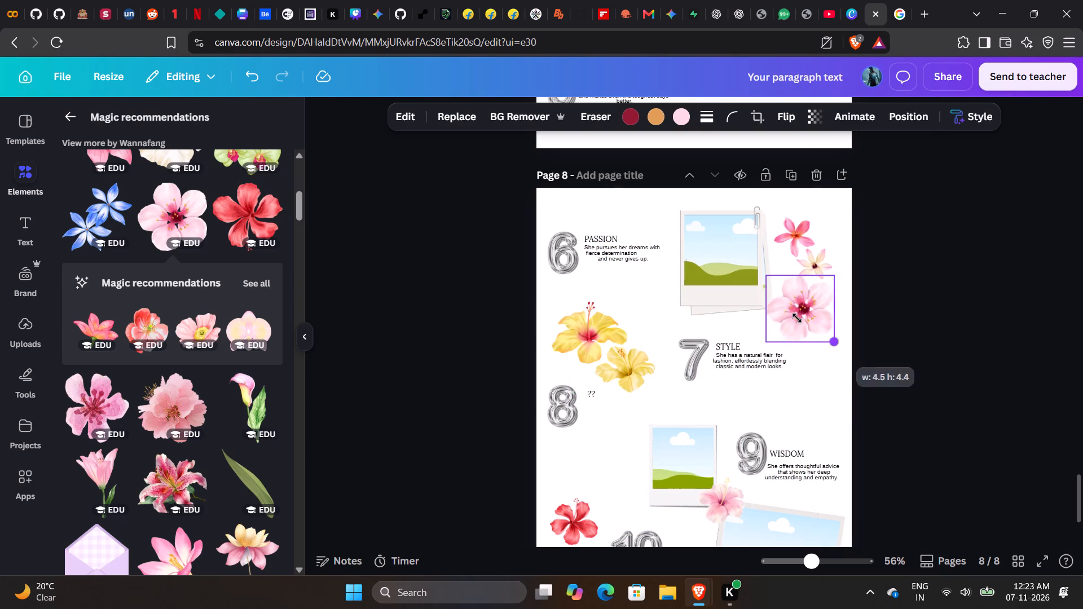
pyautogui.moveTo(797, 318); pyautogui.dragTo(796, 324)
# Place the light pink blossom up beside the pink flower, shrink it to match, and tilt it clockwise about 12°.
pyautogui.moveTo(783, 299); pyautogui.dragTo(827, 233)
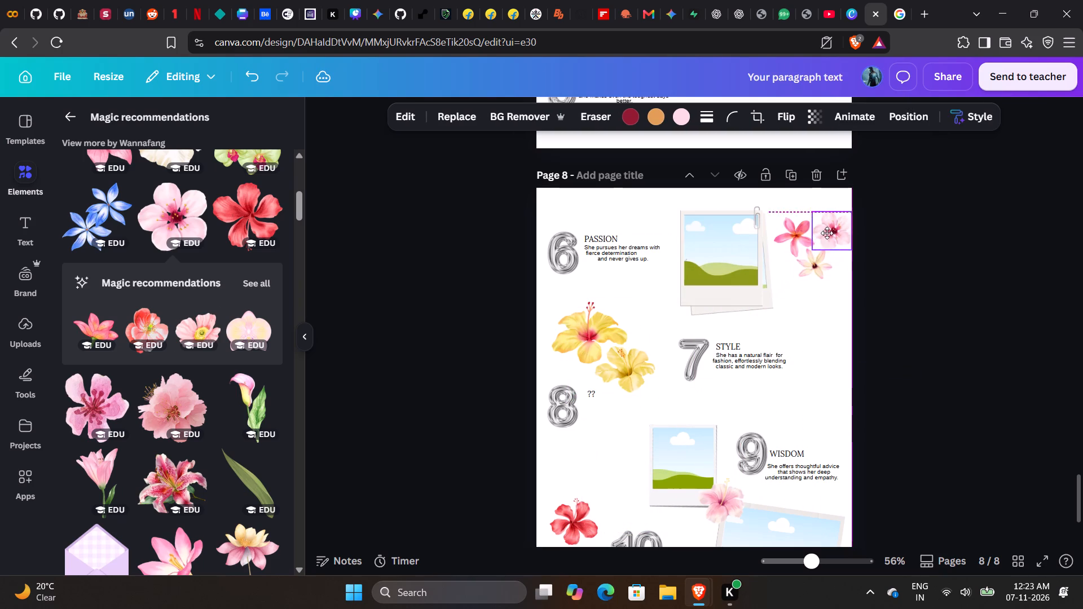
pyautogui.moveTo(827, 233); pyautogui.dragTo(825, 228)
pyautogui.moveTo(848, 245); pyautogui.dragTo(841, 235)
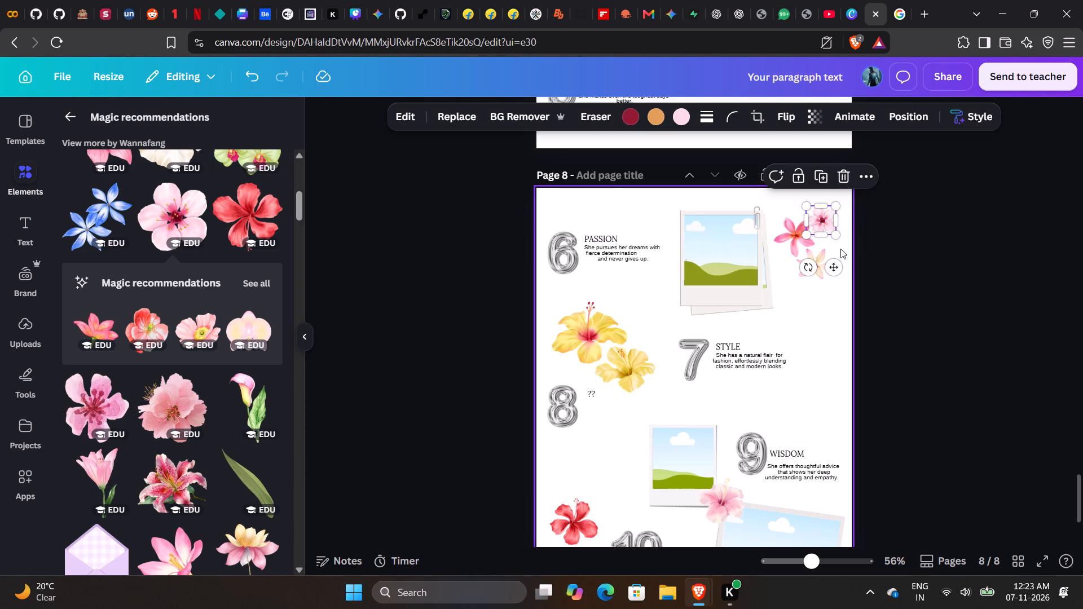
pyautogui.click(838, 235)
pyautogui.moveTo(813, 270); pyautogui.dragTo(800, 275)
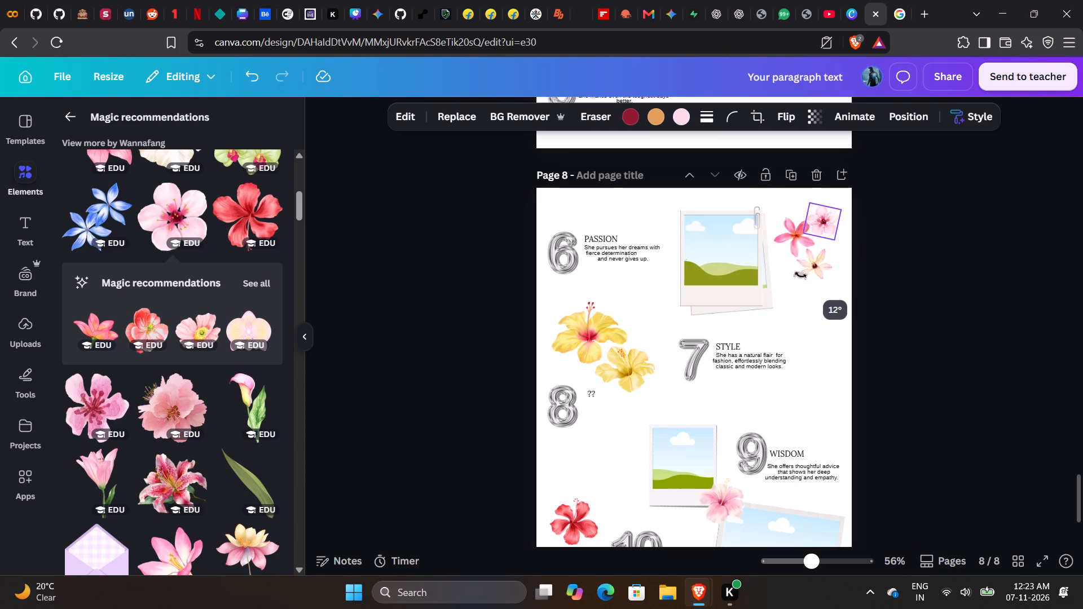
pyautogui.moveTo(800, 275); pyautogui.dragTo(800, 275)
pyautogui.moveTo(822, 275); pyautogui.dragTo(826, 281)
pyautogui.click(884, 286)
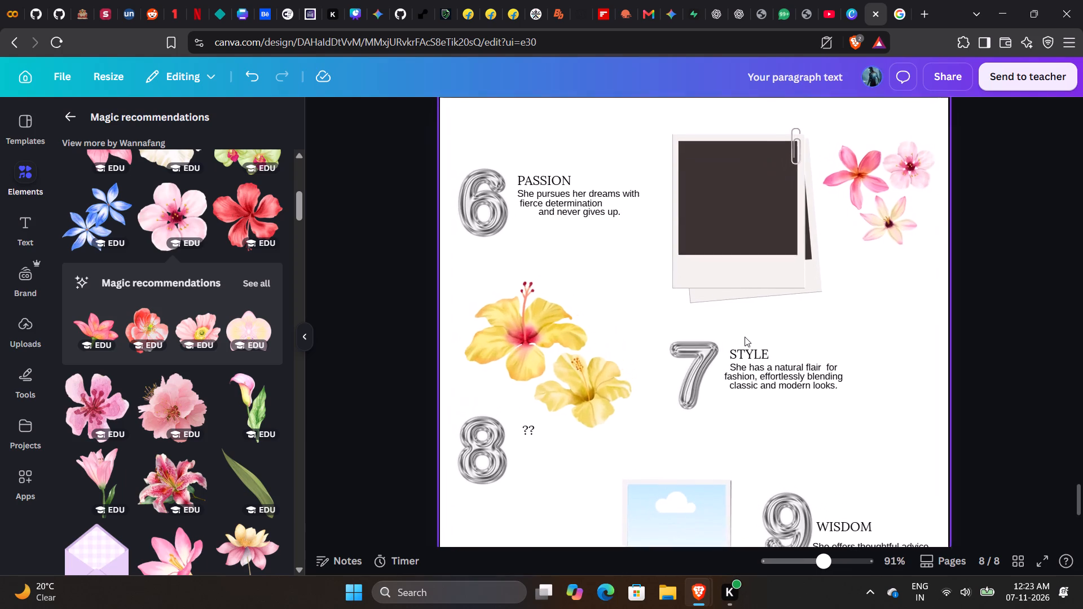
# Nudge the light pink blossom slightly down to even out the three-flower cluster.
pyautogui.moveTo(913, 289); pyautogui.dragTo(870, 343)
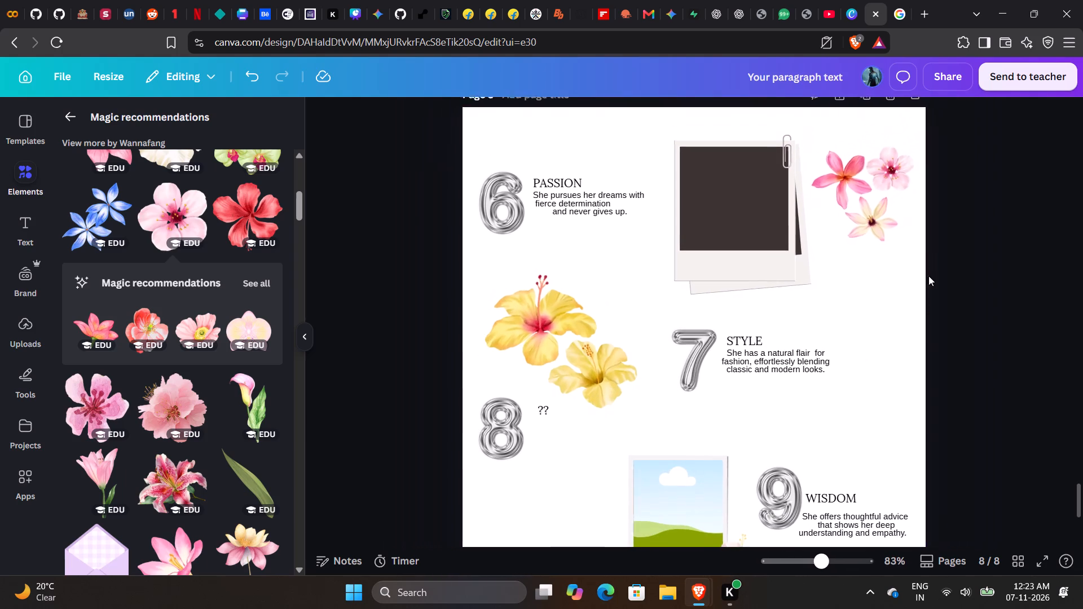
pyautogui.click(901, 174)
pyautogui.moveTo(896, 173); pyautogui.dragTo(896, 179)
pyautogui.click(1023, 210)
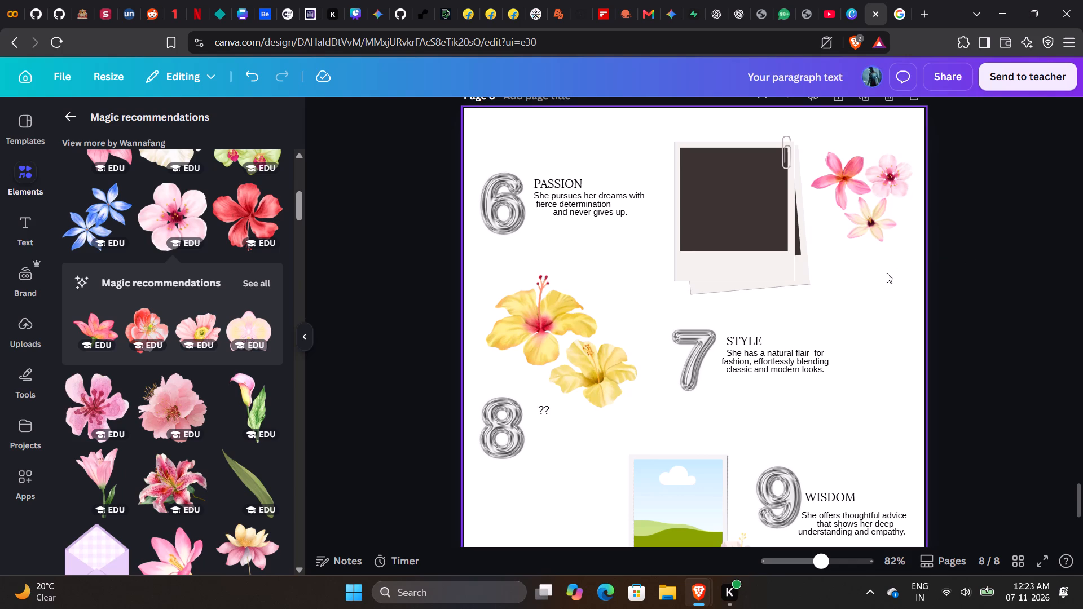
# Group the number 7, the STYLE heading and its paragraph, shift them right above the Wisdom section, and ungroup them.
pyautogui.scroll(-1, 837, 299)
pyautogui.moveTo(653, 170); pyautogui.dragTo(751, 204)
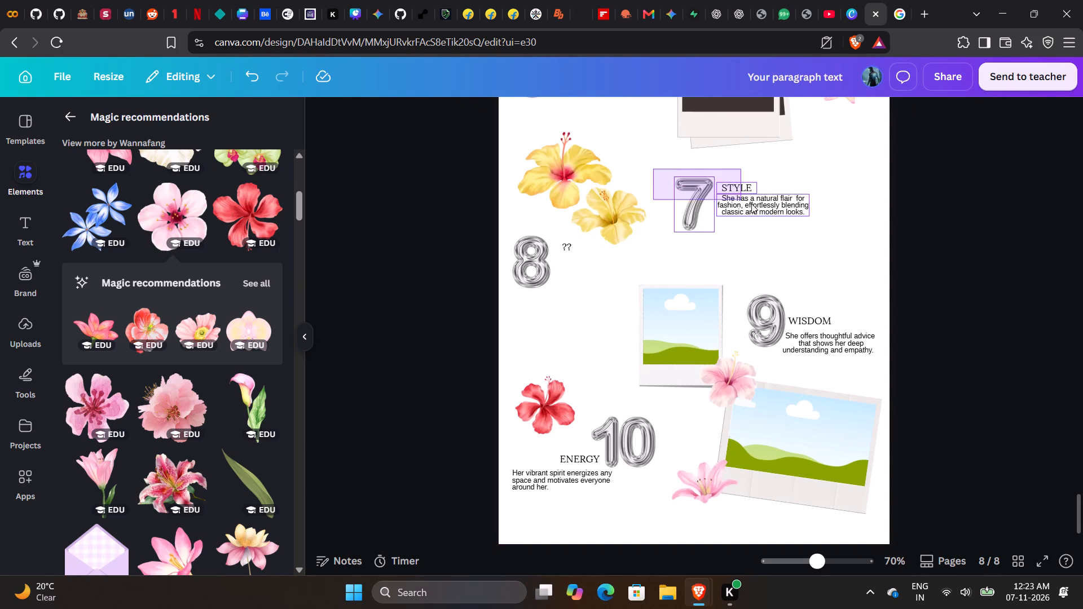
pyautogui.moveTo(751, 204); pyautogui.dragTo(839, 239)
pyautogui.click(686, 257)
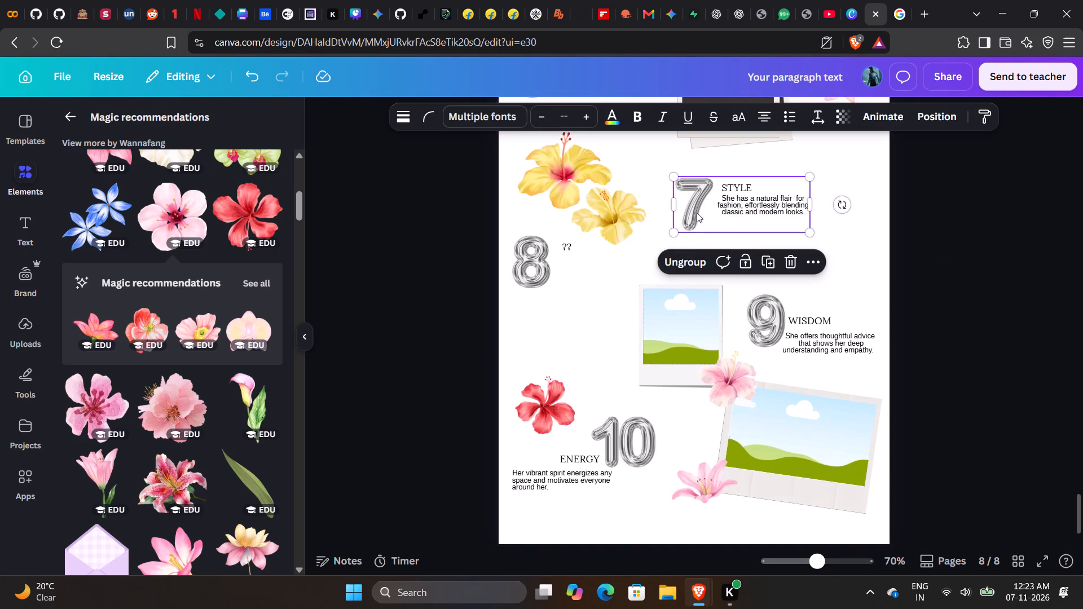
pyautogui.moveTo(710, 201); pyautogui.dragTo(759, 203)
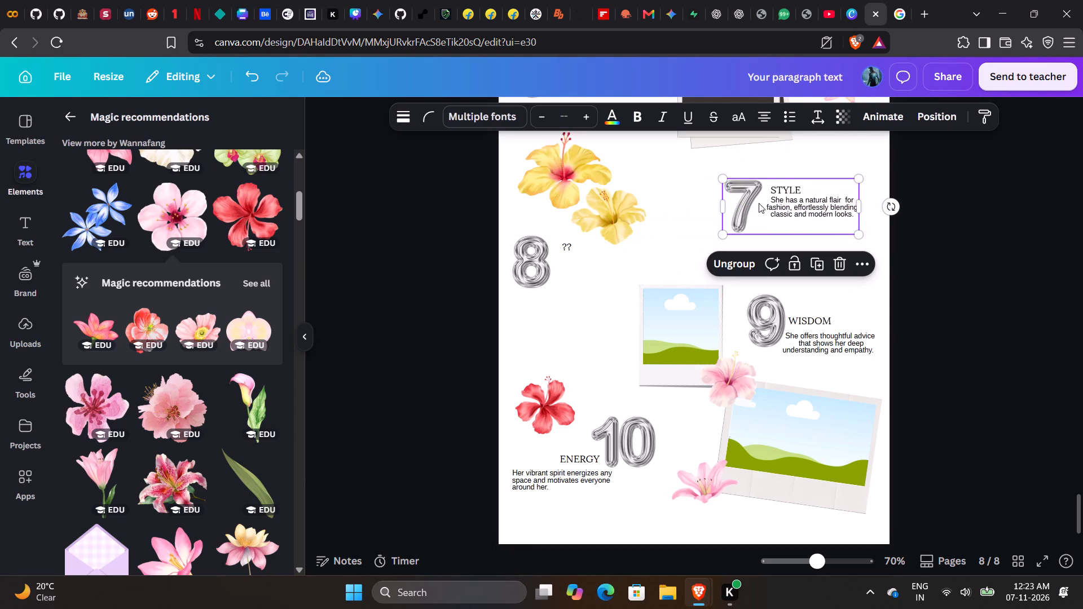
pyautogui.click(796, 218)
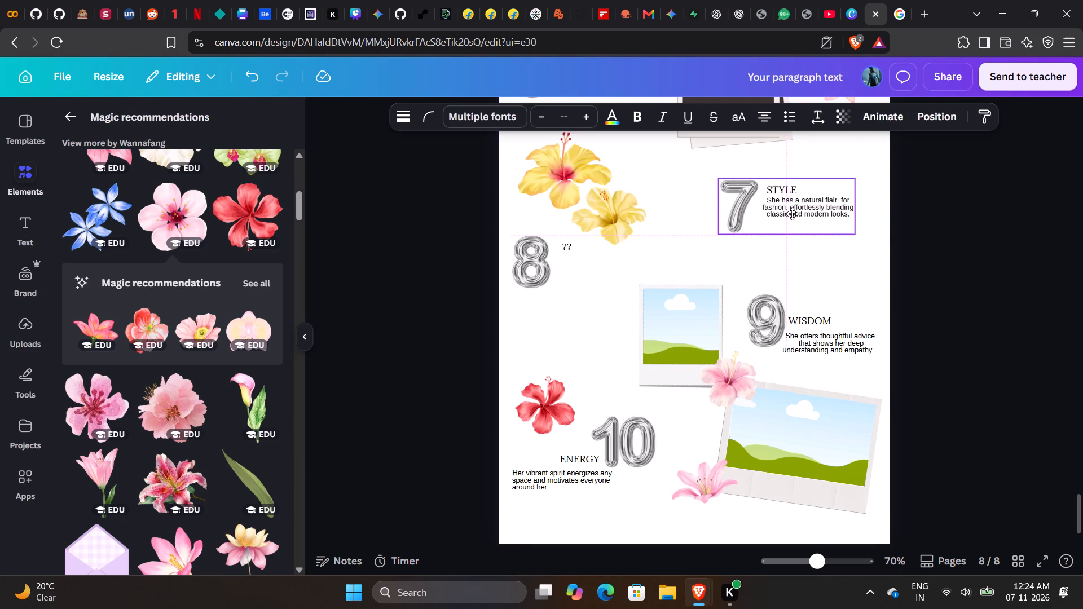
pyautogui.click(741, 259)
pyautogui.click(952, 238)
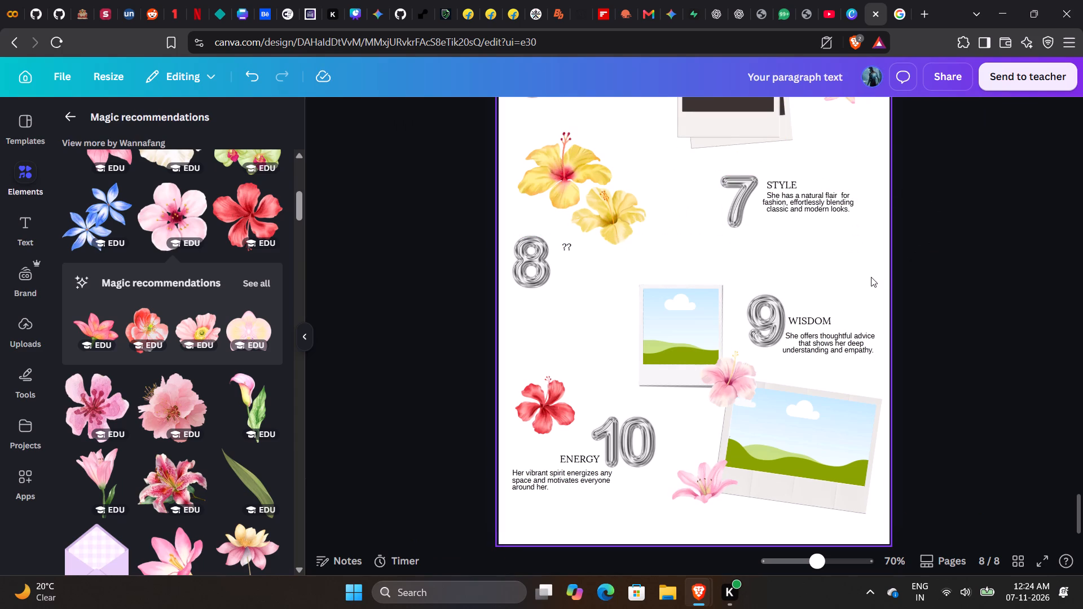
# Delete the stemmed pink lily and the pink plumeria pair below the polaroids on page 7.
pyautogui.scroll(-1, 839, 285)
pyautogui.scroll(2, 839, 285)
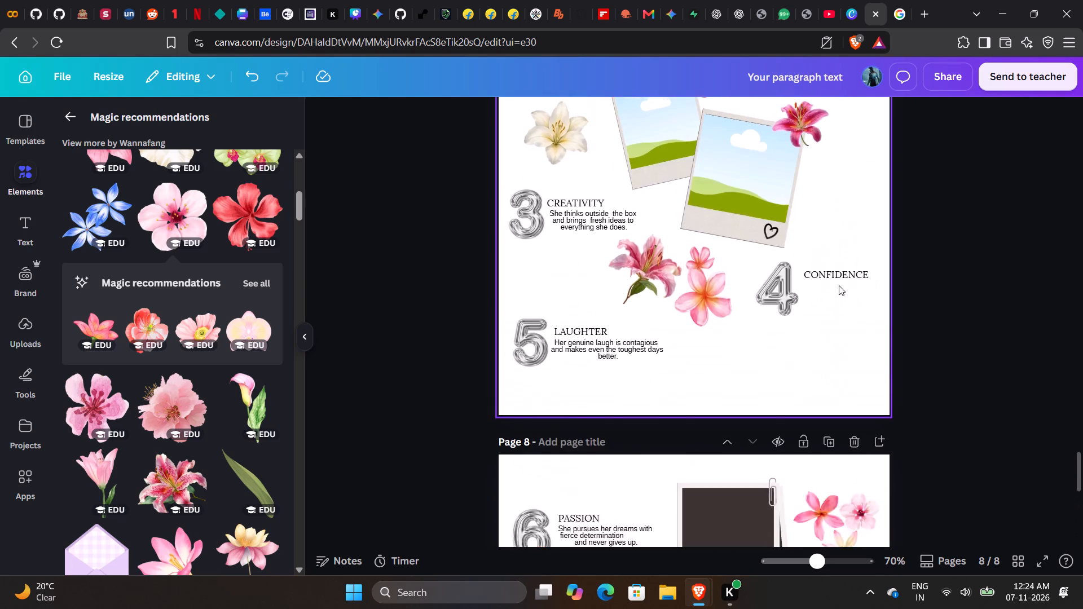
pyautogui.scroll(1, 839, 285)
pyautogui.scroll(-1, 790, 360)
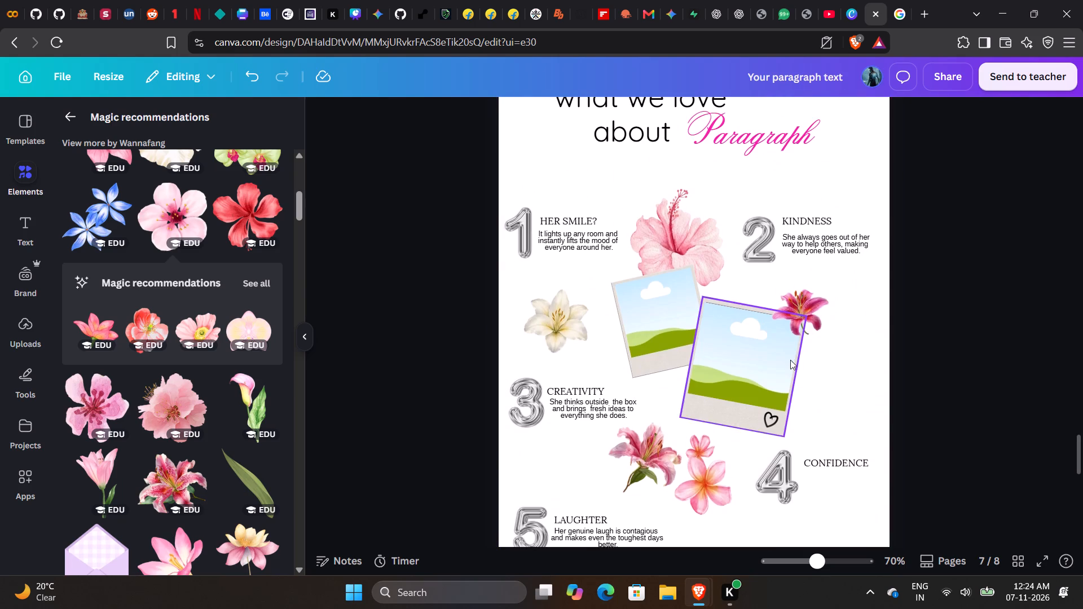
pyautogui.click(637, 326)
pyautogui.click(671, 253)
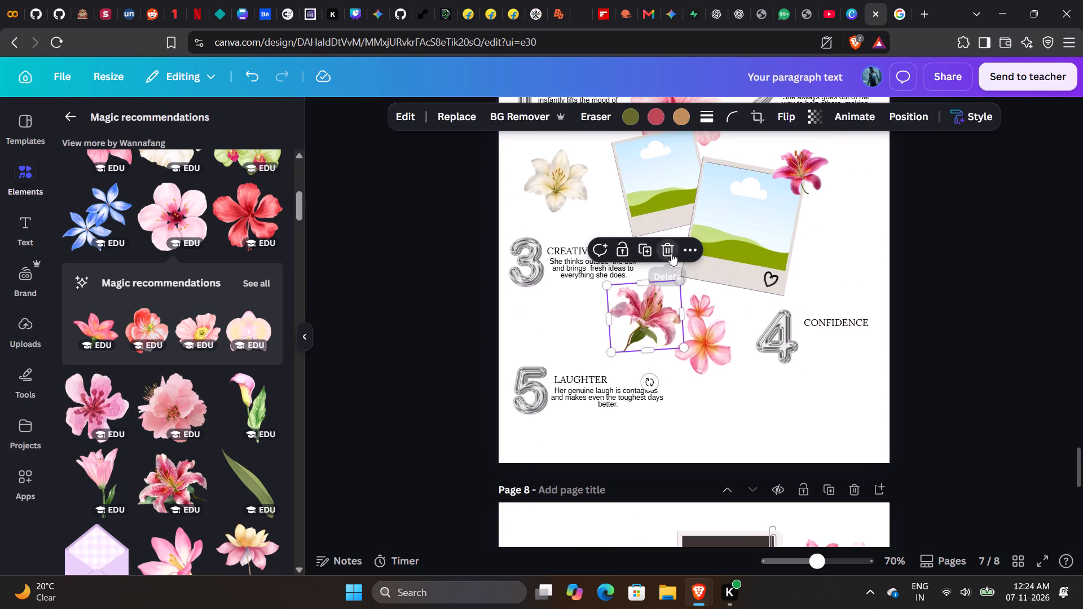
pyautogui.click(726, 342)
pyautogui.click(730, 248)
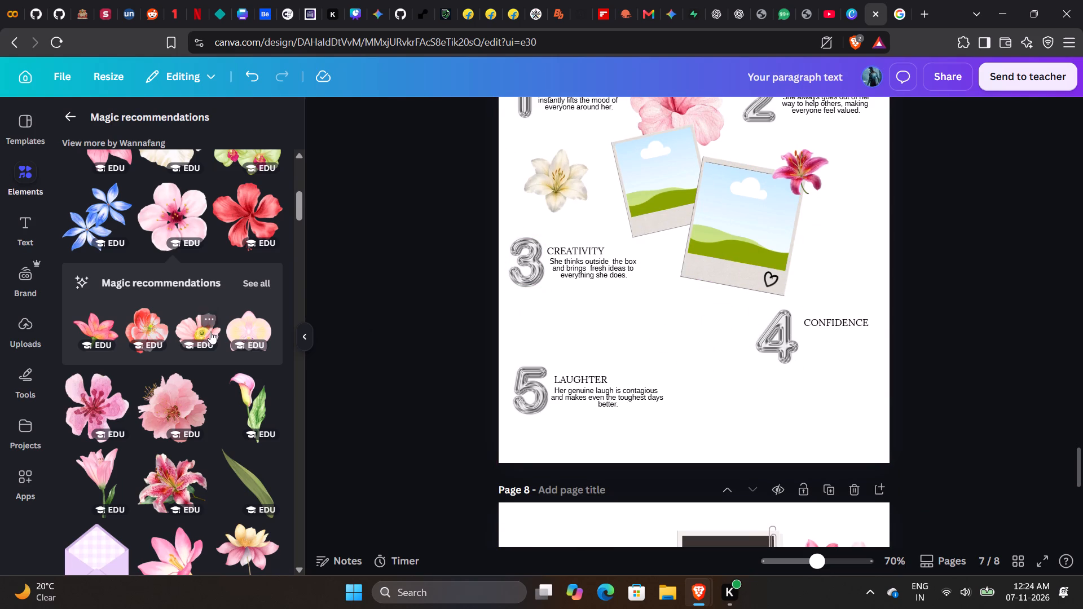
# Go back to the full flower set, add its white-and-yellow plumeria to page 7 and shrink it to a small bloom.
pyautogui.scroll(3, 210, 332)
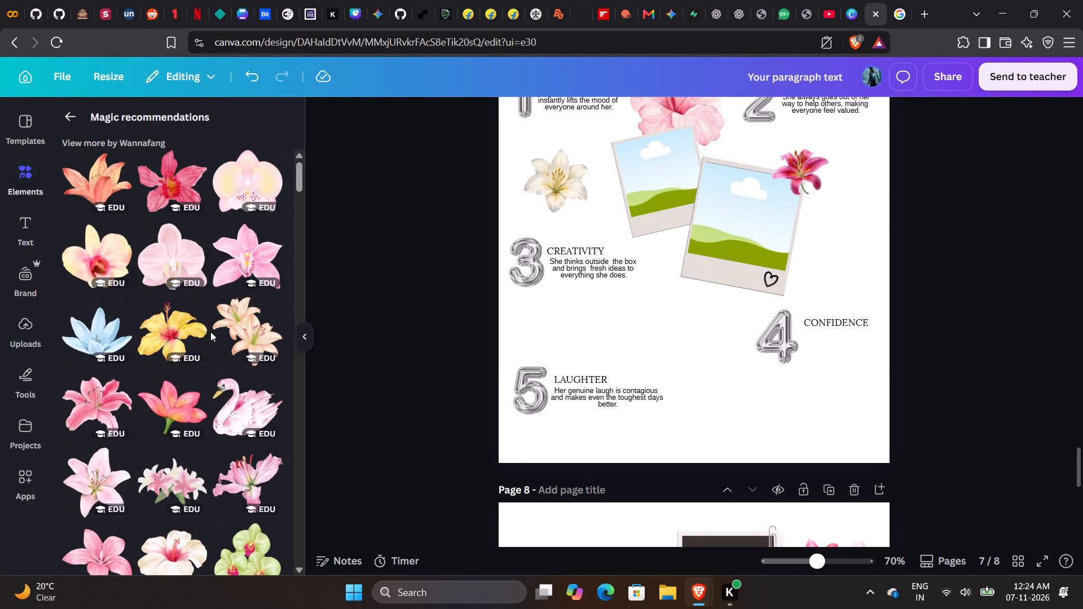
pyautogui.scroll(1, 210, 332)
pyautogui.click(63, 116)
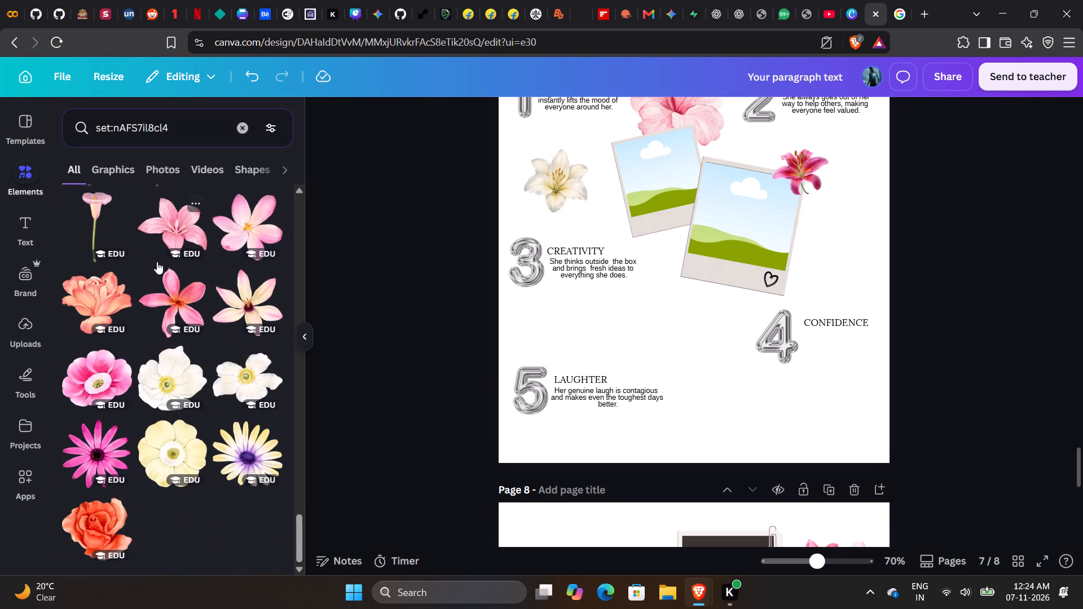
pyautogui.scroll(2, 157, 262)
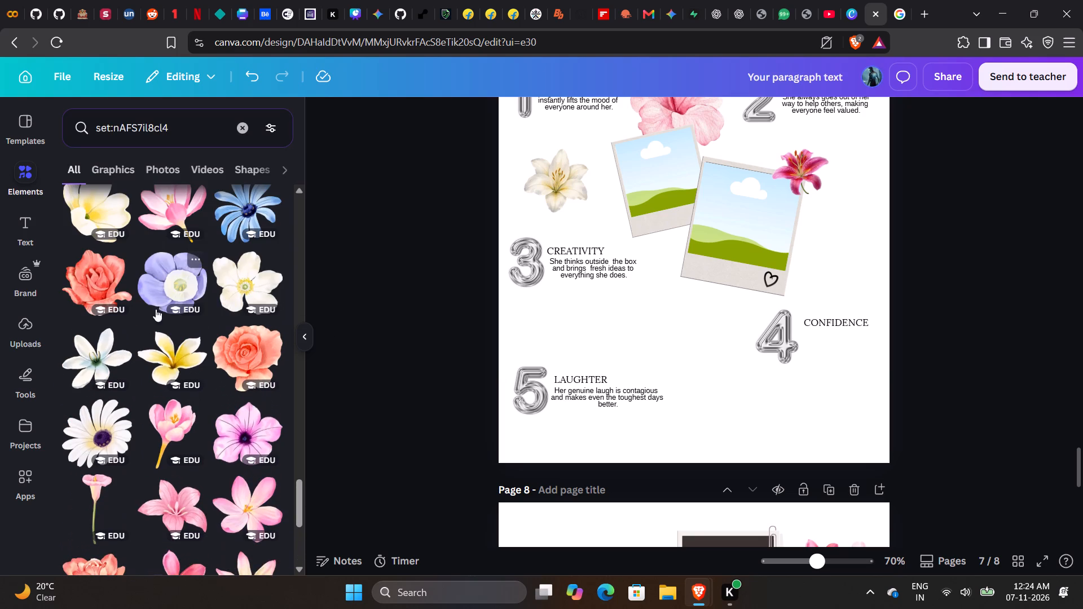
pyautogui.scroll(1, 192, 335)
pyautogui.scroll(-1, 192, 335)
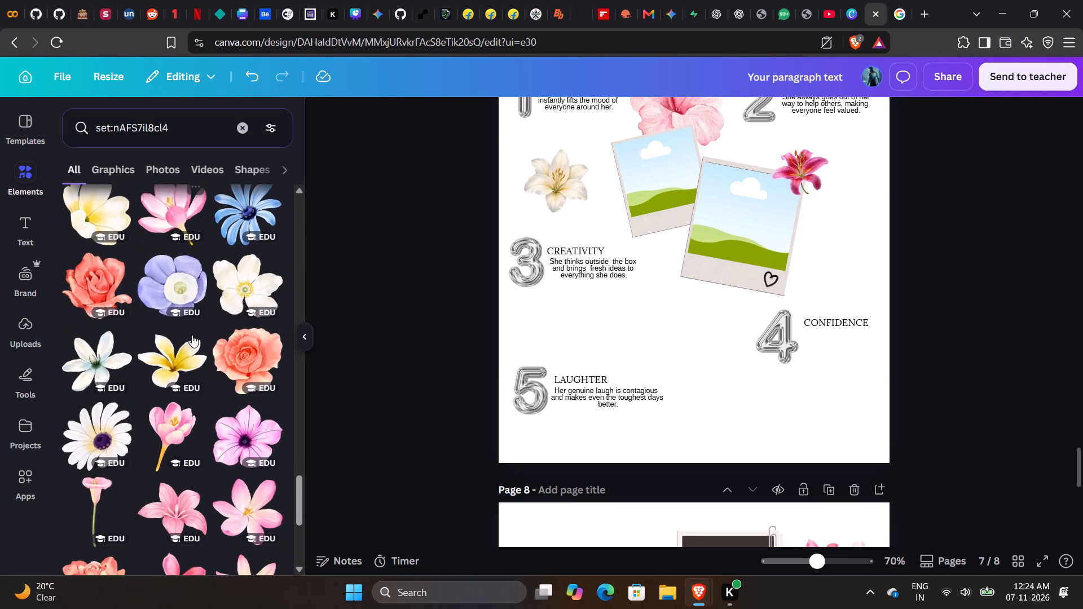
pyautogui.click(191, 354)
pyautogui.moveTo(765, 215); pyautogui.dragTo(754, 287)
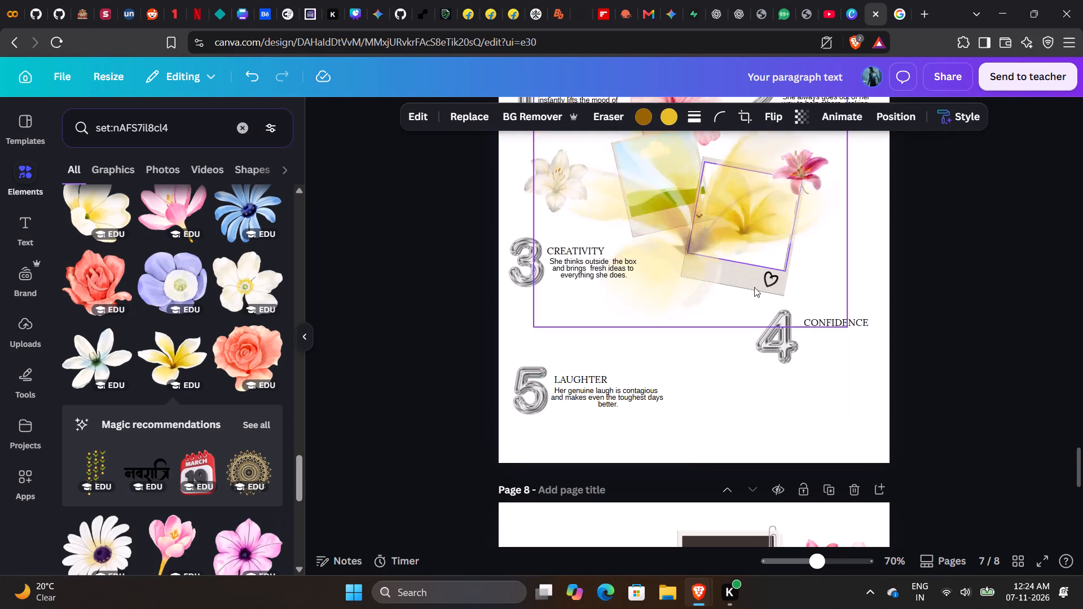
pyautogui.moveTo(754, 287); pyautogui.dragTo(754, 299)
pyautogui.moveTo(839, 393); pyautogui.dragTo(719, 320)
pyautogui.moveTo(673, 265); pyautogui.dragTo(673, 268)
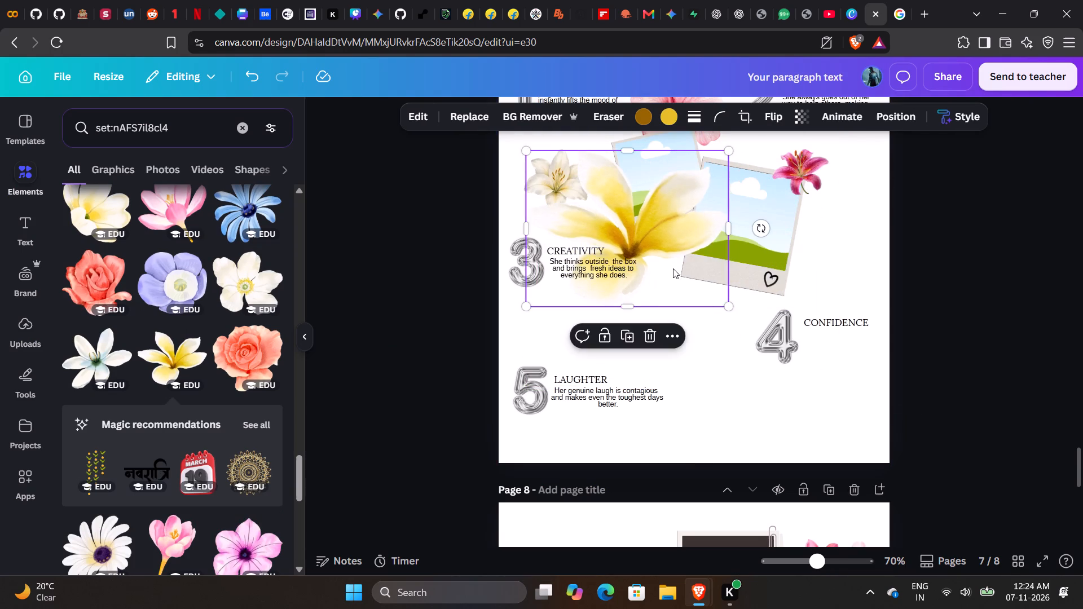
pyautogui.moveTo(673, 268); pyautogui.dragTo(698, 344)
pyautogui.moveTo(758, 389); pyautogui.dragTo(631, 310)
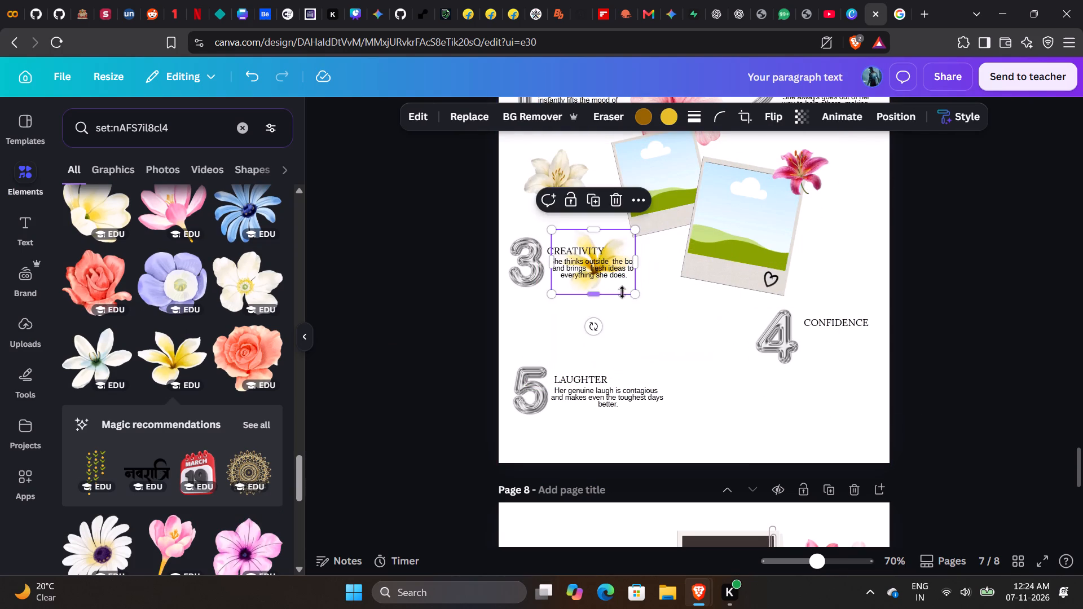
pyautogui.moveTo(622, 292); pyautogui.dragTo(629, 320)
pyautogui.click(253, 74)
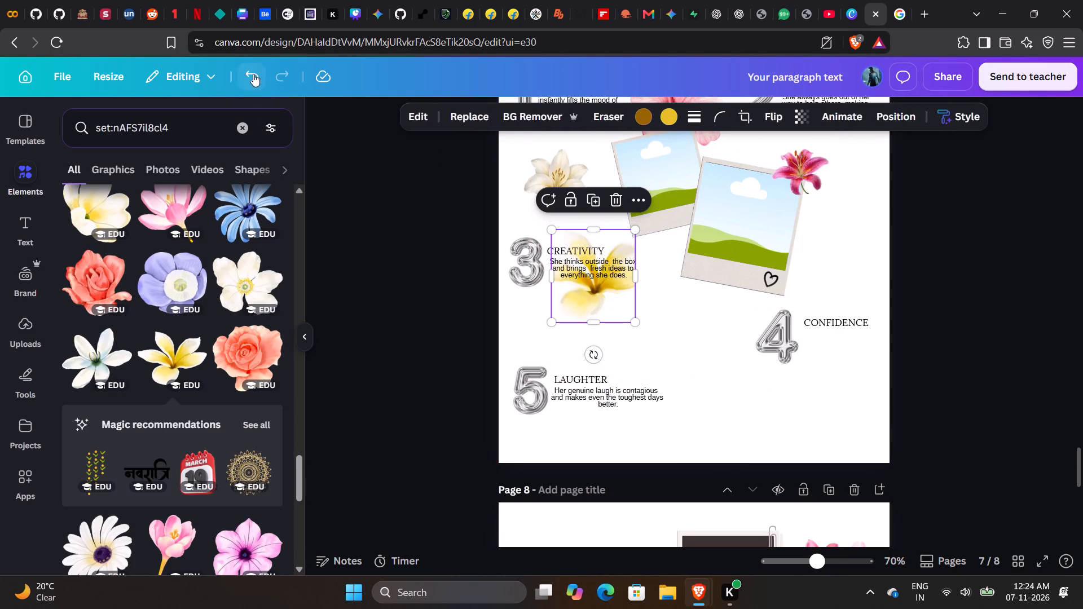
# Place the plumeria in the gap below the polaroids, before the number 4, shrunk a little more and tilted slightly counterclockwise.
pyautogui.moveTo(619, 281); pyautogui.dragTo(638, 304)
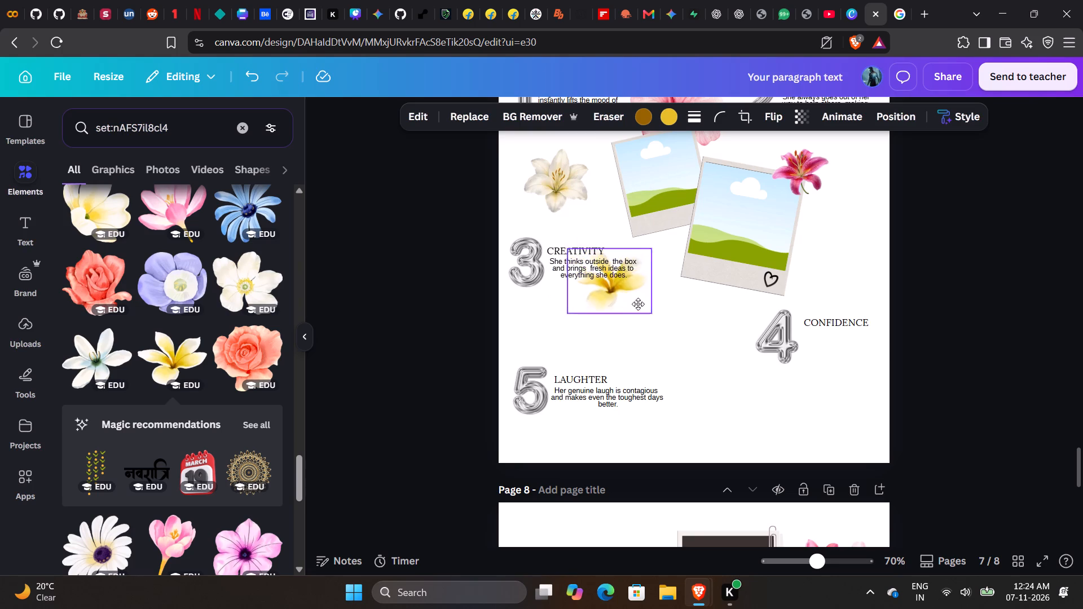
pyautogui.moveTo(638, 304); pyautogui.dragTo(705, 377)
pyautogui.moveTo(725, 389); pyautogui.dragTo(704, 362)
pyautogui.moveTo(671, 349); pyautogui.dragTo(683, 325)
pyautogui.moveTo(669, 375); pyautogui.dragTo(690, 382)
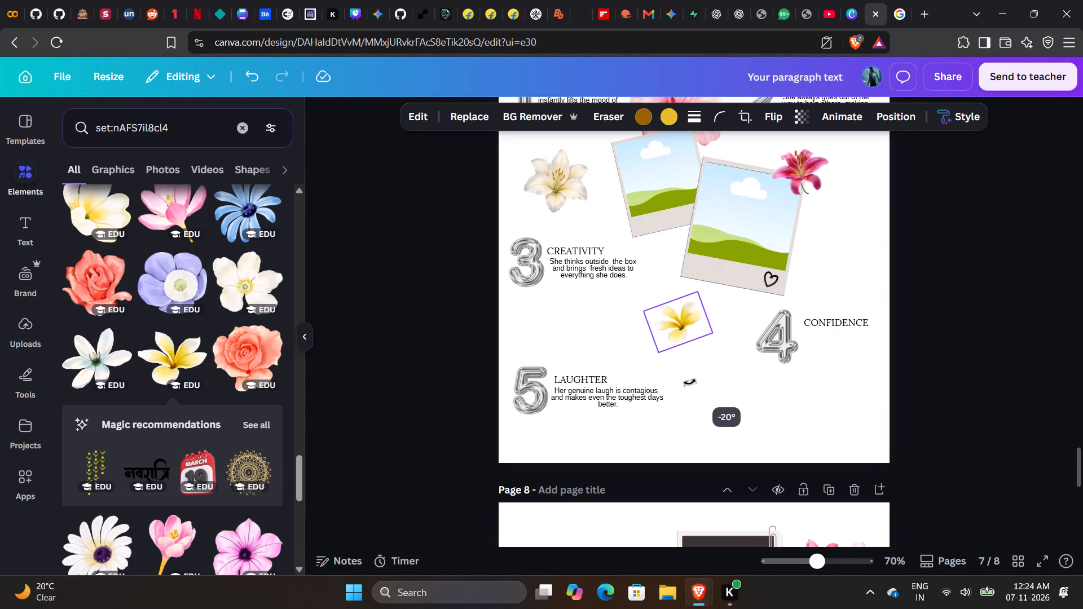
pyautogui.moveTo(690, 382); pyautogui.dragTo(680, 382)
pyautogui.moveTo(657, 349); pyautogui.dragTo(645, 359)
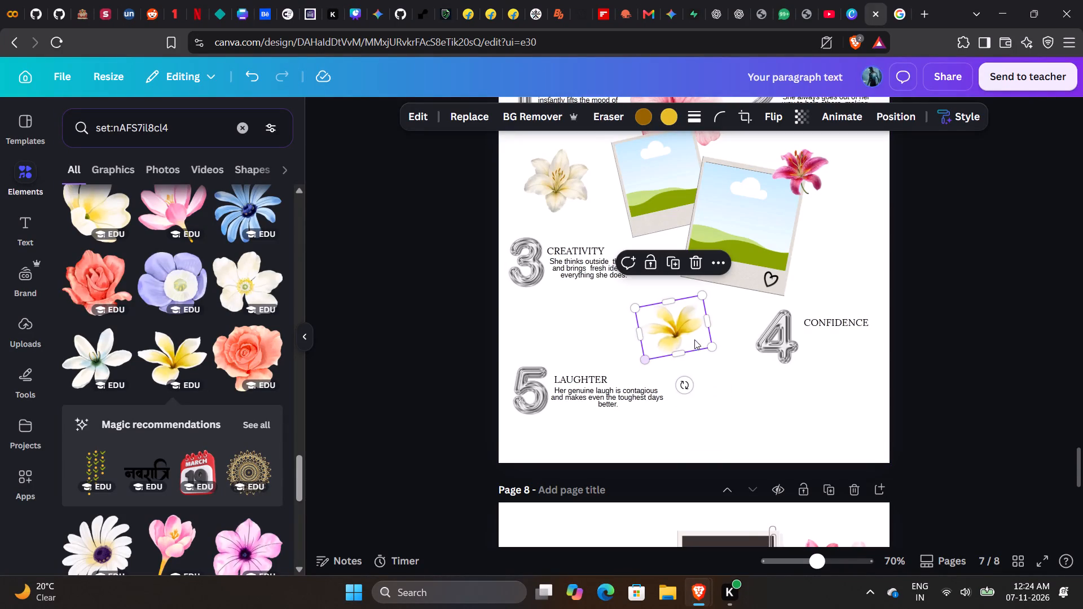
pyautogui.click(678, 326)
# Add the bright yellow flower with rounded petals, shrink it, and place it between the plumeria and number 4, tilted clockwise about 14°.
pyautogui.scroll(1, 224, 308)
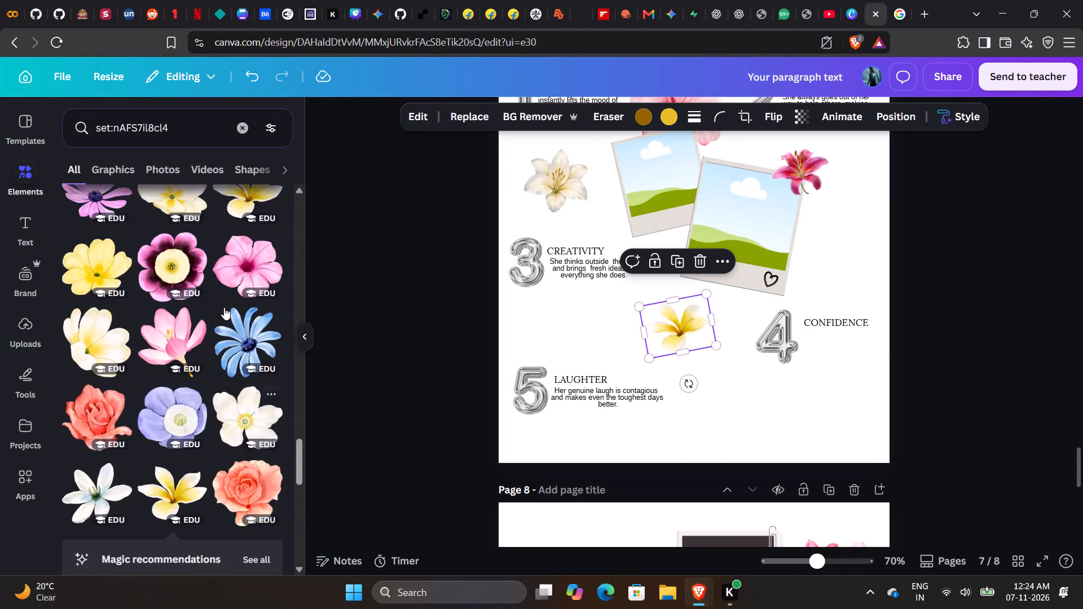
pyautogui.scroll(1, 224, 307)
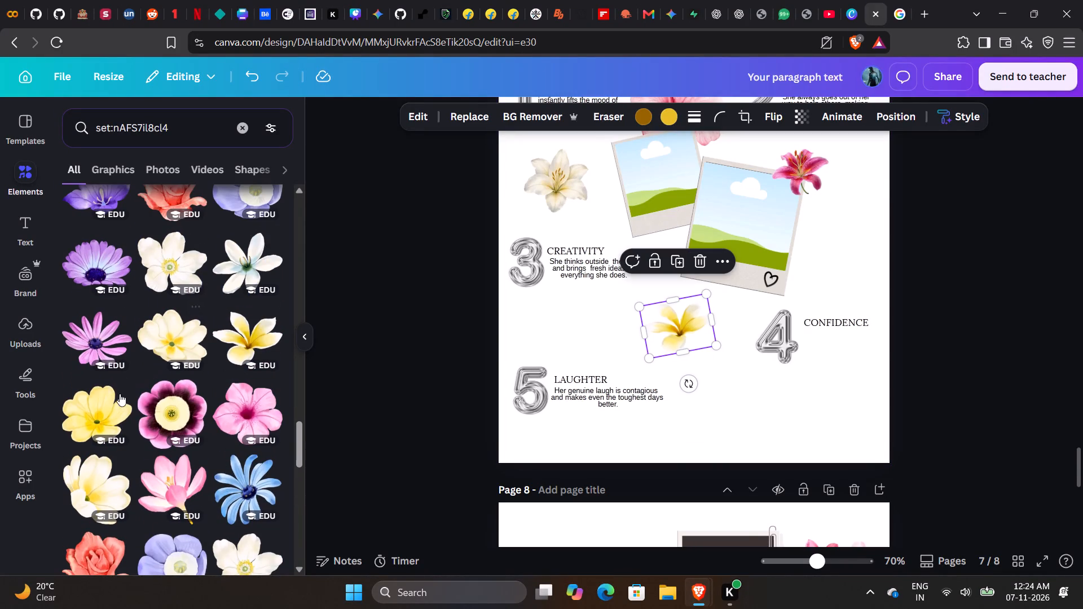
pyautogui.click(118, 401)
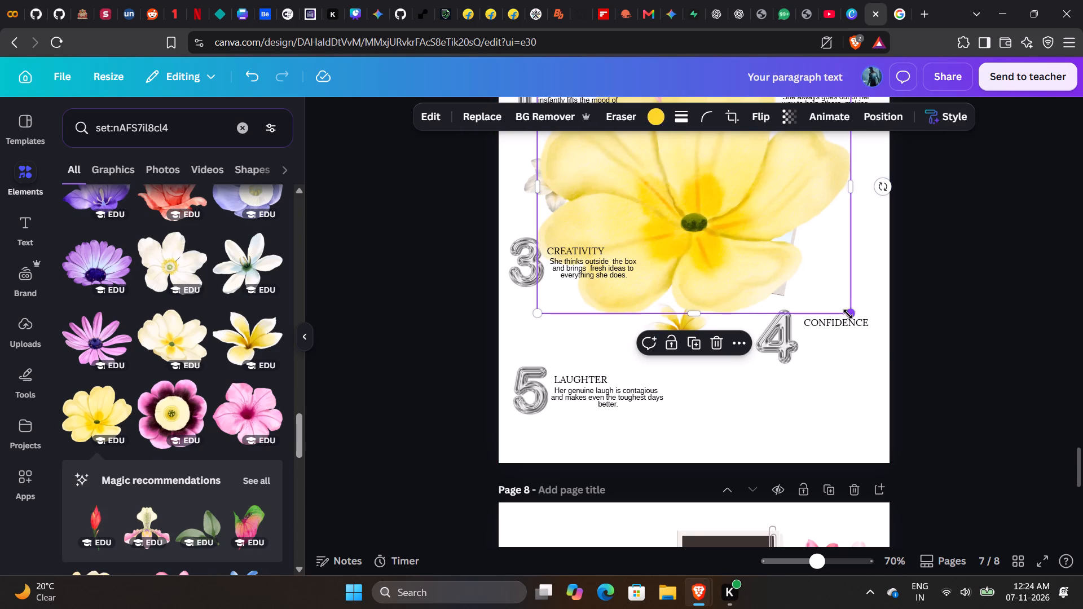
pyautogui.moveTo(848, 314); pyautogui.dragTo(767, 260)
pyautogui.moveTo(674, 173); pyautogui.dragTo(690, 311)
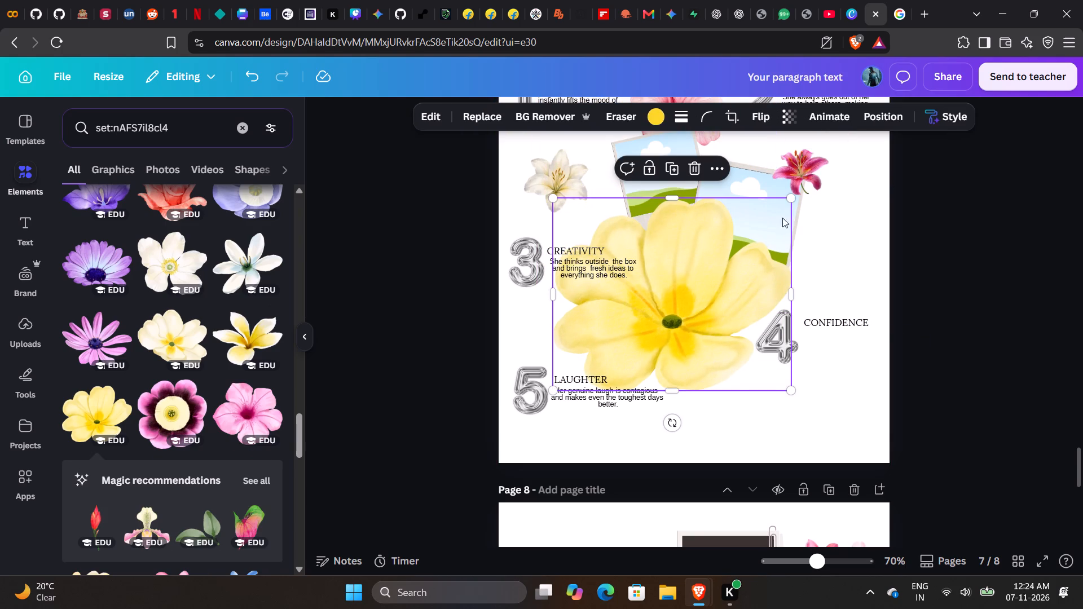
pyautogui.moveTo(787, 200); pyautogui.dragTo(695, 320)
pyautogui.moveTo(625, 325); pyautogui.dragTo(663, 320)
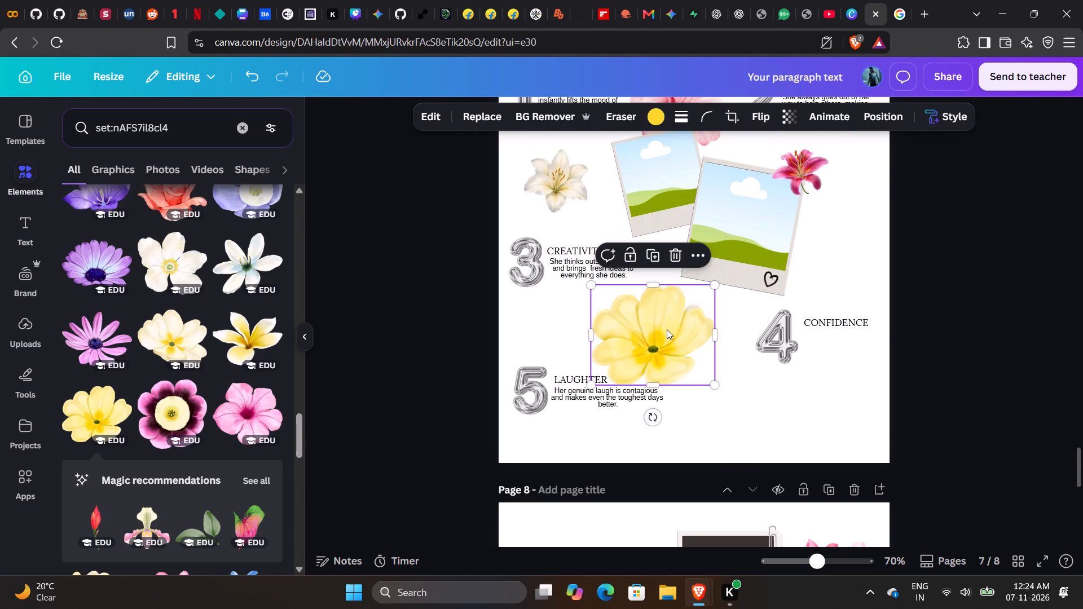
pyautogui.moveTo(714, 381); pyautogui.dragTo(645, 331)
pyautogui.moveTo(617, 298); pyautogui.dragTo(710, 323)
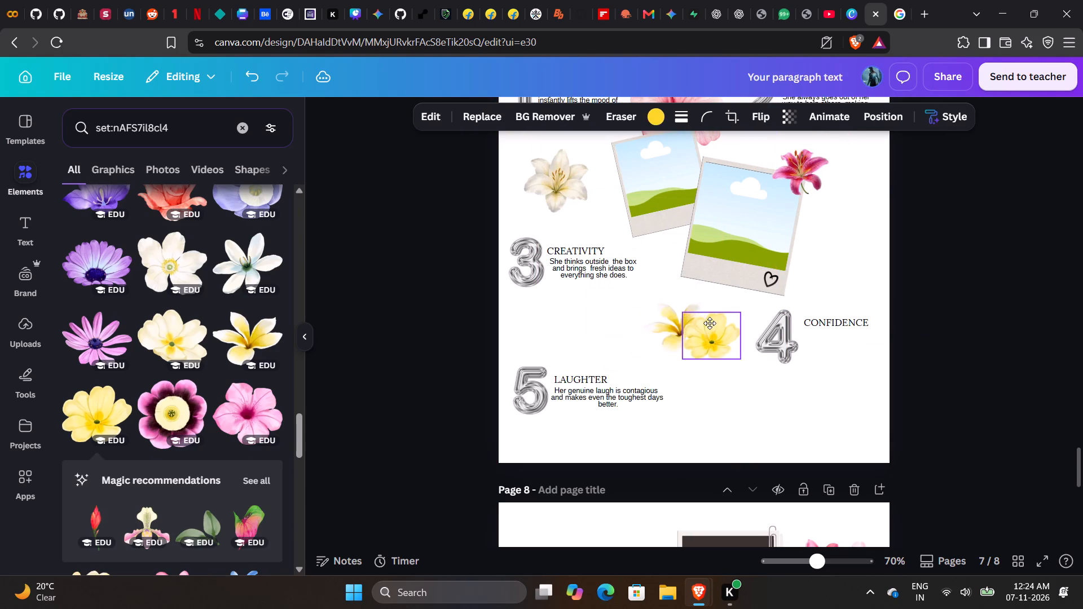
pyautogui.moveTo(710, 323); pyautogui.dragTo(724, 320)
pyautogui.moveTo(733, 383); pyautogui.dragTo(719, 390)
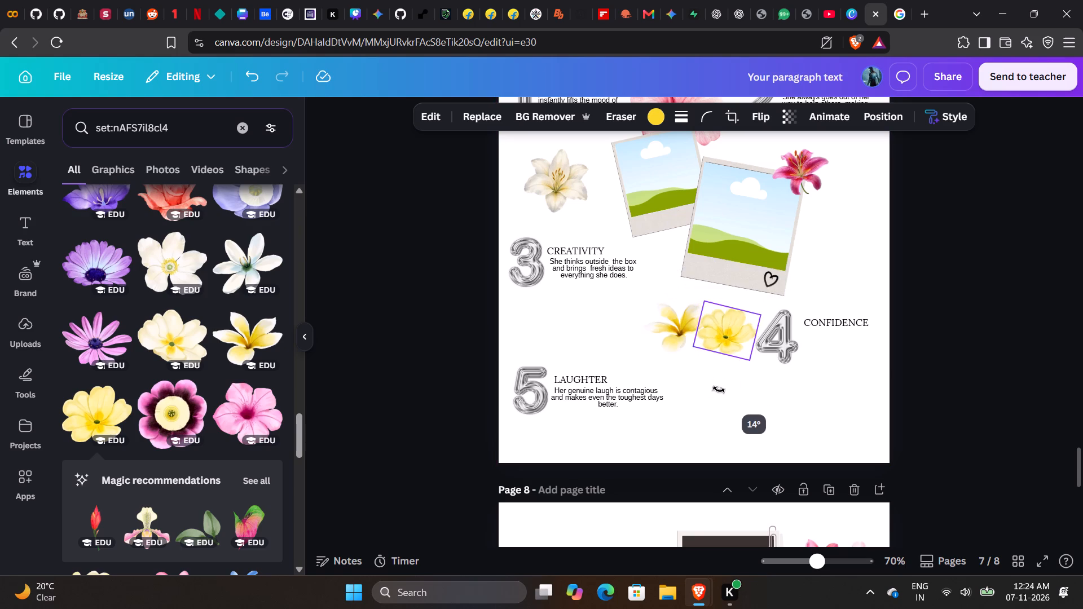
# Nudge the plumeria slightly left, away from the number 4.
pyautogui.click(683, 324)
pyautogui.moveTo(683, 324); pyautogui.dragTo(676, 324)
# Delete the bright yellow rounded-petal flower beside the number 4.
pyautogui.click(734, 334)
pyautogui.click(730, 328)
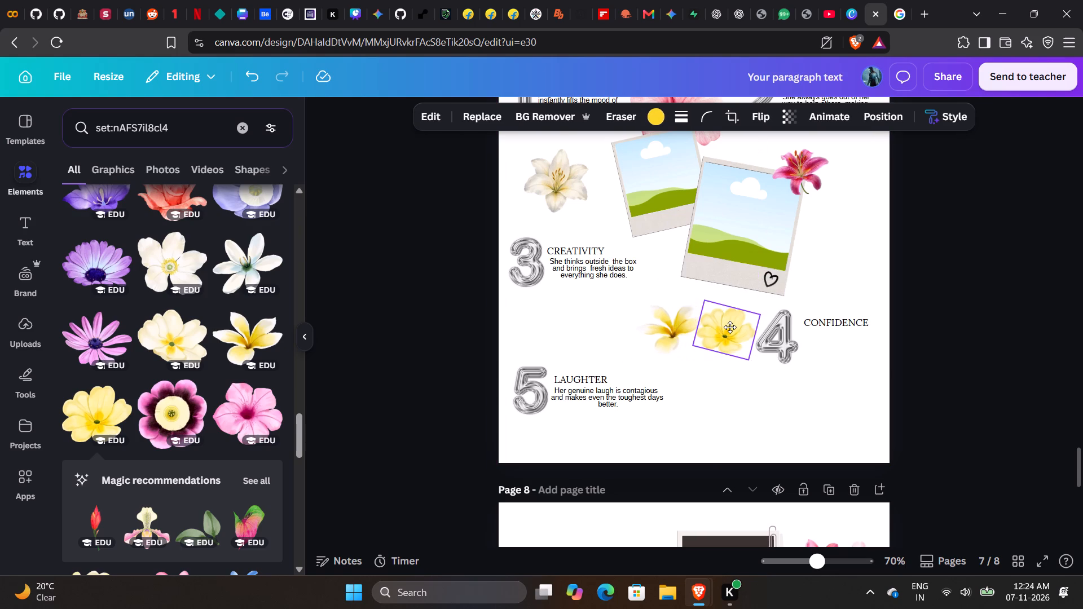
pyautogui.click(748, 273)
# Add the plain yellow hibiscus from the flower set, placed just below and right of the plumeria and tilted clockwise.
pyautogui.scroll(1, 209, 307)
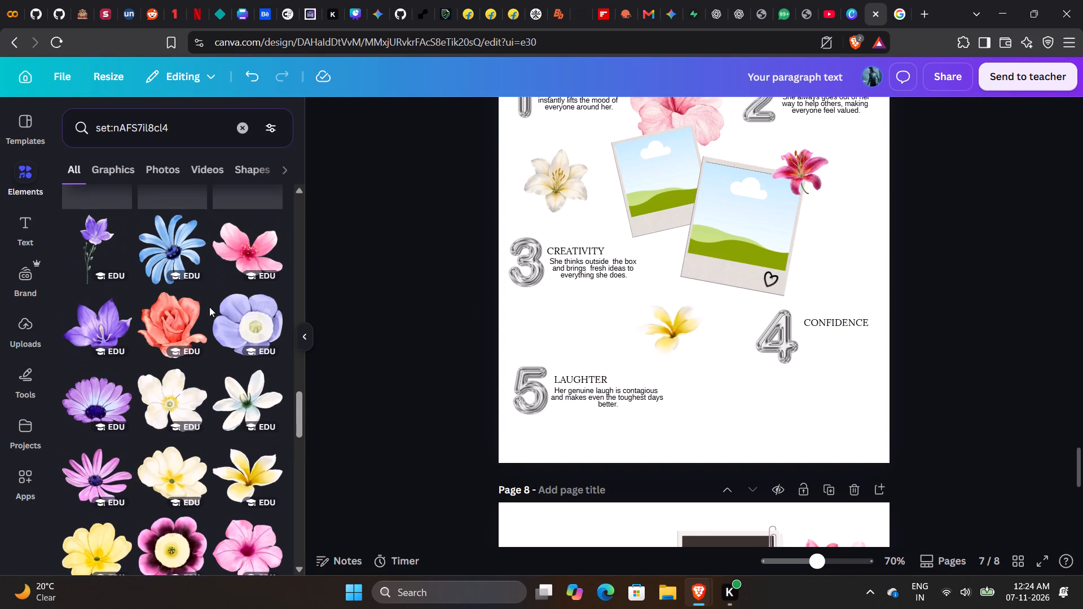
pyautogui.scroll(1, 231, 331)
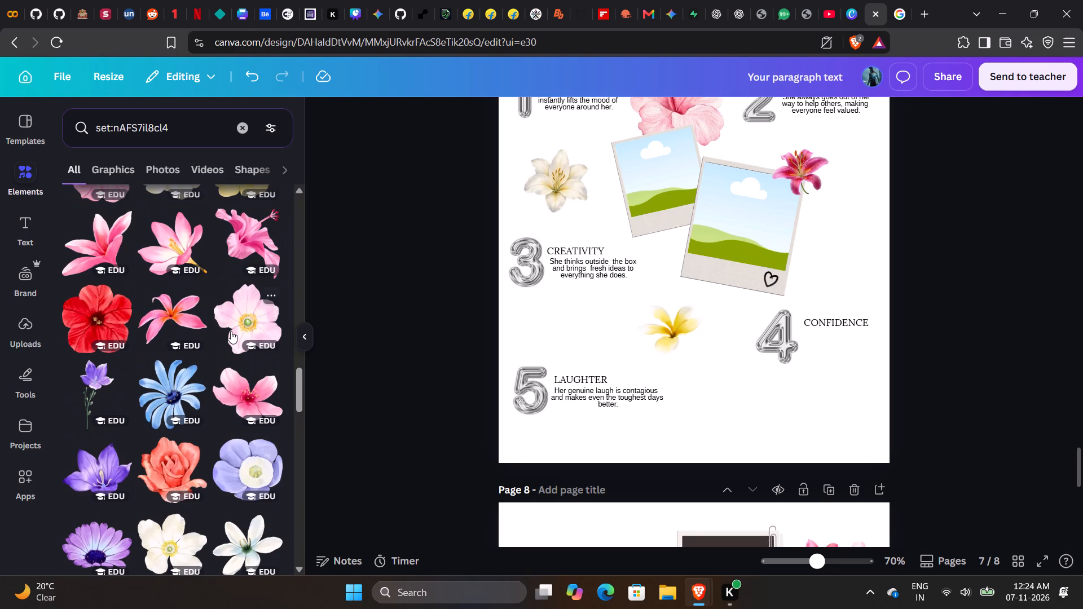
pyautogui.scroll(1, 231, 331)
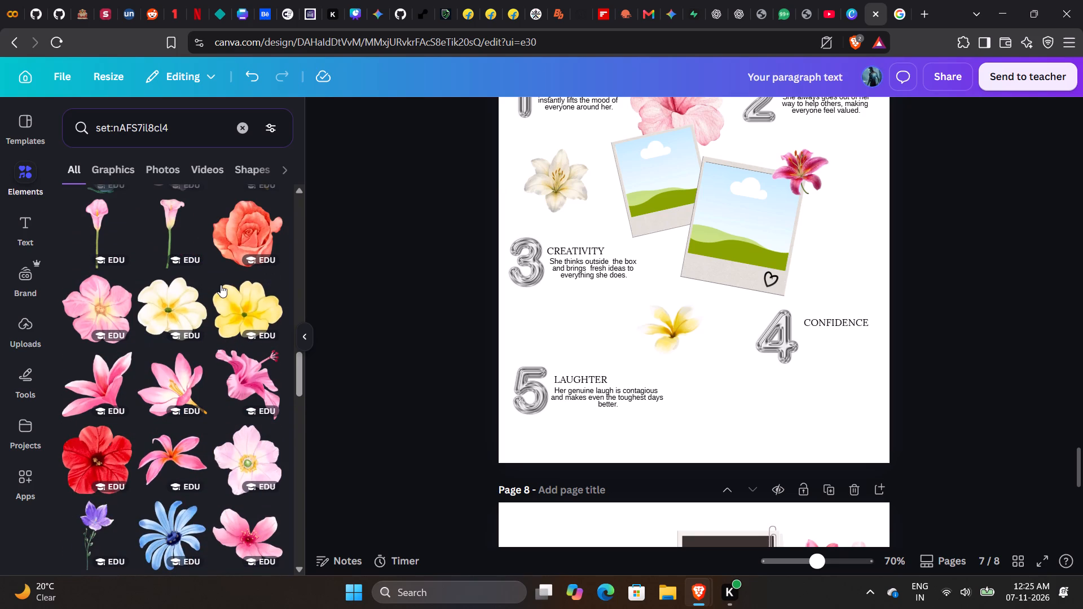
pyautogui.scroll(1, 221, 285)
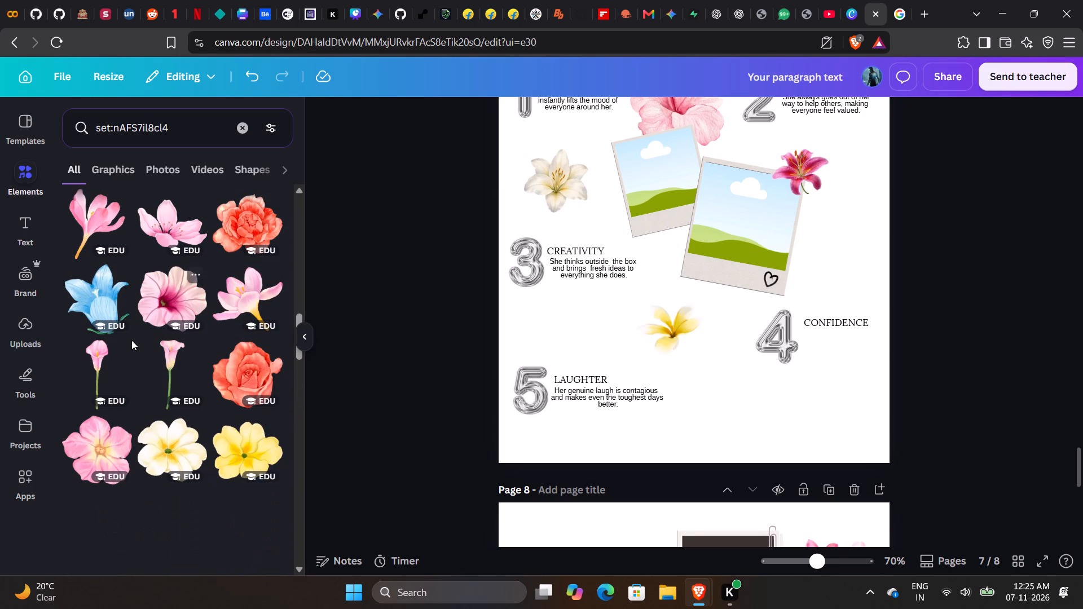
pyautogui.scroll(1, 155, 340)
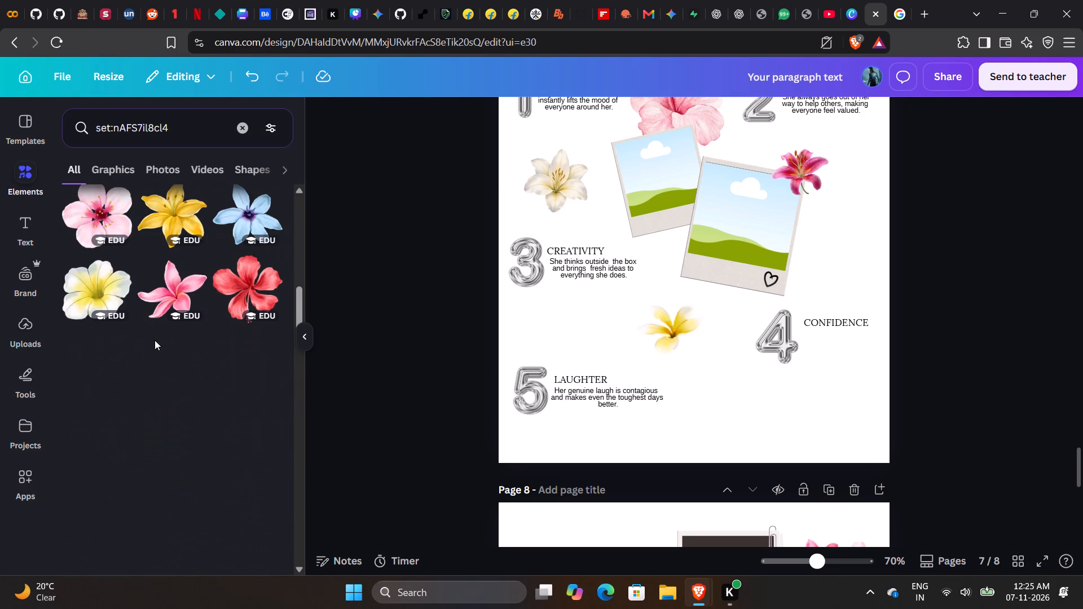
pyautogui.scroll(2, 155, 340)
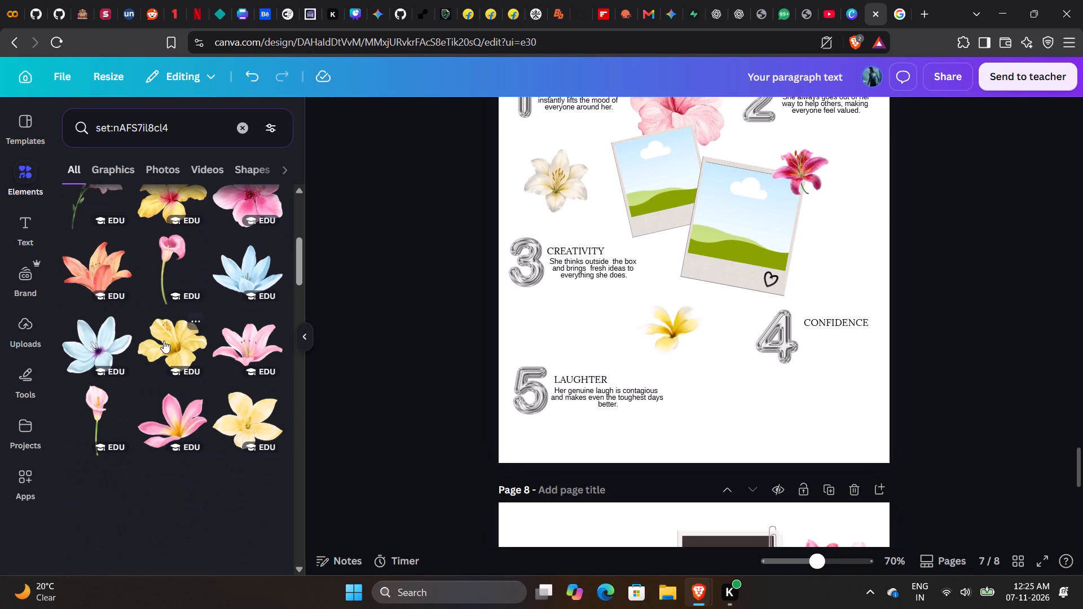
pyautogui.click(164, 341)
pyautogui.moveTo(690, 197); pyautogui.dragTo(724, 350)
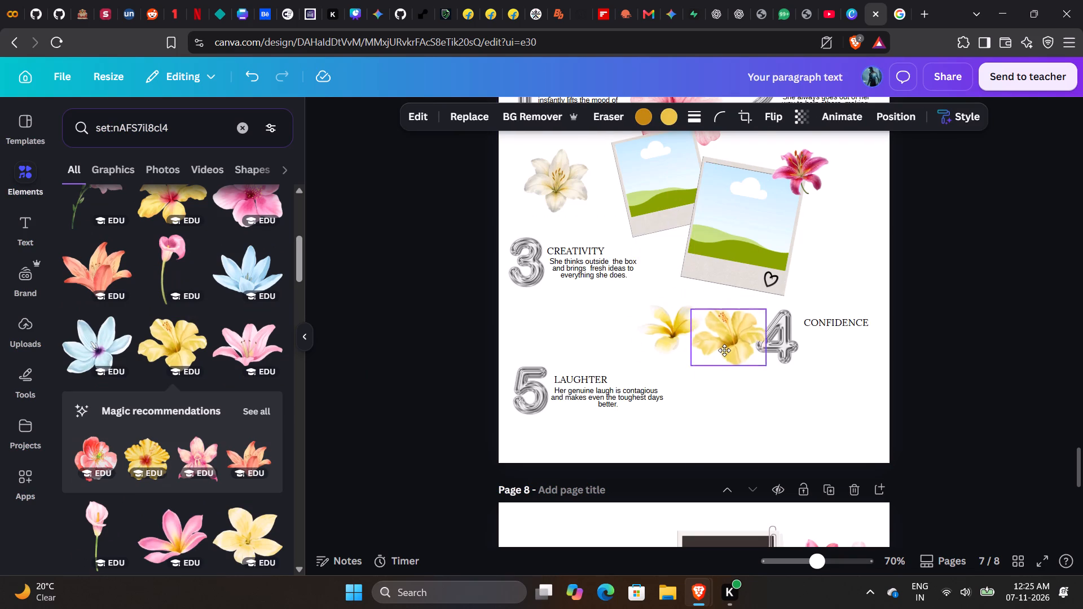
pyautogui.moveTo(724, 350); pyautogui.dragTo(712, 358)
pyautogui.moveTo(717, 405); pyautogui.dragTo(699, 417)
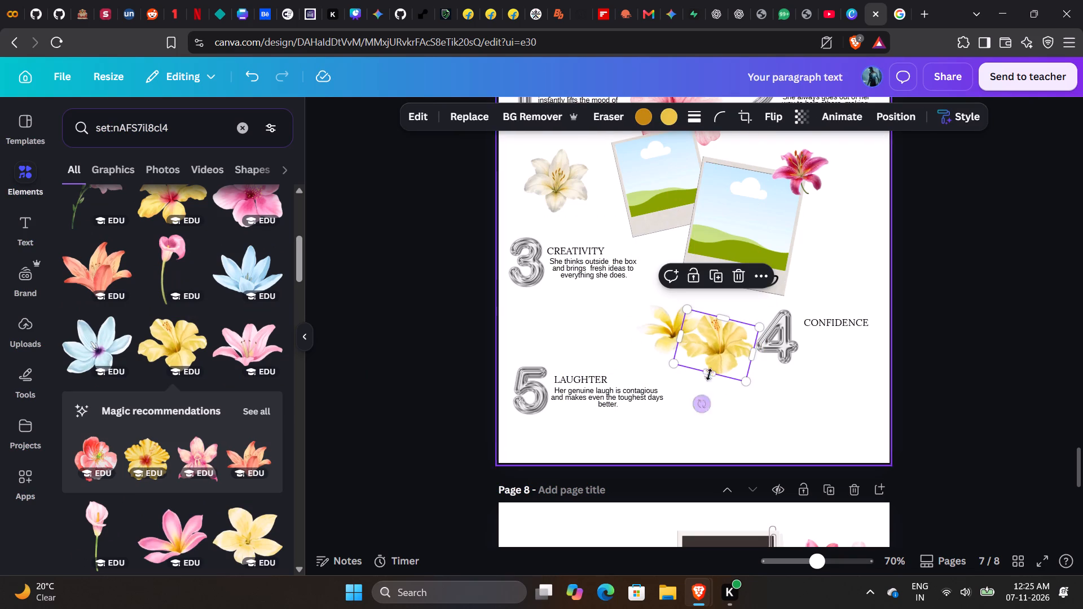
pyautogui.moveTo(712, 355); pyautogui.dragTo(711, 363)
pyautogui.click(616, 336)
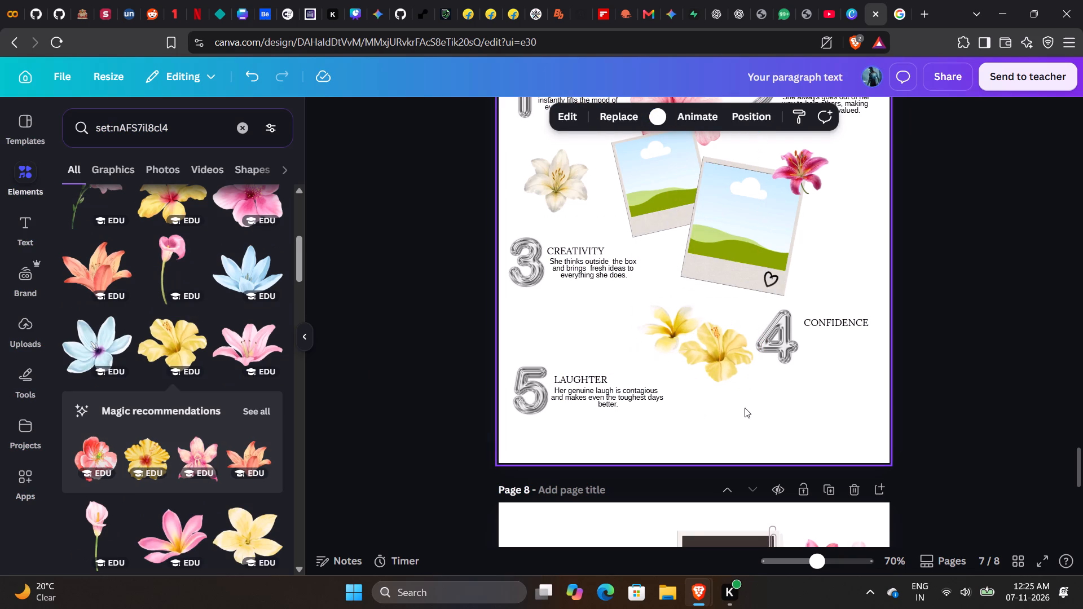
# Delete the white lily between the HER SMILE? and CREATIVITY sections on page 7.
pyautogui.scroll(-3, 722, 423)
pyautogui.scroll(2, 722, 423)
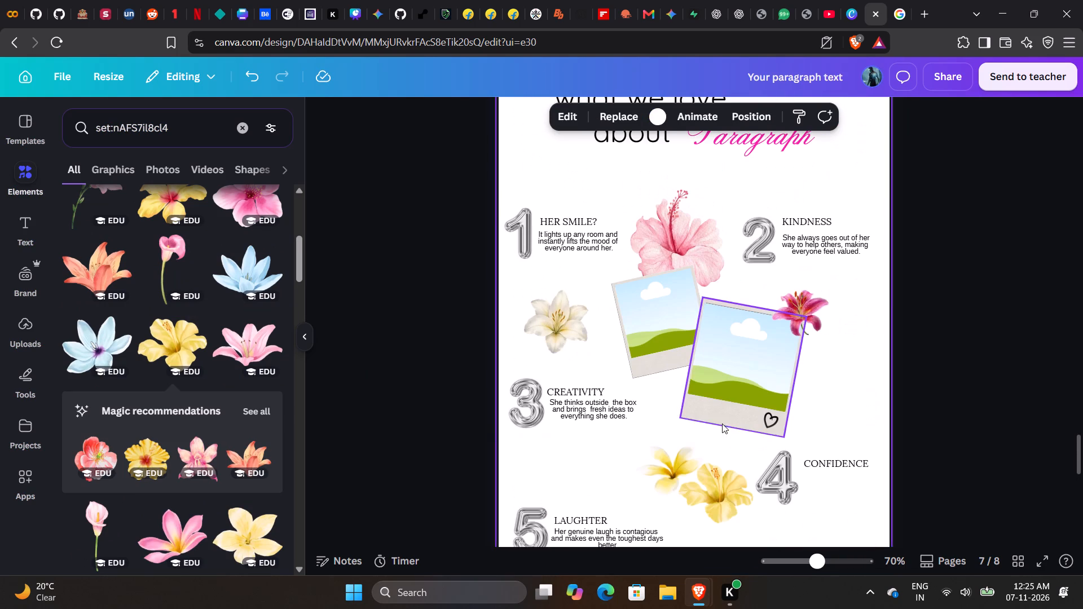
pyautogui.click(557, 341)
pyautogui.click(580, 255)
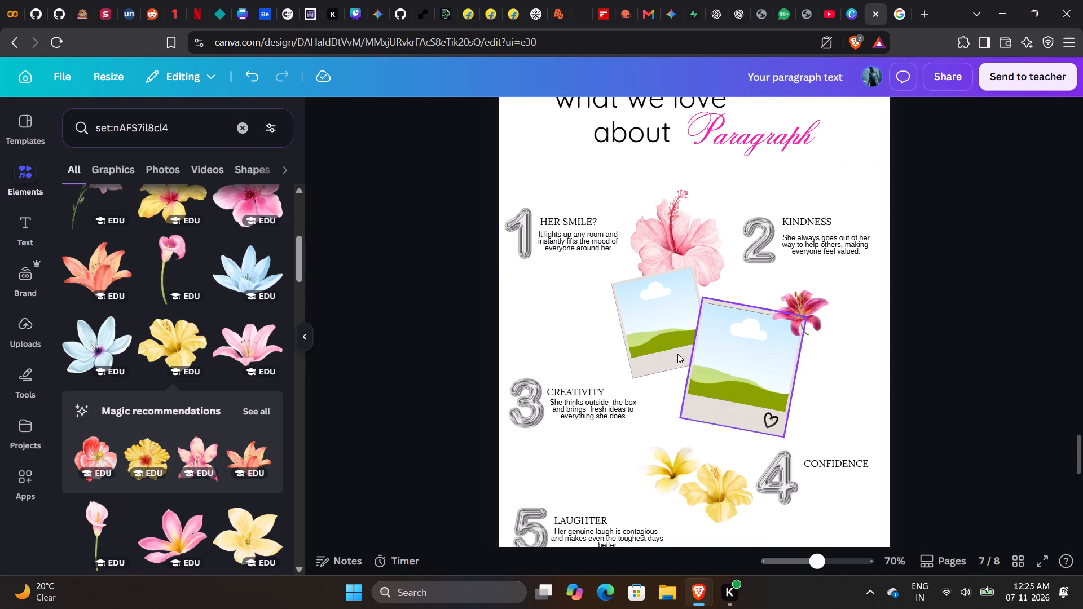
# Add the red-centered yellow hibiscus between the HER SMILE? and CREATIVITY sections, shrink it to fit and tilt it slightly clockwise.
pyautogui.scroll(2, 157, 314)
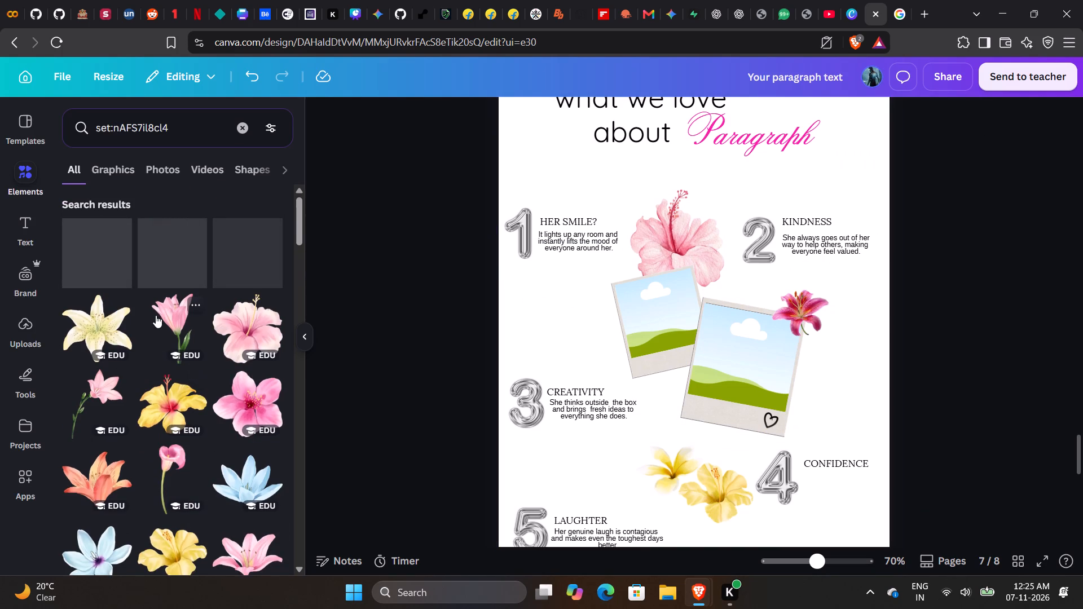
pyautogui.click(170, 395)
pyautogui.moveTo(691, 317); pyautogui.dragTo(552, 304)
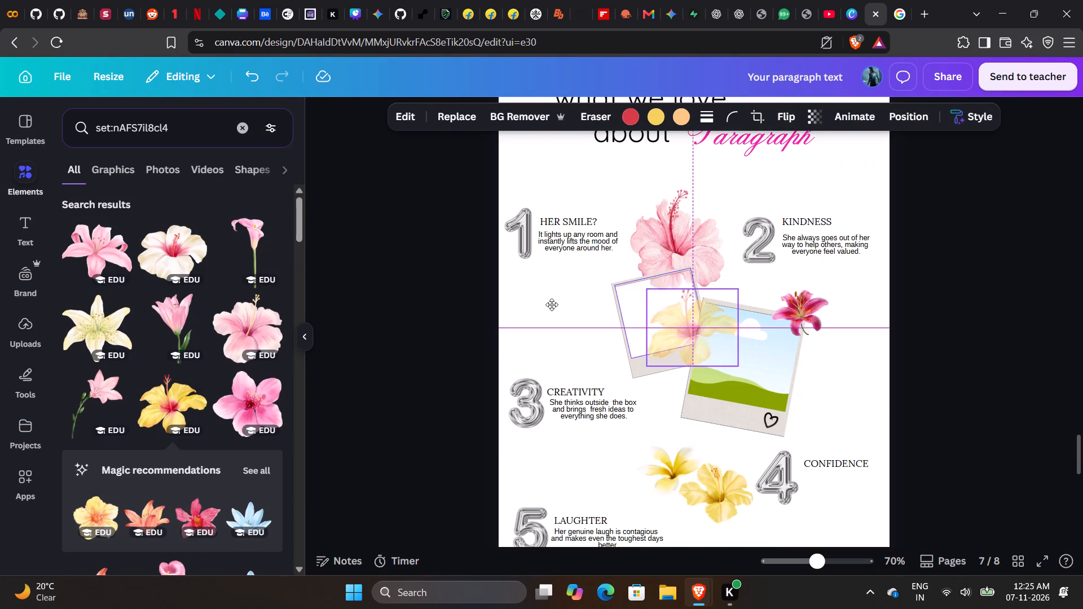
pyautogui.moveTo(552, 304); pyautogui.dragTo(544, 306)
pyautogui.moveTo(593, 355); pyautogui.dragTo(559, 353)
pyautogui.moveTo(541, 314); pyautogui.dragTo(563, 324)
pyautogui.moveTo(557, 381); pyautogui.dragTo(533, 379)
pyautogui.moveTo(542, 325); pyautogui.dragTo(532, 329)
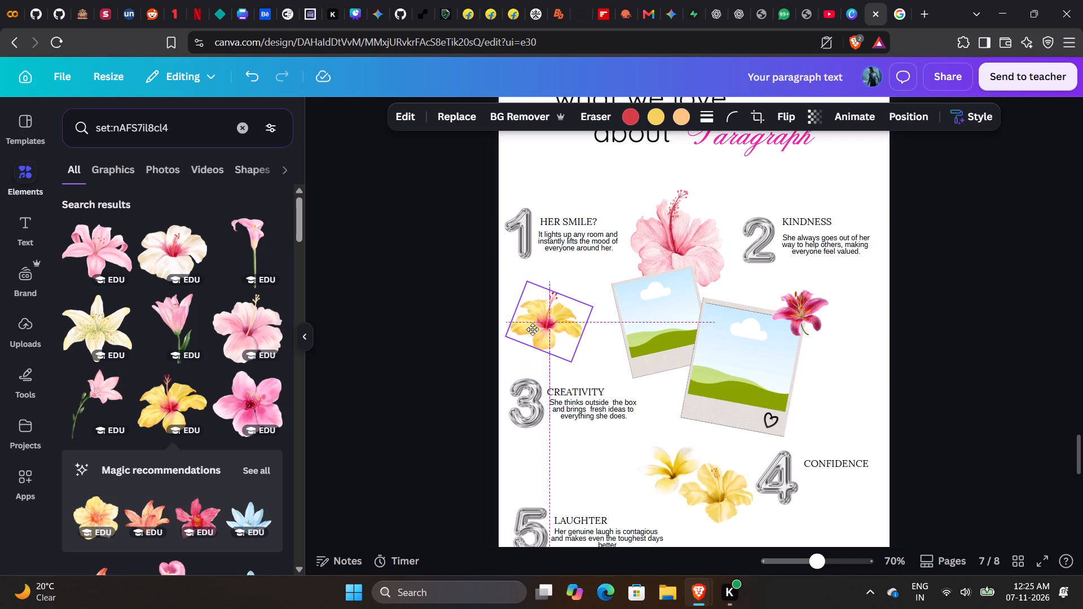
pyautogui.moveTo(532, 329); pyautogui.dragTo(532, 330)
pyautogui.moveTo(528, 374); pyautogui.dragTo(539, 377)
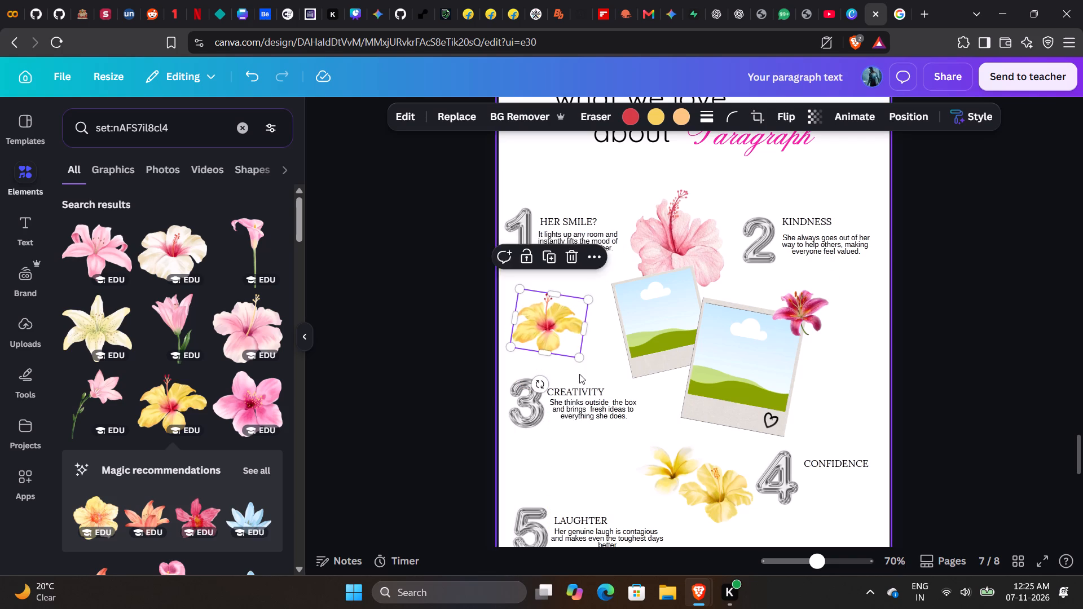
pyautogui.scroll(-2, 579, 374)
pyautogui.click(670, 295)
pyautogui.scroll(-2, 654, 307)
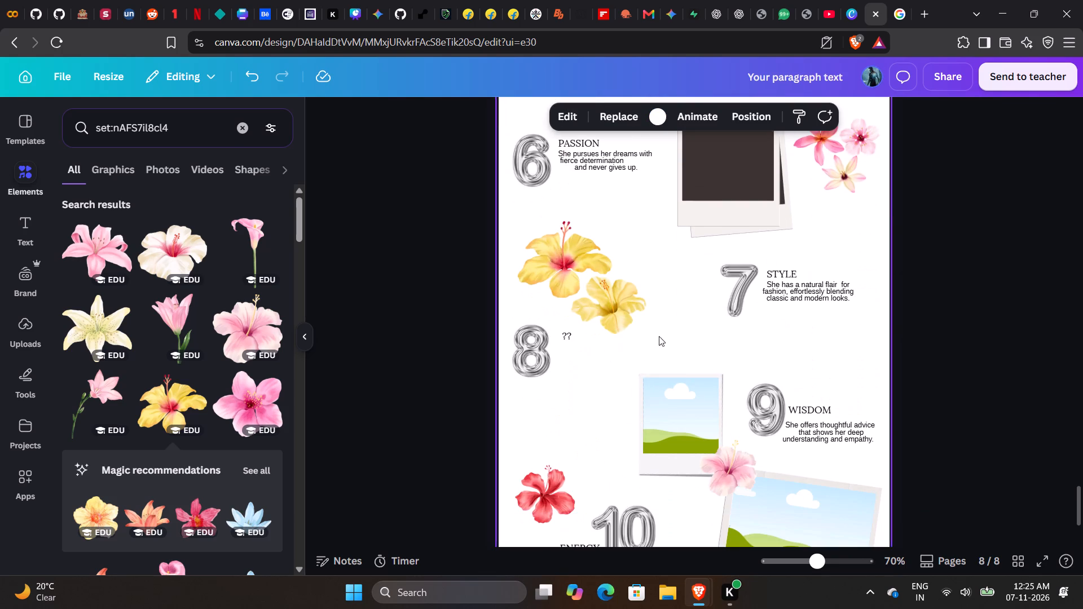
# Delete the yellow hibiscus and the yellow plumeria beside the number 4 on page 7.
pyautogui.click(930, 566)
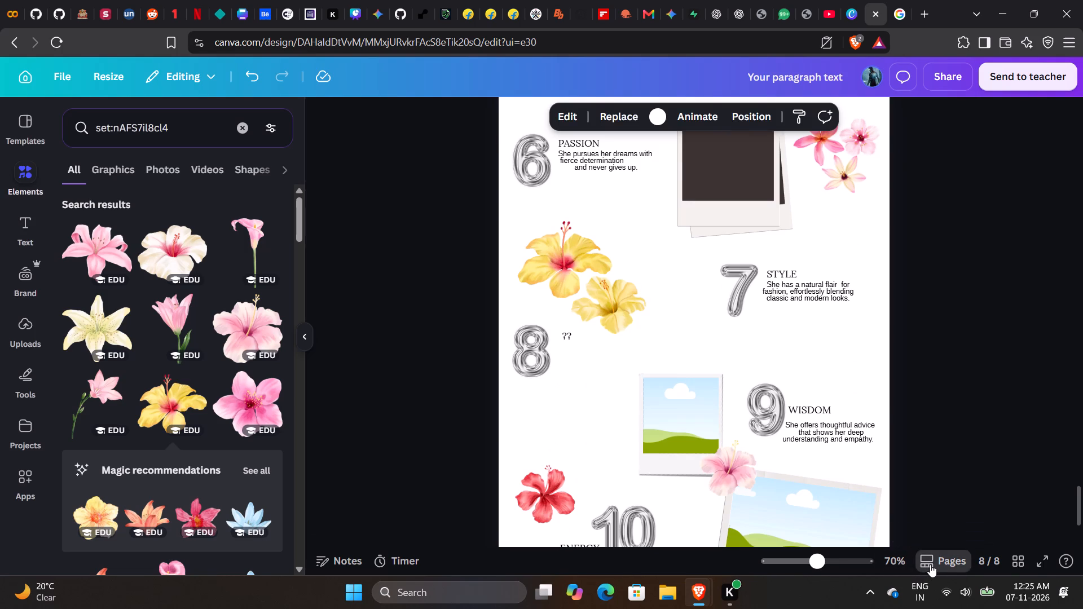
pyautogui.click(1014, 557)
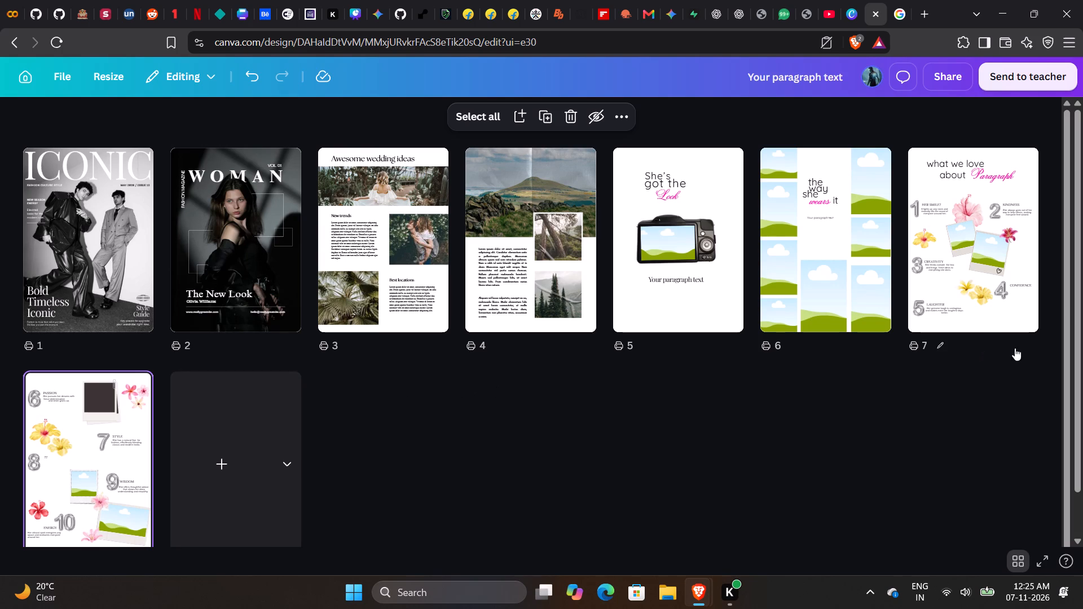
pyautogui.click(978, 319)
pyautogui.click(1054, 303)
pyautogui.click(1011, 303)
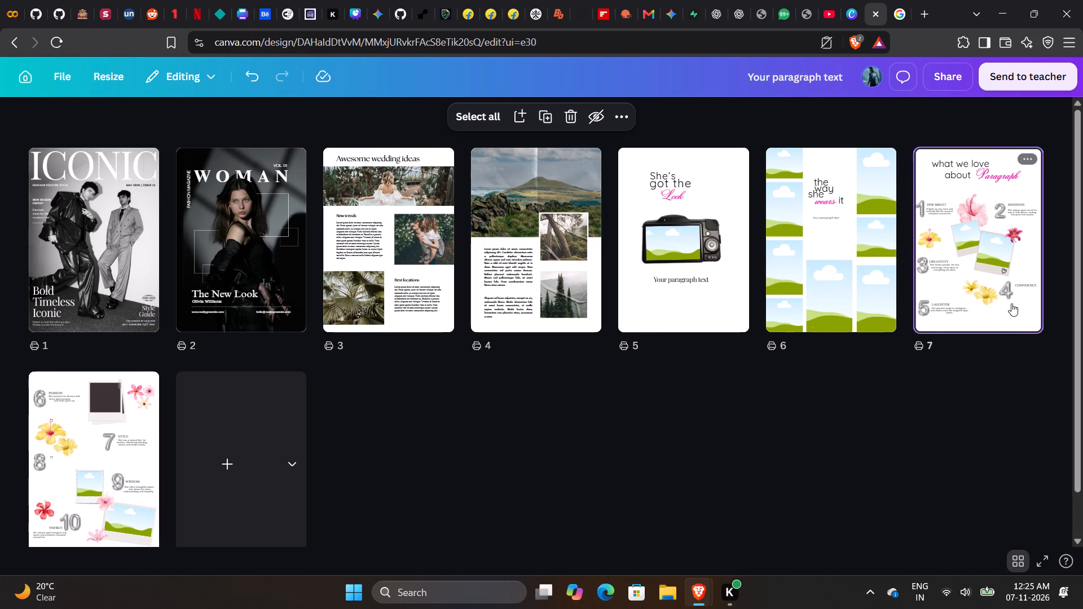
pyautogui.click(1023, 564)
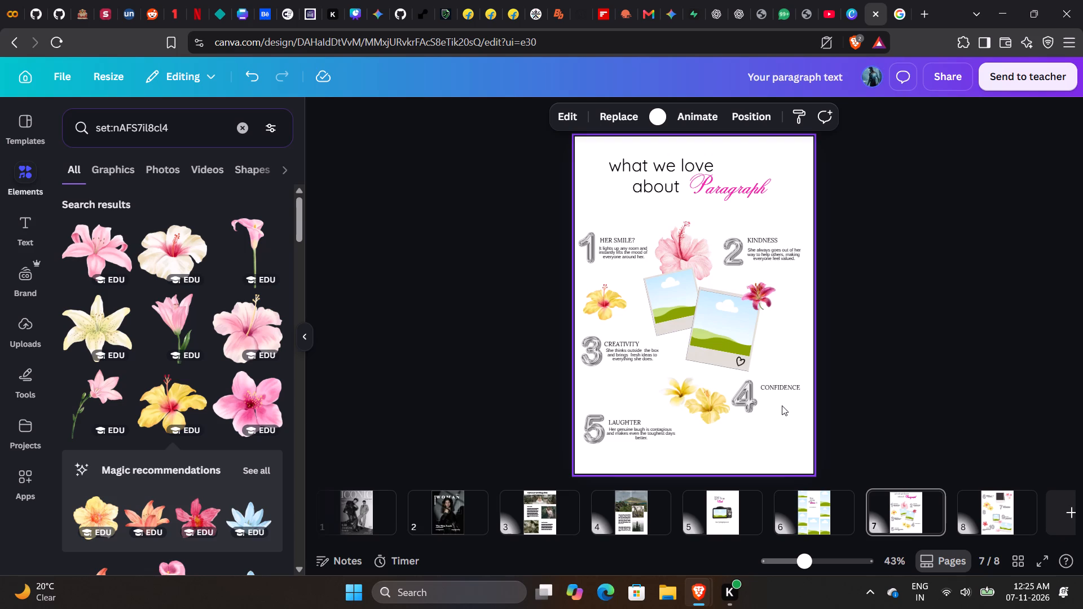
pyautogui.scroll(-1, 782, 405)
pyautogui.click(697, 408)
pyautogui.click(730, 353)
pyautogui.click(685, 396)
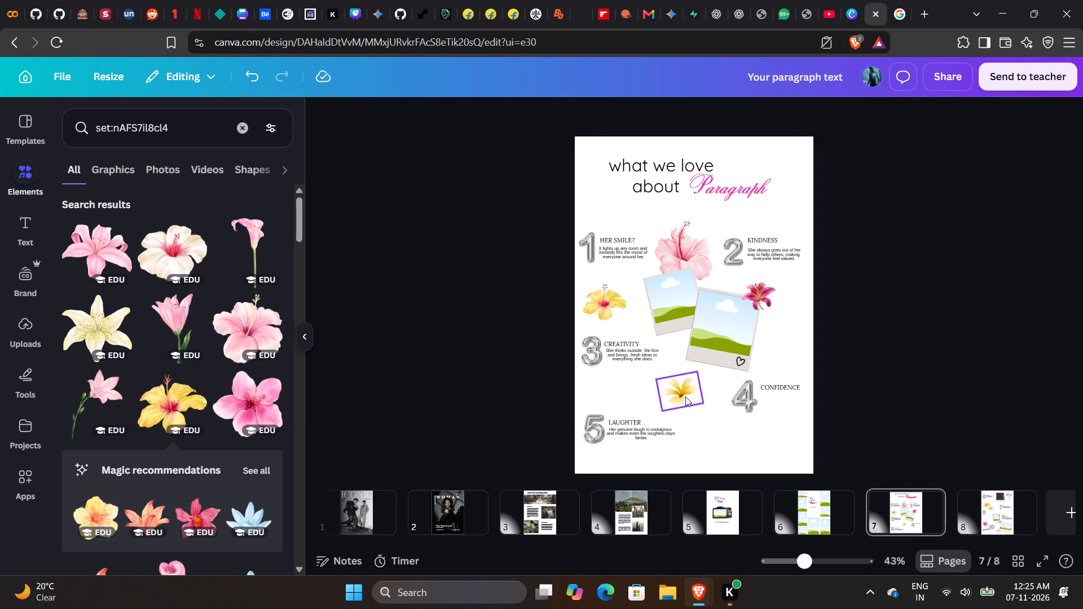
pyautogui.click(700, 346)
# Add the pink lily from the flower set, shrink it, place it between CREATIVITY and the number 4, and tilt it slightly clockwise.
pyautogui.scroll(2, 239, 376)
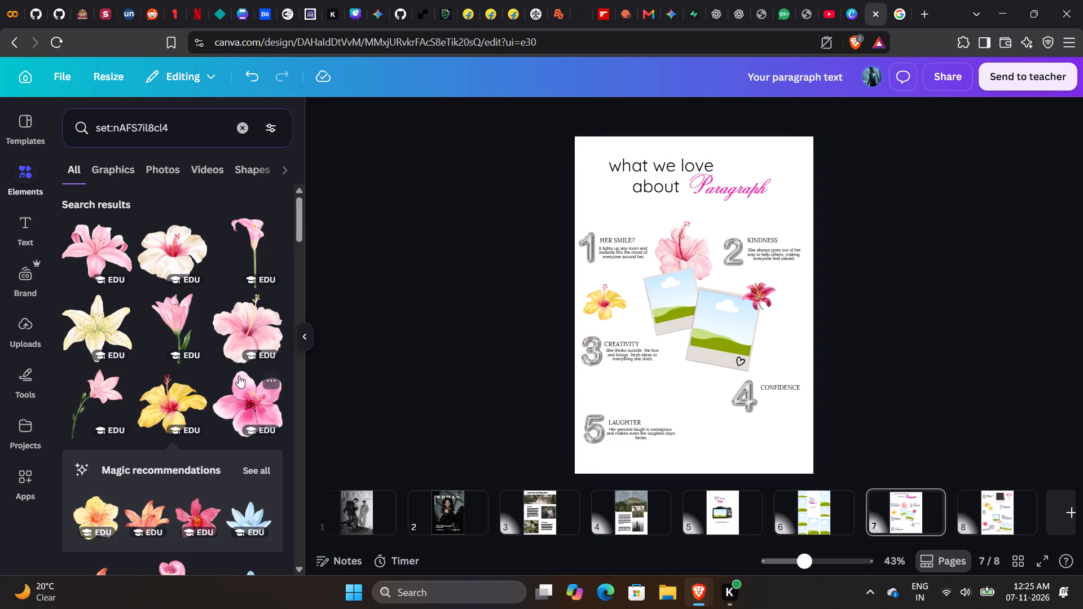
pyautogui.click(89, 254)
pyautogui.moveTo(707, 346); pyautogui.dragTo(695, 405)
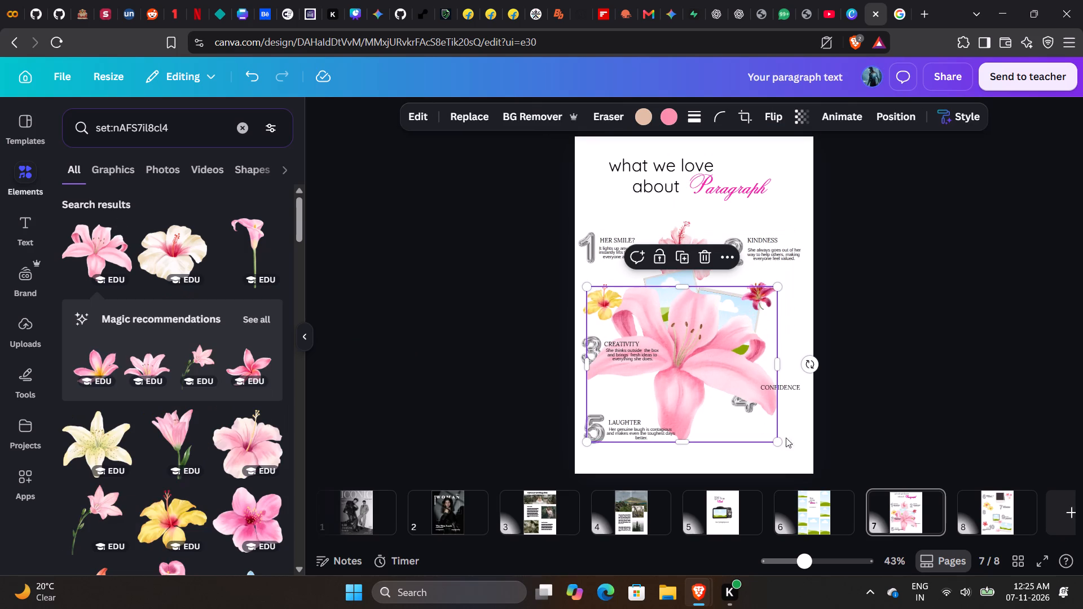
pyautogui.moveTo(778, 442); pyautogui.dragTo(647, 346)
pyautogui.moveTo(633, 322); pyautogui.dragTo(634, 324)
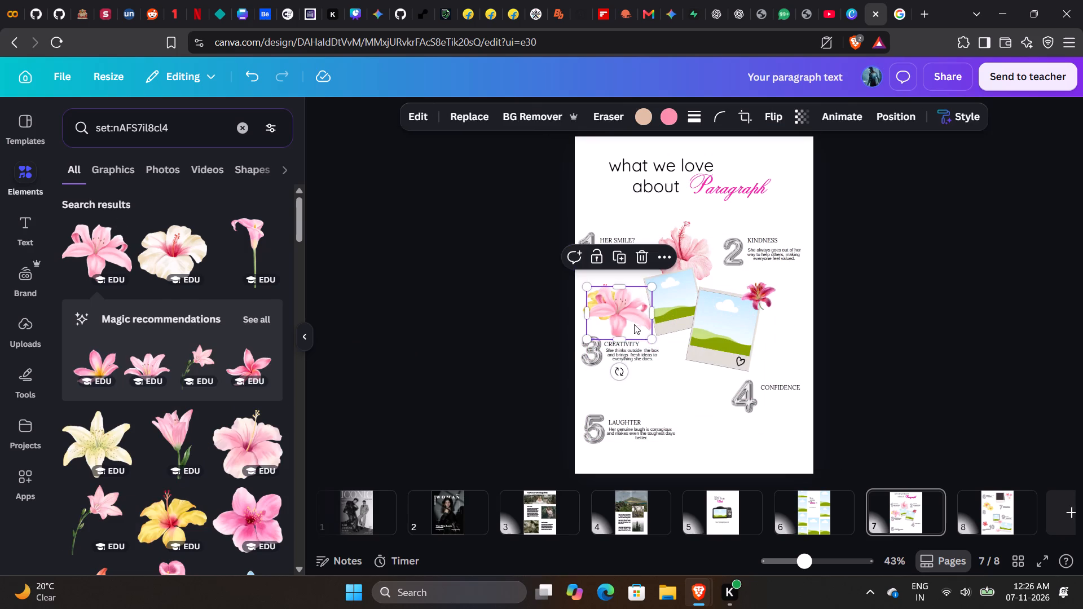
pyautogui.moveTo(634, 324); pyautogui.dragTo(693, 399)
pyautogui.moveTo(711, 420); pyautogui.dragTo(688, 394)
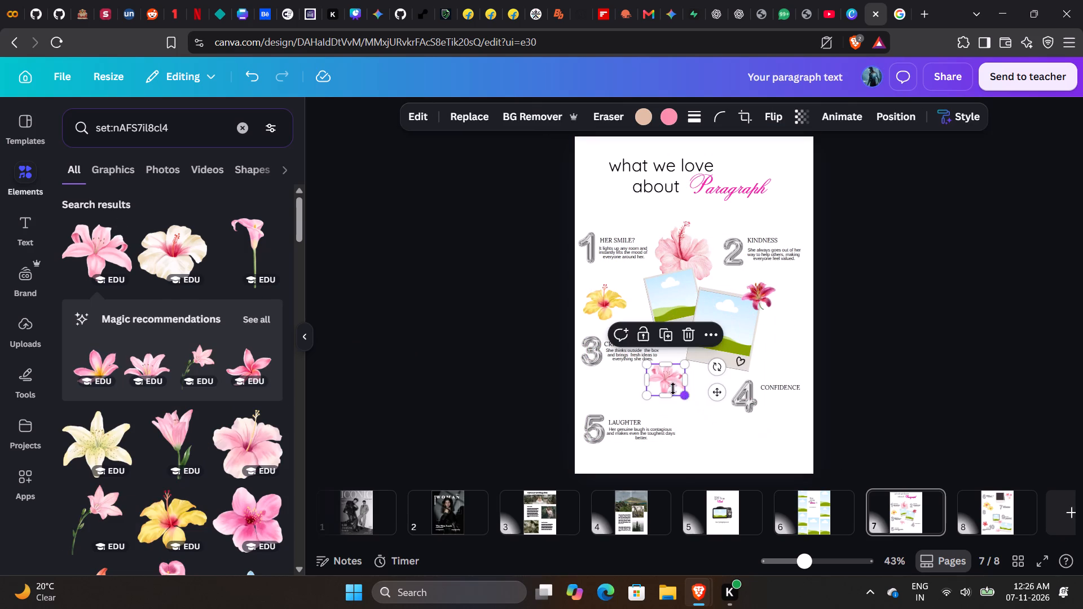
pyautogui.moveTo(661, 375); pyautogui.dragTo(679, 381)
pyautogui.moveTo(731, 369); pyautogui.dragTo(733, 379)
pyautogui.moveTo(687, 387); pyautogui.dragTo(677, 386)
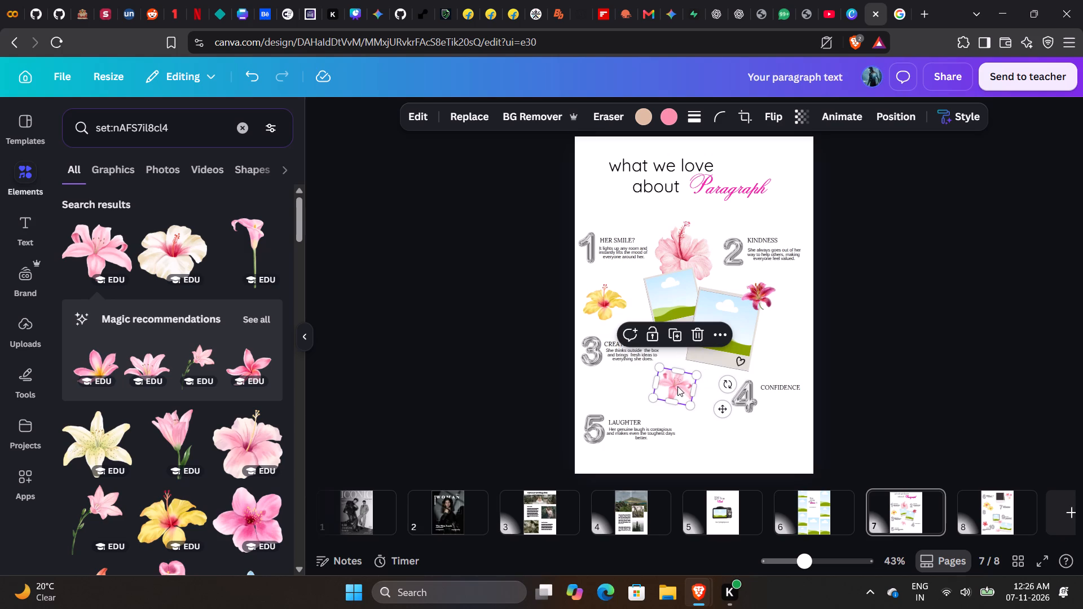
# Add the deep pink five-petal blossom, shrink it and place it just below and right of the small pink lily.
pyautogui.scroll(-1, 164, 385)
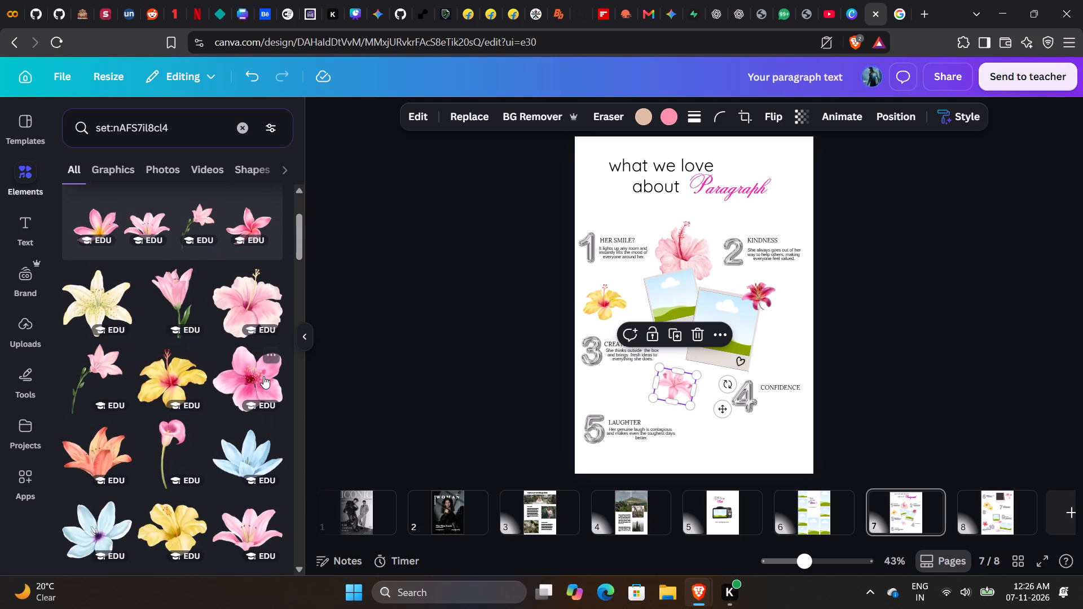
pyautogui.click(247, 381)
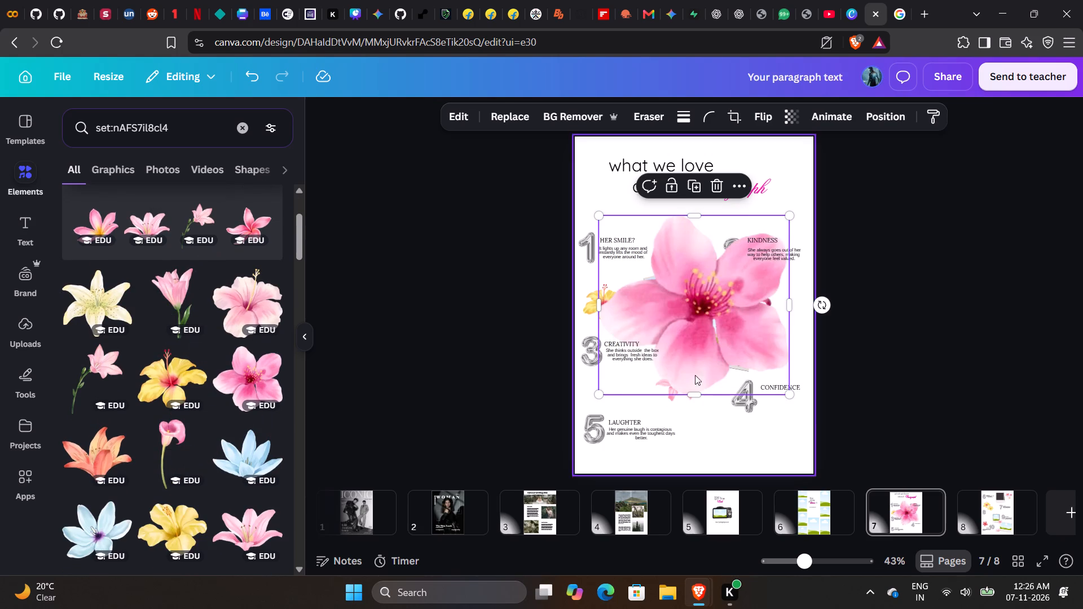
pyautogui.moveTo(788, 394); pyautogui.dragTo(657, 295)
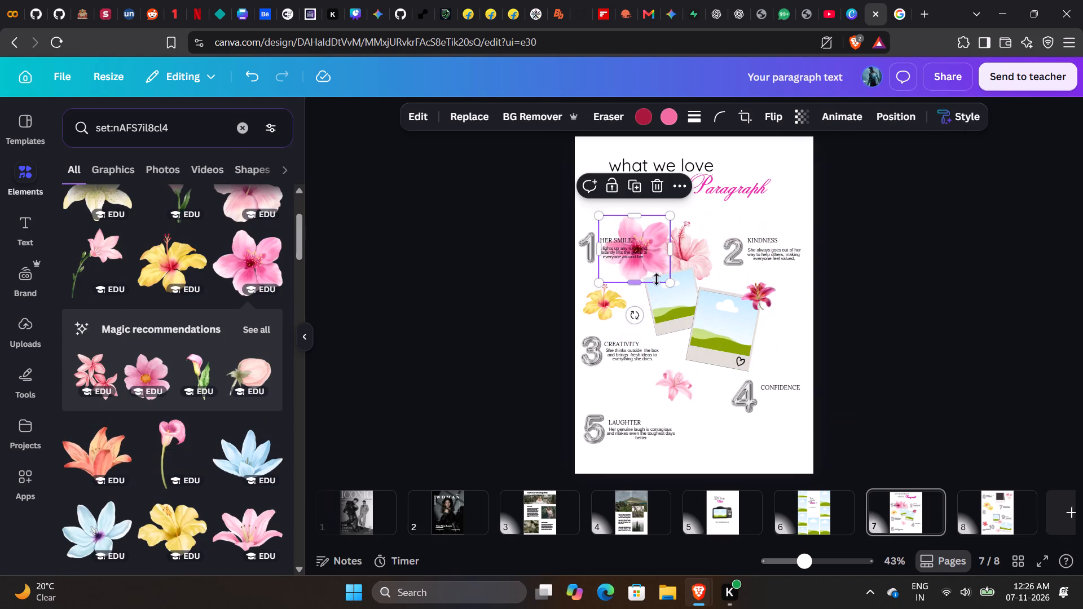
pyautogui.moveTo(658, 266); pyautogui.dragTo(729, 440)
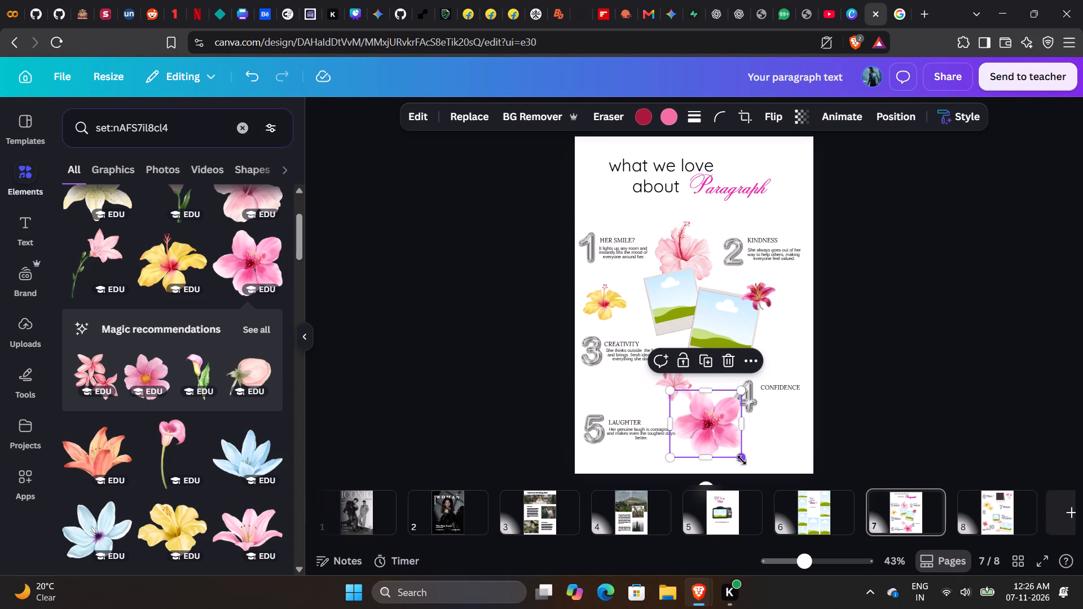
pyautogui.moveTo(742, 460); pyautogui.dragTo(720, 422)
pyautogui.moveTo(693, 417); pyautogui.dragTo(707, 408)
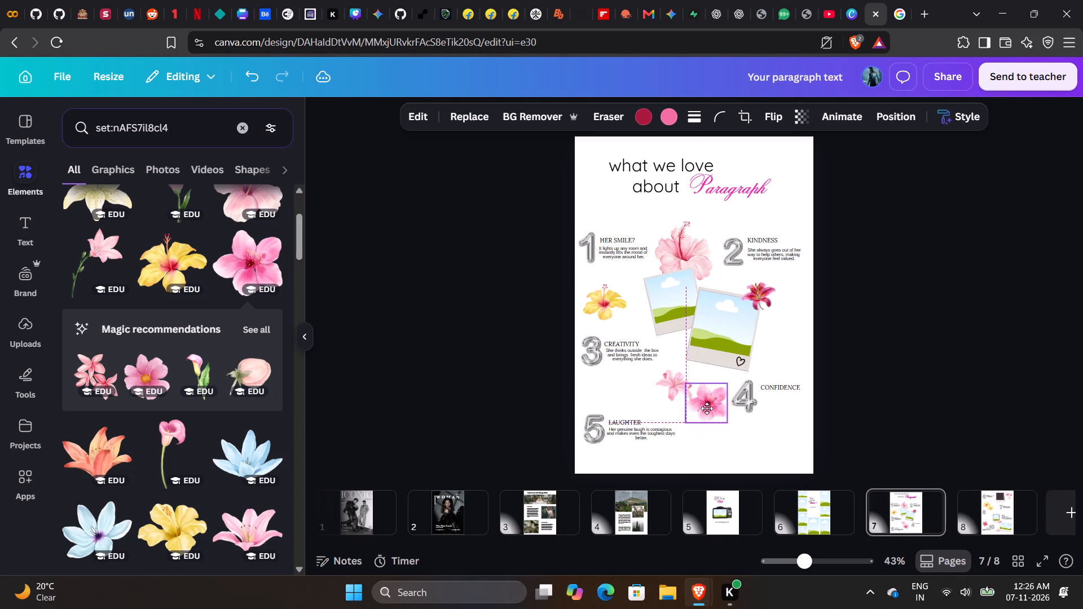
pyautogui.moveTo(707, 408); pyautogui.dragTo(705, 413)
# Reposition the small pink lily just above the blossom and rotate it to about -17°.
pyautogui.click(670, 389)
pyautogui.moveTo(667, 378); pyautogui.dragTo(668, 378)
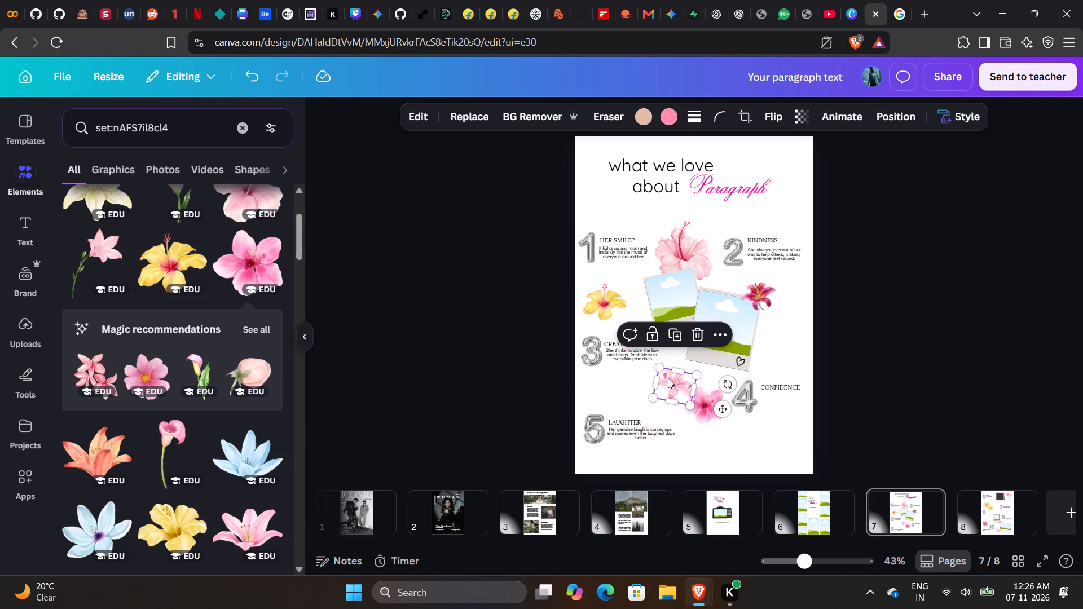
pyautogui.moveTo(668, 378); pyautogui.dragTo(675, 376)
pyautogui.moveTo(675, 376); pyautogui.dragTo(663, 374)
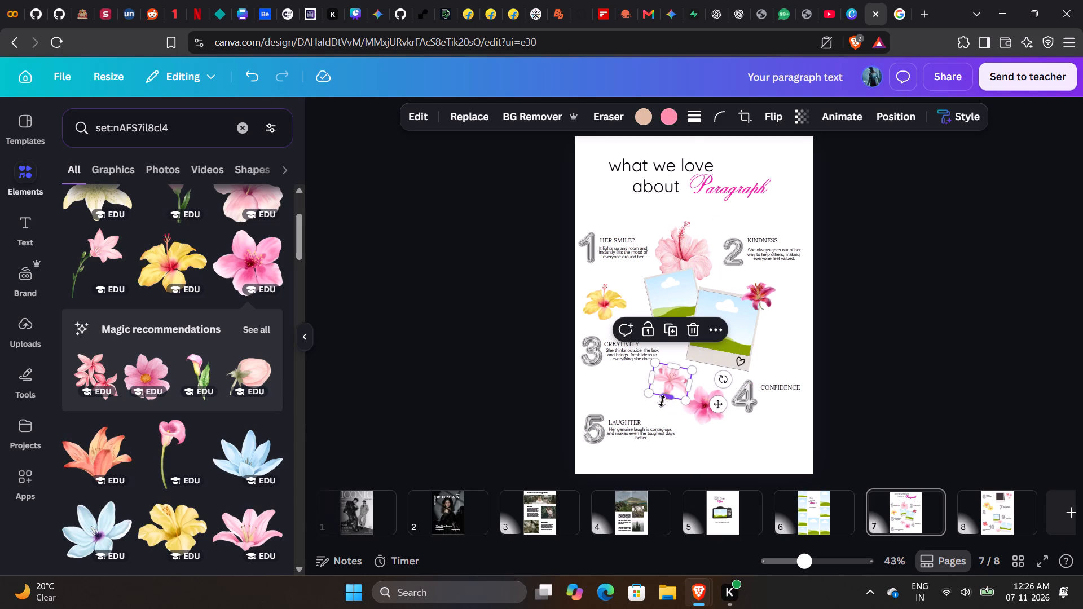
pyautogui.moveTo(724, 383); pyautogui.dragTo(736, 342)
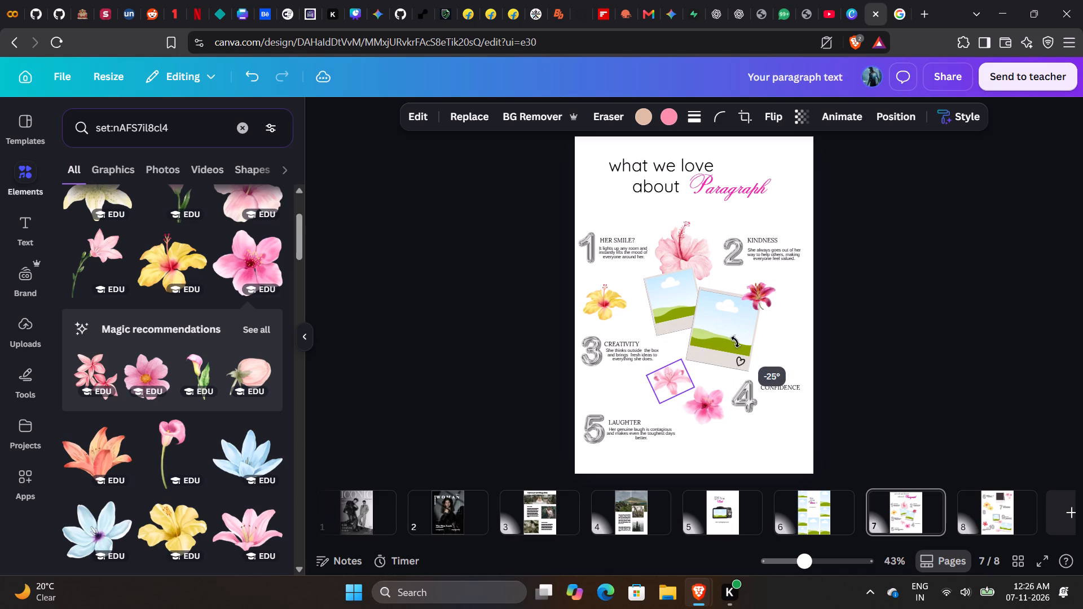
pyautogui.moveTo(736, 342); pyautogui.dragTo(735, 342)
pyautogui.click(686, 369)
pyautogui.moveTo(668, 380); pyautogui.dragTo(677, 380)
pyautogui.moveTo(624, 391); pyautogui.dragTo(625, 383)
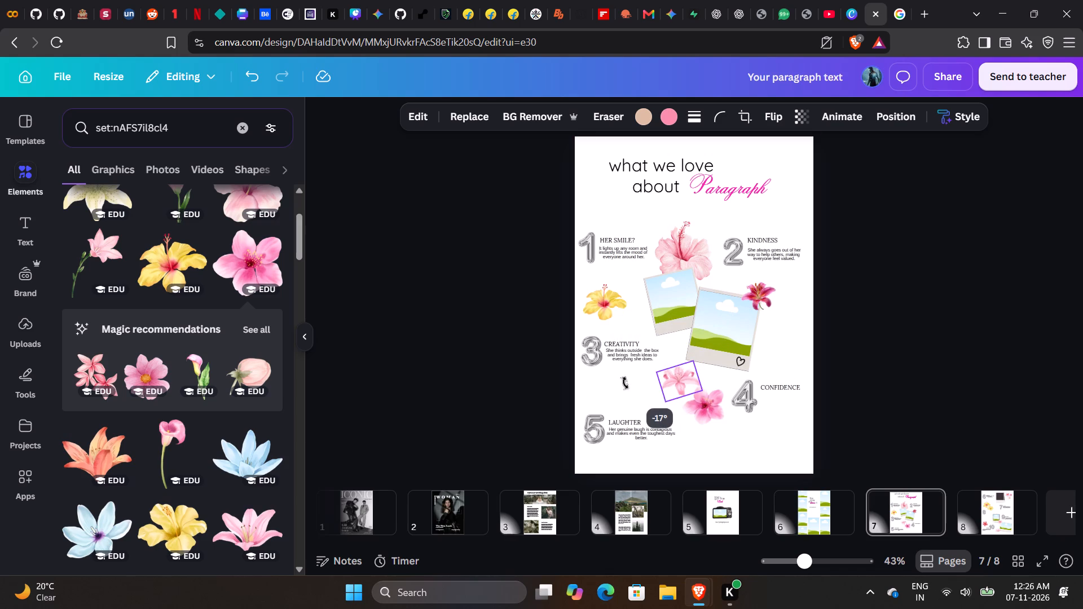
pyautogui.moveTo(625, 383); pyautogui.dragTo(628, 384)
# Nudge the deep pink blossom slightly left so it sits closer beneath the pink lily.
pyautogui.click(707, 416)
pyautogui.moveTo(708, 411); pyautogui.dragTo(702, 410)
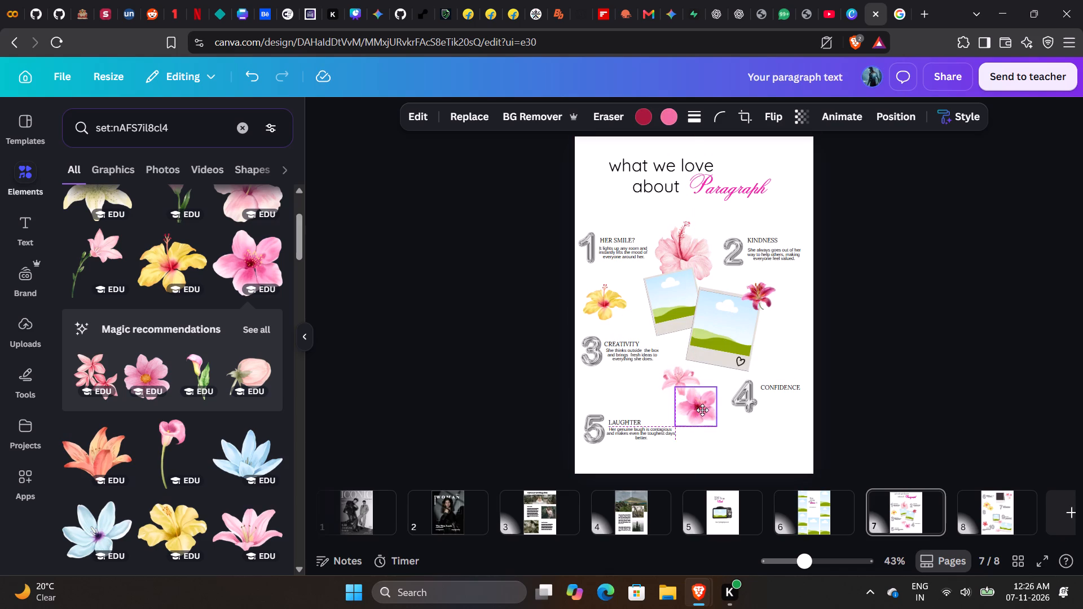
pyautogui.moveTo(702, 410); pyautogui.dragTo(703, 411)
pyautogui.click(795, 442)
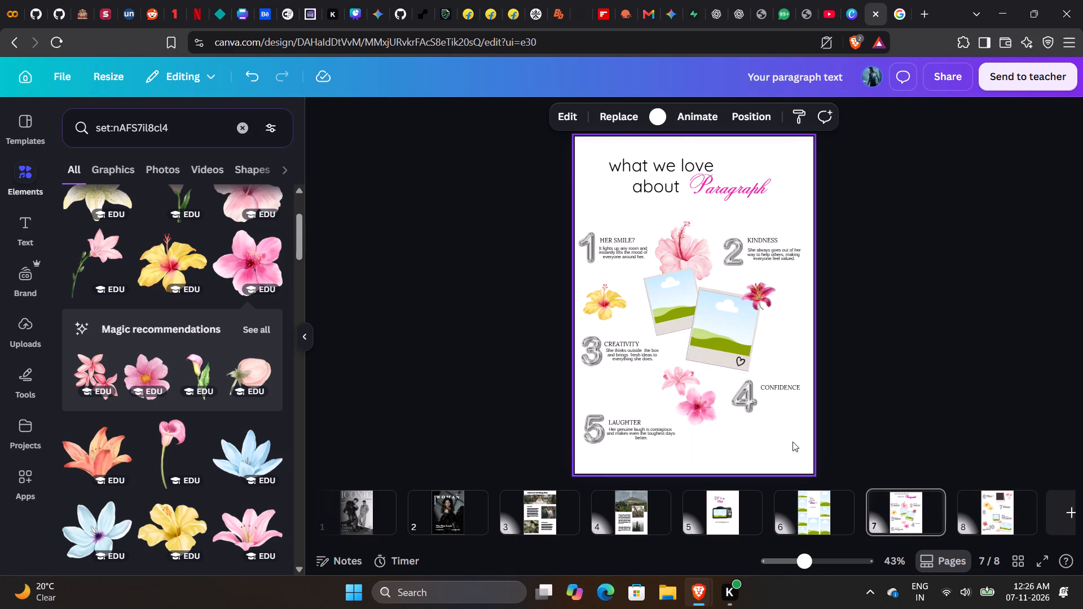
# Review the design's pages from the cover through page 8.
pyautogui.scroll(-1, 793, 442)
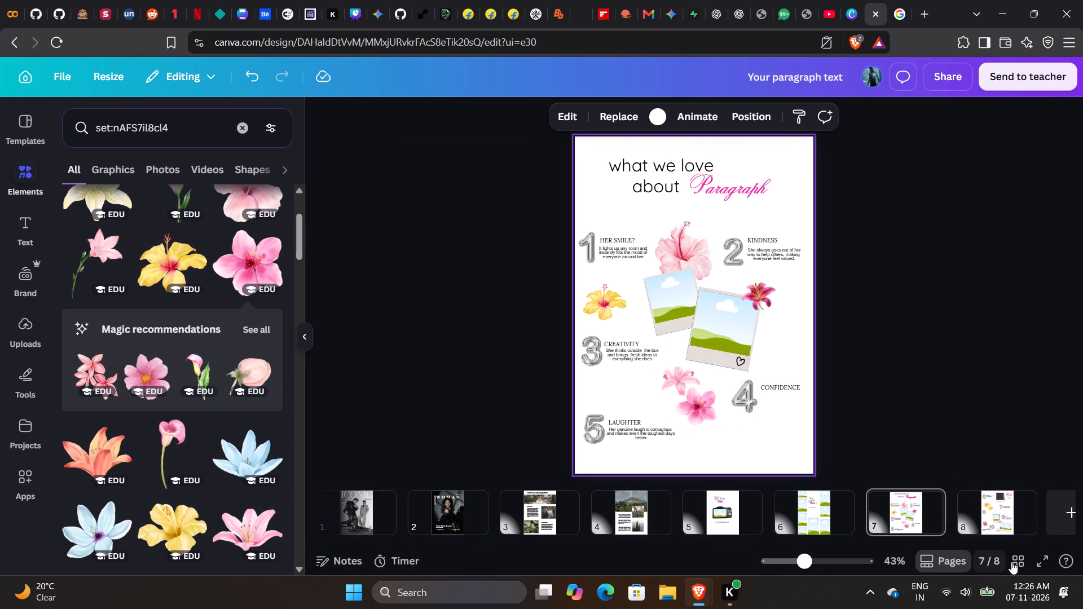
pyautogui.click(1018, 564)
pyautogui.click(1018, 564)
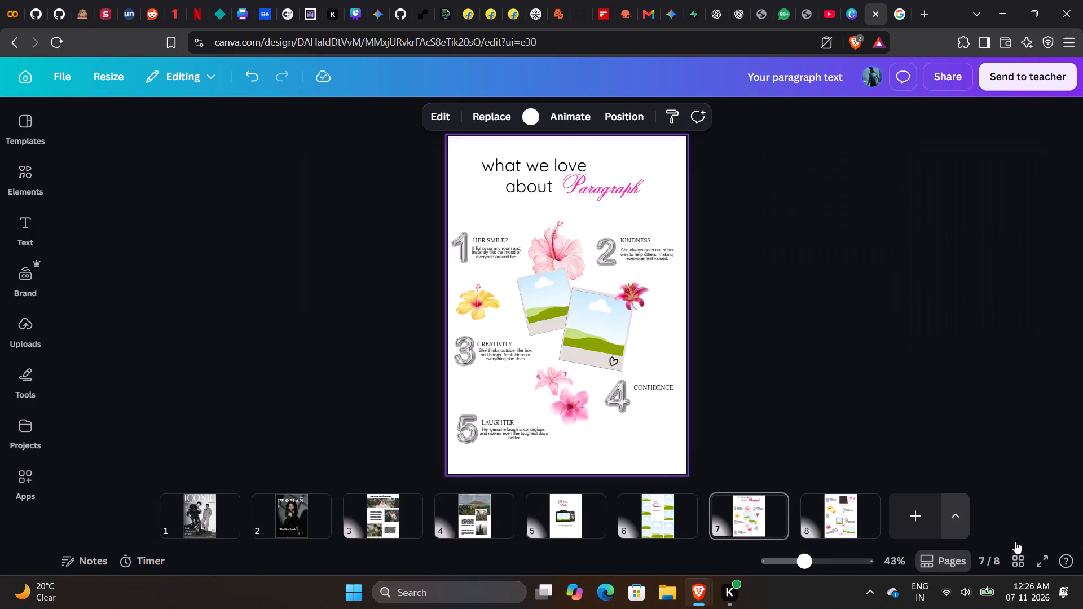
pyautogui.click(956, 566)
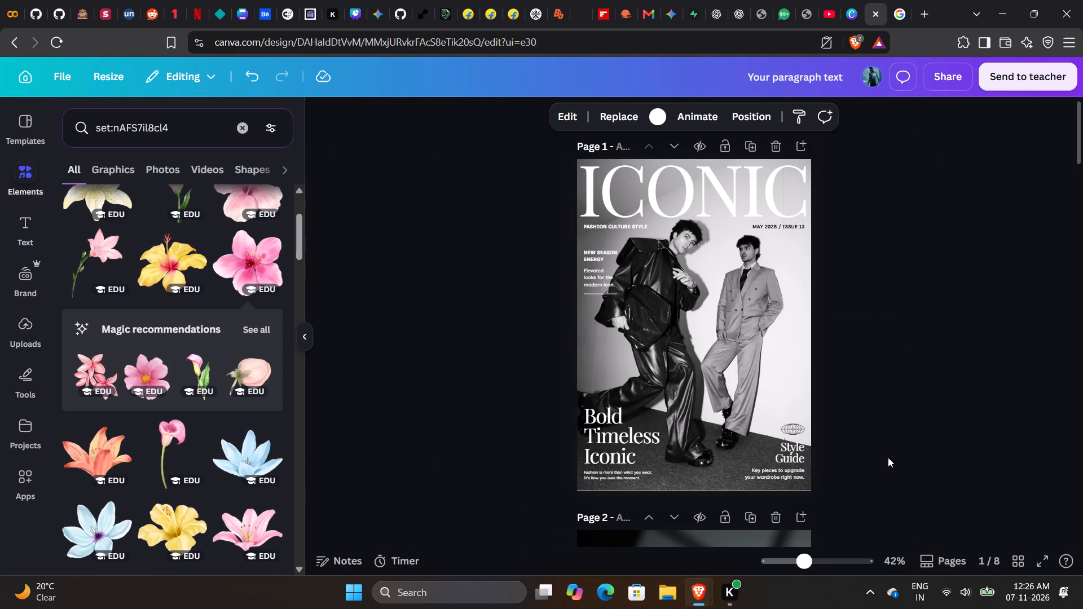
pyautogui.scroll(-12, 888, 457)
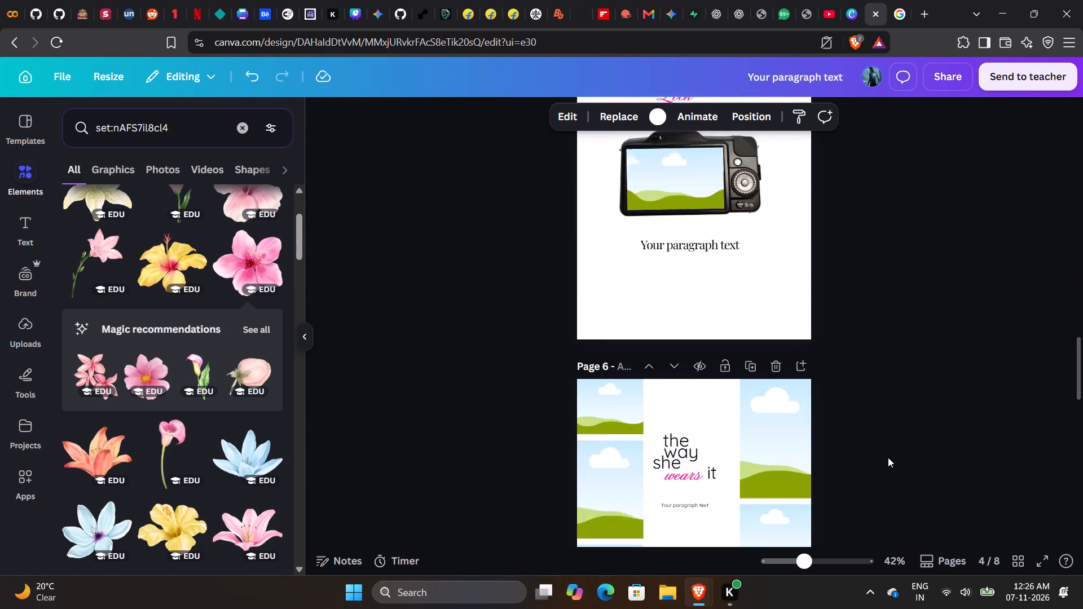
pyautogui.scroll(-6, 888, 457)
pyautogui.scroll(3, 888, 457)
pyautogui.scroll(-1, 888, 457)
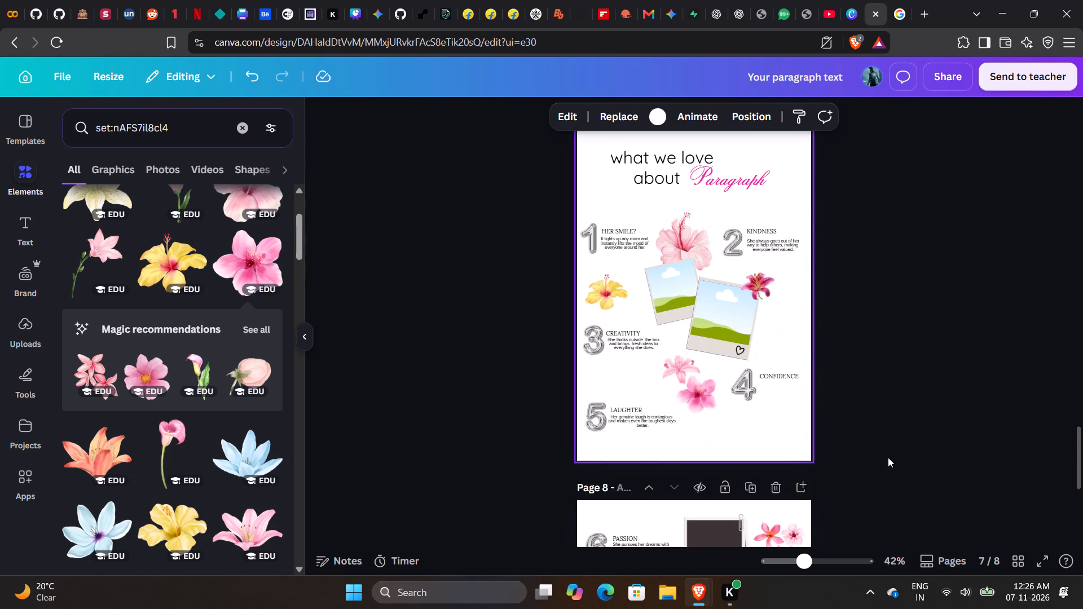
pyautogui.scroll(-3, 888, 457)
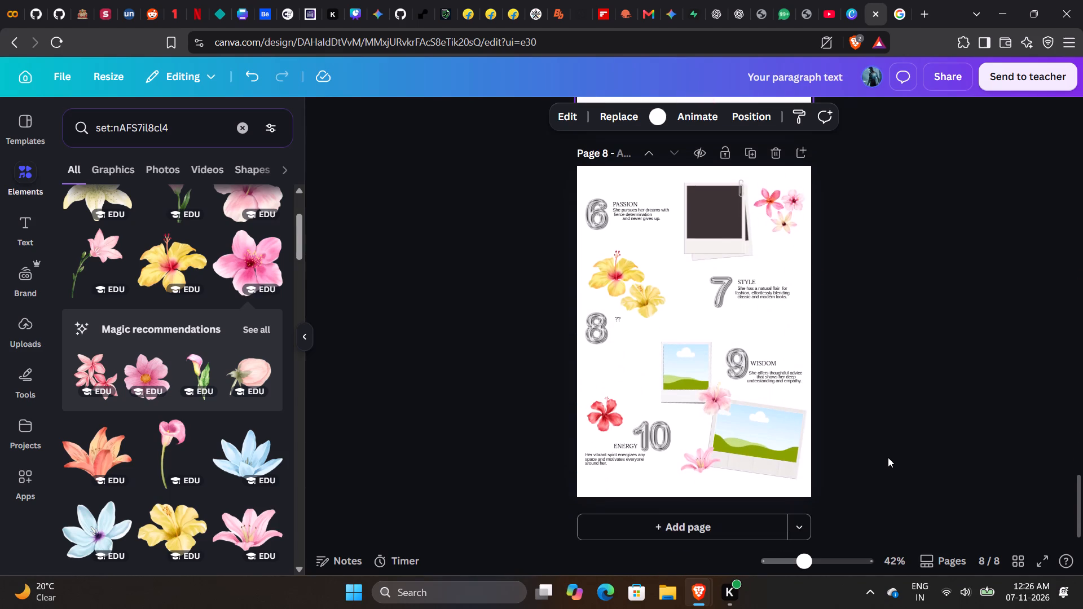
# Move the small polaroid beside WISDOM upward and the large tilted polaroid below it up and left on page 8.
pyautogui.click(683, 378)
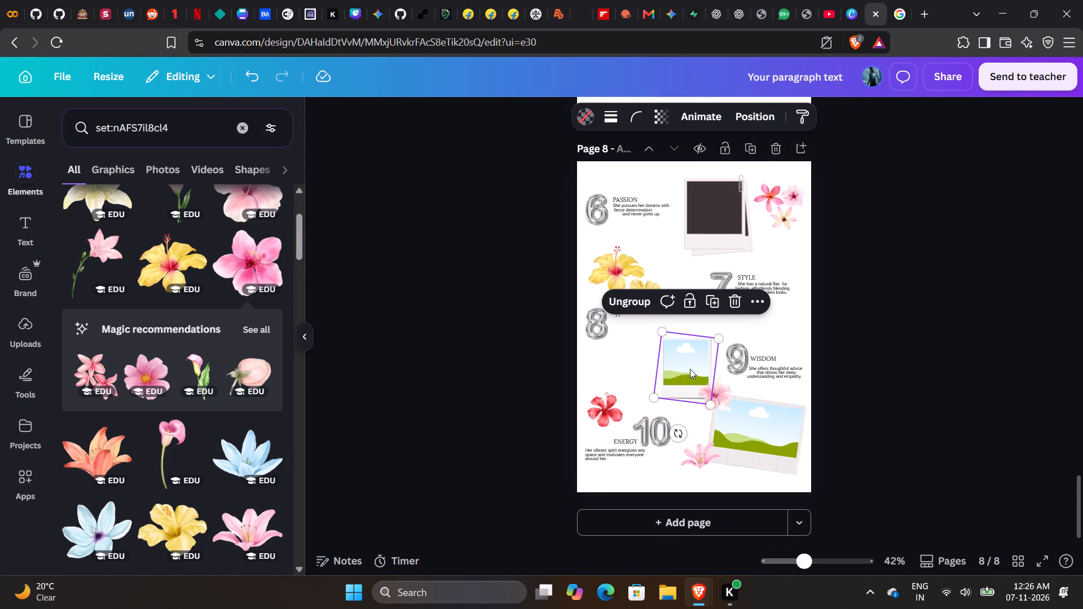
pyautogui.moveTo(689, 378); pyautogui.dragTo(685, 364)
pyautogui.click(760, 432)
pyautogui.moveTo(761, 432); pyautogui.dragTo(746, 424)
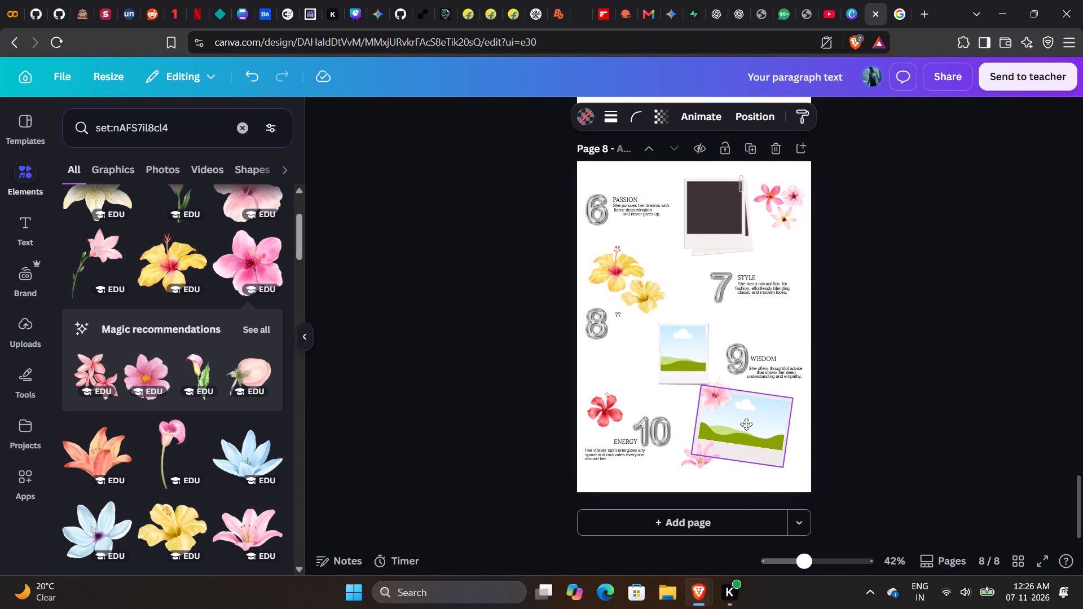
pyautogui.moveTo(746, 424); pyautogui.dragTo(744, 419)
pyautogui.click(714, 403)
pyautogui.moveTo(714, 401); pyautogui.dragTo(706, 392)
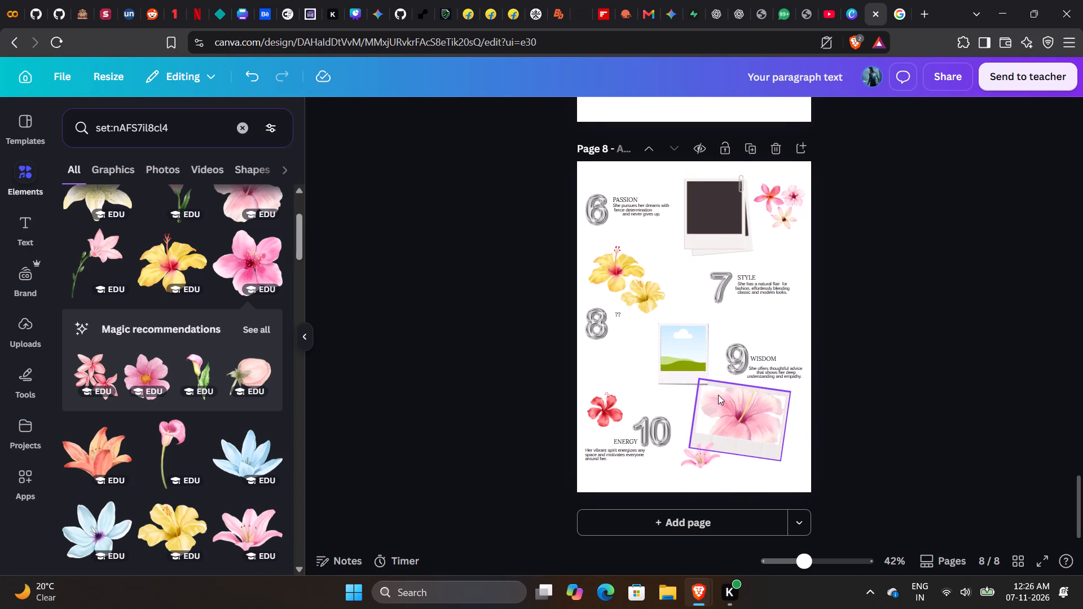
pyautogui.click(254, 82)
# Move the pink hibiscus up and left onto the corner where the small and large polaroids meet.
pyautogui.moveTo(714, 393); pyautogui.dragTo(707, 383)
pyautogui.click(903, 405)
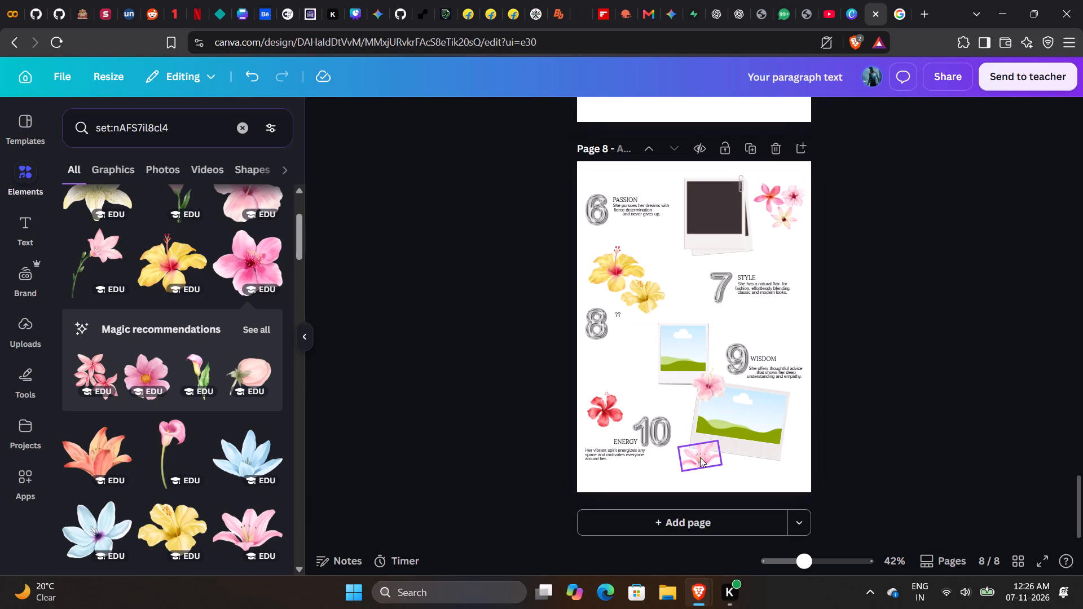
# Move the silver number 10 up and left so it sits above the ENERGY heading.
pyautogui.click(644, 427)
pyautogui.moveTo(654, 429); pyautogui.dragTo(648, 417)
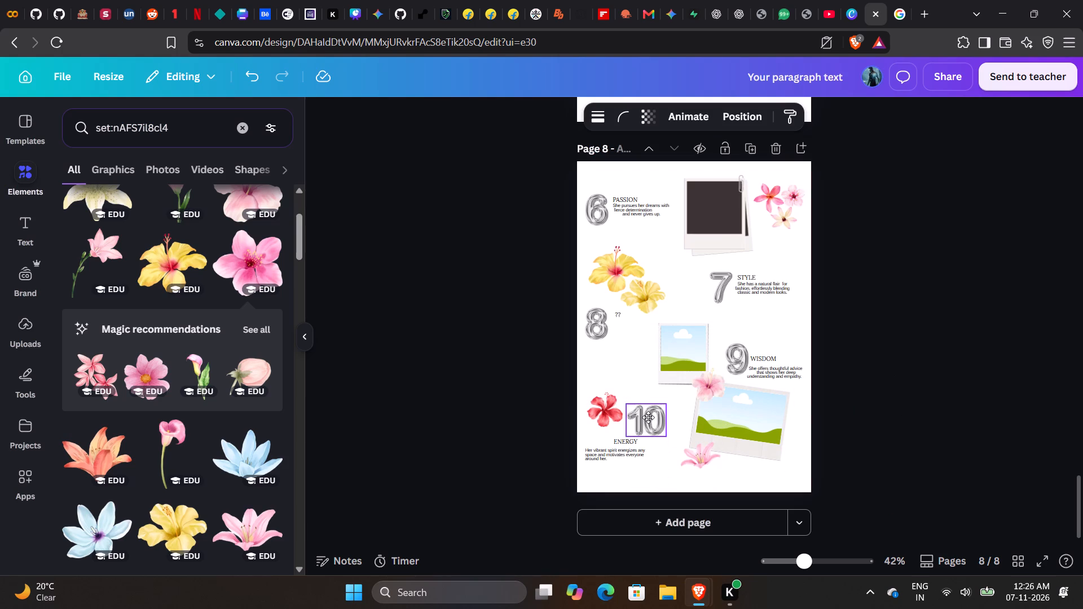
pyautogui.moveTo(648, 417); pyautogui.dragTo(647, 416)
pyautogui.click(983, 435)
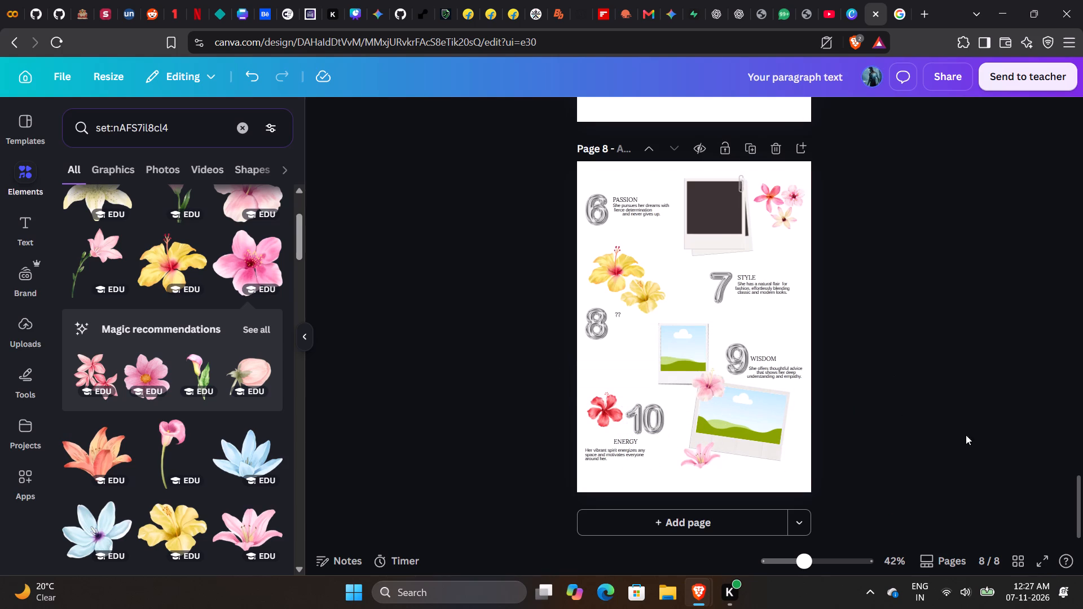
# Nudge the pink lily slightly upward at the lower-left corner of the large polaroid.
pyautogui.click(699, 461)
pyautogui.moveTo(699, 461); pyautogui.dragTo(698, 454)
pyautogui.click(962, 473)
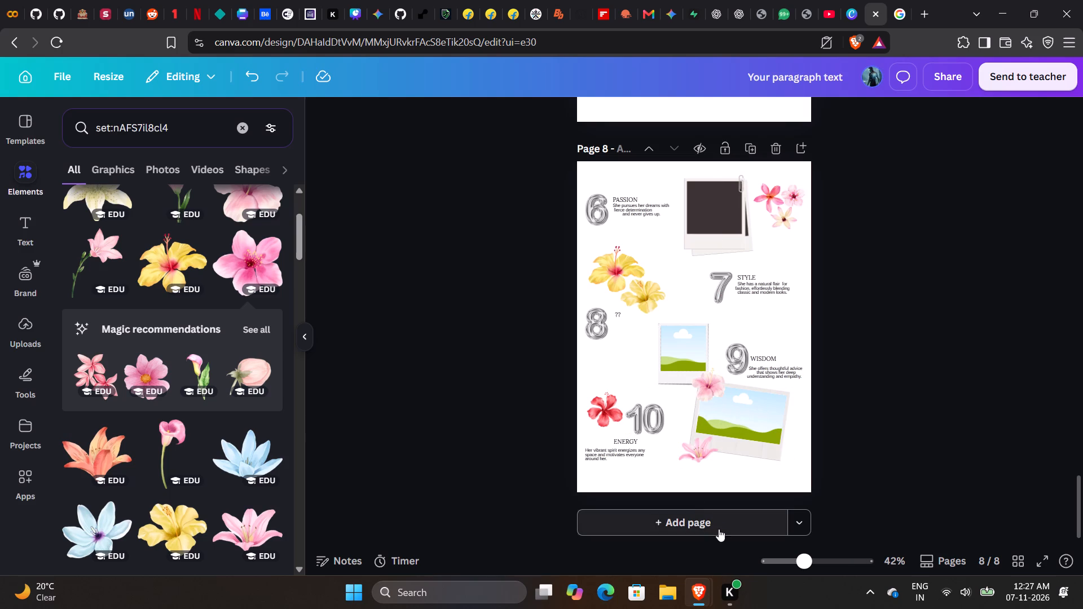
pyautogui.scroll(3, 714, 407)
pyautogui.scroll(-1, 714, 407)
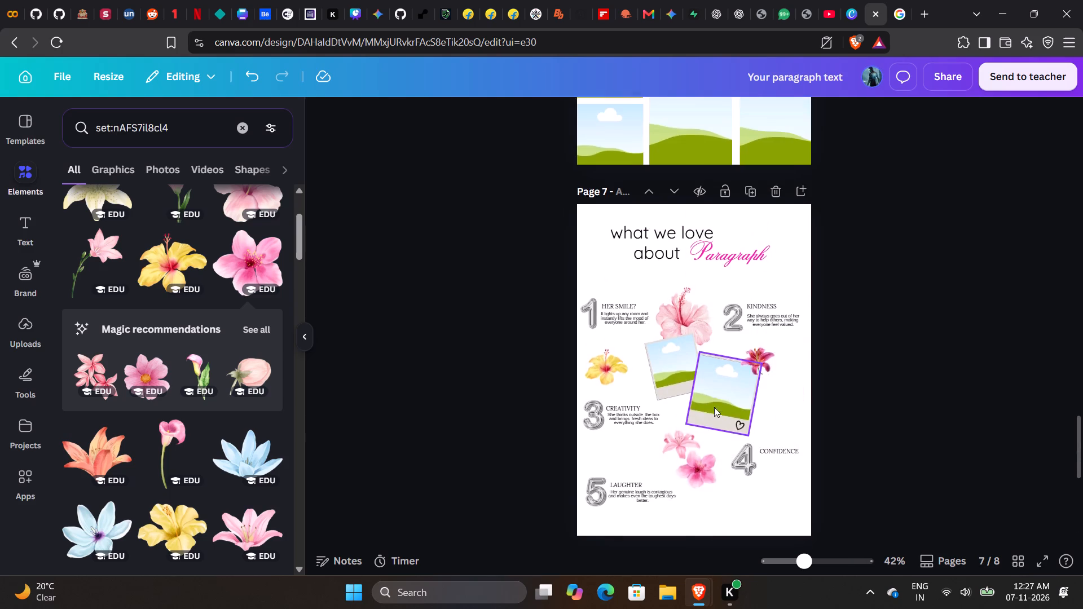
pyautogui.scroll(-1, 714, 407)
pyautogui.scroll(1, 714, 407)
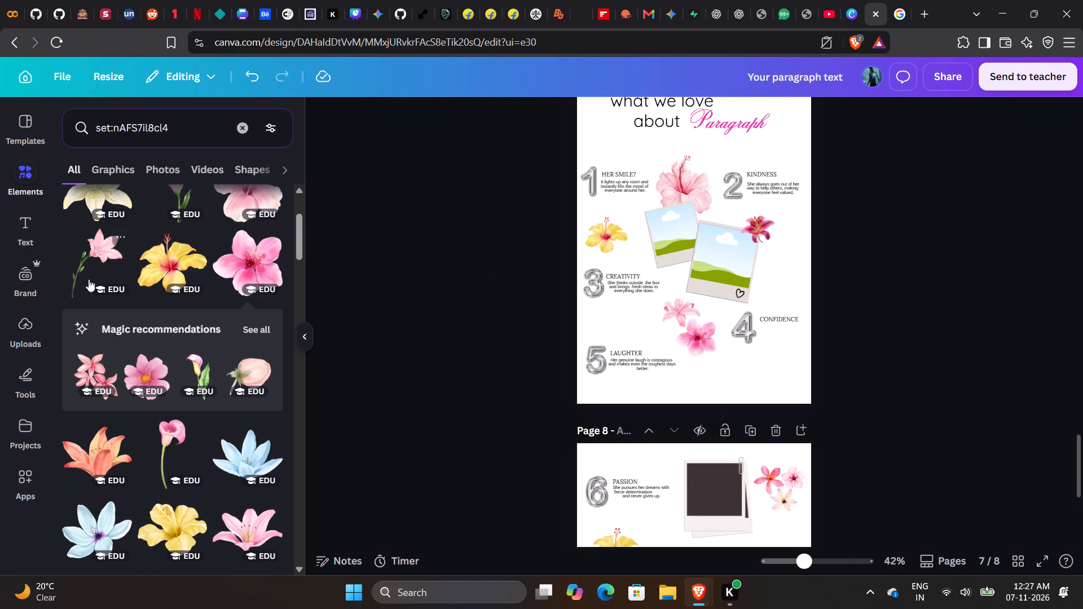
# Browse the watercolor flower set set:nAFS7il8cl4 for more flowers to decorate pages 7 and 8.
pyautogui.scroll(3, 130, 306)
pyautogui.scroll(-3, 205, 211)
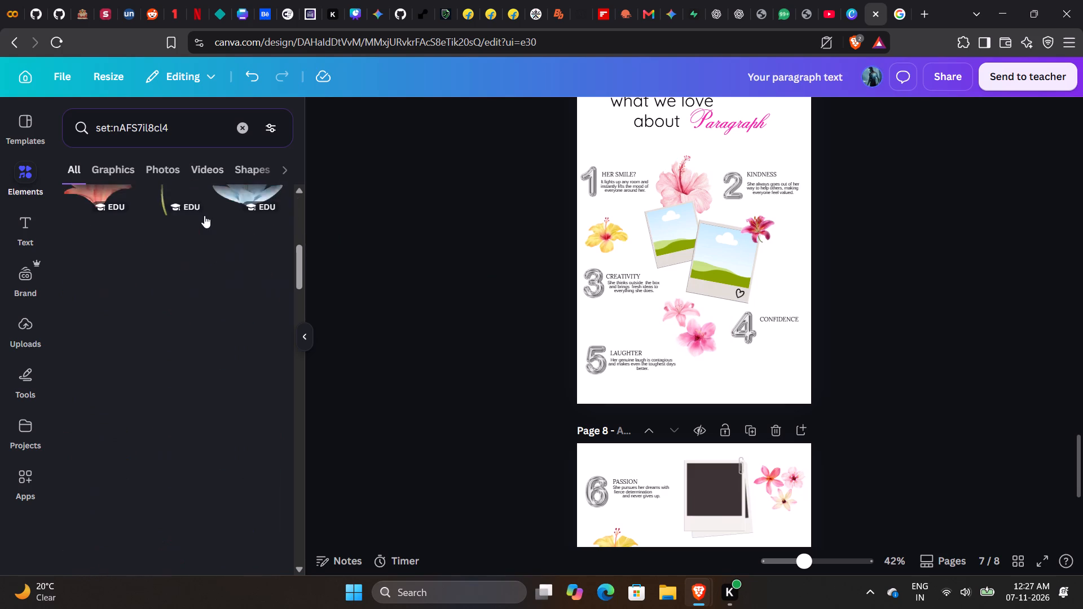
pyautogui.scroll(-1, 206, 330)
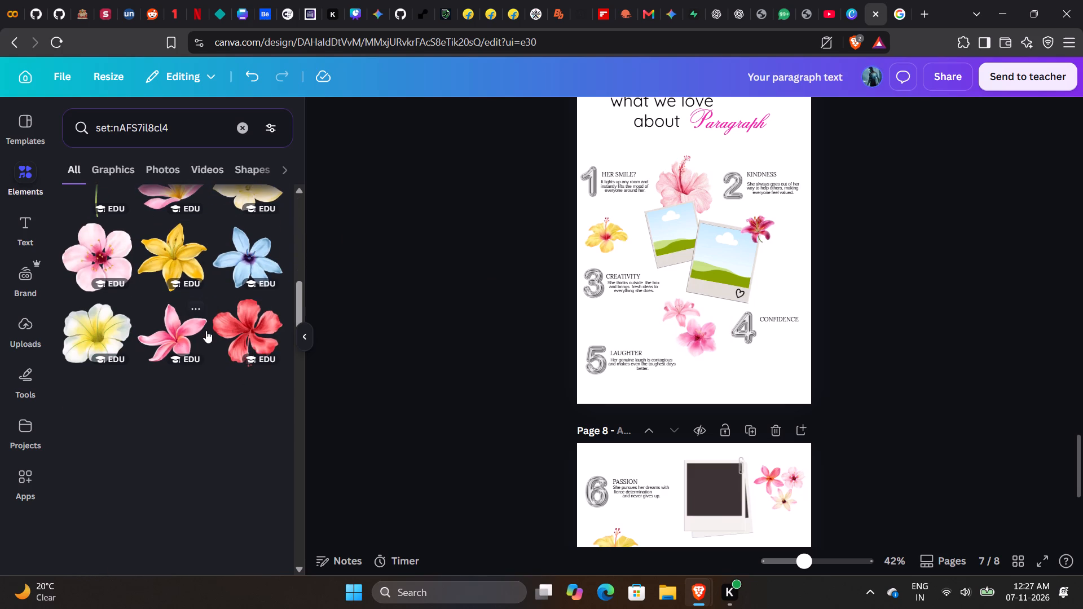
pyautogui.scroll(-1, 206, 330)
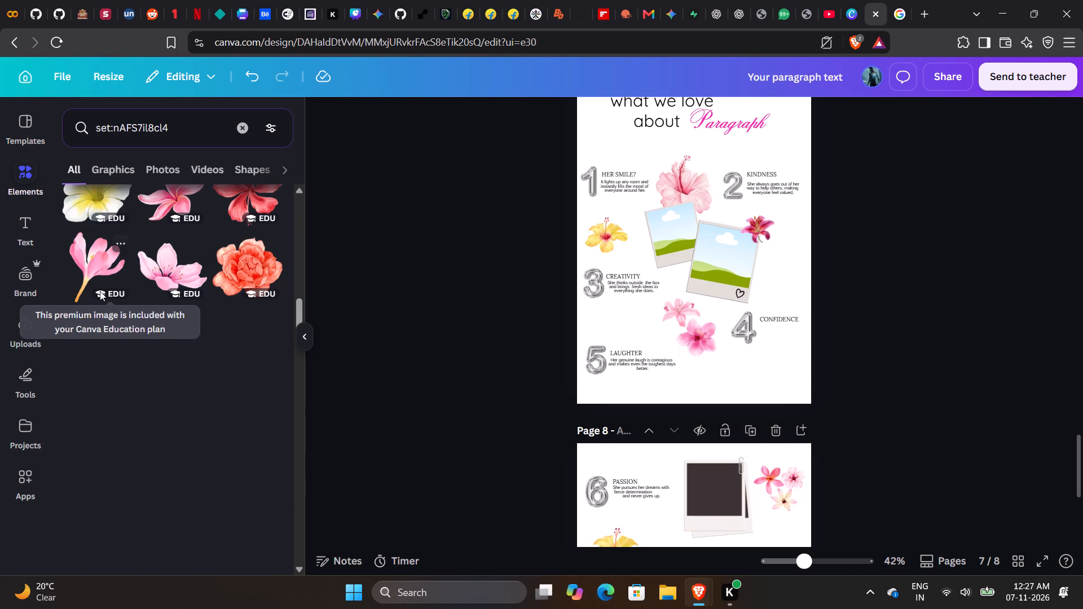
pyautogui.scroll(-1, 166, 307)
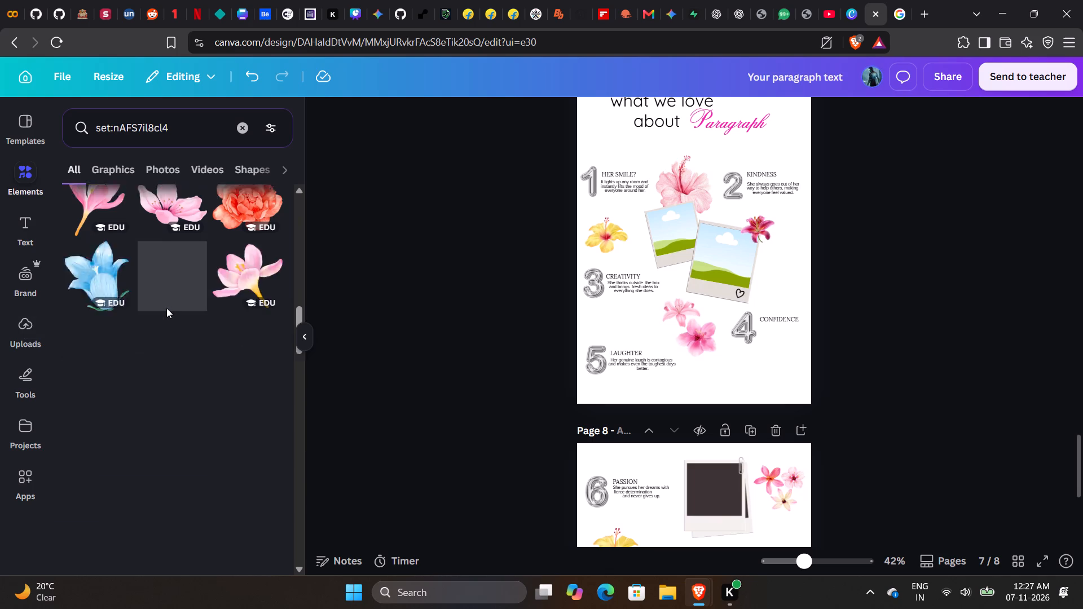
pyautogui.scroll(-1, 166, 308)
pyautogui.scroll(1, 166, 308)
pyautogui.scroll(-1, 166, 308)
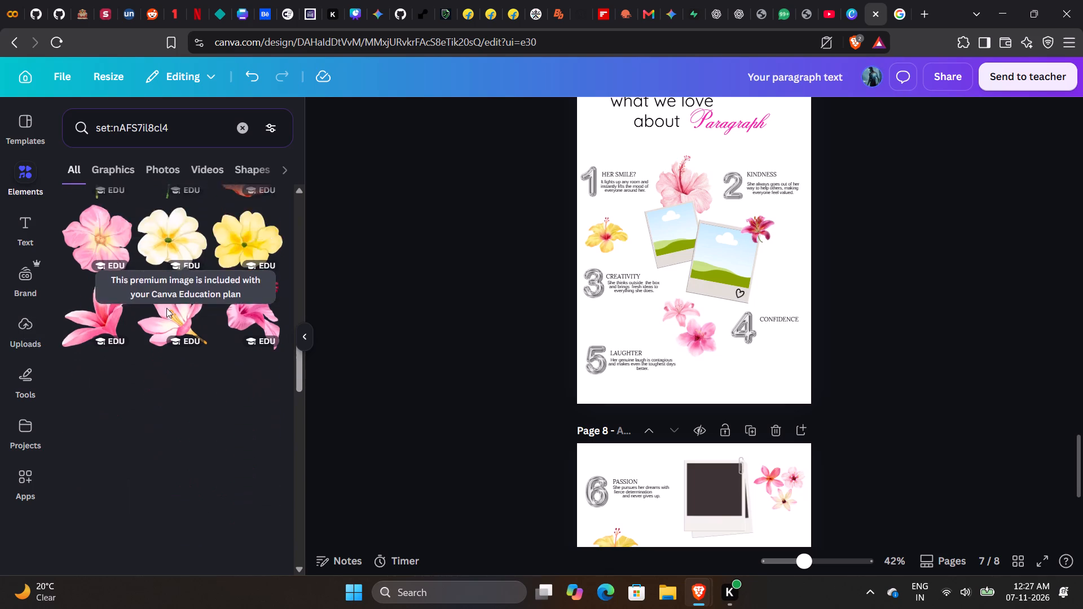
pyautogui.scroll(-2, 166, 308)
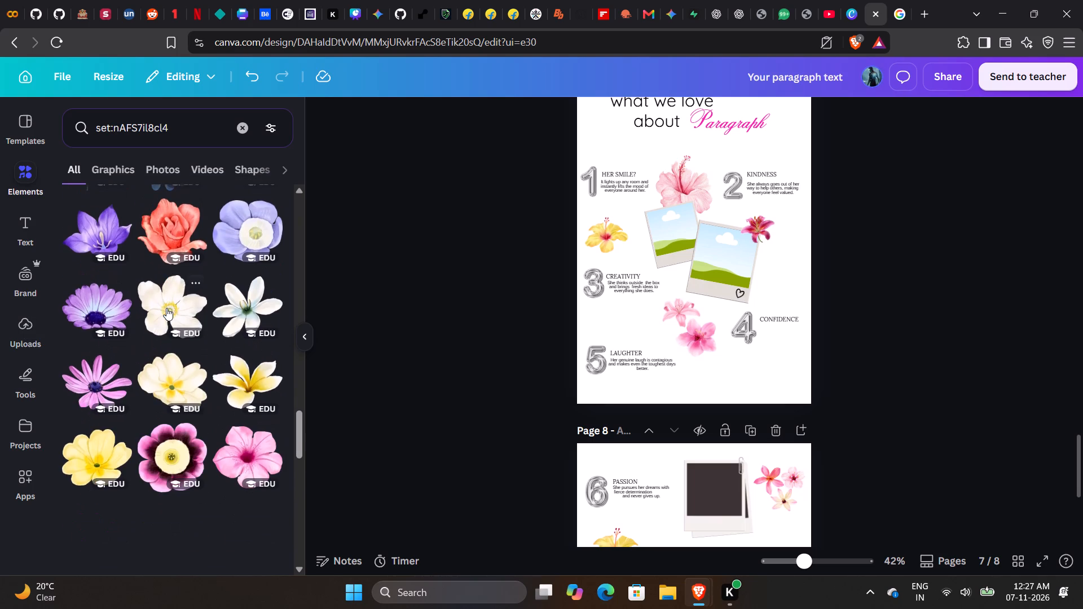
pyautogui.scroll(-3, 166, 308)
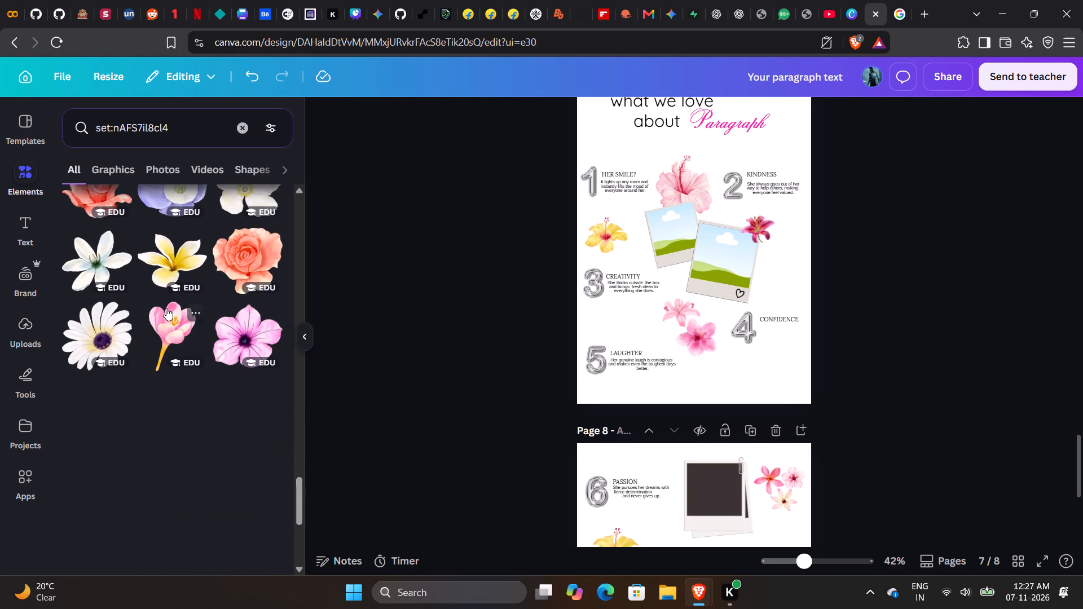
pyautogui.scroll(-1, 166, 308)
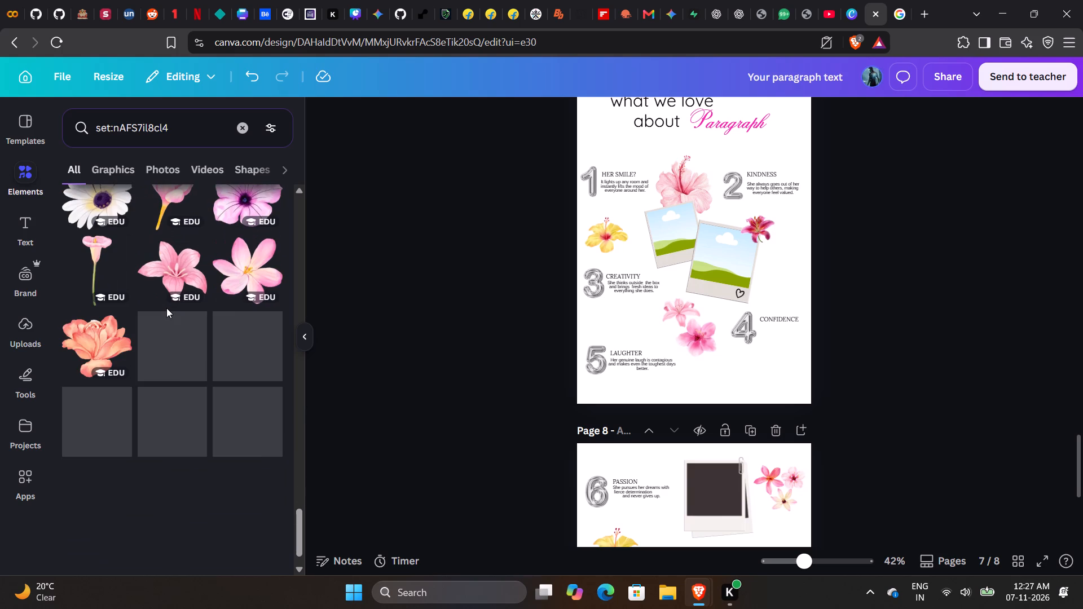
pyautogui.scroll(-2, 166, 308)
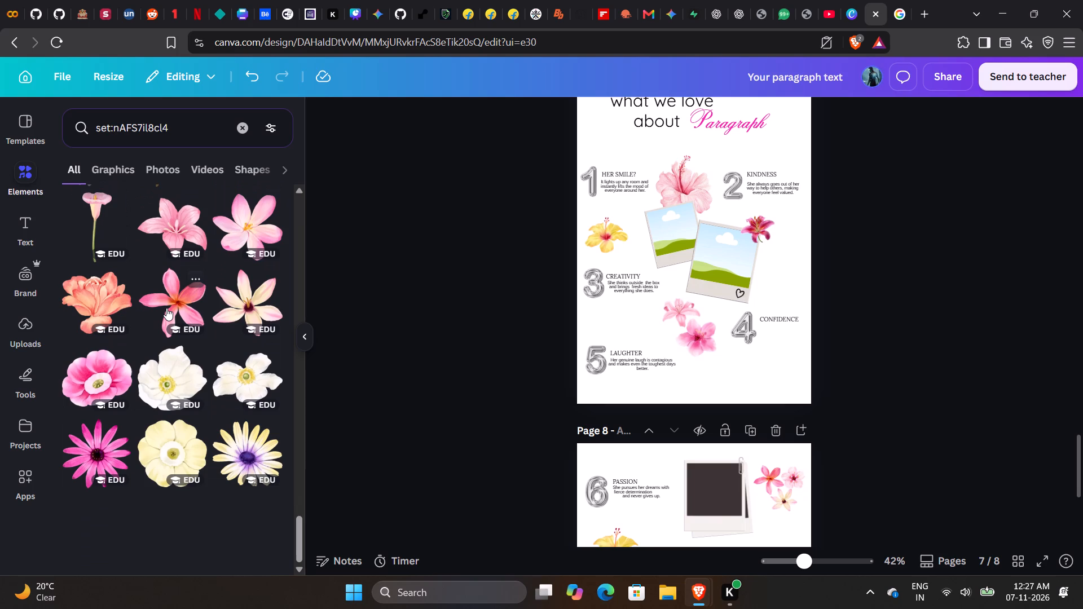
pyautogui.scroll(-3, 166, 308)
pyautogui.scroll(3, 166, 308)
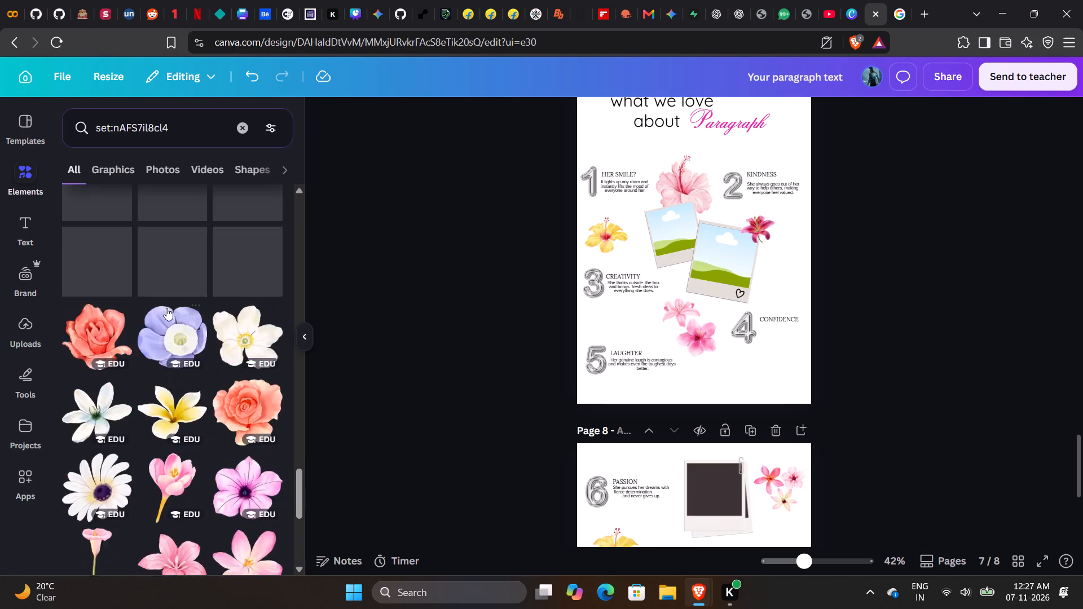
pyautogui.scroll(13, 166, 308)
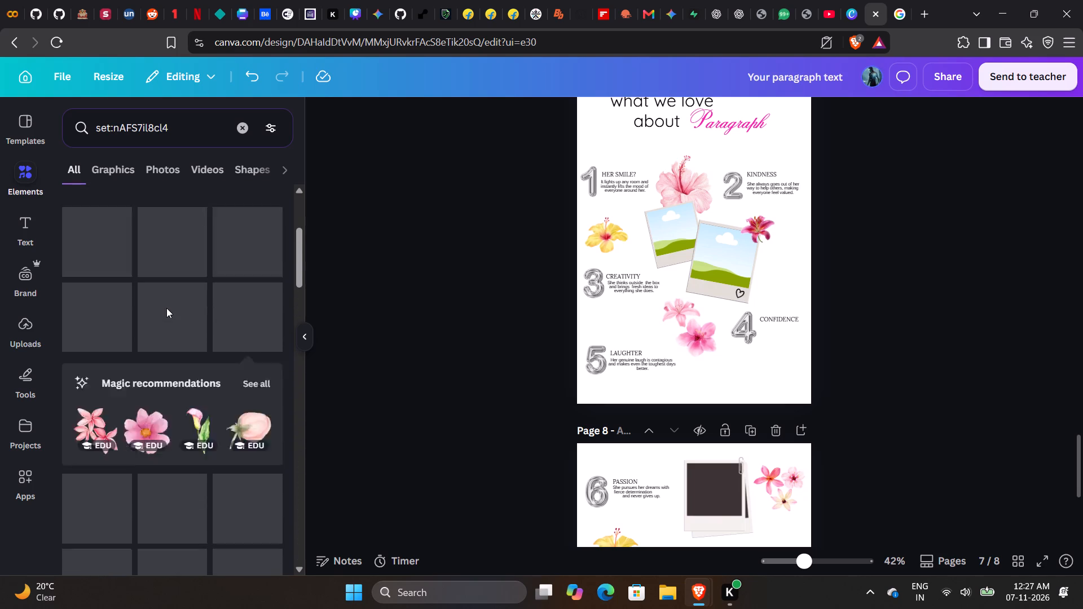
pyautogui.scroll(2, 166, 308)
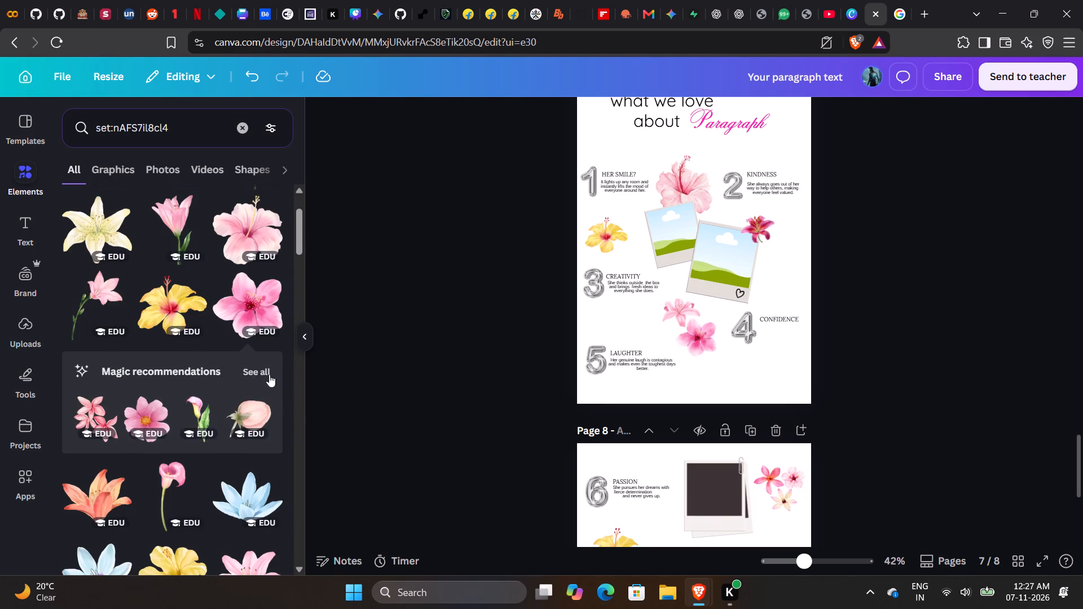
pyautogui.scroll(4, 250, 367)
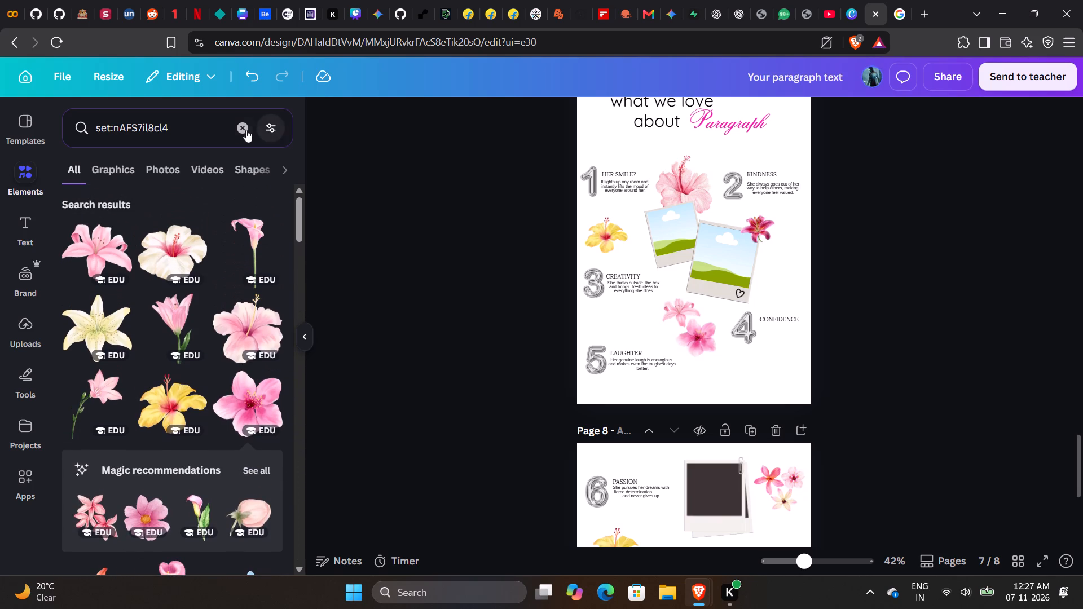
# Search the elements for "vines" and look through all the graphics results for a suitable vine decoration.
pyautogui.click(245, 130)
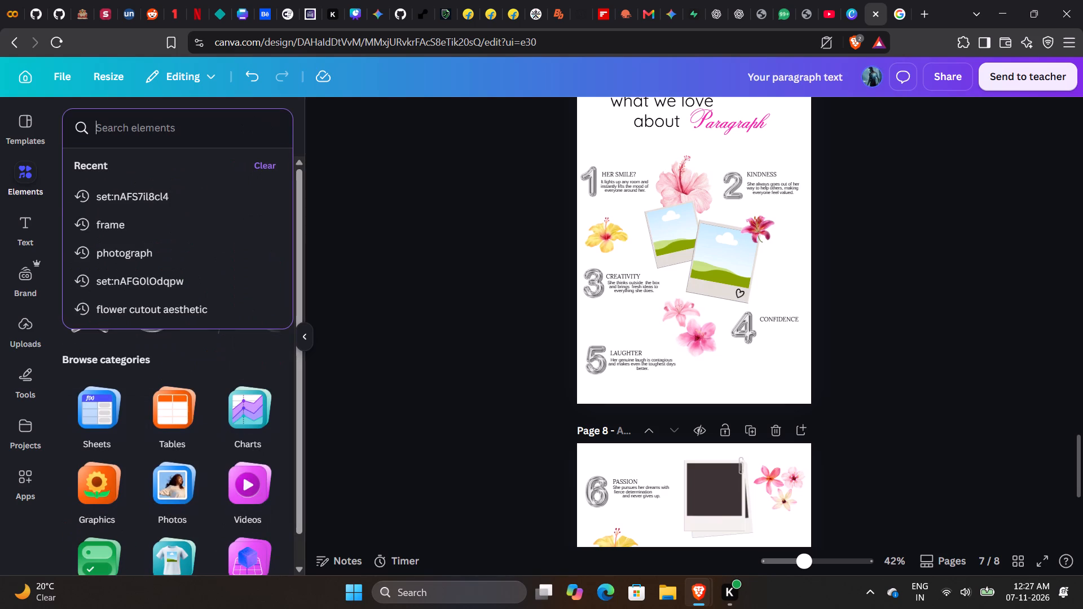
pyautogui.write('vines')
pyautogui.press('Return')
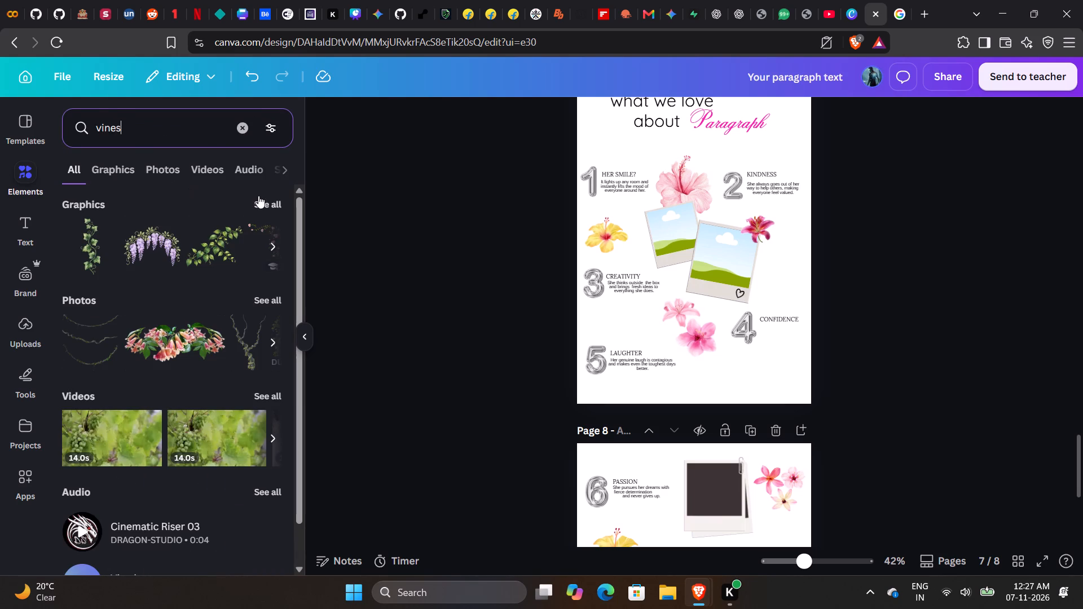
pyautogui.click(260, 199)
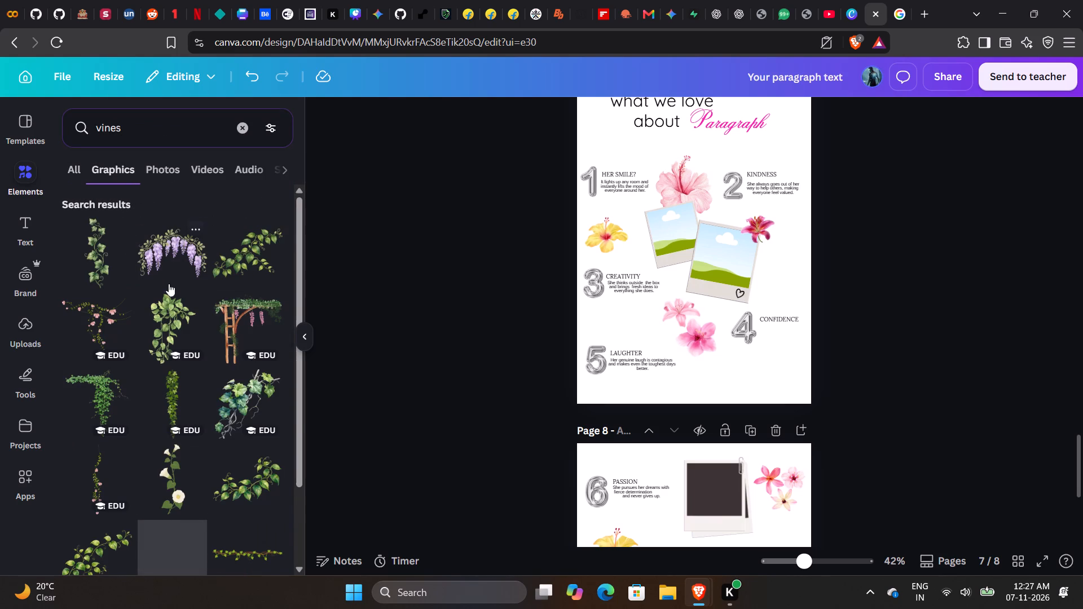
pyautogui.scroll(-2, 162, 325)
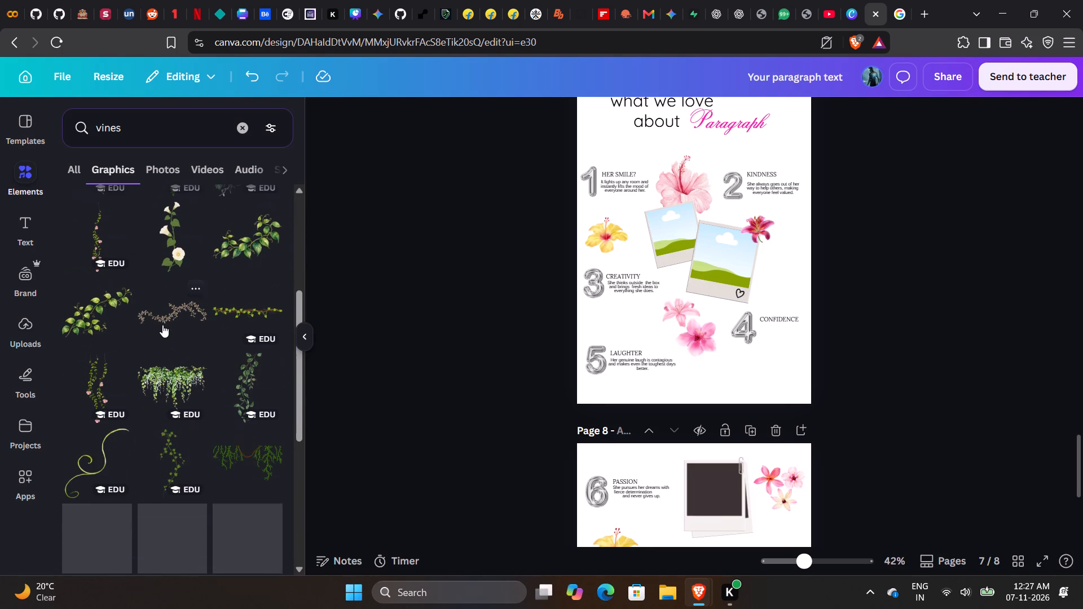
pyautogui.scroll(-2, 162, 325)
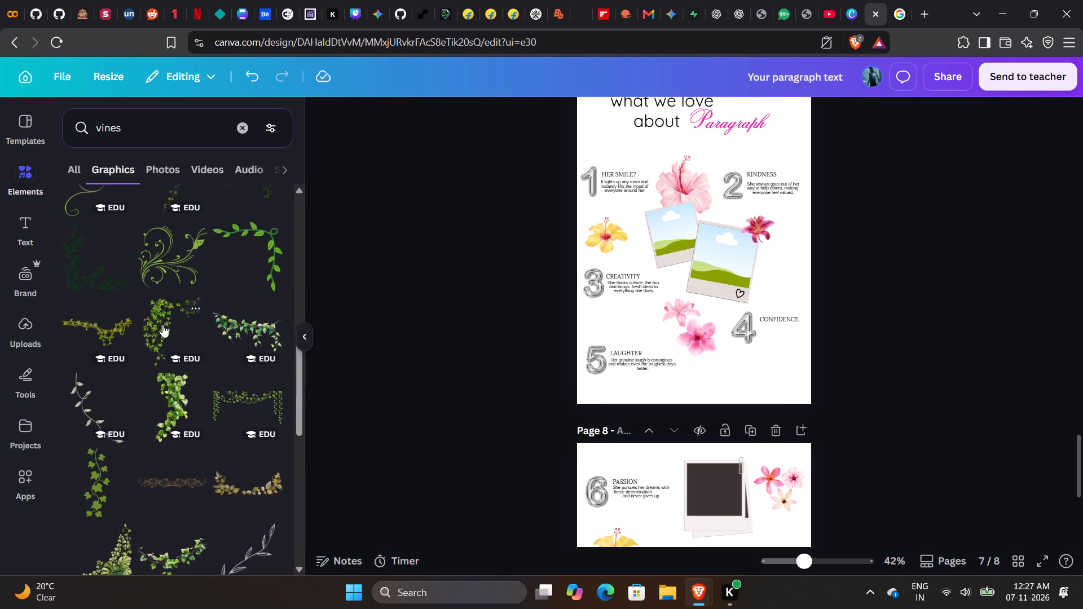
pyautogui.scroll(-3, 162, 325)
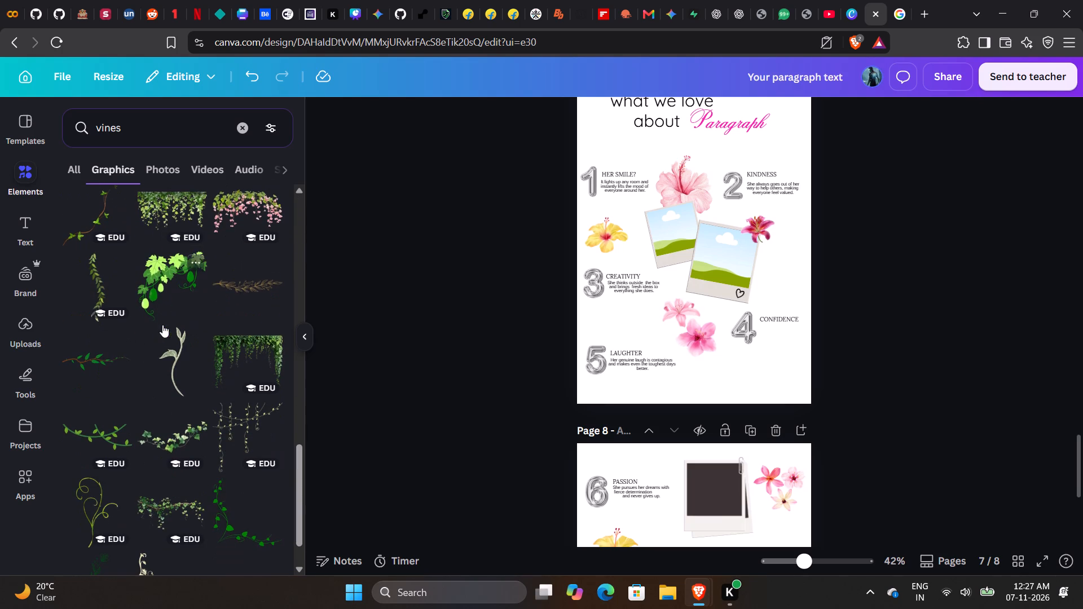
# Refine the graphics search to "vines flower" and look through the flowering vine designs.
pyautogui.click(168, 134)
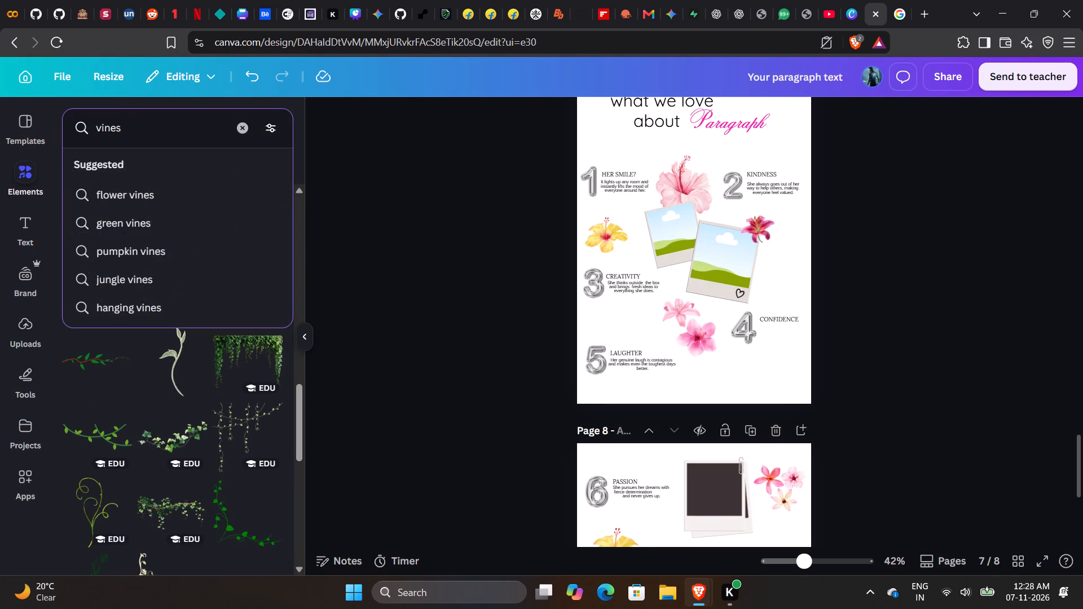
pyautogui.press('space')
pyautogui.write('flower')
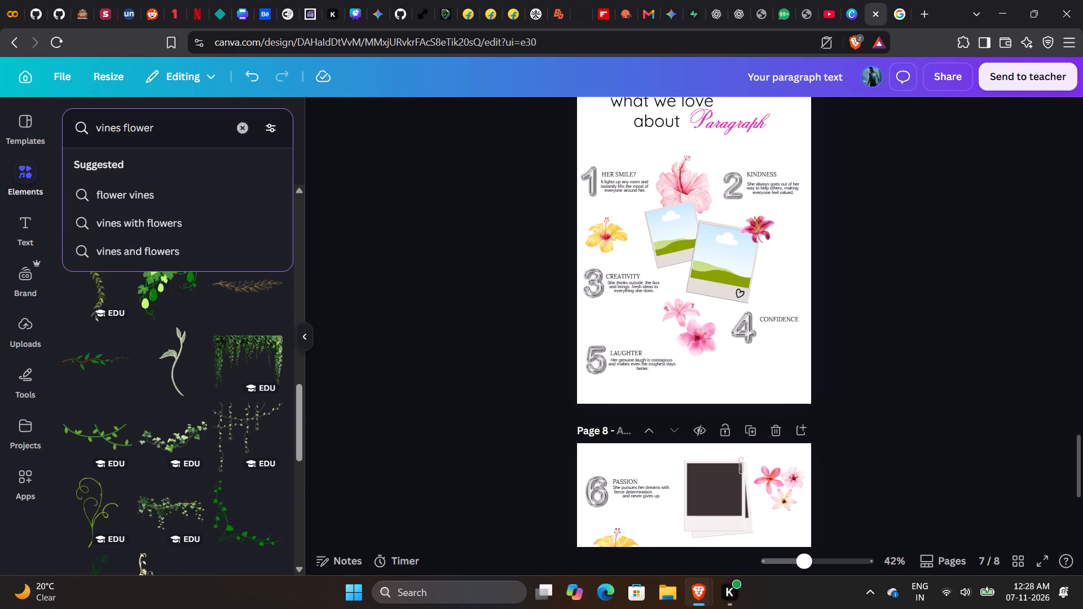
pyautogui.press('Return')
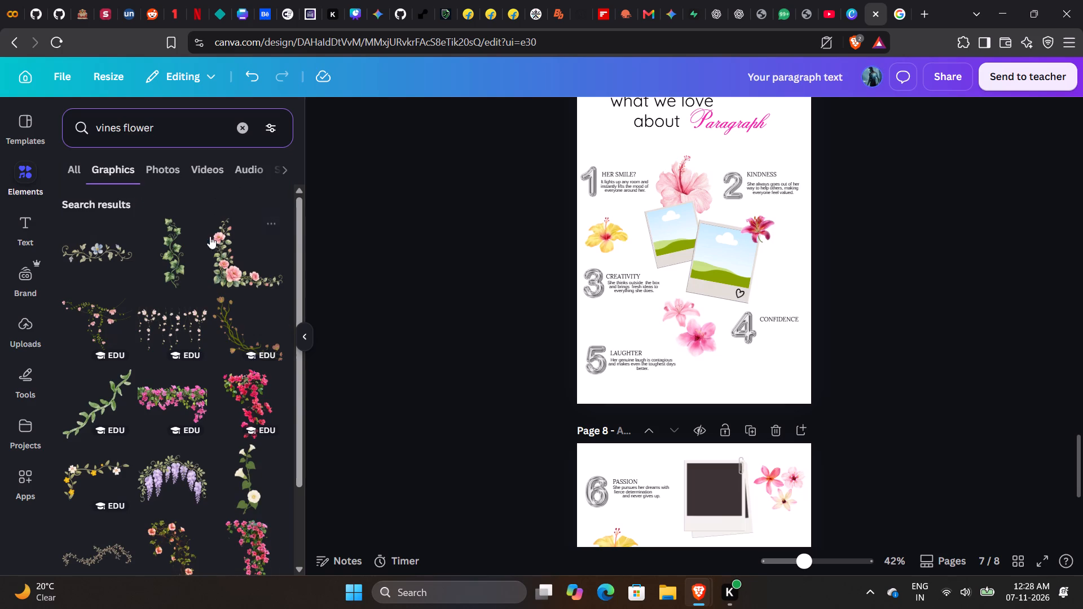
pyautogui.scroll(-1, 164, 290)
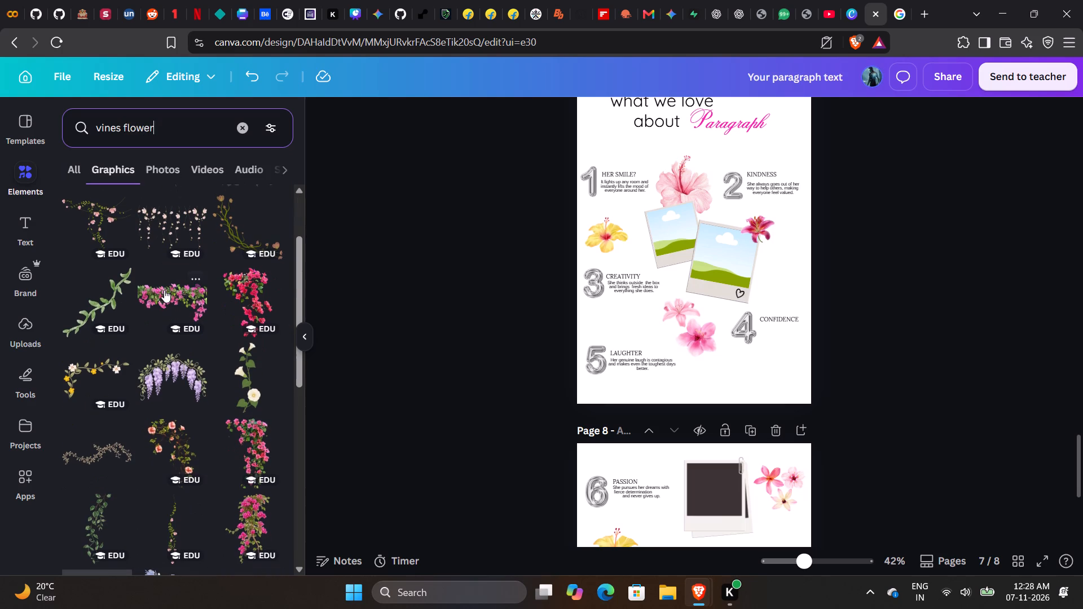
pyautogui.scroll(-1, 164, 290)
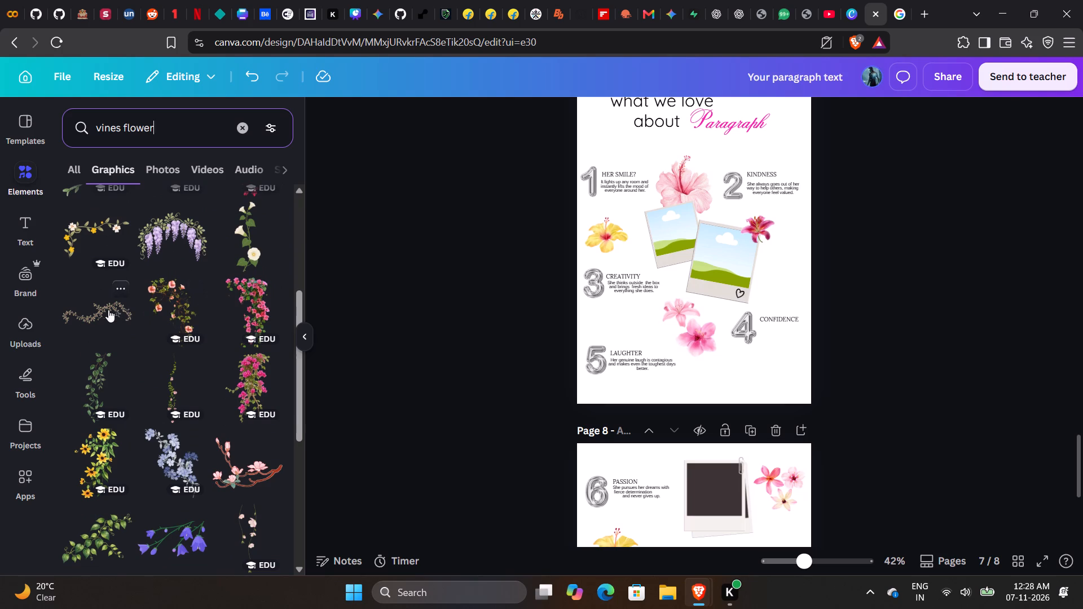
pyautogui.scroll(-1, 146, 323)
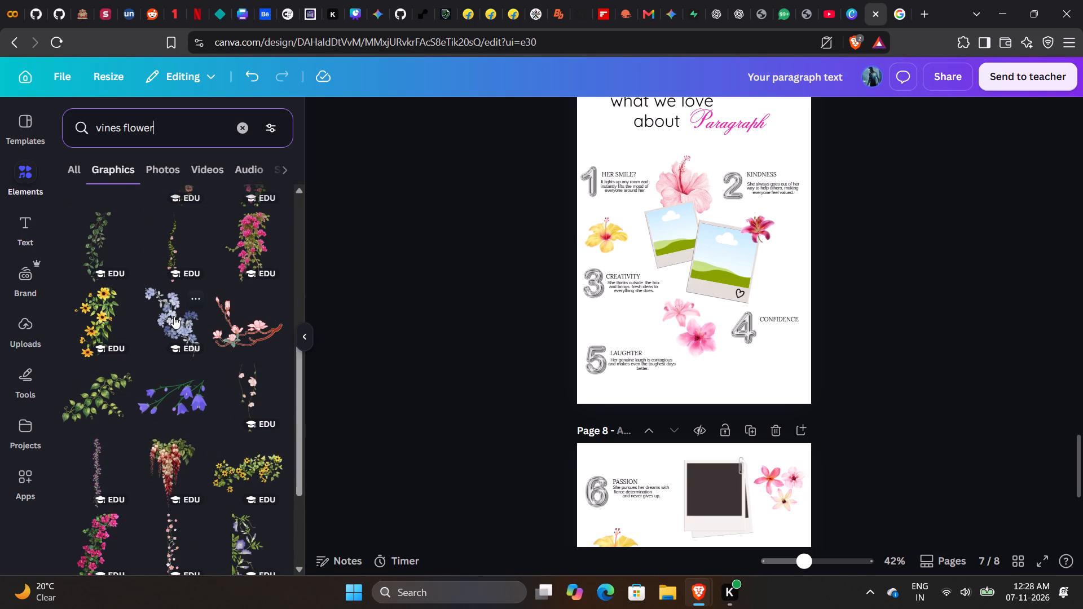
pyautogui.scroll(-1, 140, 329)
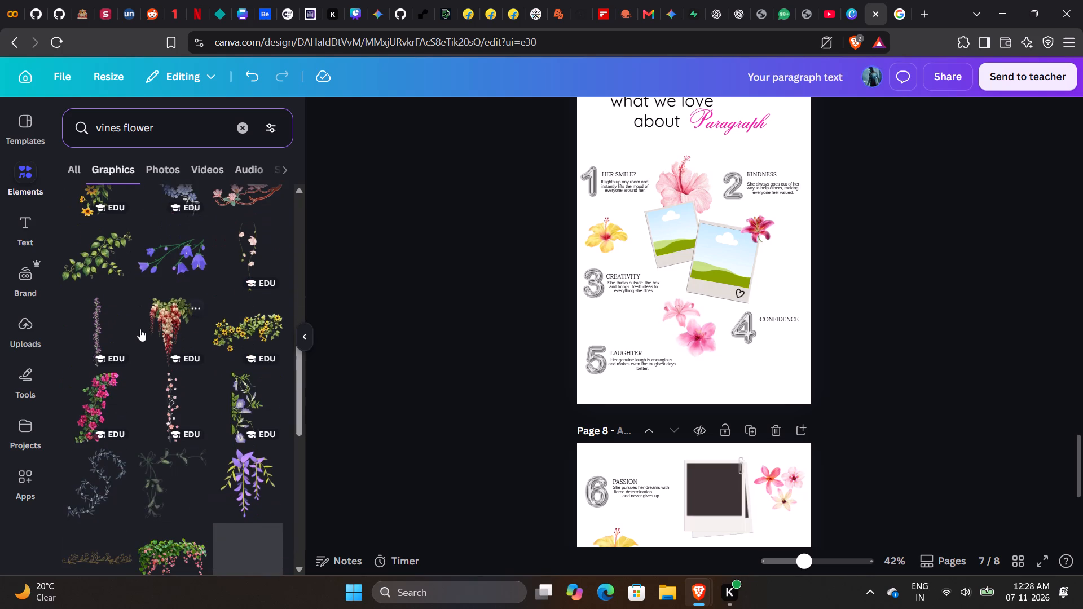
pyautogui.scroll(-1, 140, 329)
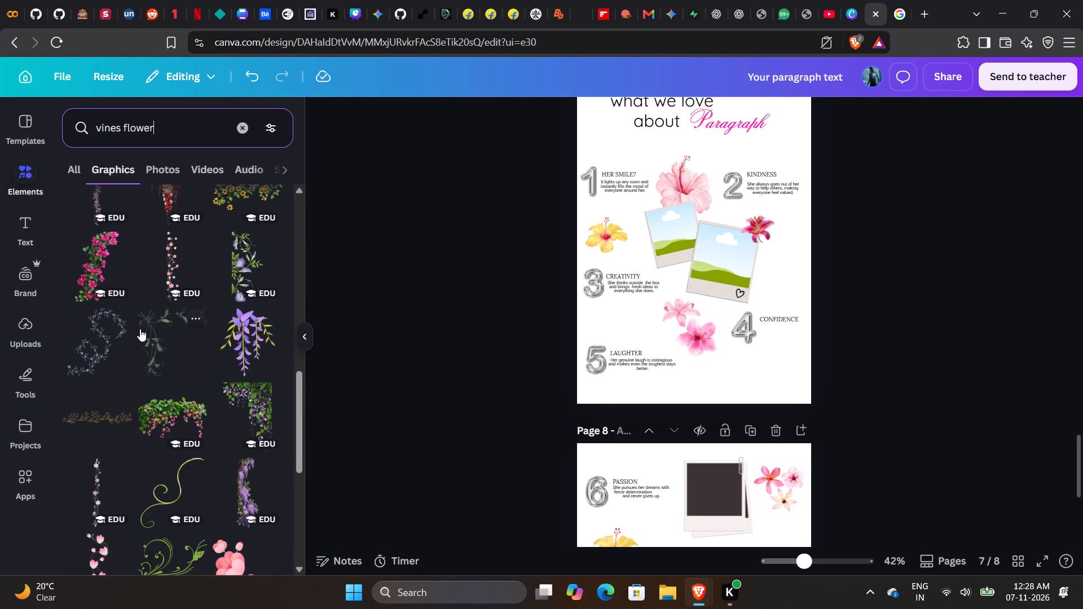
pyautogui.scroll(-2, 140, 329)
pyautogui.scroll(5, 140, 329)
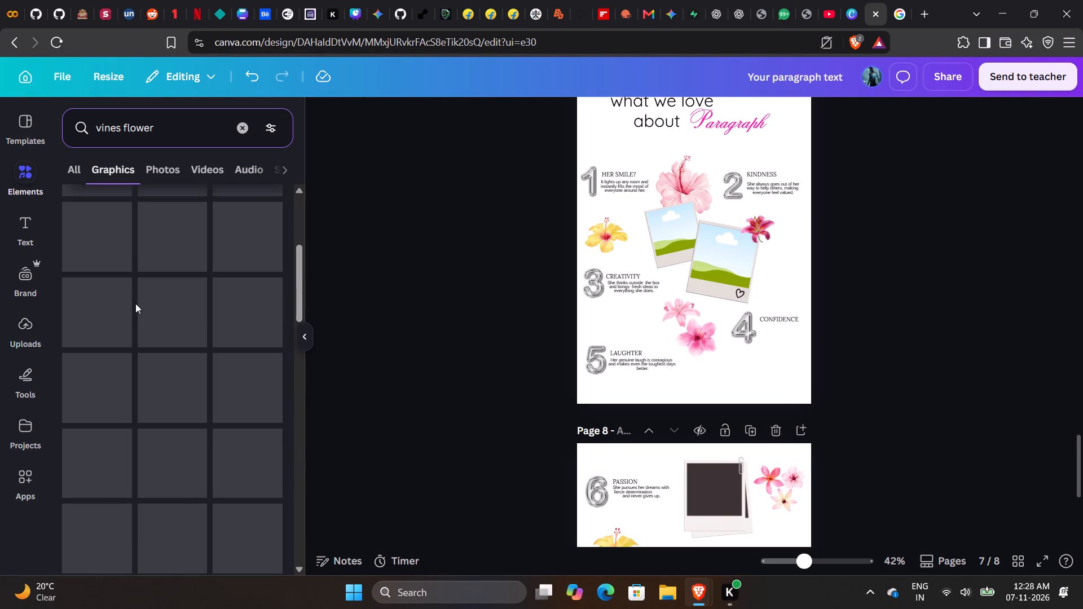
# Search the elements for the watercolor flower set set:nAFS7il8cl4 again and look through its flowers for another decoration.
pyautogui.click(234, 131)
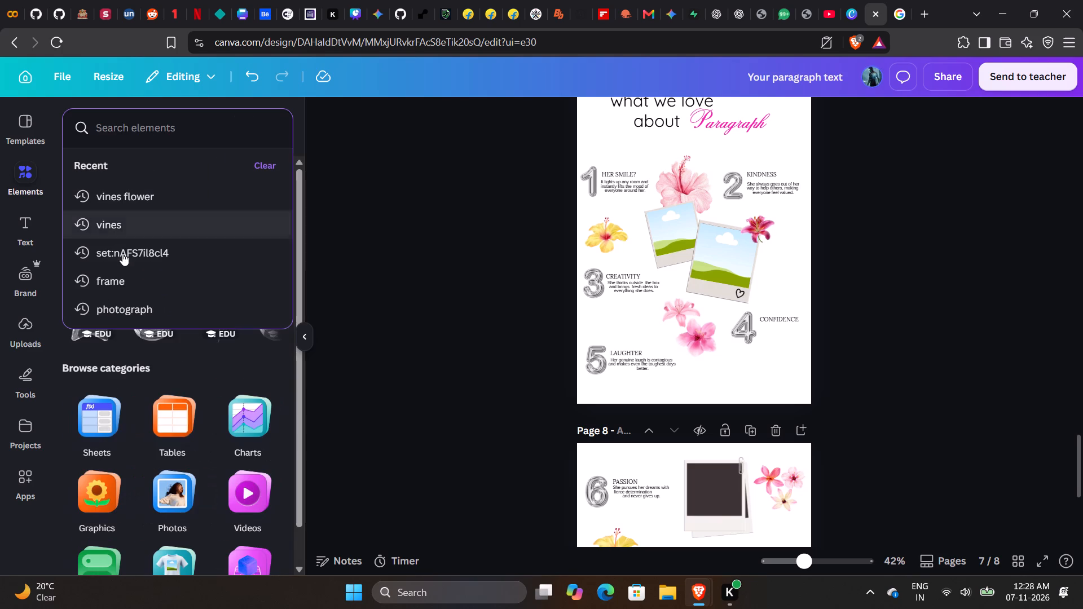
pyautogui.click(124, 260)
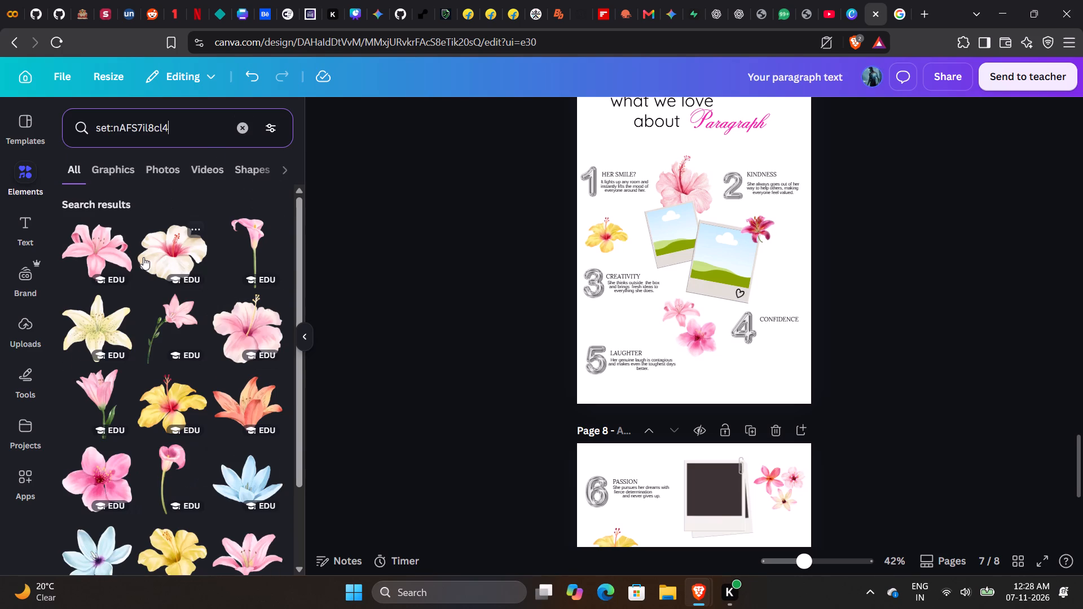
pyautogui.scroll(-3, 143, 257)
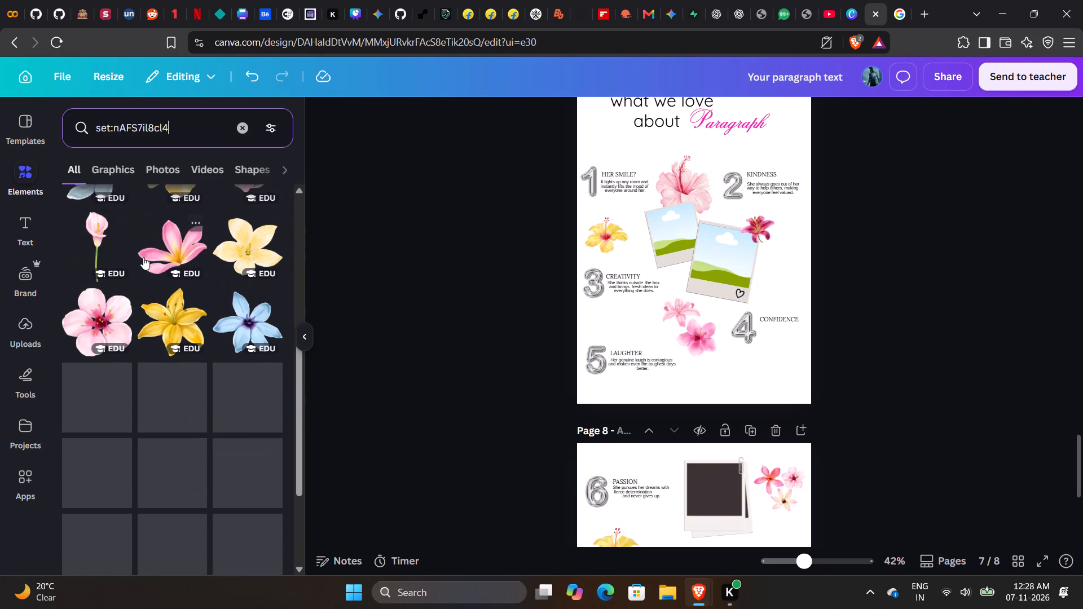
pyautogui.scroll(-1, 143, 257)
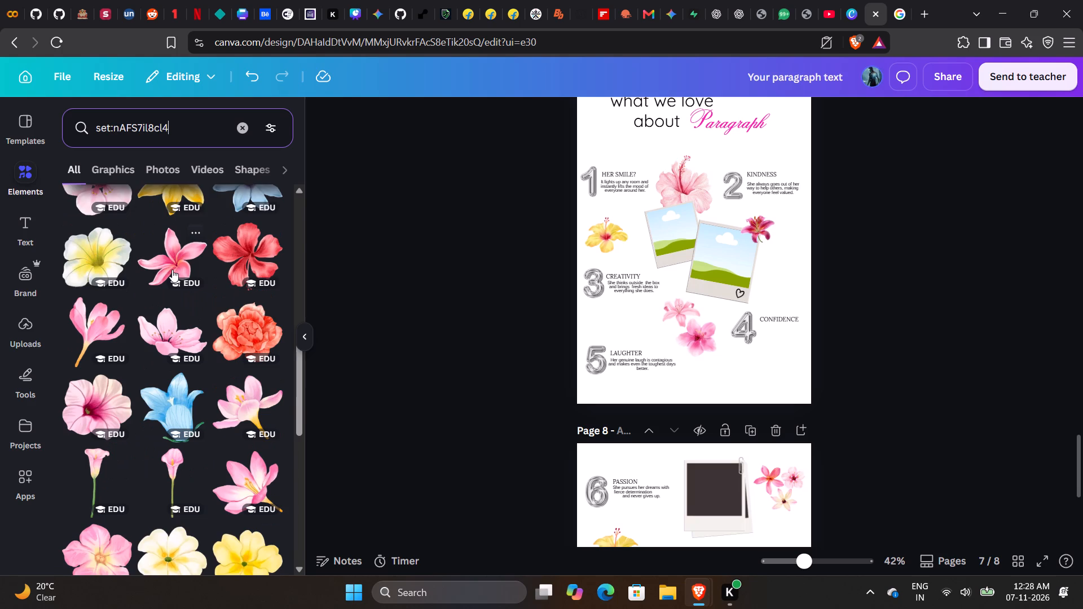
pyautogui.scroll(-3, 172, 270)
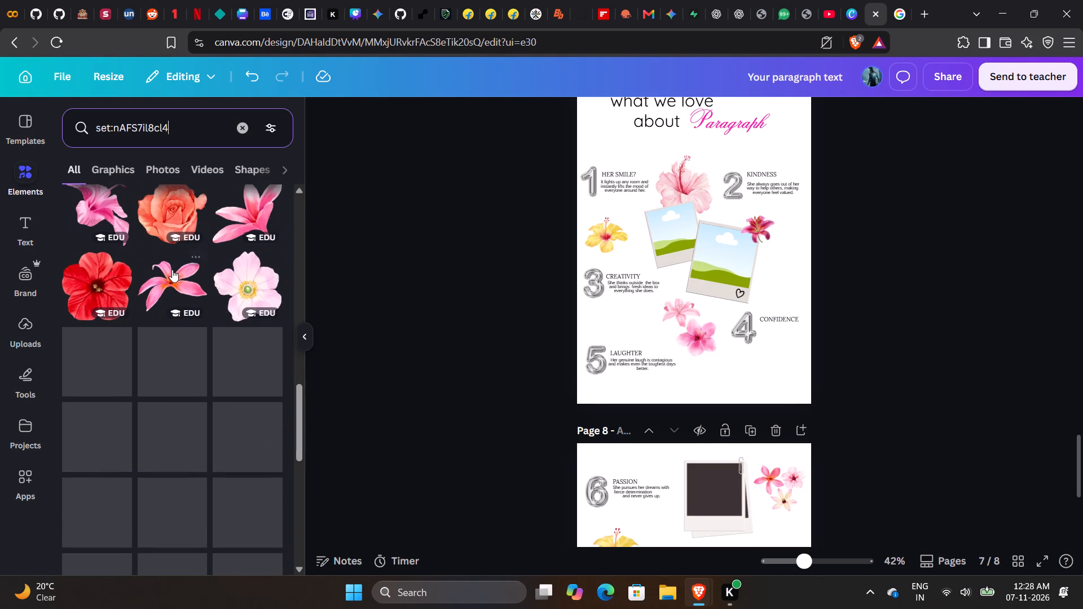
pyautogui.scroll(-1, 172, 270)
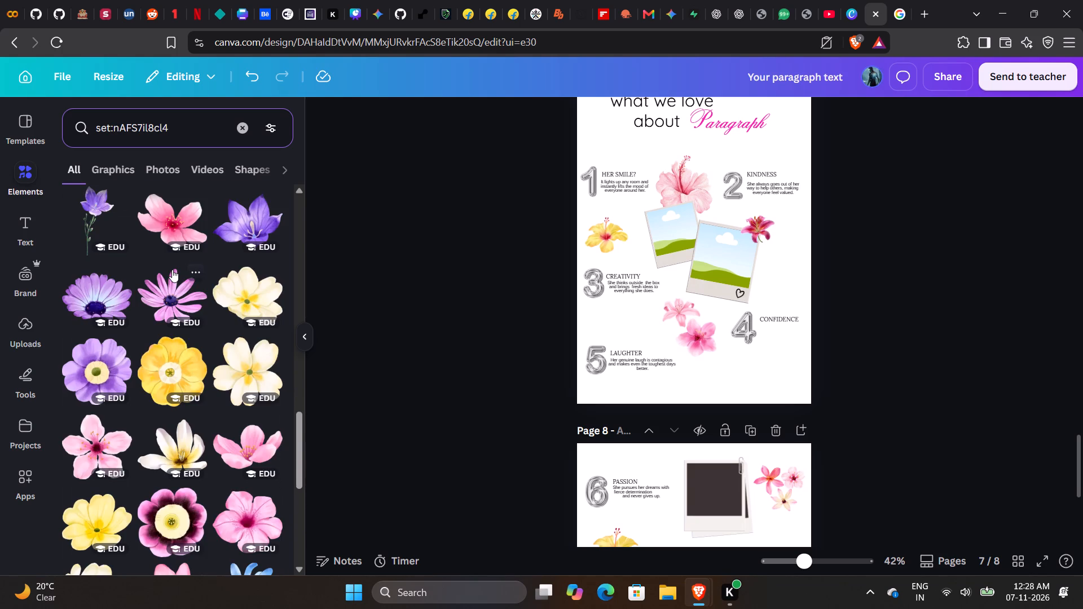
pyautogui.scroll(-4, 172, 270)
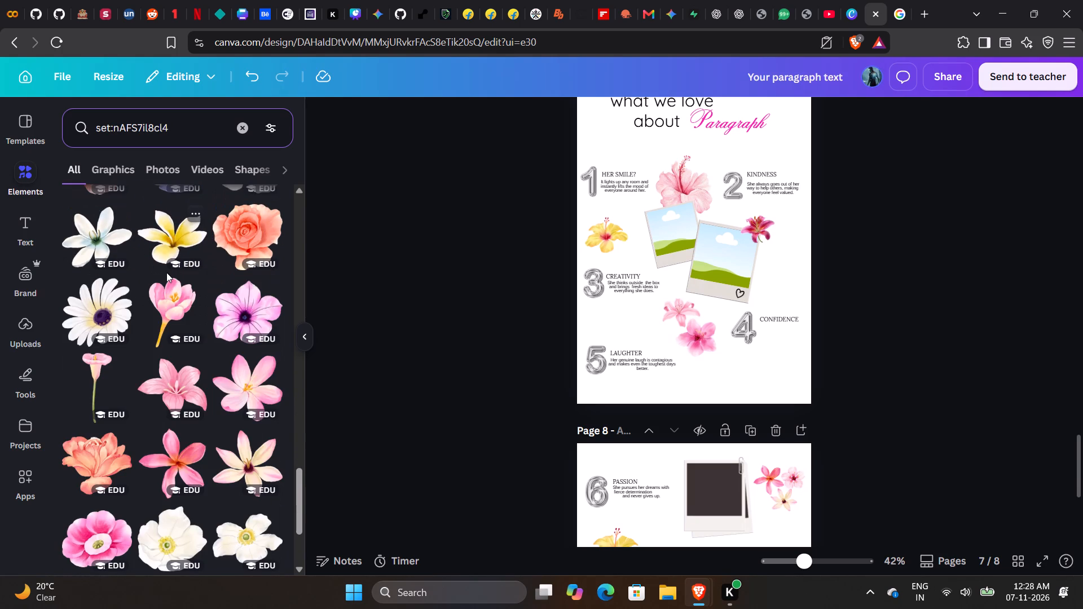
pyautogui.scroll(-4, 166, 272)
pyautogui.scroll(9, 166, 272)
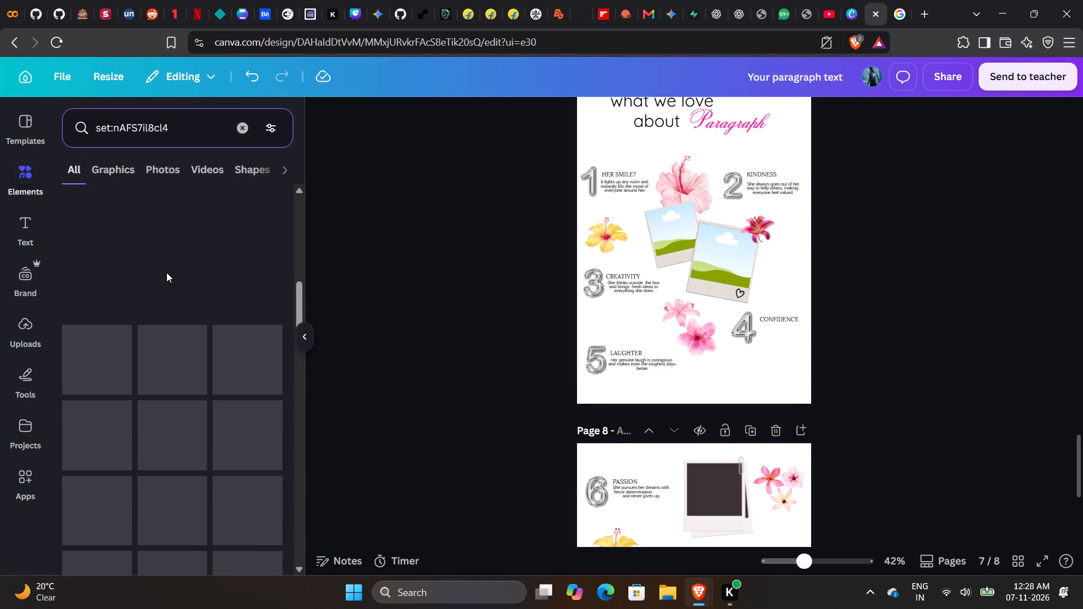
pyautogui.scroll(1, 166, 272)
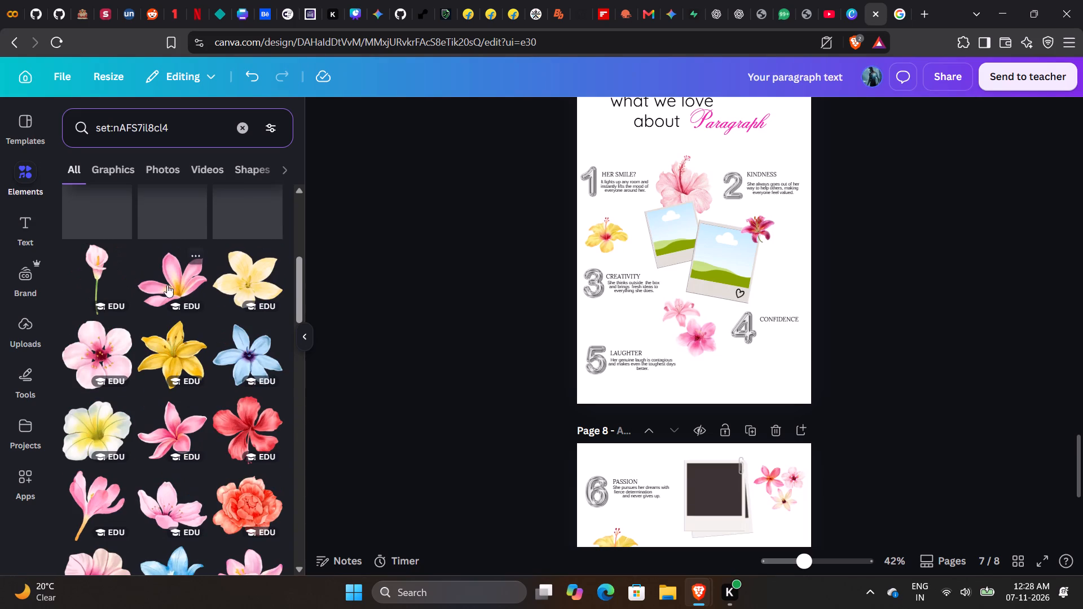
pyautogui.scroll(1, 195, 330)
# Add the yellow hibiscus to page 7, shrink it to a small accent, and place it beside the large polaroid, above CONFIDENCE.
pyautogui.click(177, 325)
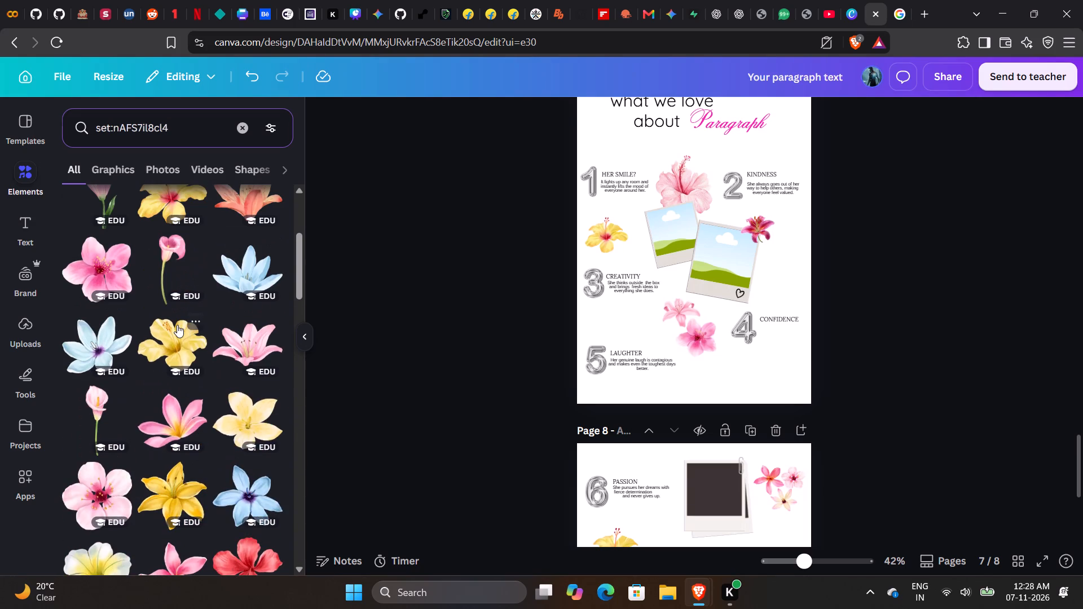
pyautogui.moveTo(790, 304); pyautogui.dragTo(689, 244)
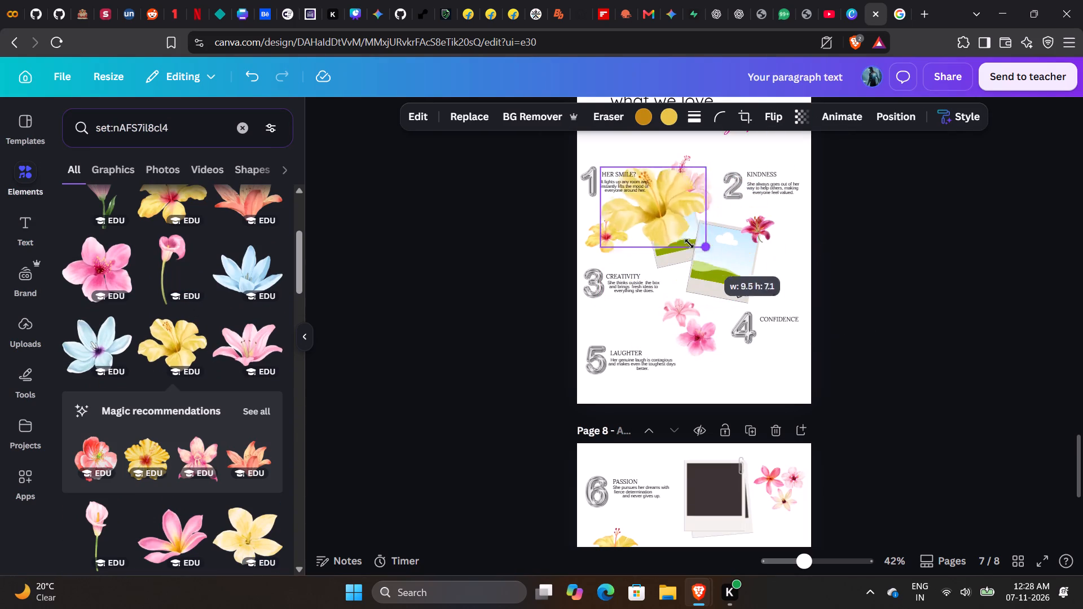
pyautogui.moveTo(689, 244); pyautogui.dragTo(662, 222)
pyautogui.moveTo(636, 204); pyautogui.dragTo(784, 296)
pyautogui.moveTo(816, 306); pyautogui.dragTo(777, 288)
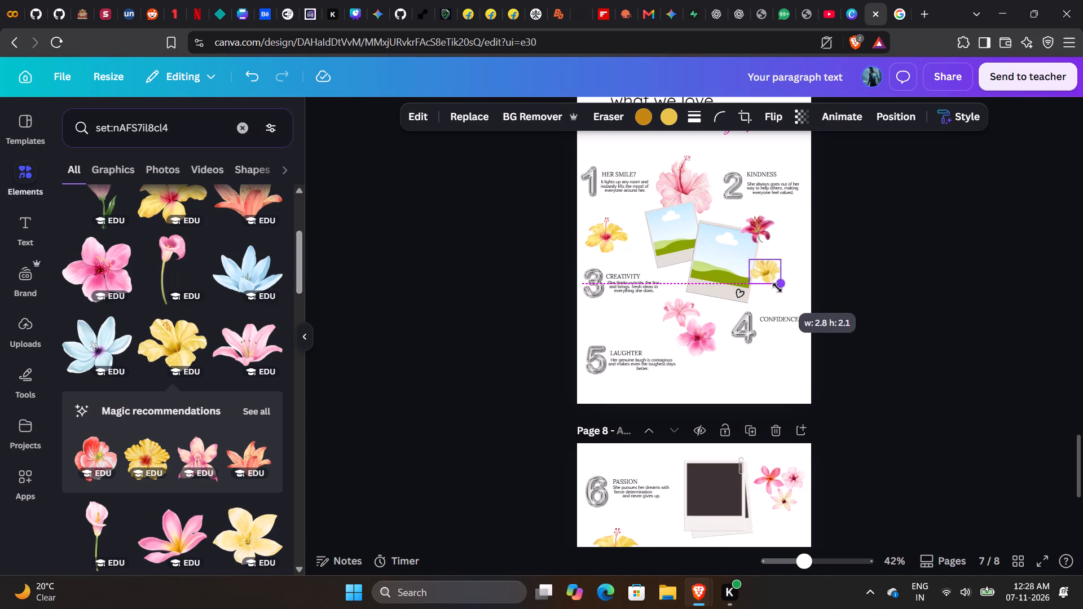
pyautogui.moveTo(777, 288); pyautogui.dragTo(787, 294)
pyautogui.moveTo(776, 277); pyautogui.dragTo(790, 276)
# Rotate the new yellow hibiscus about 26° and nudge it slightly closer to the large polaroid.
pyautogui.moveTo(767, 324); pyautogui.dragTo(741, 323)
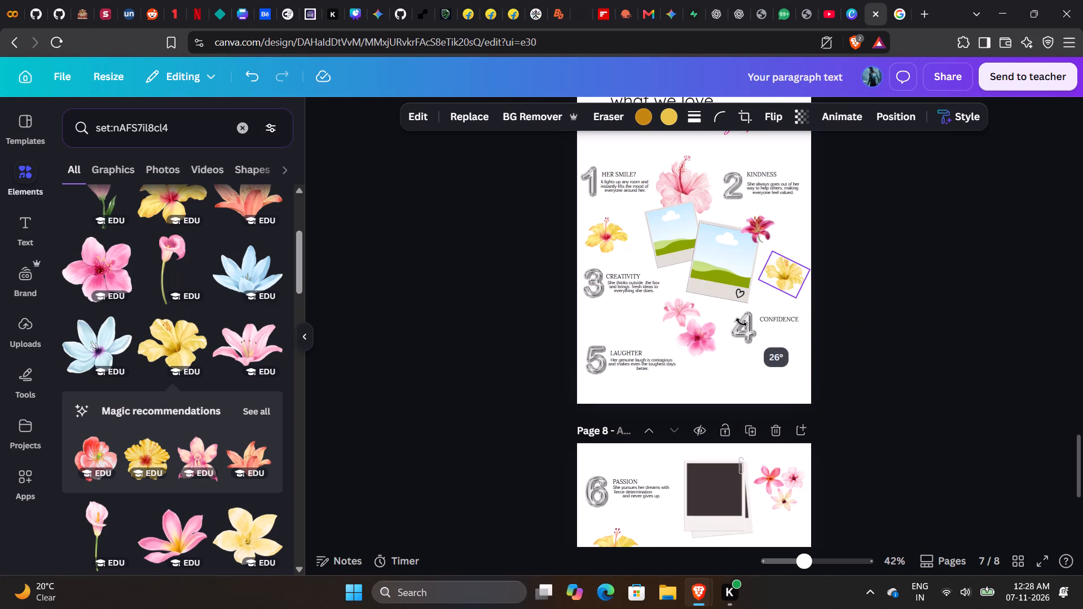
pyautogui.moveTo(741, 323); pyautogui.dragTo(741, 321)
pyautogui.moveTo(783, 277); pyautogui.dragTo(779, 272)
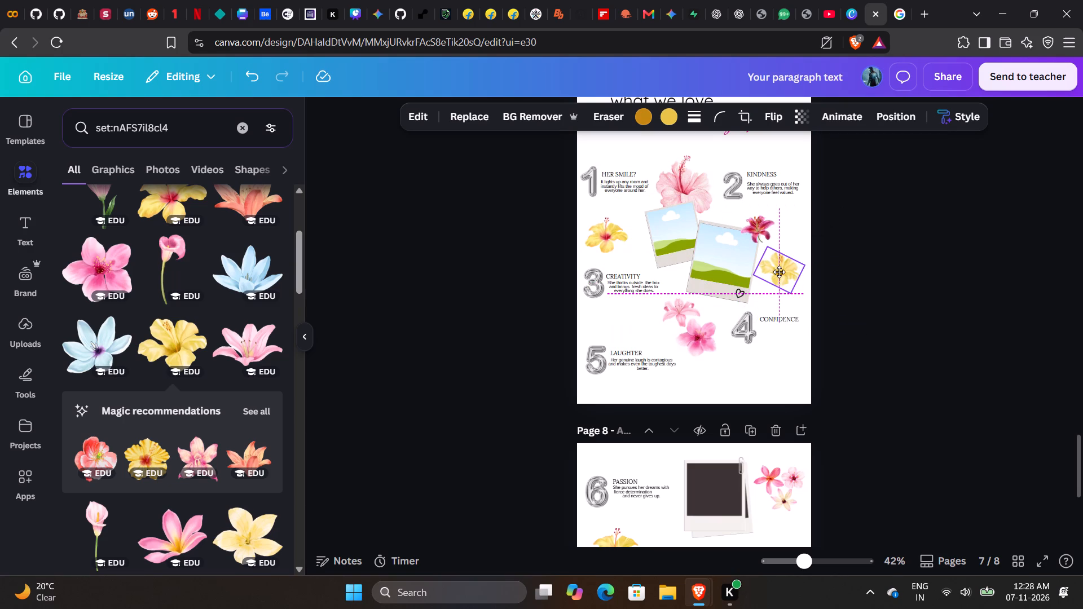
pyautogui.moveTo(779, 272); pyautogui.dragTo(778, 272)
pyautogui.click(833, 345)
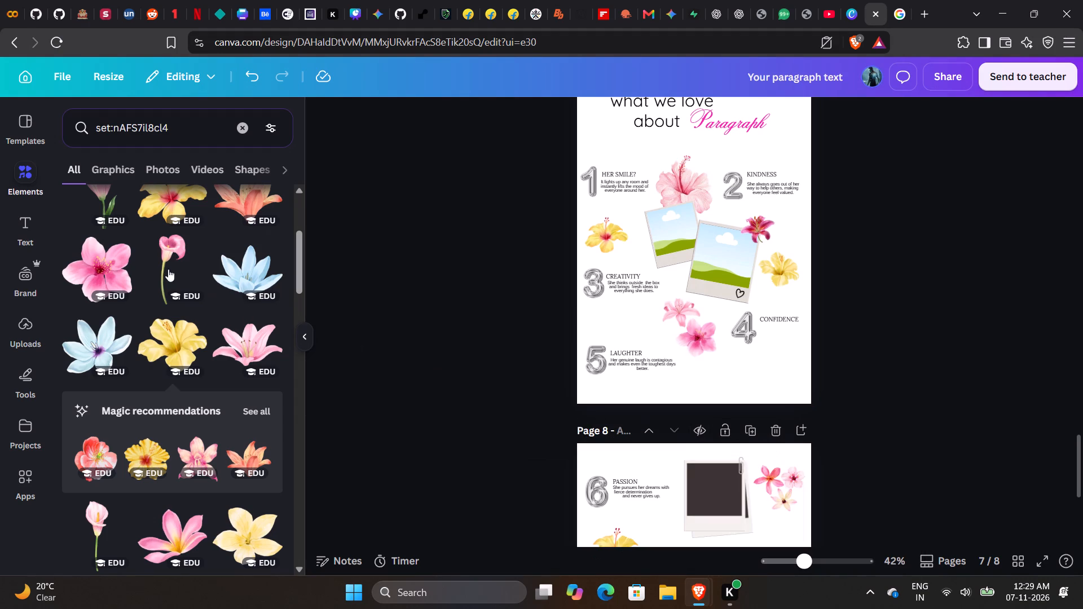
# Add a text box with font size 11 and position it directly beneath the CONFIDENCE heading.
pyautogui.click(28, 235)
pyautogui.click(169, 165)
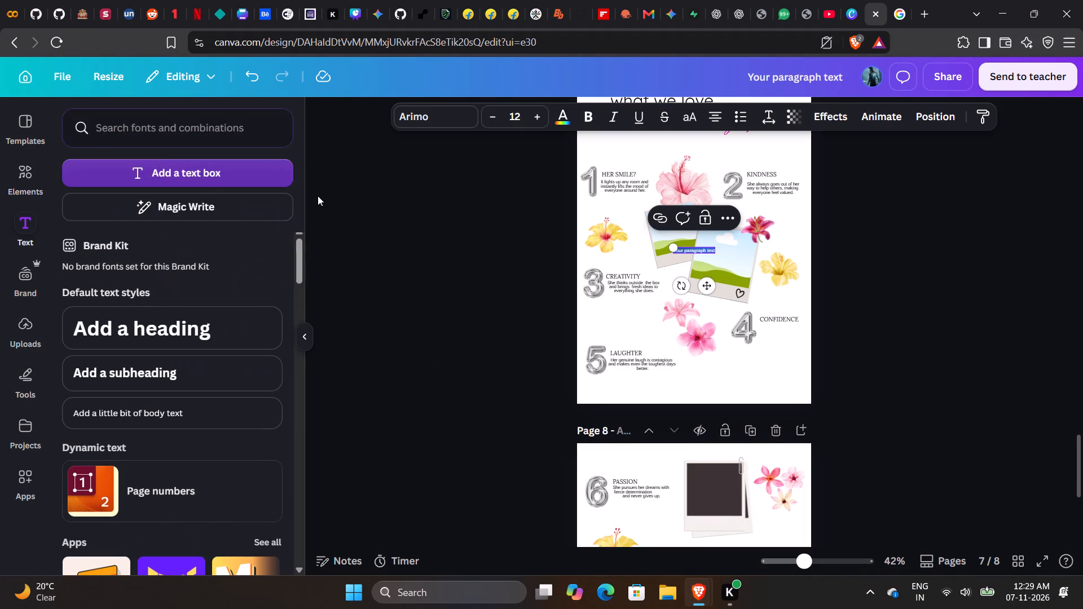
pyautogui.click(517, 114)
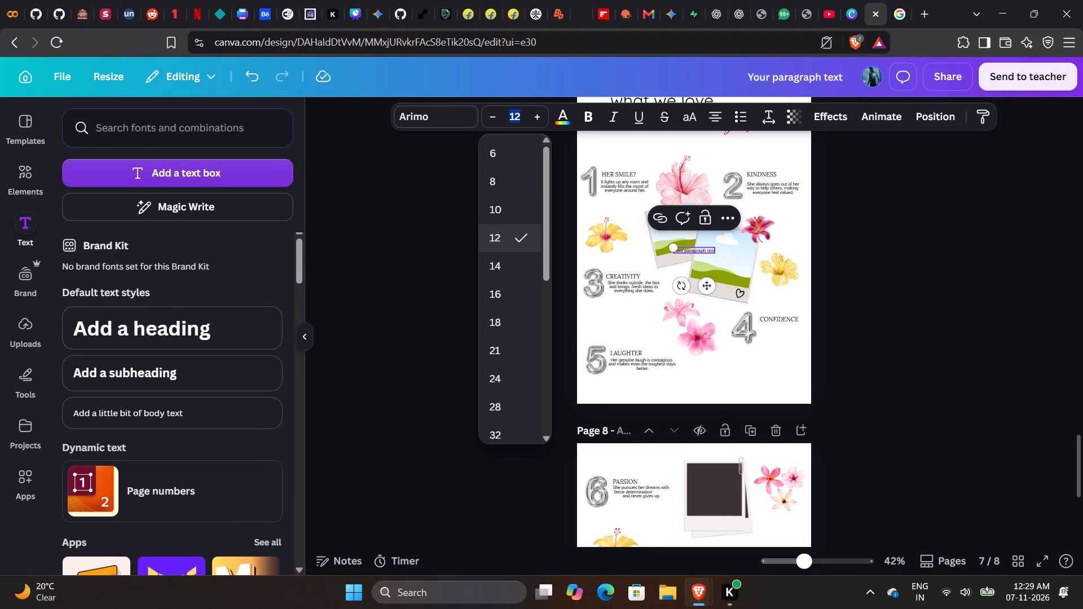
pyautogui.write('11')
pyautogui.press('Return')
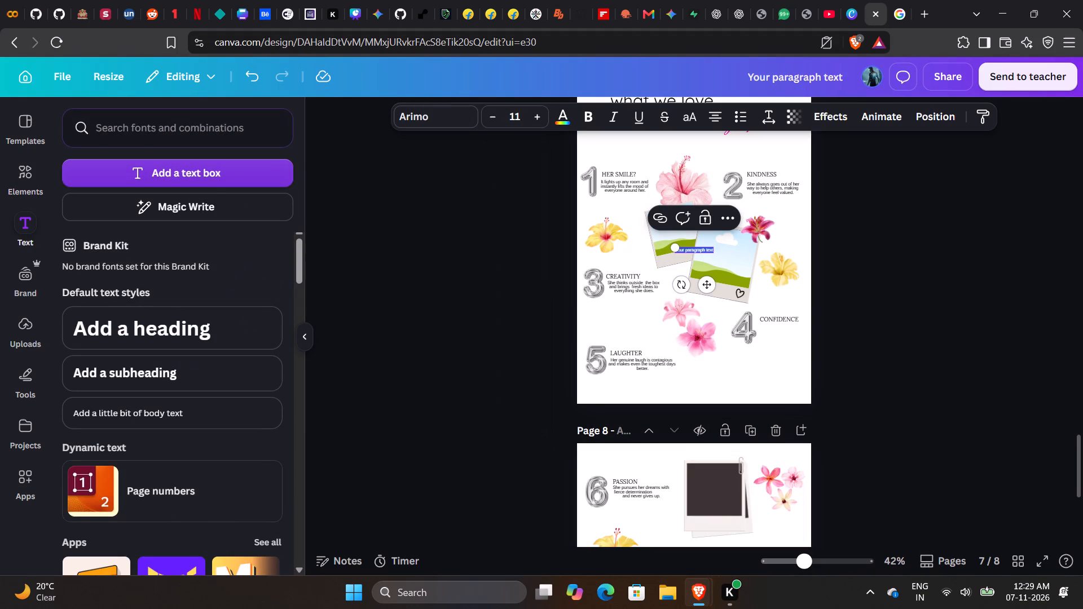
pyautogui.moveTo(706, 283); pyautogui.dragTo(783, 364)
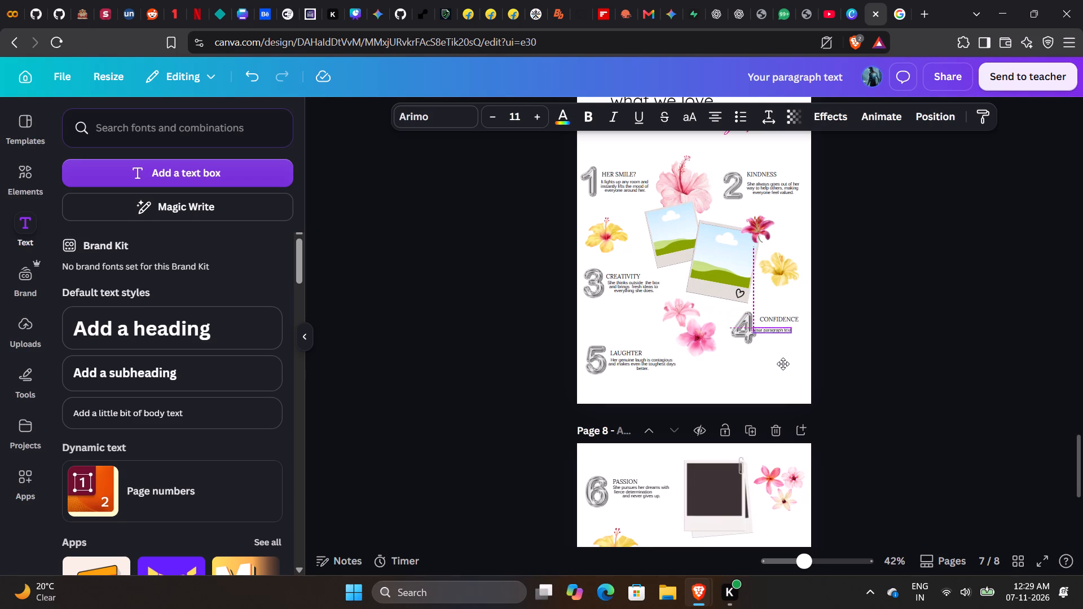
pyautogui.moveTo(783, 364); pyautogui.dragTo(789, 362)
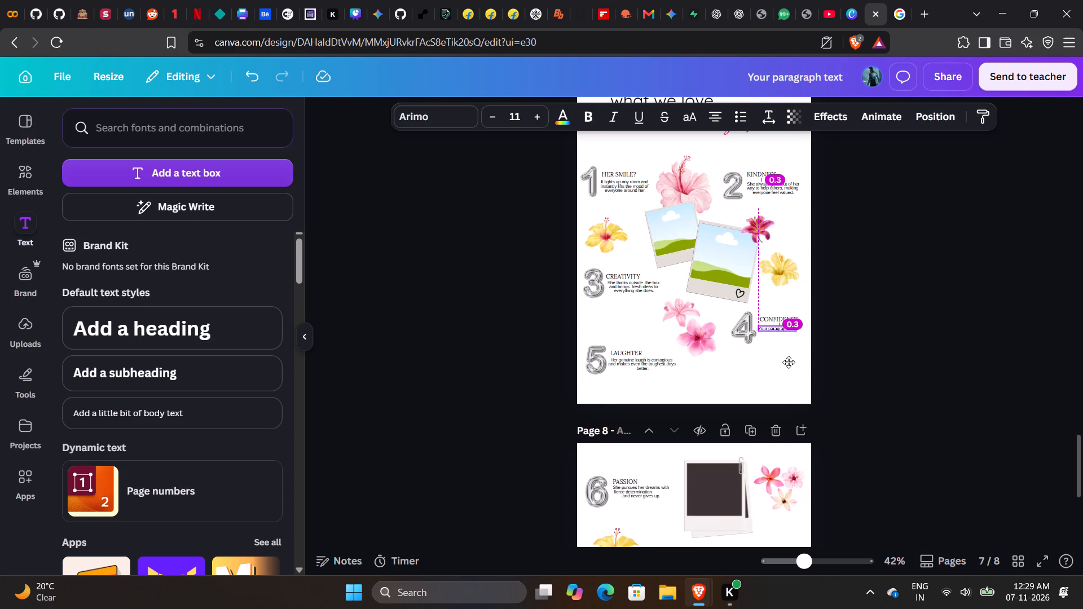
pyautogui.moveTo(789, 362); pyautogui.dragTo(788, 362)
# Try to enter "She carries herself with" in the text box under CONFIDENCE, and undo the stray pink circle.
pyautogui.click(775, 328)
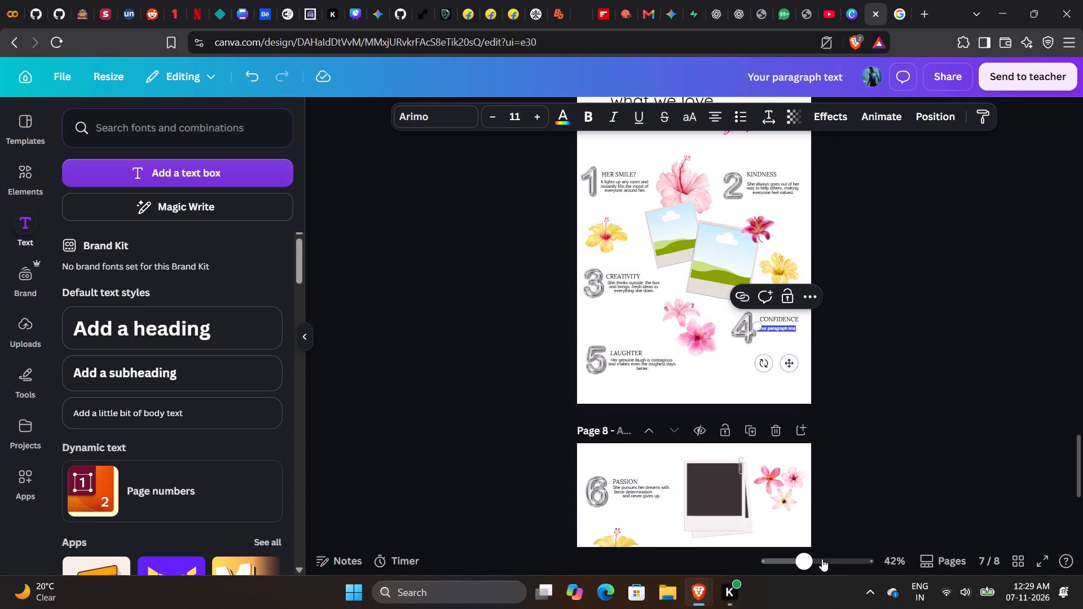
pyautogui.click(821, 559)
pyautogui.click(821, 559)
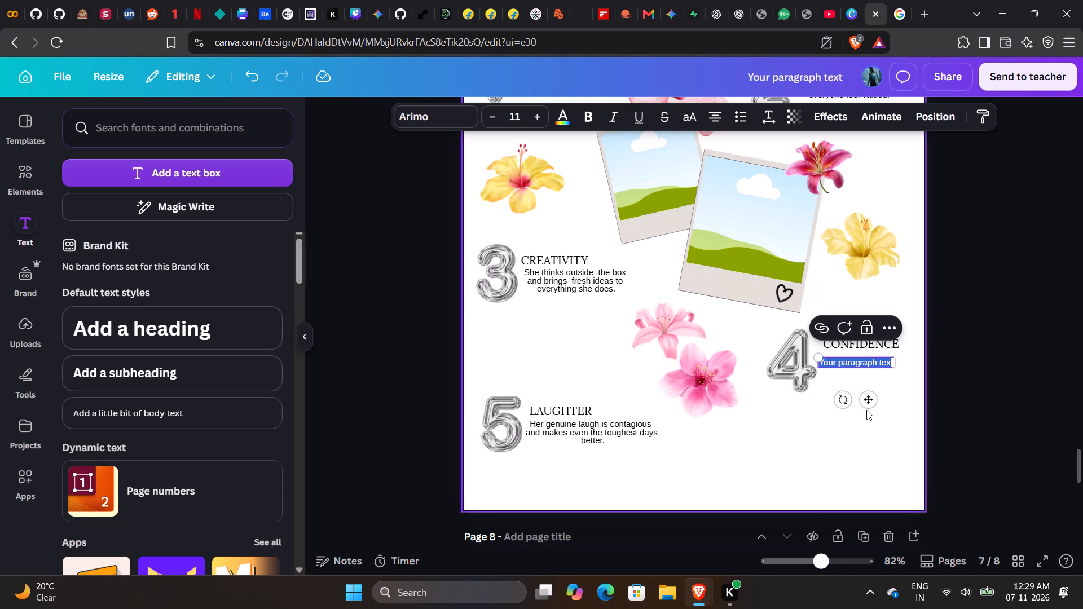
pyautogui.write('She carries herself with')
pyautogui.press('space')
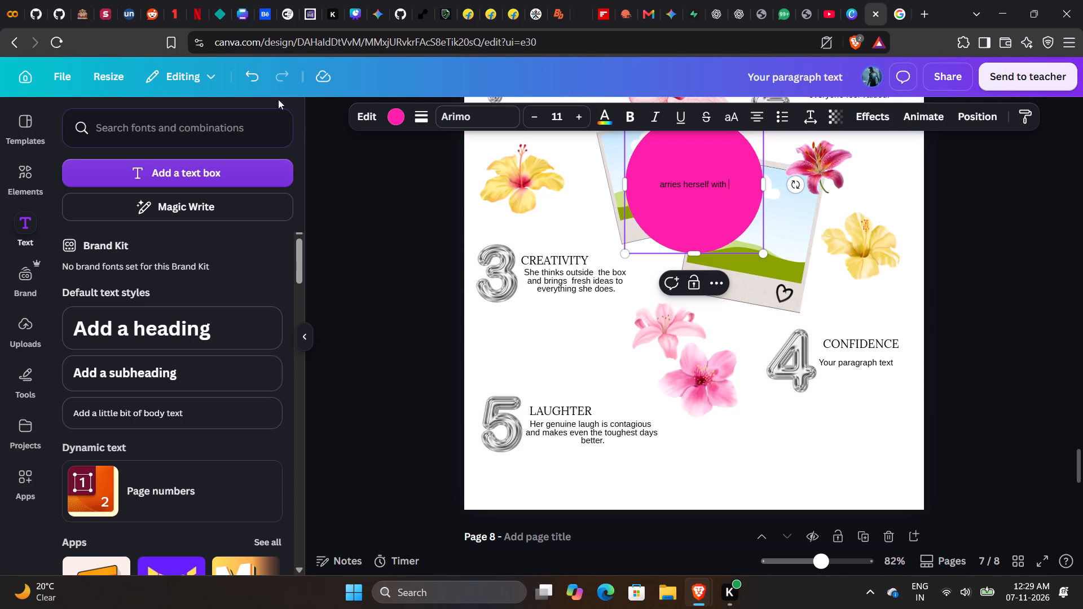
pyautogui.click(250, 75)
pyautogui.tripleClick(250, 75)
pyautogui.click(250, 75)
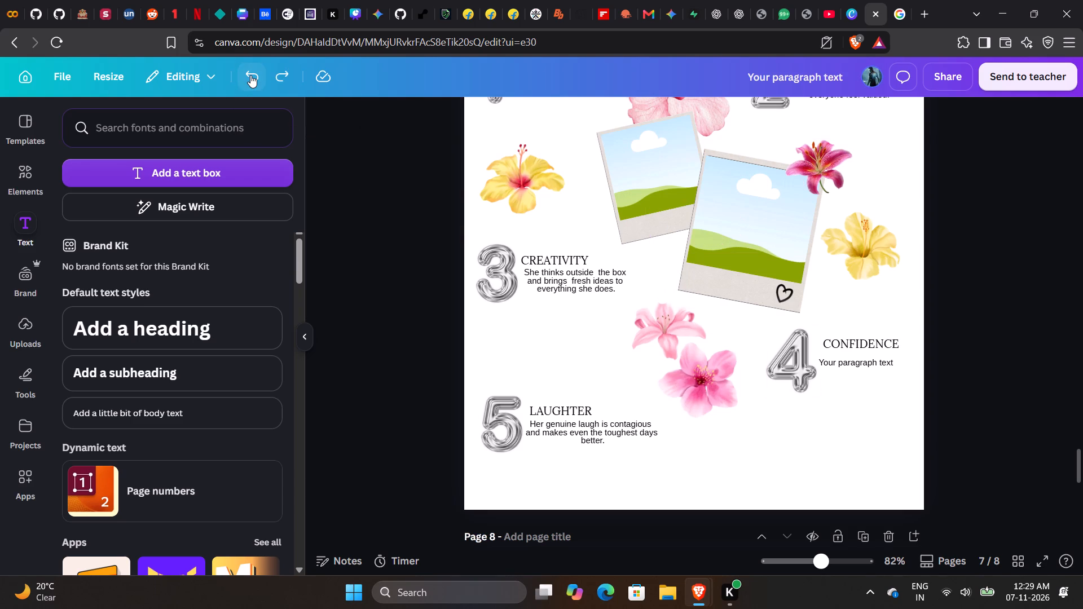
# Replace the placeholder text under CONFIDENCE with the first line "She carries herself with".
pyautogui.click(839, 367)
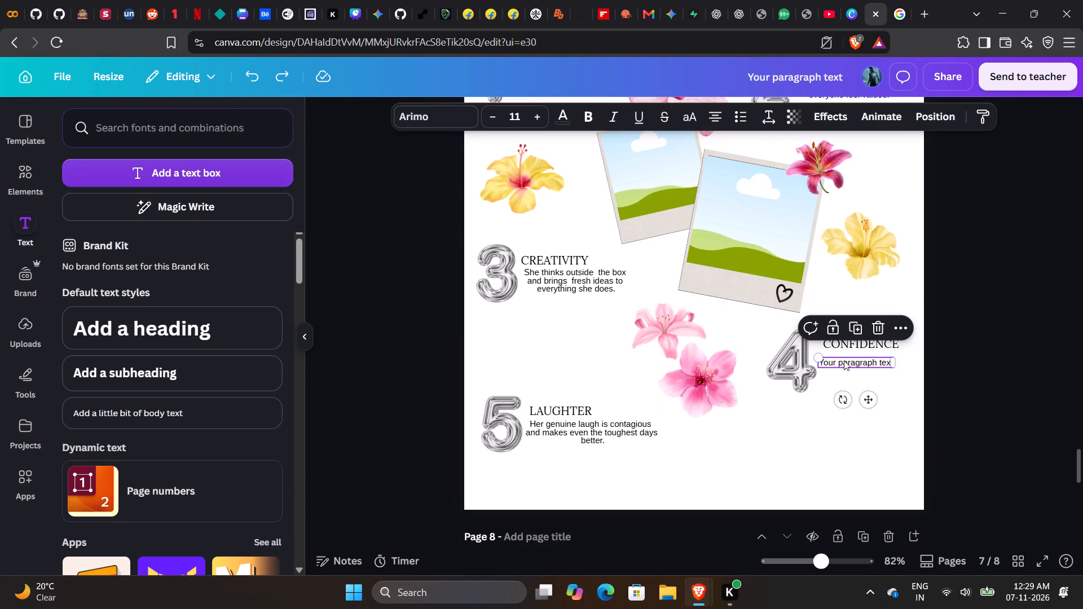
pyautogui.click(847, 359)
pyautogui.write('She carries herd')
pyautogui.press('BackSpace')
pyautogui.write('self')
pyautogui.press('space')
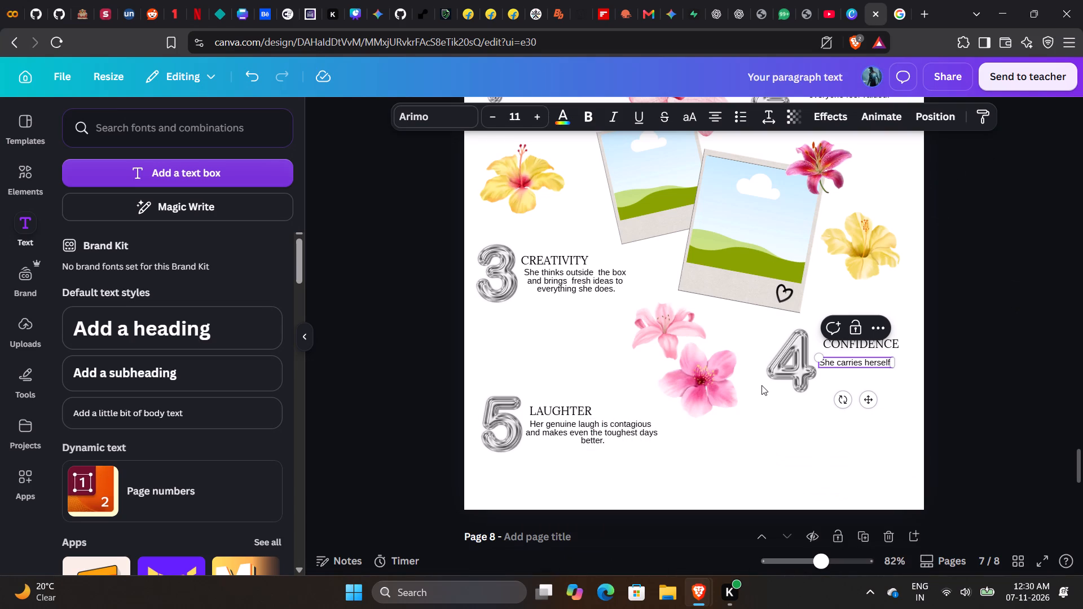
pyautogui.press('space')
pyautogui.write('w')
pyautogui.press('BackSpace')
pyautogui.press('BackSpace')
pyautogui.press('BackSpace')
pyautogui.press('space')
pyautogui.write('with')
pyautogui.press('space')
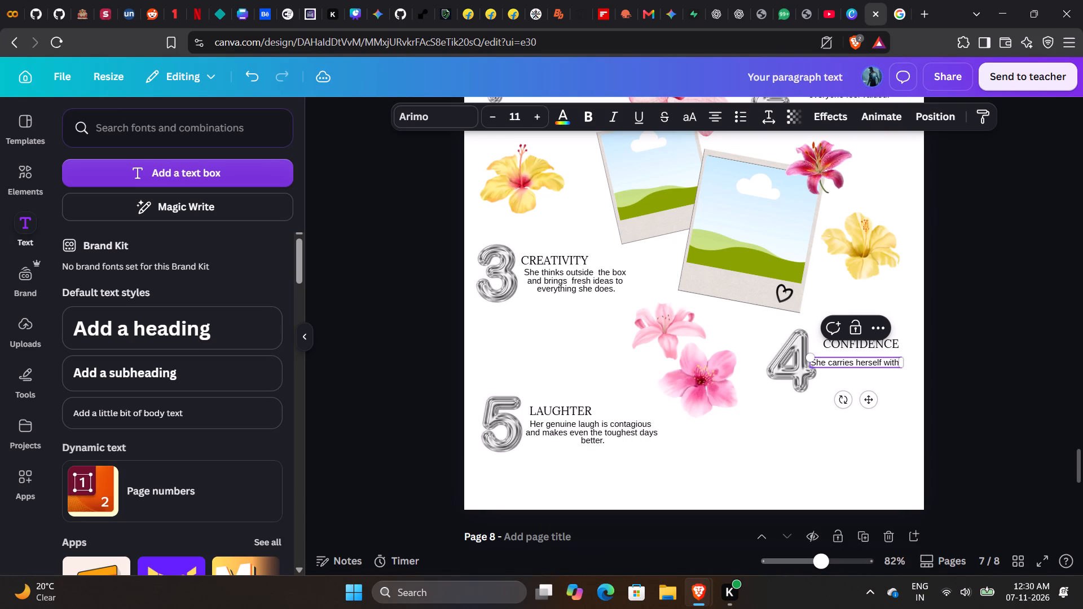
# Continue the CONFIDENCE description on two more lines with "grace and boldness," and "inspiring those".
pyautogui.press('Return')
pyautogui.write('grace and boldness,')
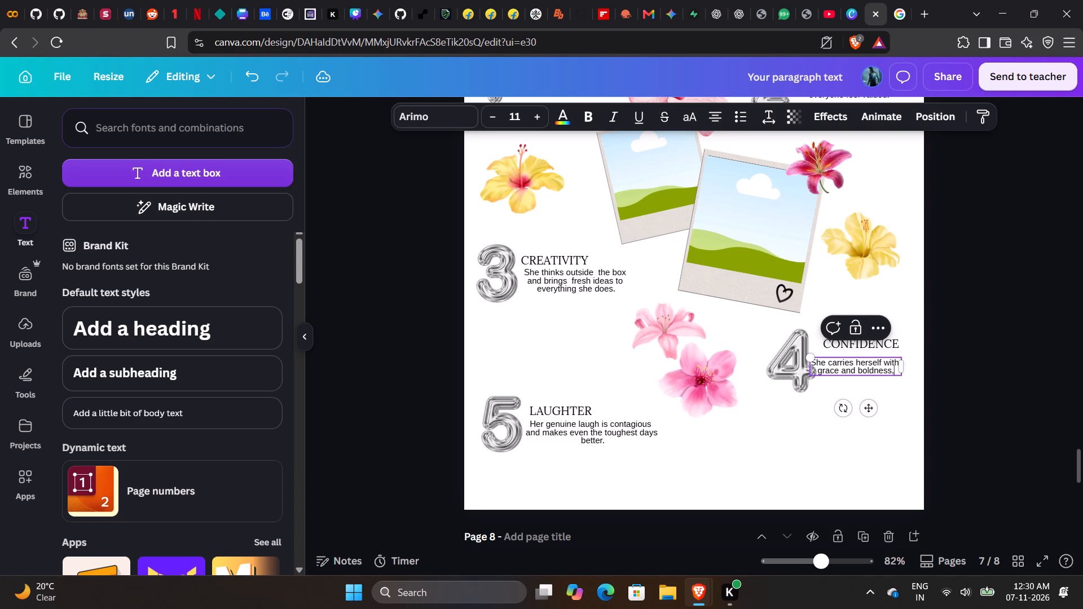
pyautogui.press('space')
pyautogui.press('Return')
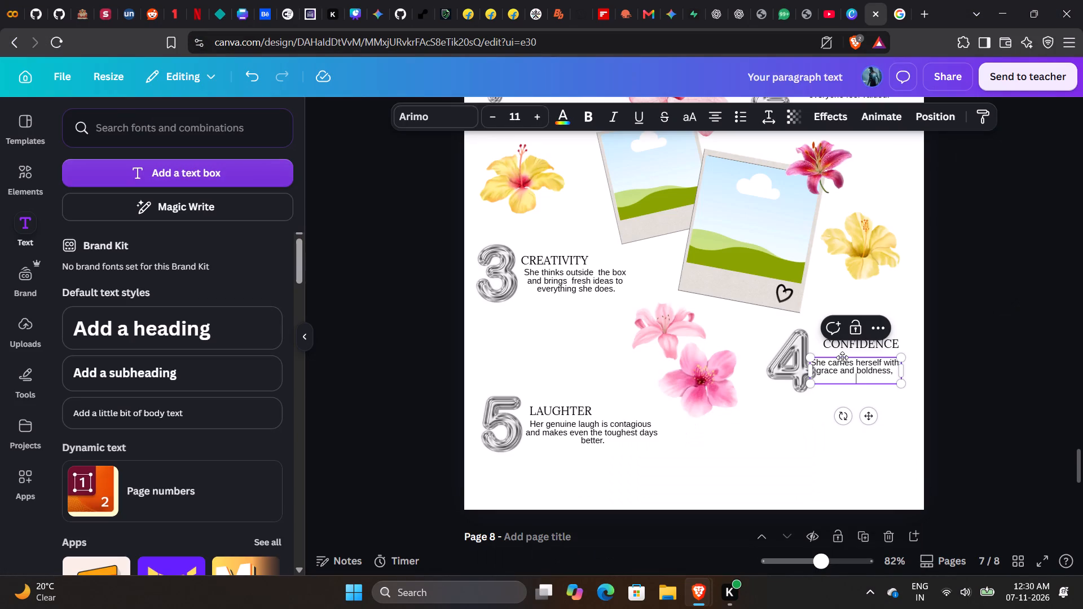
pyautogui.write('inspiring h')
pyautogui.press('w')
pyautogui.press('BackSpace')
pyautogui.press('BackSpace')
pyautogui.write('thp')
pyautogui.press('BackSpace')
pyautogui.write('ose')
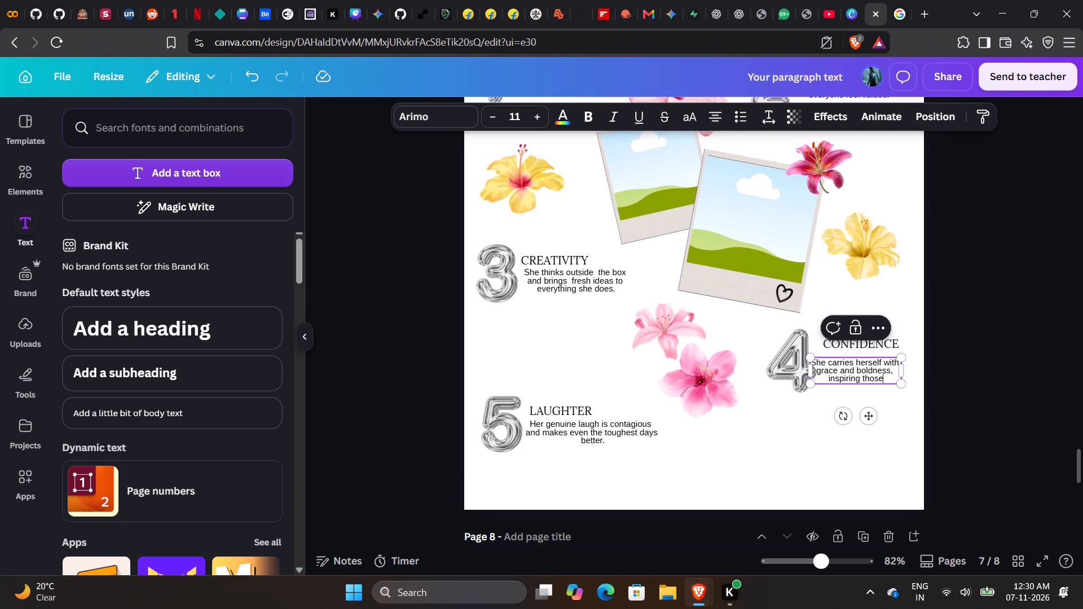
pyautogui.press('space')
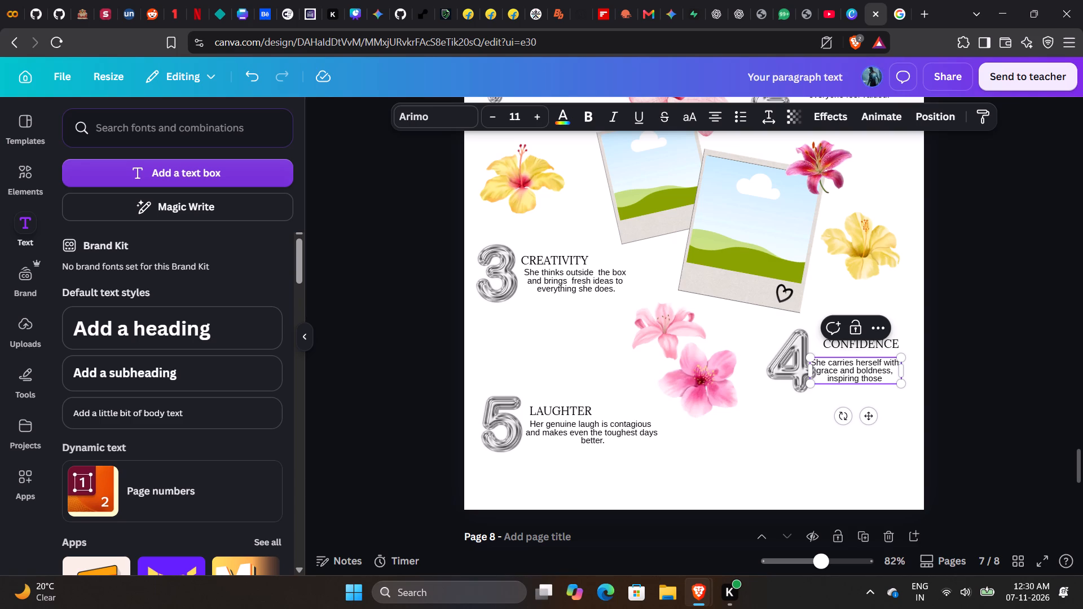
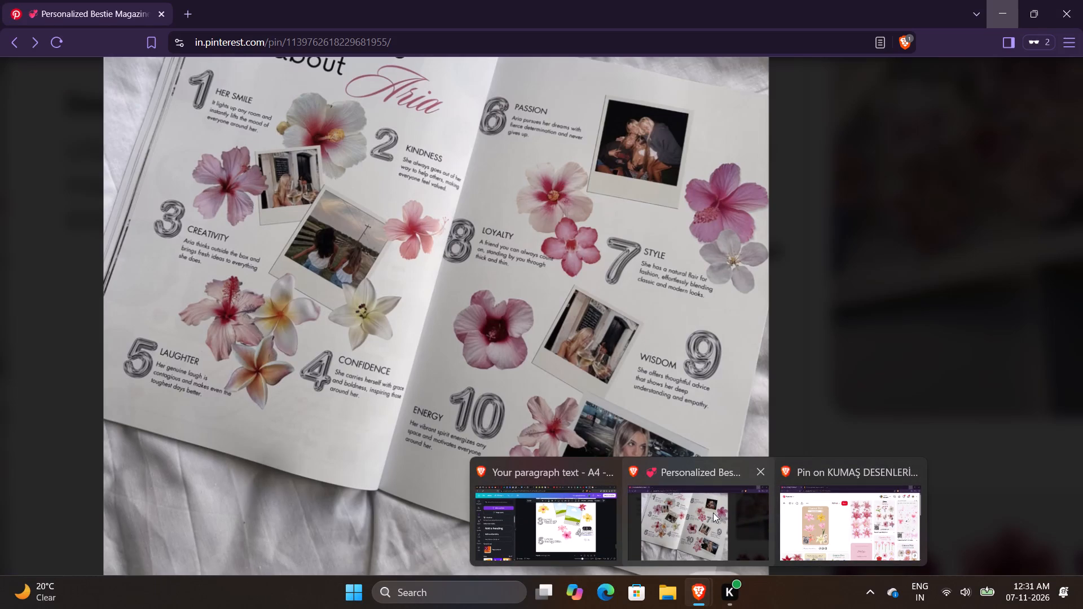
# Finish the last line of the CONFIDENCE description with "around her.".
pyautogui.write('around her.')
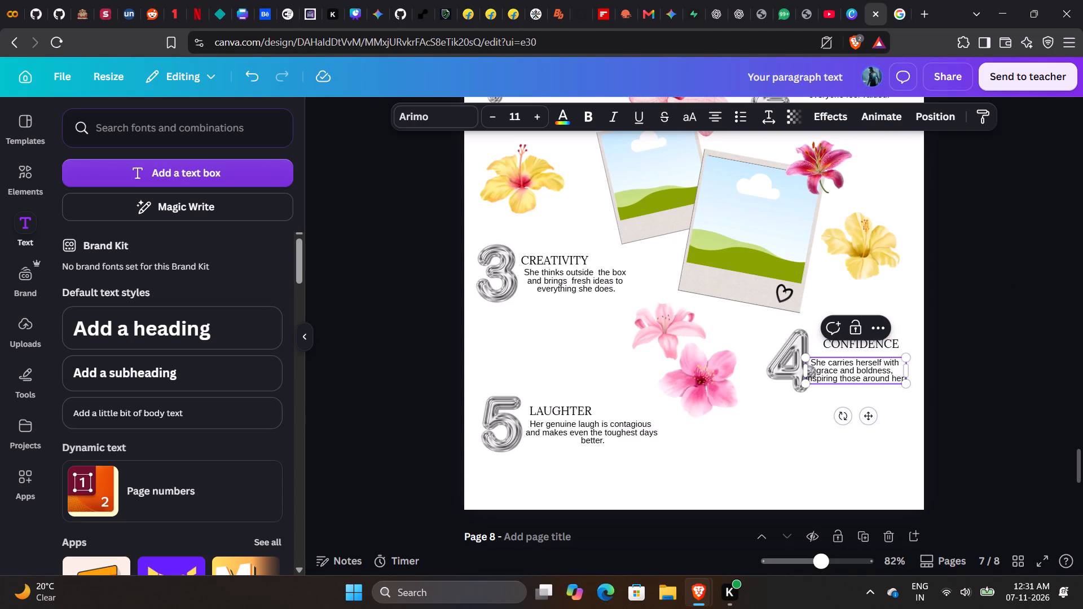
# Move the silver number 4 and the CONFIDENCE heading and description slightly lower, with both texts stacked beside the number.
pyautogui.click(865, 373)
pyautogui.moveTo(865, 413); pyautogui.dragTo(874, 406)
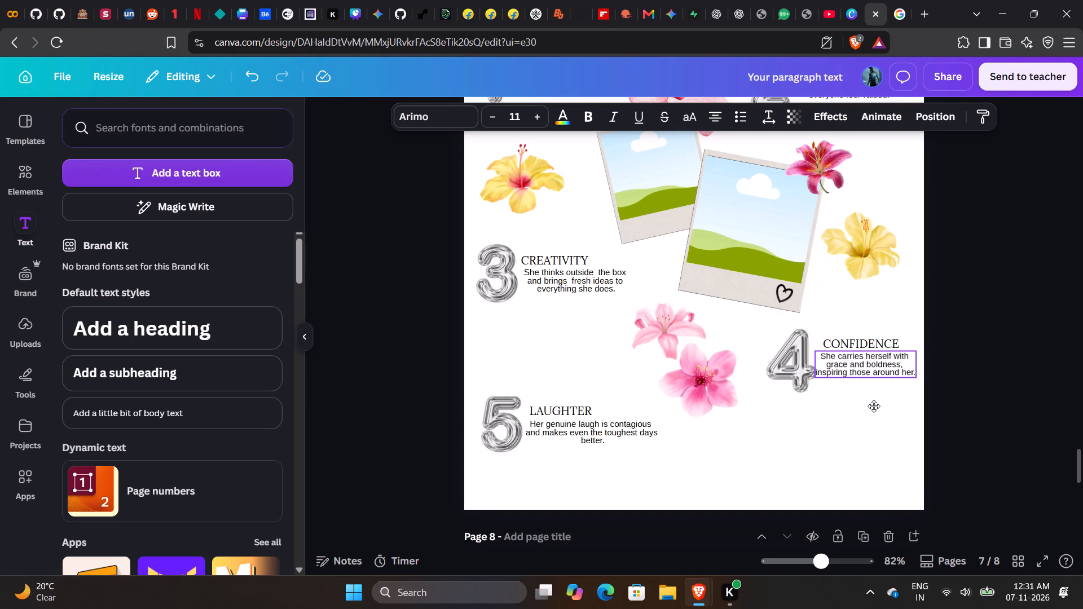
pyautogui.moveTo(874, 406); pyautogui.dragTo(876, 406)
pyautogui.click(800, 376)
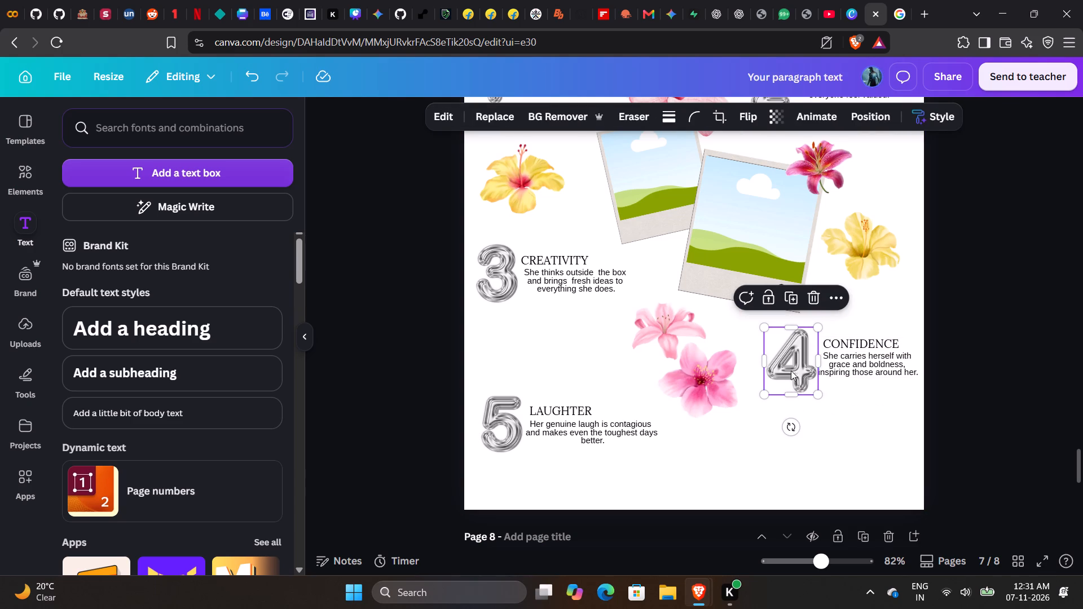
pyautogui.moveTo(800, 362); pyautogui.dragTo(792, 381)
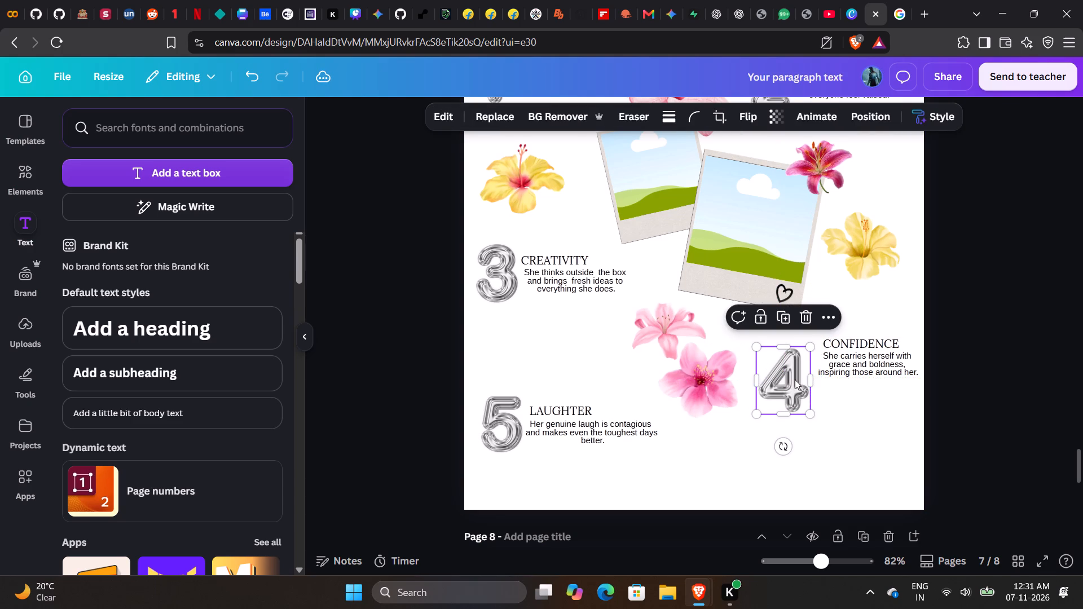
pyautogui.click(870, 369)
pyautogui.moveTo(880, 406); pyautogui.dragTo(876, 431)
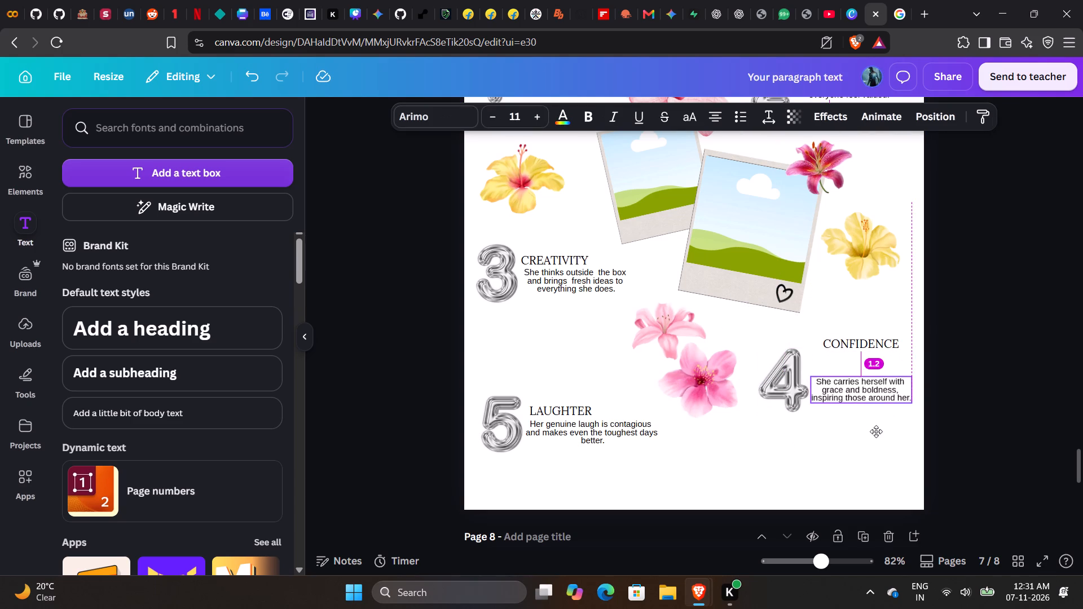
pyautogui.moveTo(876, 431); pyautogui.dragTo(877, 436)
pyautogui.click(896, 311)
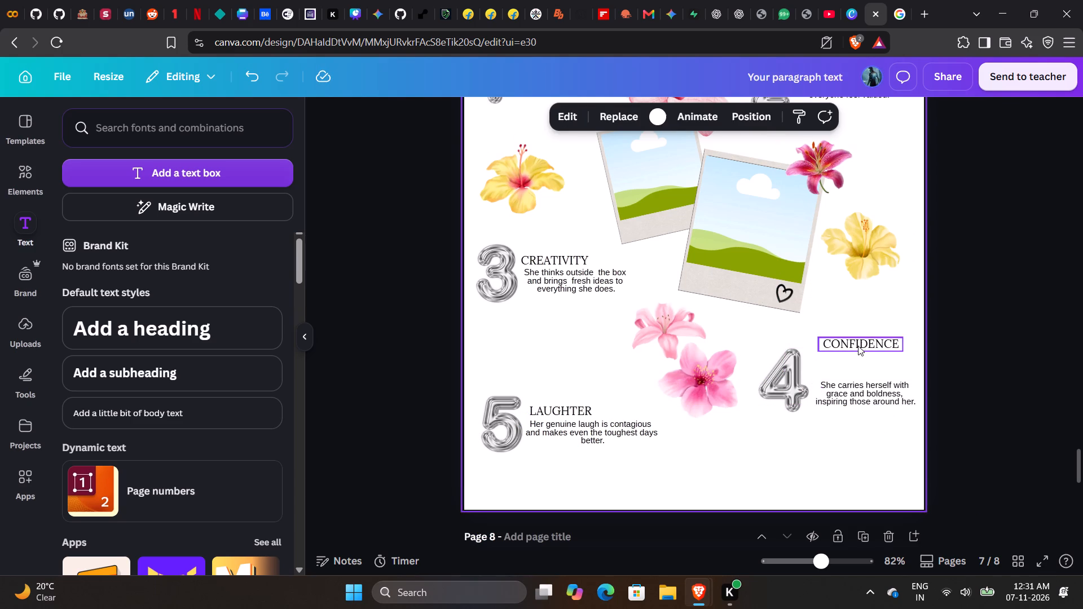
pyautogui.click(857, 343)
pyautogui.moveTo(871, 387); pyautogui.dragTo(864, 409)
pyautogui.click(879, 454)
# Widen the gap between heading and description slightly in the CREATIVITY, HER SMILE? and LAUGHTER sections of page 7.
pyautogui.scroll(1, 879, 454)
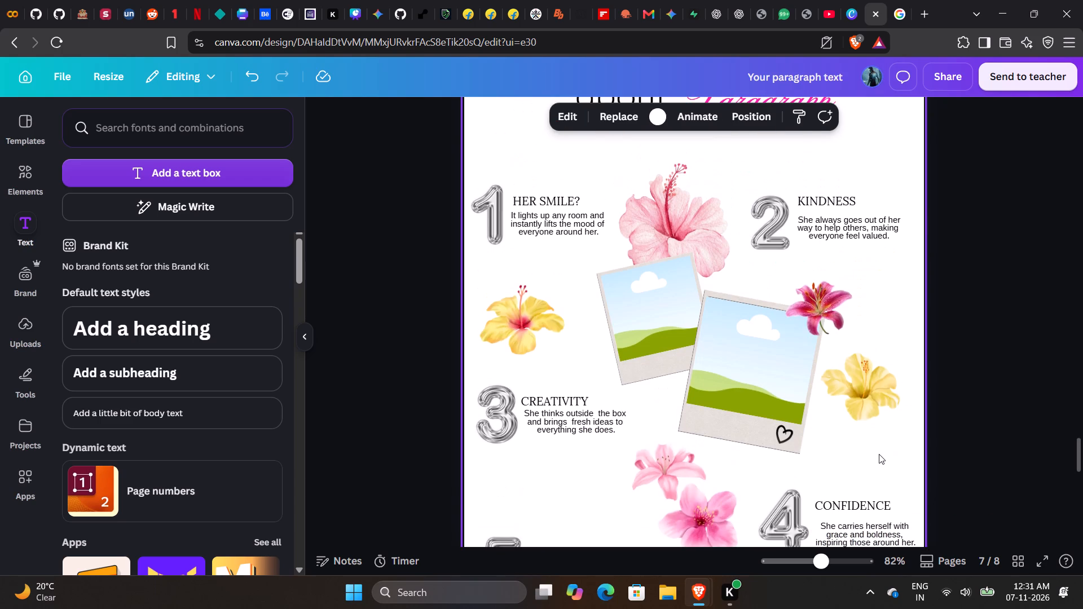
pyautogui.click(591, 419)
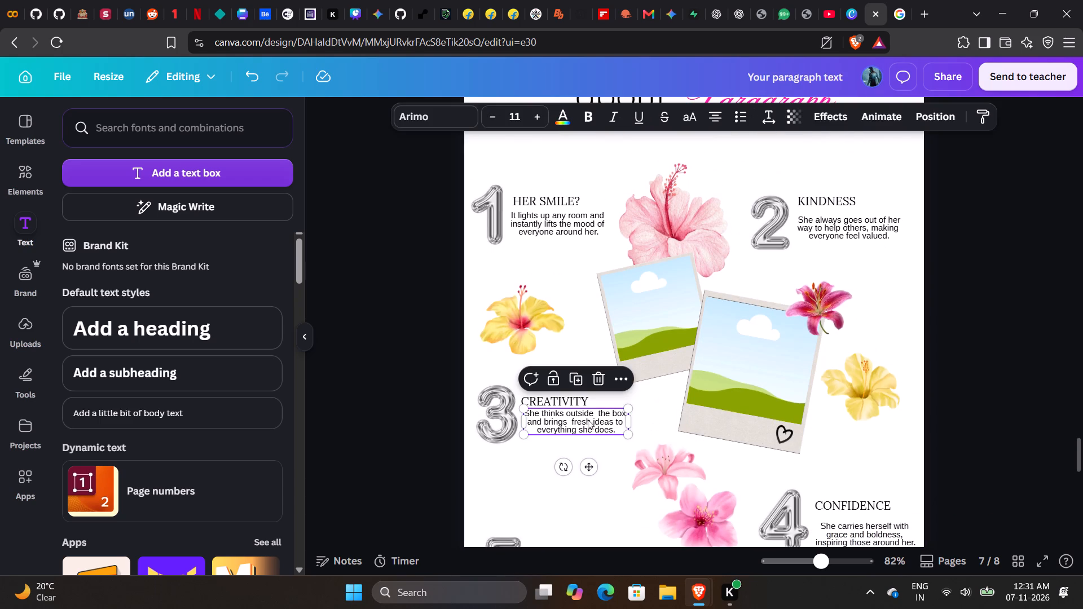
pyautogui.moveTo(584, 462); pyautogui.dragTo(581, 469)
pyautogui.click(891, 282)
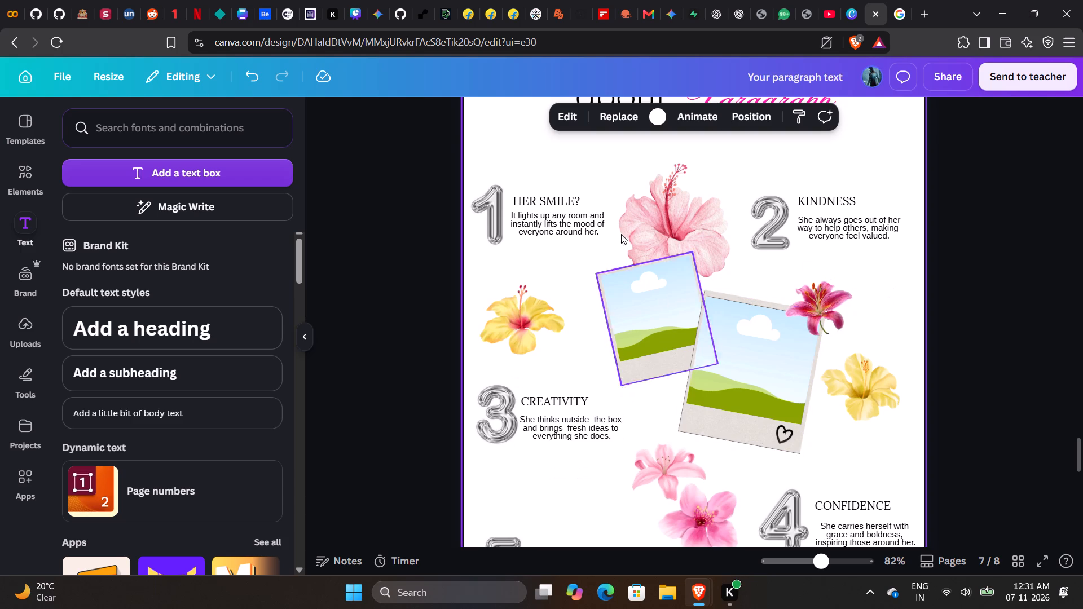
pyautogui.click(536, 196)
pyautogui.click(556, 242)
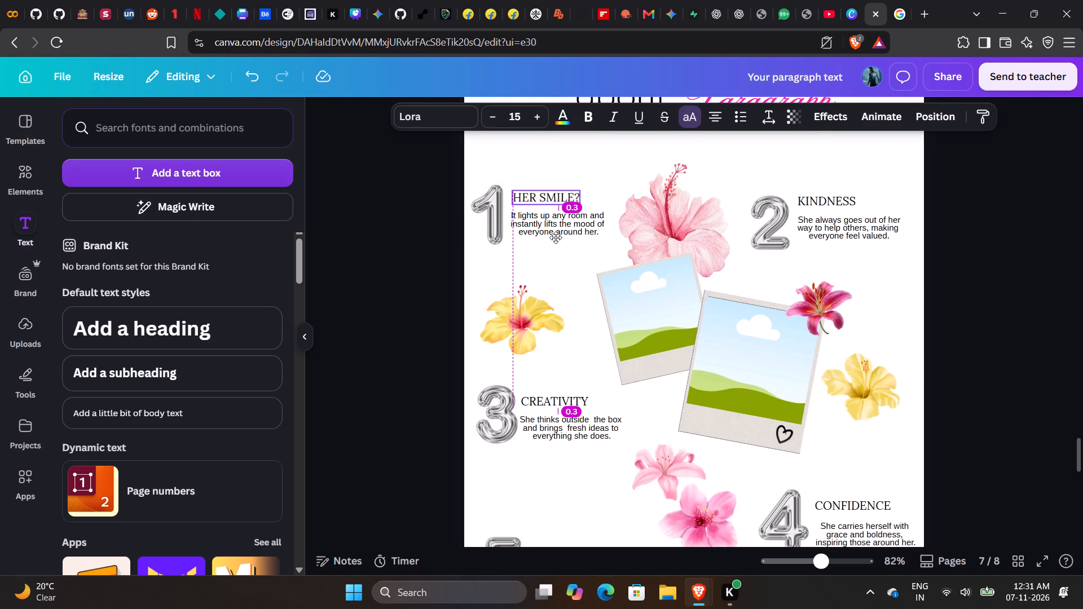
pyautogui.click(580, 279)
pyautogui.scroll(-1, 670, 323)
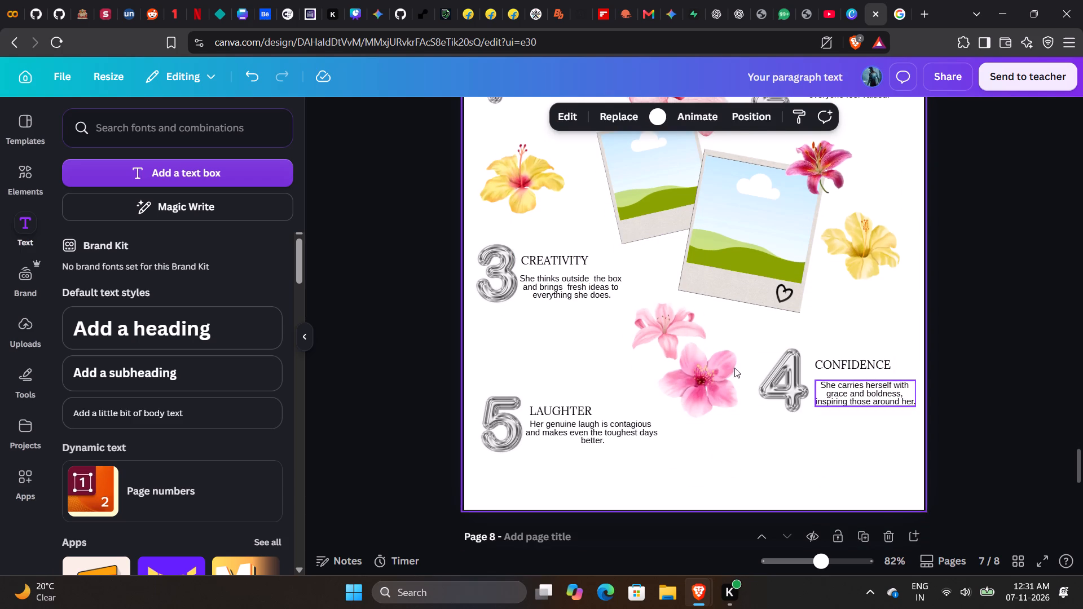
pyautogui.click(565, 428)
pyautogui.click(601, 474)
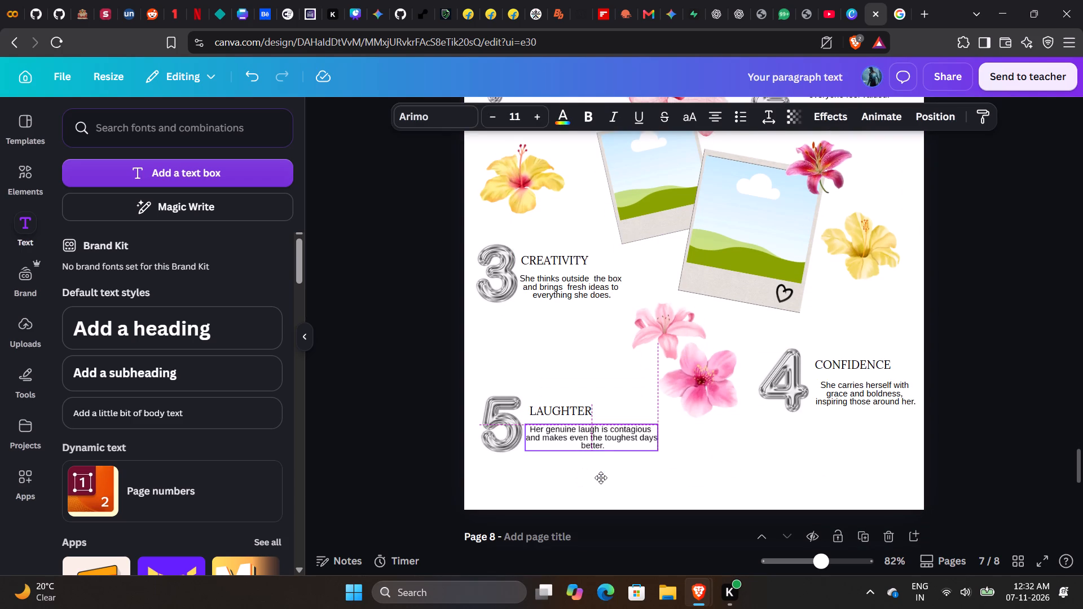
pyautogui.click(723, 478)
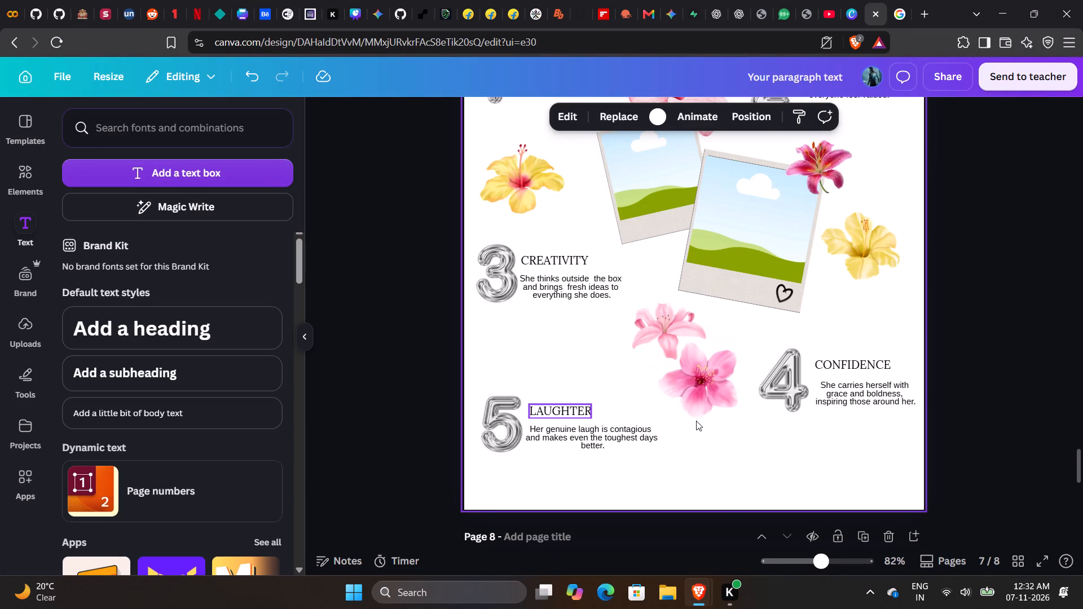
# Rotate the large pink hibiscus above the polaroids on page 7 so its stamen tilts toward HER SMILE?.
pyautogui.click(812, 564)
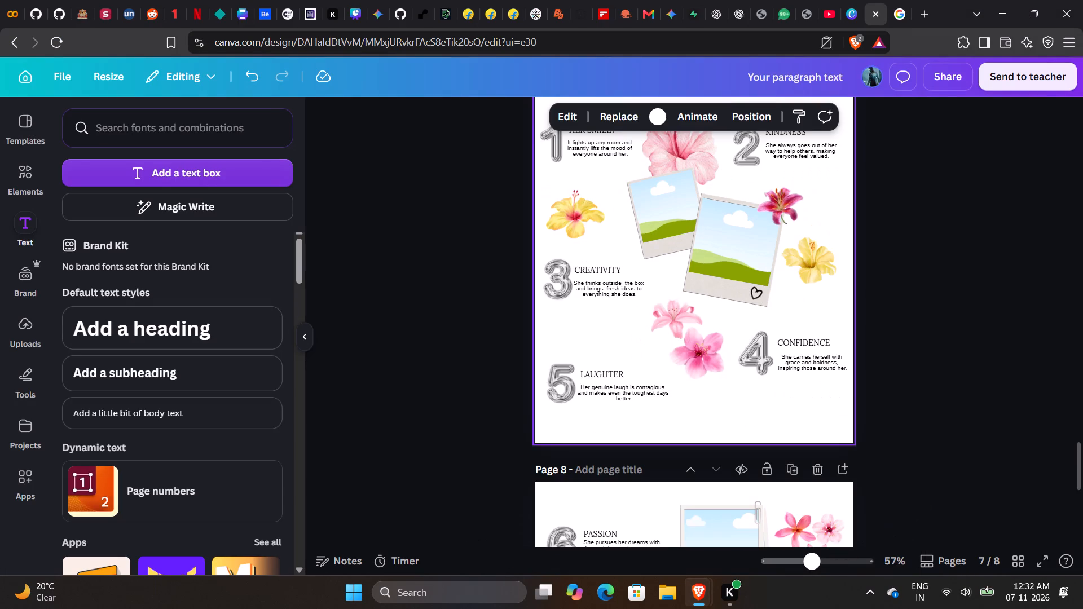
pyautogui.click(814, 564)
pyautogui.scroll(1, 887, 458)
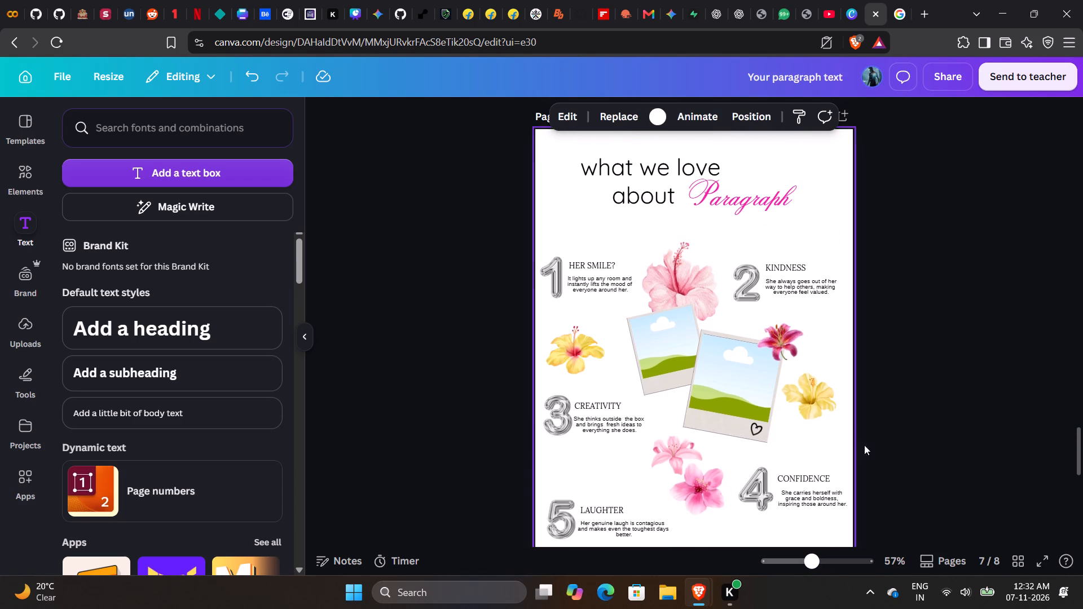
pyautogui.click(671, 283)
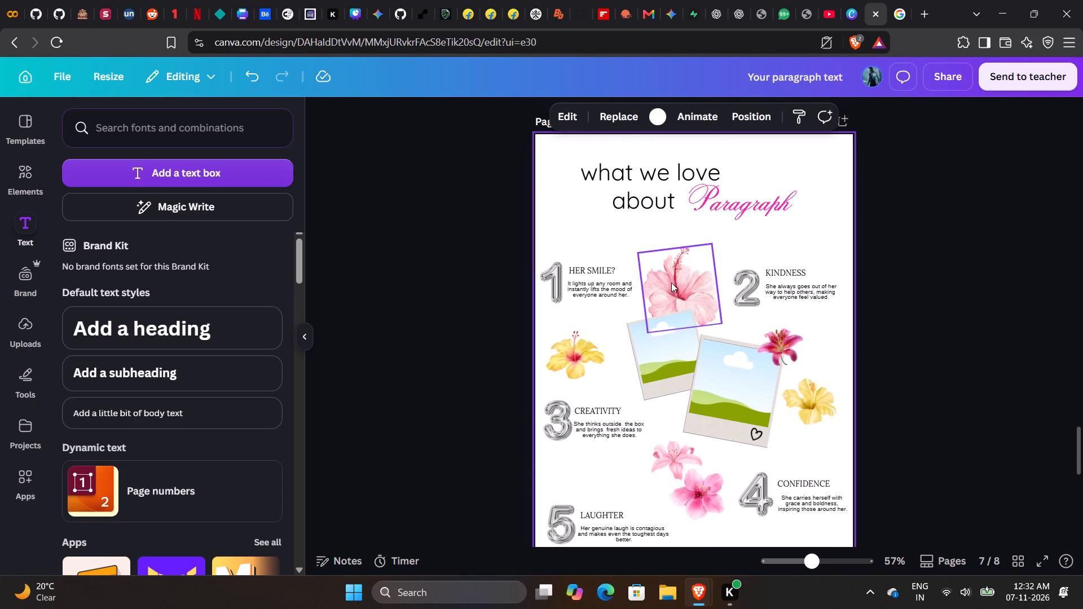
pyautogui.moveTo(691, 366); pyautogui.dragTo(632, 360)
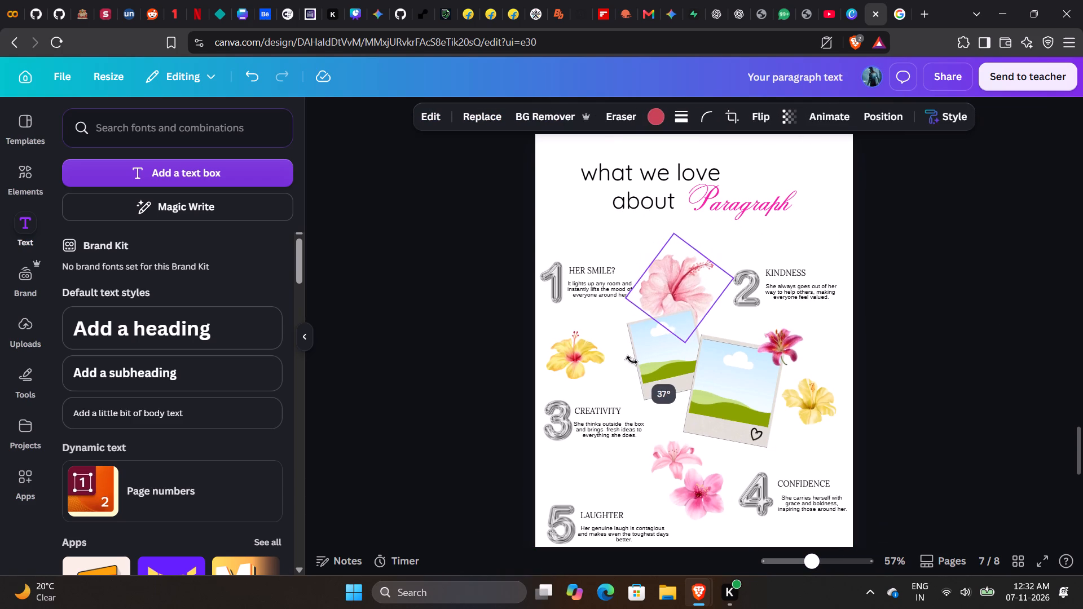
pyautogui.moveTo(632, 360); pyautogui.dragTo(728, 355)
pyautogui.click(997, 326)
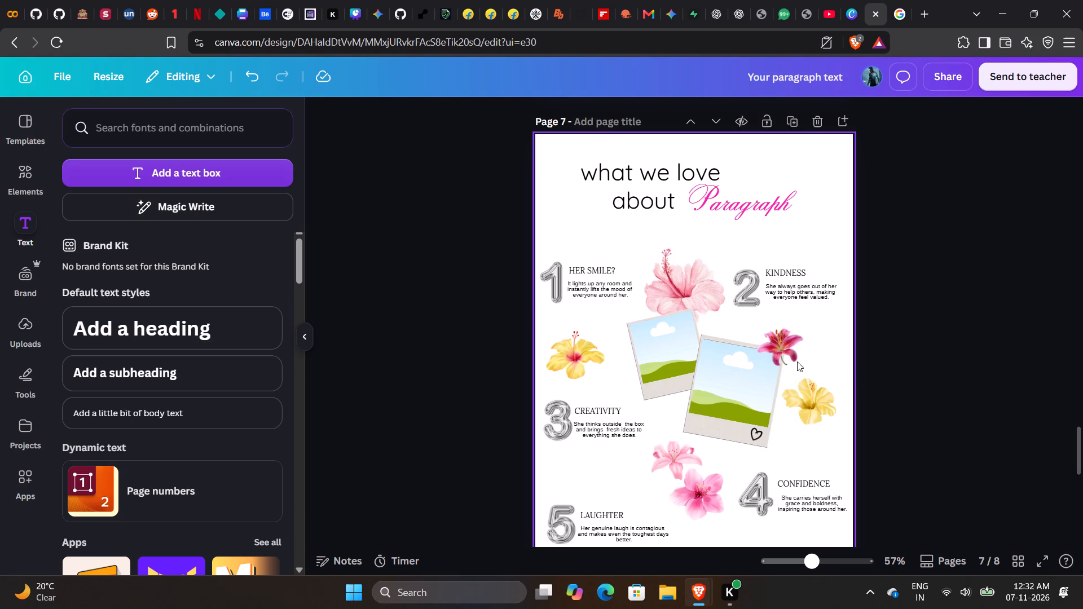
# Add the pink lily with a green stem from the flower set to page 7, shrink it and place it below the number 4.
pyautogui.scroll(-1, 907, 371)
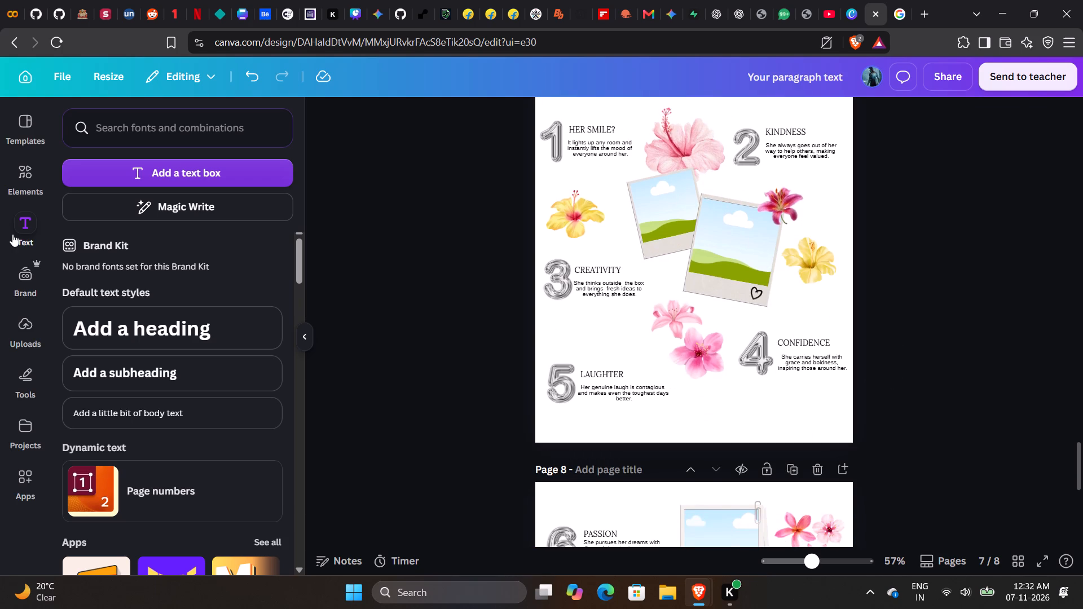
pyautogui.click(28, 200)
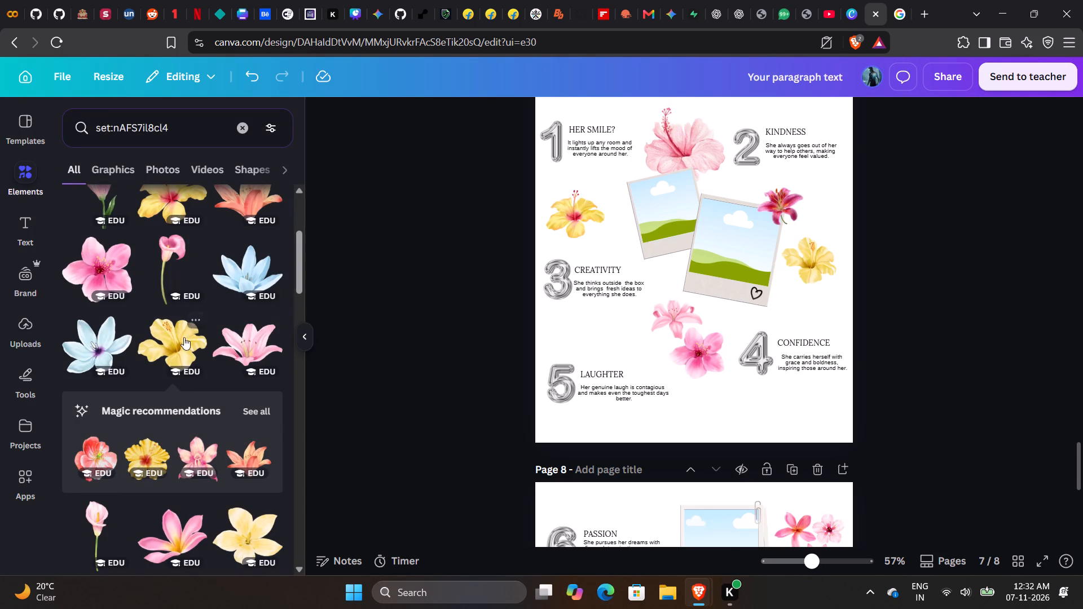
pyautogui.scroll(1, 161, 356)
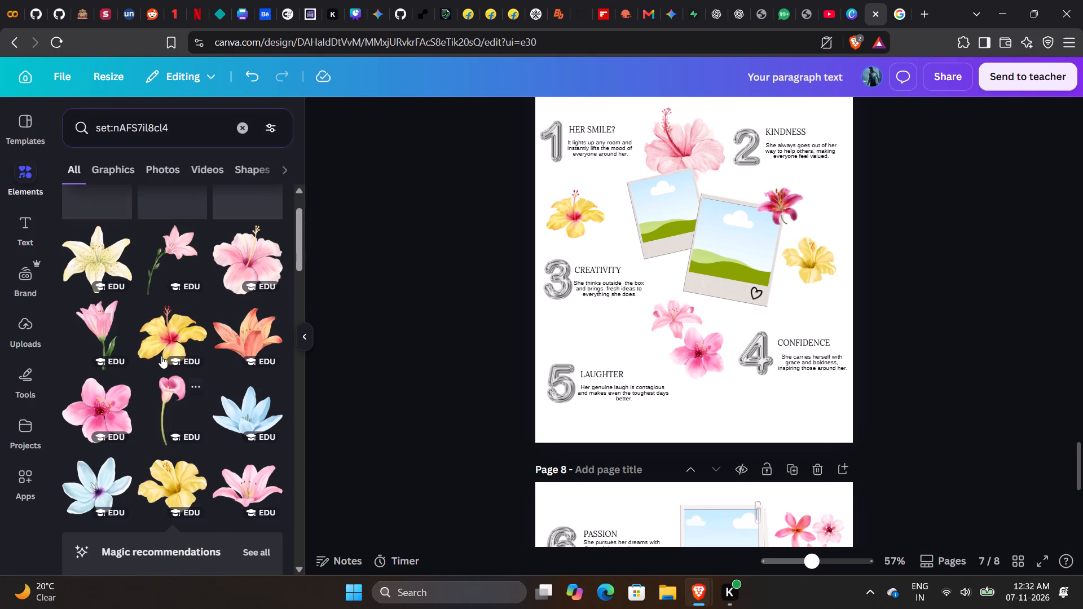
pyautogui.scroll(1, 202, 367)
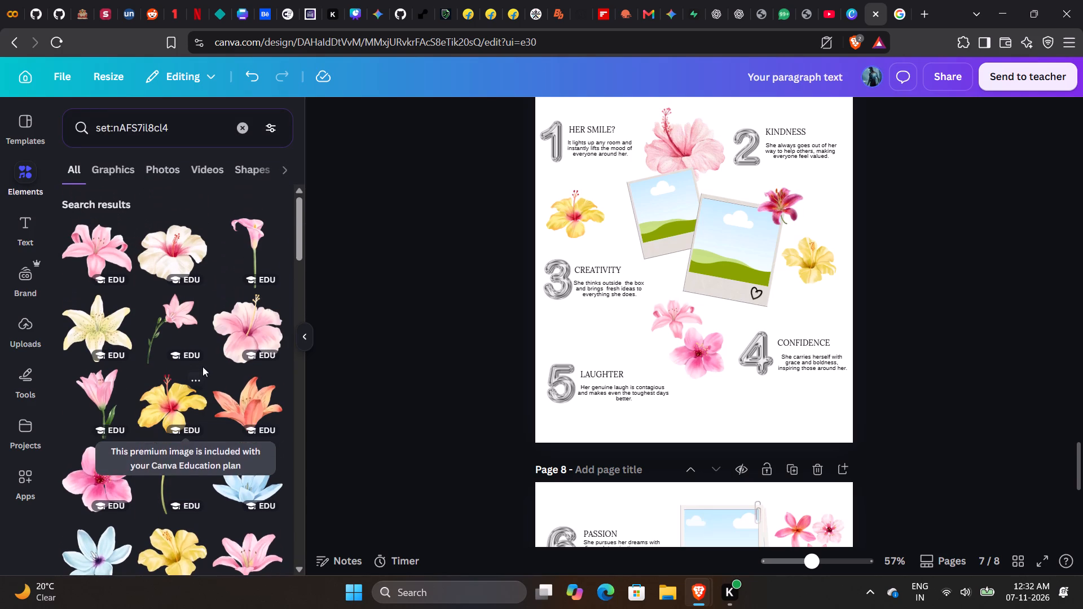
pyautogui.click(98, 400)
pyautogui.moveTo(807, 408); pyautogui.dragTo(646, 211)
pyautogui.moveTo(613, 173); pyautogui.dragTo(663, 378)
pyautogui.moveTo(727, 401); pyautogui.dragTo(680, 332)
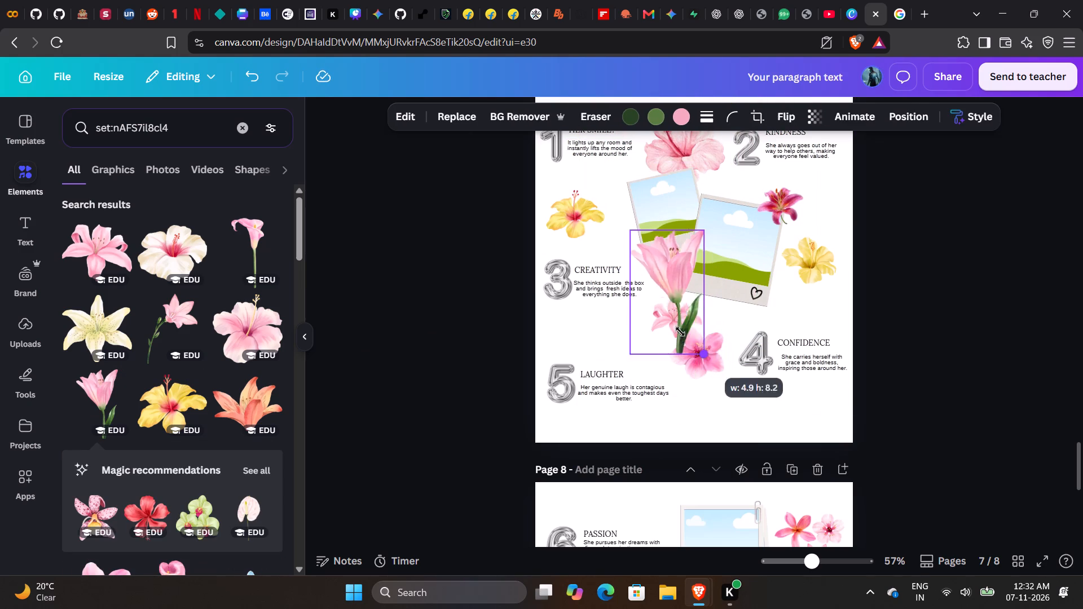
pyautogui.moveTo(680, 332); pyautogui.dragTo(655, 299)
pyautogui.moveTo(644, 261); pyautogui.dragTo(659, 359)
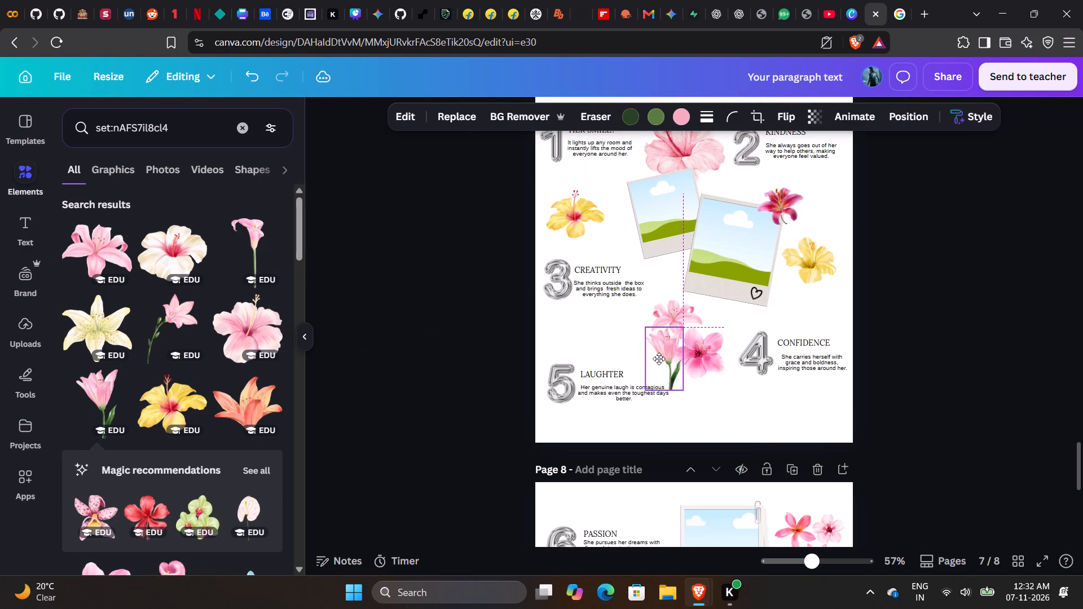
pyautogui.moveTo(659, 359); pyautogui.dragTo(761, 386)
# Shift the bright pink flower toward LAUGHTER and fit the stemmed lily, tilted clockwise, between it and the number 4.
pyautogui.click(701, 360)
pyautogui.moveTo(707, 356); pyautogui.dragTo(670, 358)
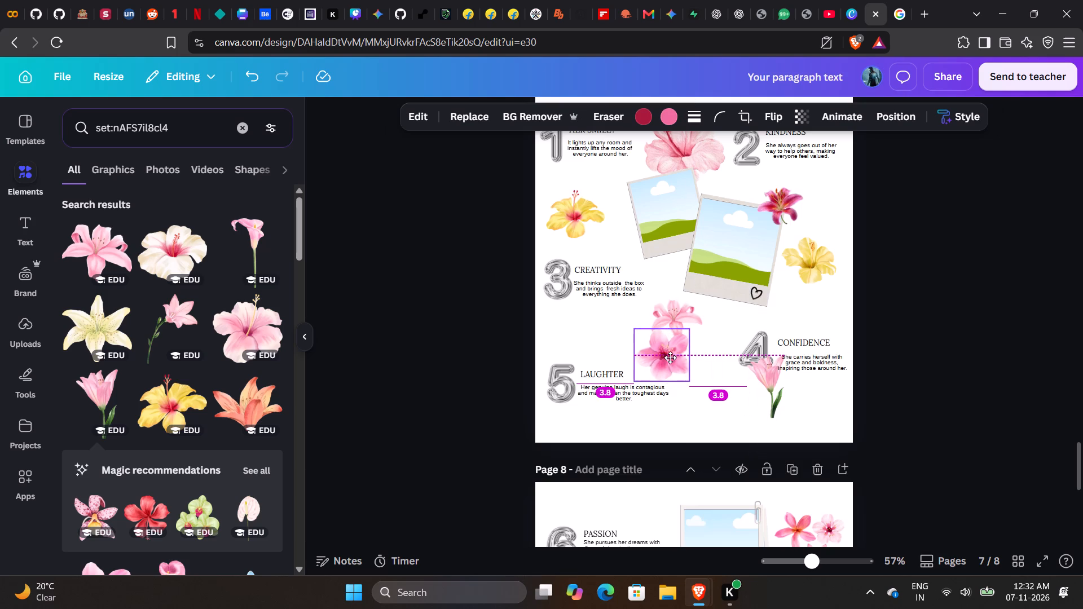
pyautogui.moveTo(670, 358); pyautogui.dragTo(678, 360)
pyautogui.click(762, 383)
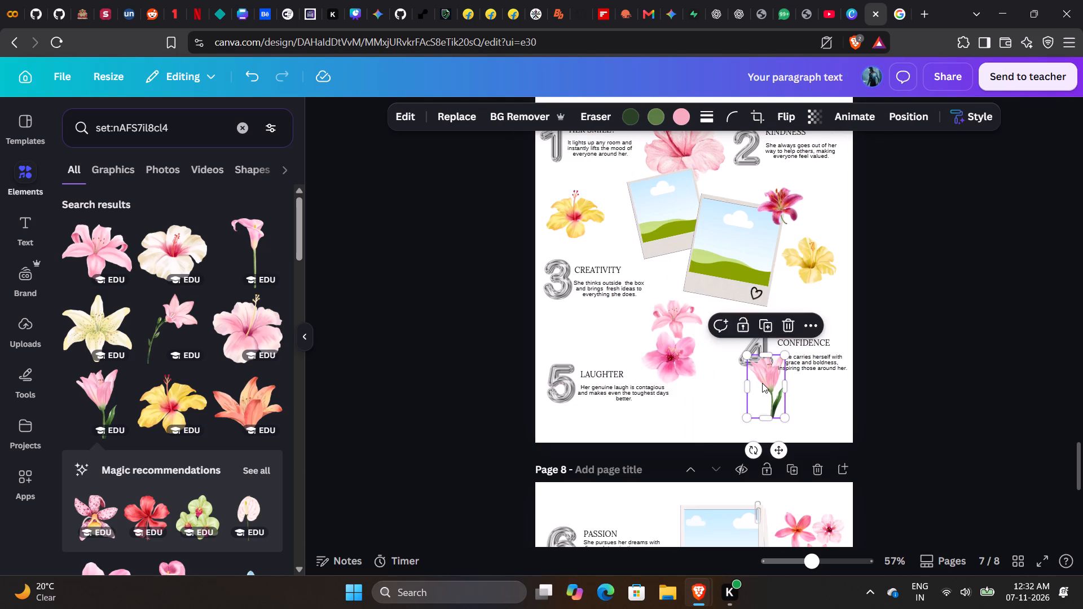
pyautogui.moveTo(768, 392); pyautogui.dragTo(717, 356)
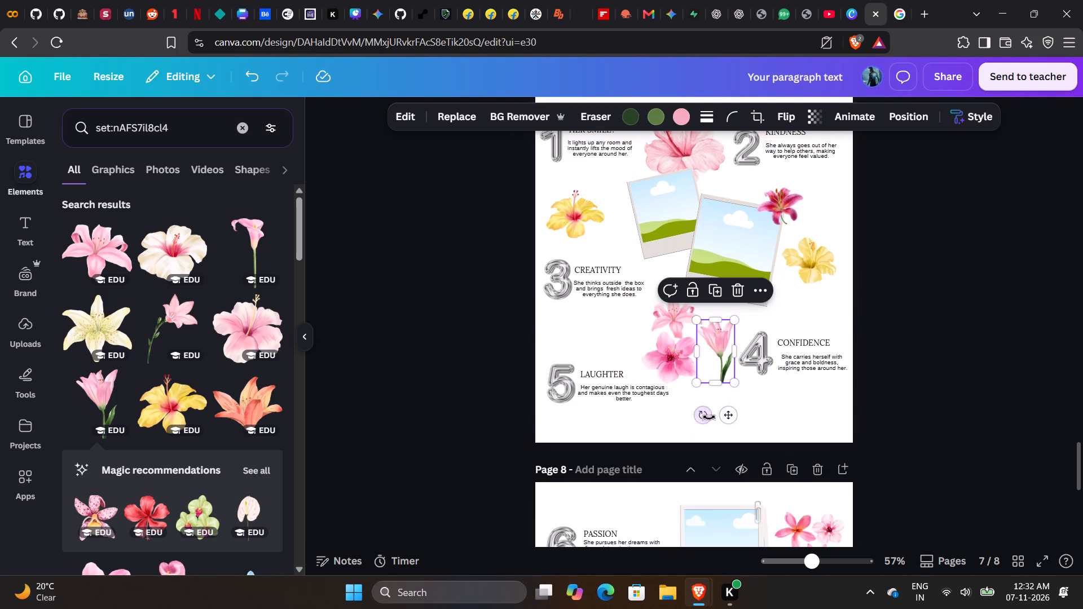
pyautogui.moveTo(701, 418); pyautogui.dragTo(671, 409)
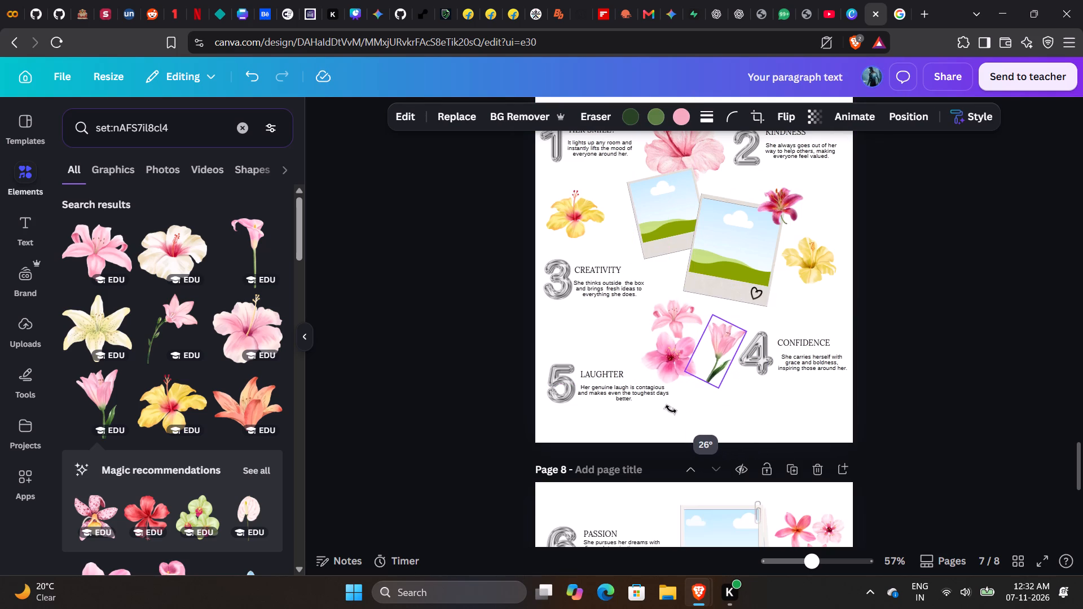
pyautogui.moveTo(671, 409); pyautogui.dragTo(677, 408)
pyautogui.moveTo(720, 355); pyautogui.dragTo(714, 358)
# Bring the bright pink flower below the polaroids to the front of the layers.
pyautogui.click(667, 351)
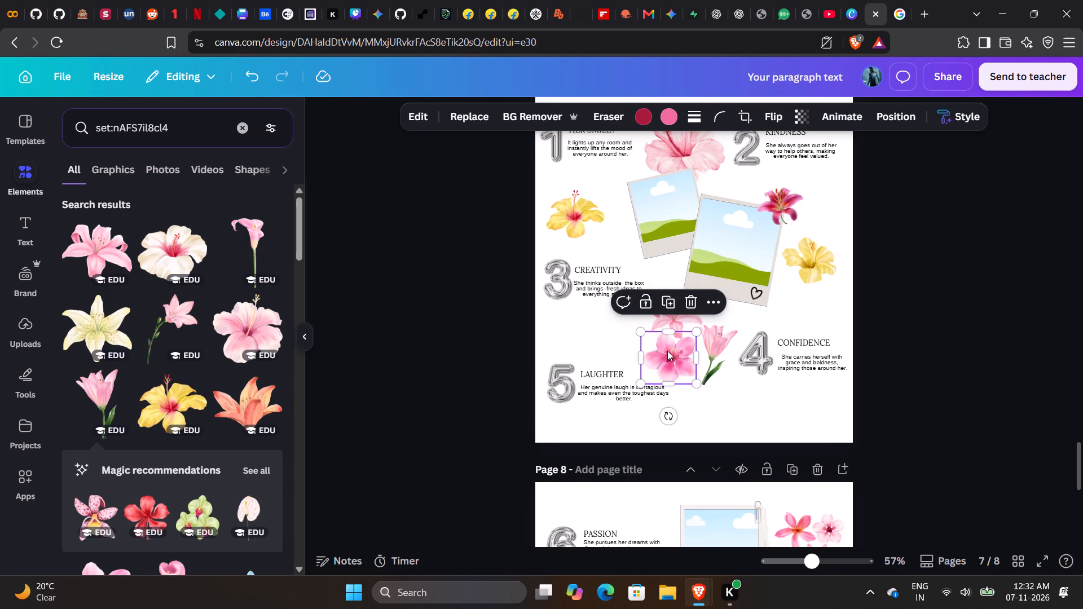
pyautogui.click(717, 306)
pyautogui.click(749, 465)
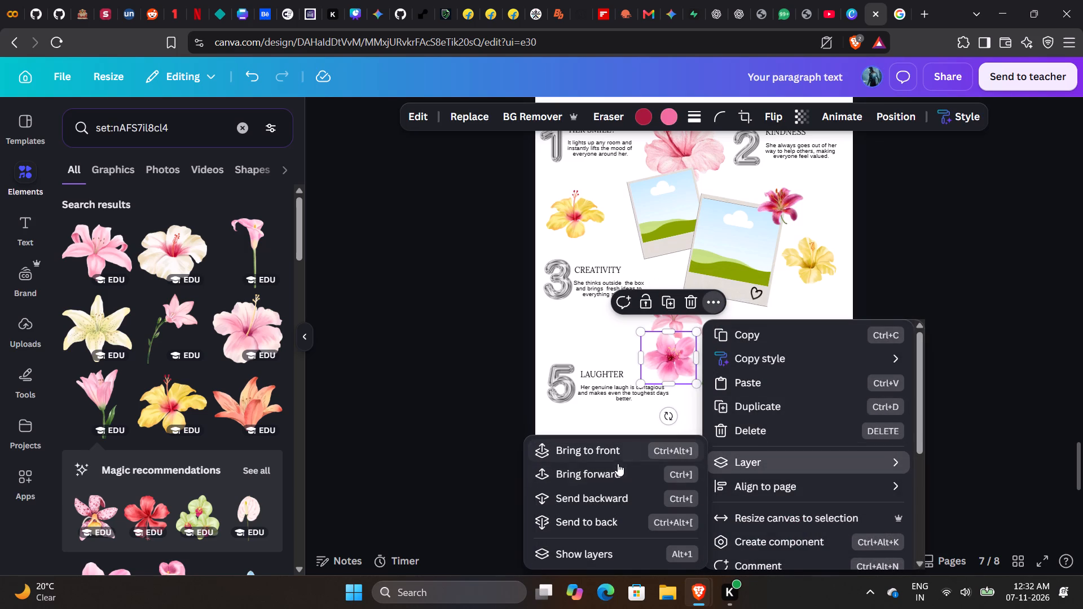
pyautogui.click(618, 464)
pyautogui.click(618, 464)
pyautogui.click(620, 439)
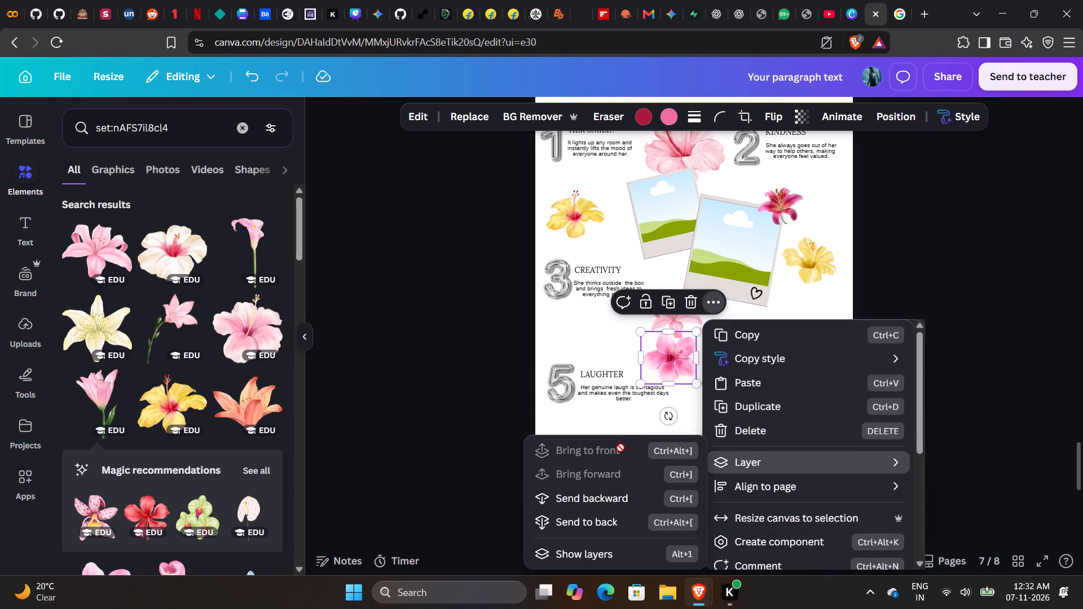
pyautogui.click(607, 329)
# Reposition the bright pink flower and the stemmed lily so the flower overlaps the lily's stem beside the number 4.
pyautogui.moveTo(675, 369); pyautogui.dragTo(687, 361)
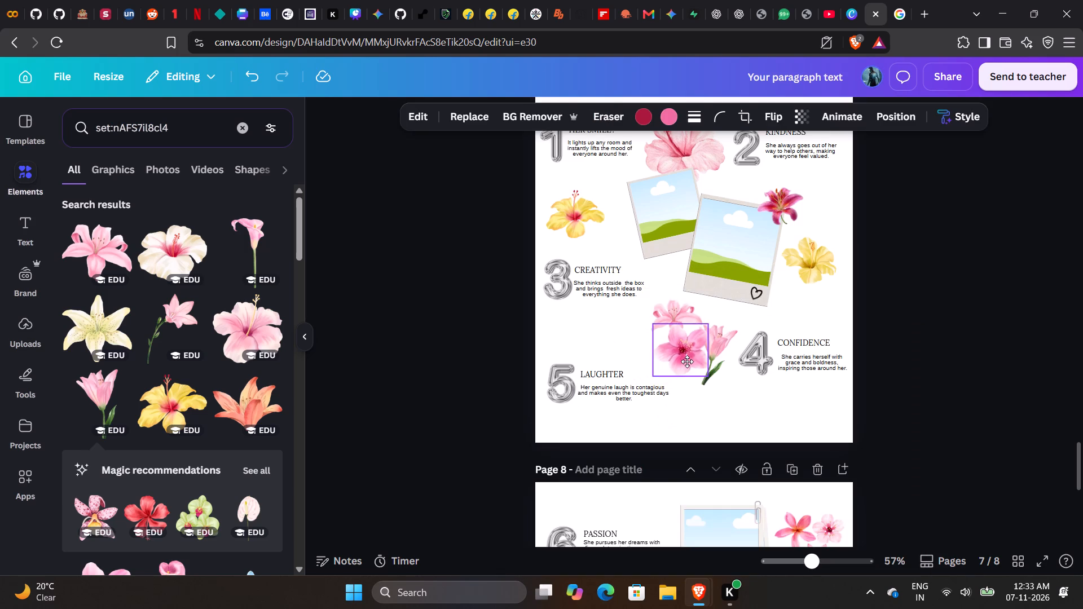
pyautogui.moveTo(687, 361); pyautogui.dragTo(690, 361)
pyautogui.moveTo(724, 343); pyautogui.dragTo(729, 325)
pyautogui.moveTo(678, 354); pyautogui.dragTo(683, 356)
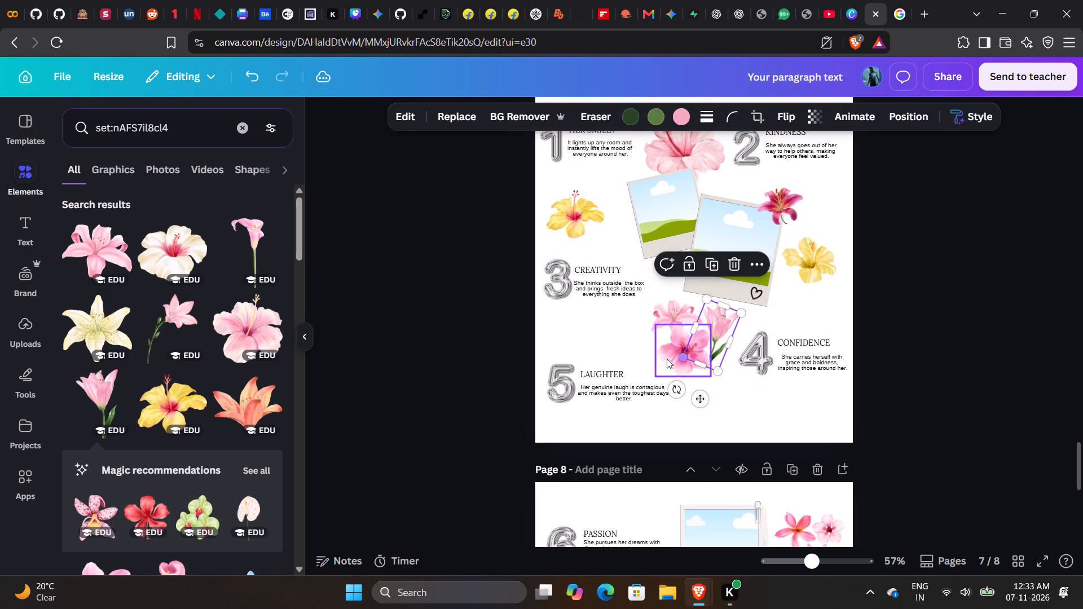
pyautogui.click(667, 357)
pyautogui.moveTo(680, 363); pyautogui.dragTo(692, 369)
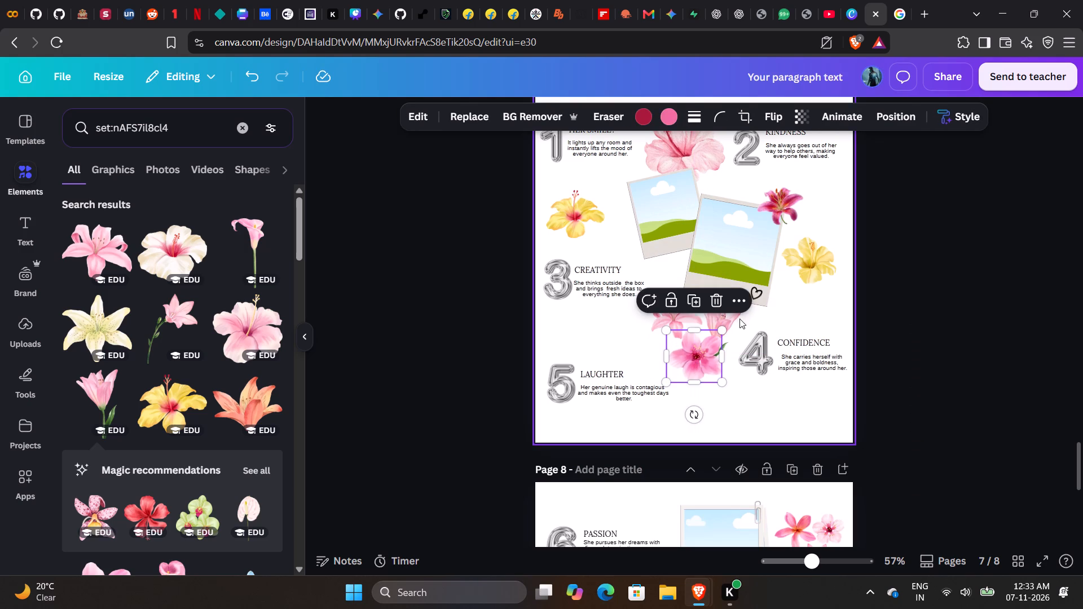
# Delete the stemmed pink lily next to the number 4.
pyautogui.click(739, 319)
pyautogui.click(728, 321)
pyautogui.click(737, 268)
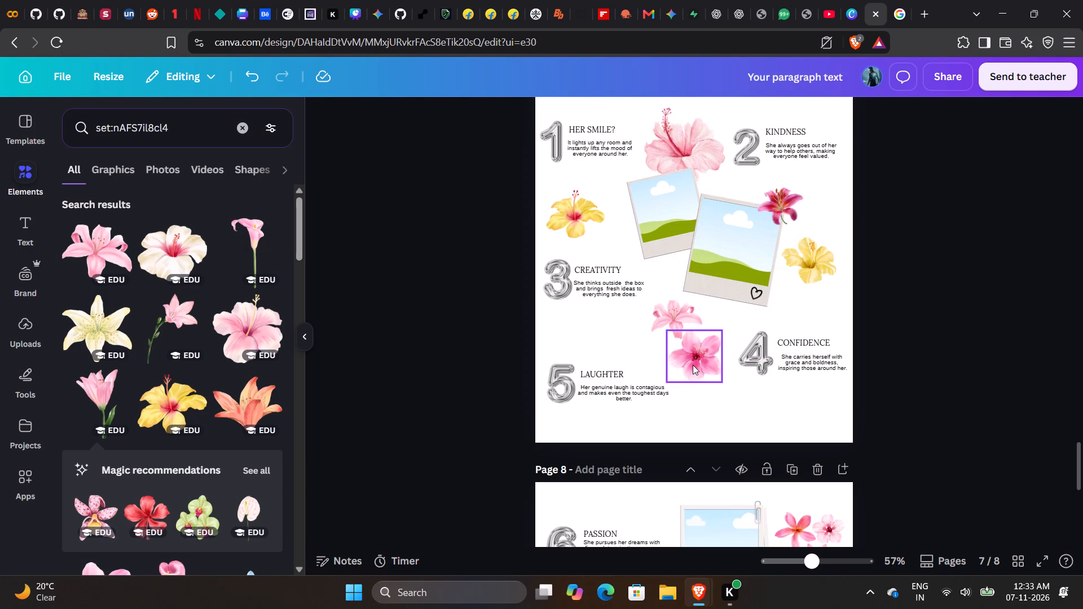
# Nudge the bright pink flower on page 7 closer to the number 4, just below the pink lily.
pyautogui.moveTo(694, 365); pyautogui.dragTo(701, 359)
pyautogui.click(772, 407)
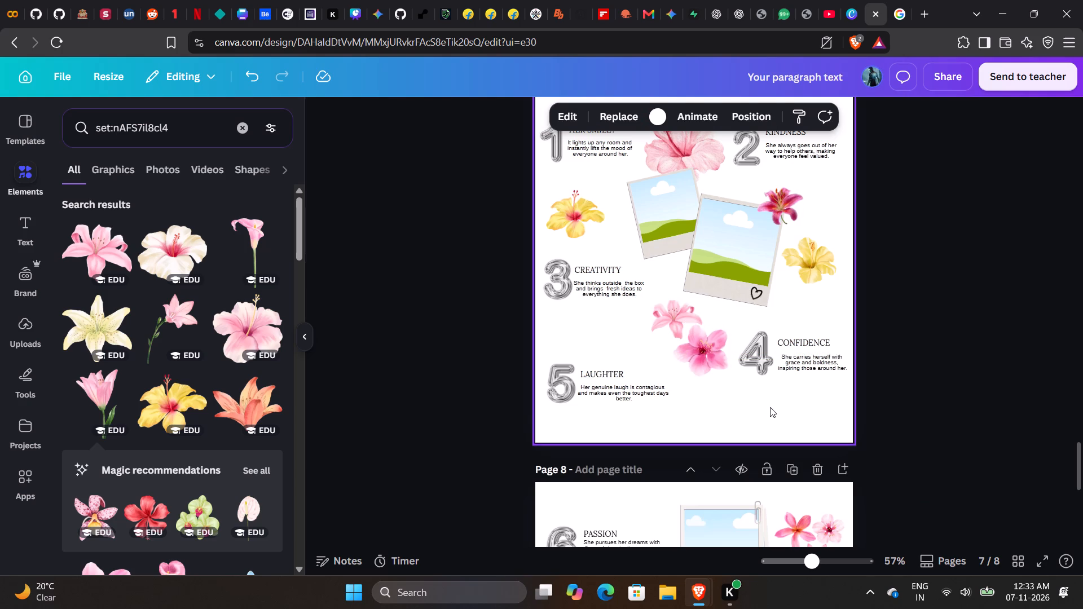
# Add the light pink blossom with upright petals from the flower set, shrink it, and place it above LAUGHTER beside the bright pink flower.
pyautogui.scroll(1, 770, 407)
pyautogui.scroll(-1, 770, 407)
pyautogui.scroll(1, 171, 298)
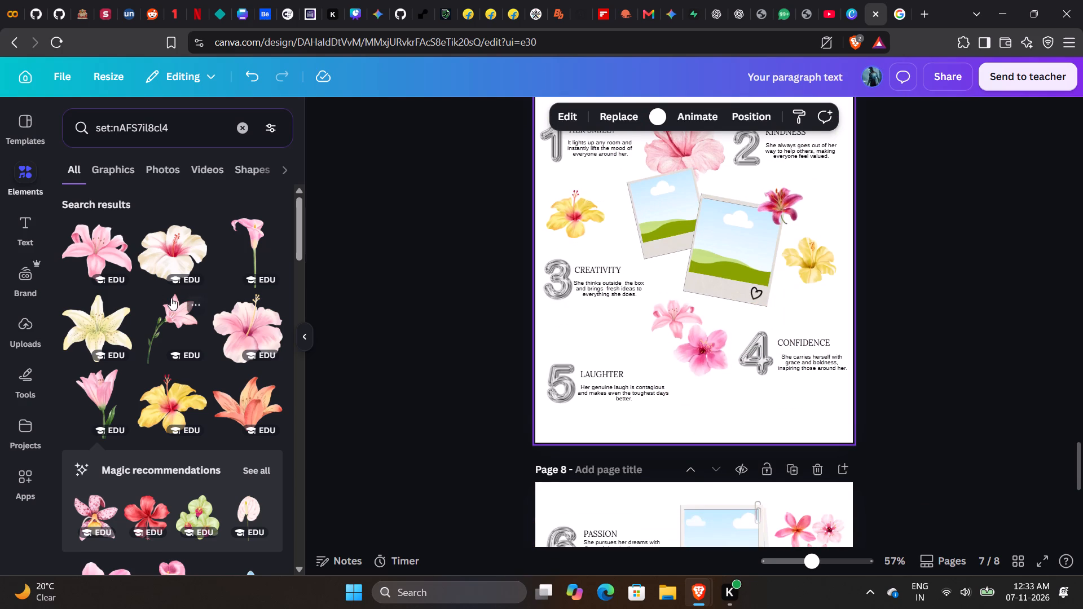
pyautogui.scroll(1, 171, 298)
pyautogui.scroll(-3, 171, 298)
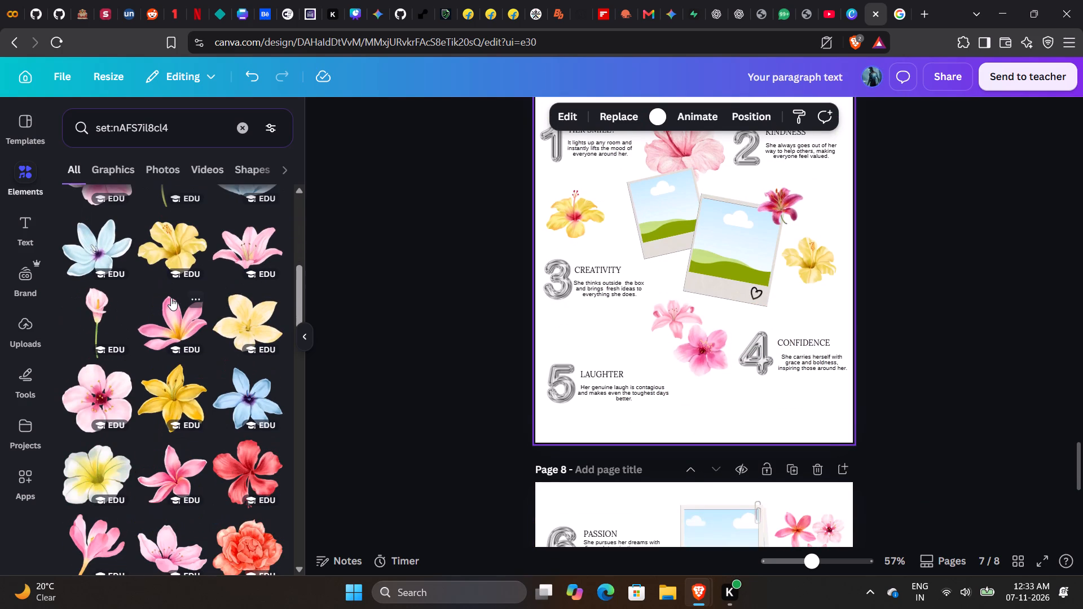
pyautogui.scroll(-1, 171, 298)
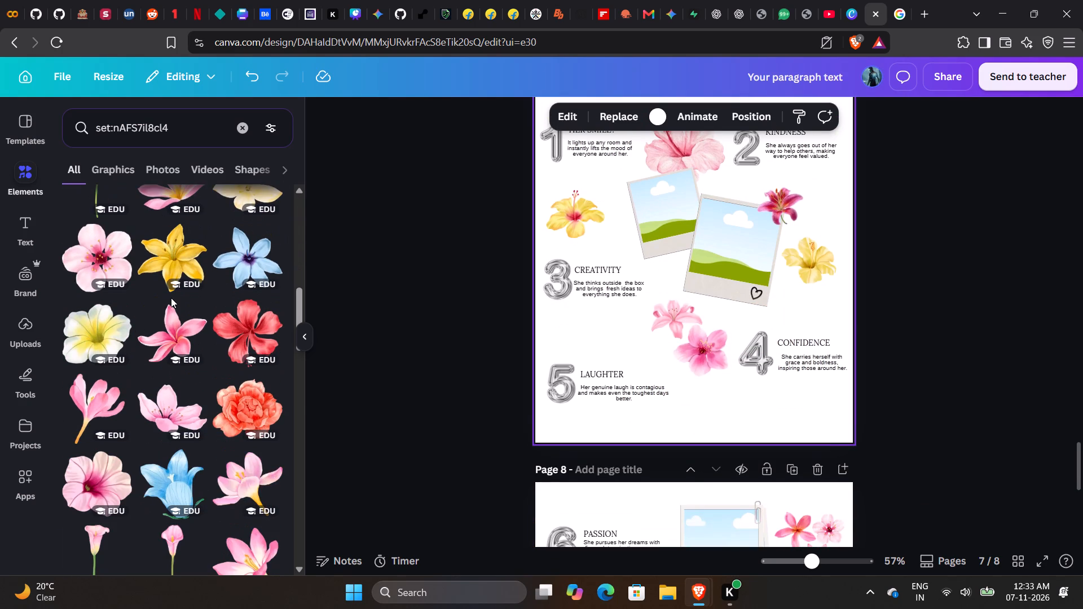
pyautogui.click(181, 416)
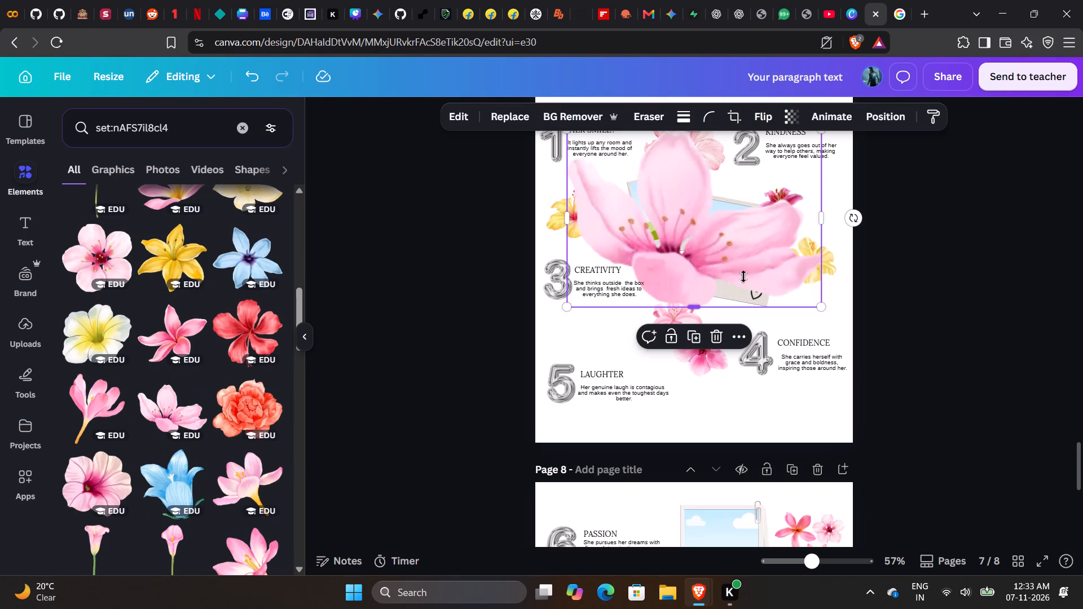
pyautogui.moveTo(739, 242); pyautogui.dragTo(733, 394)
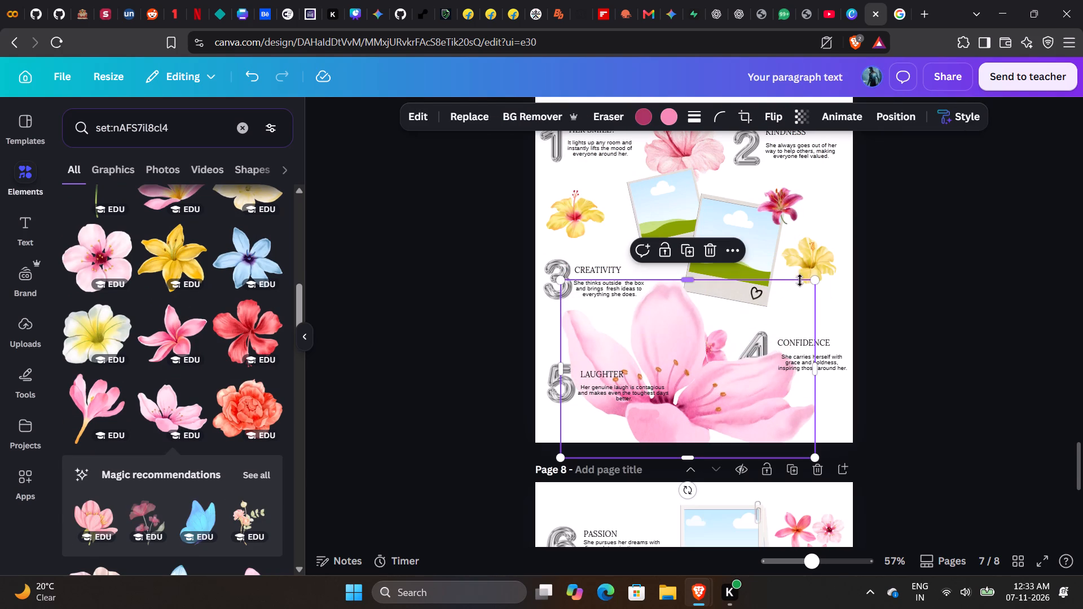
pyautogui.moveTo(815, 281); pyautogui.dragTo(641, 373)
pyautogui.moveTo(622, 427); pyautogui.dragTo(672, 386)
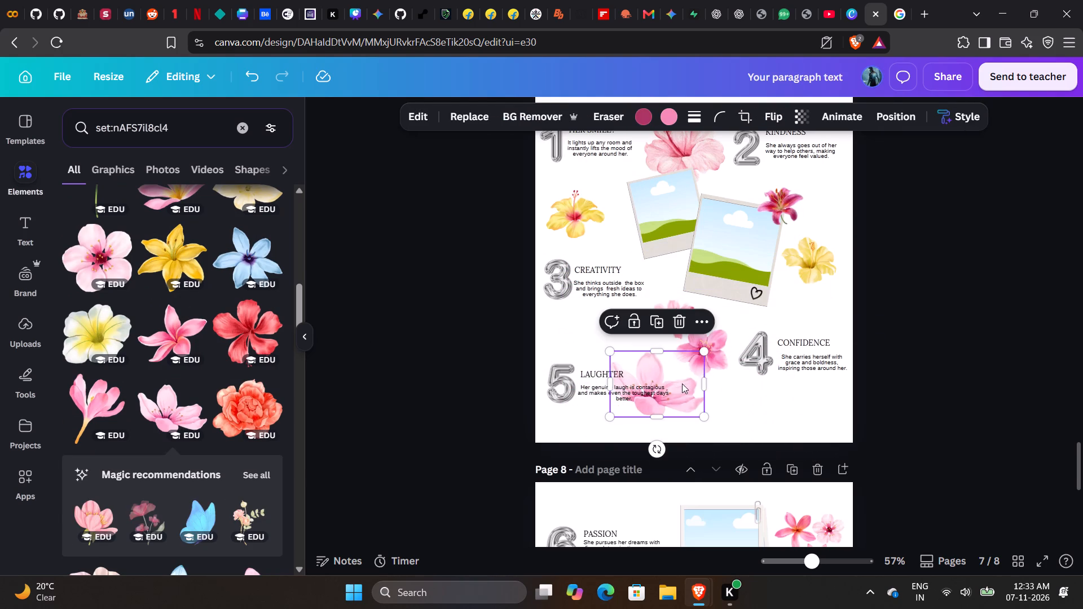
pyautogui.moveTo(701, 354); pyautogui.dragTo(657, 390)
pyautogui.moveTo(637, 405); pyautogui.dragTo(657, 353)
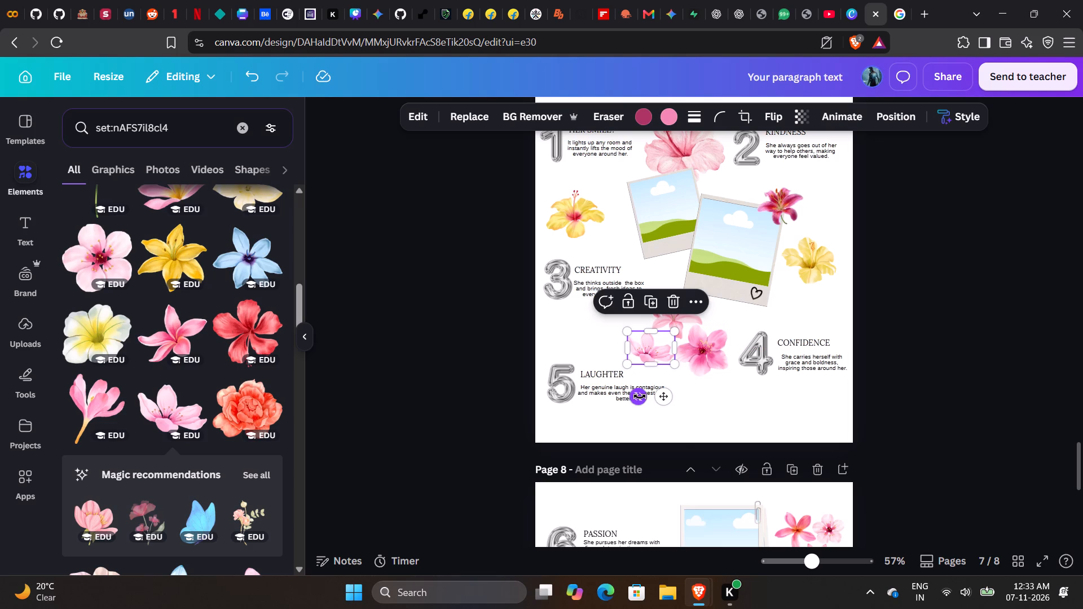
# Tilt the light pink blossom slightly and nudge it up beside the pink lily to finish the cluster.
pyautogui.moveTo(640, 396); pyautogui.dragTo(641, 394)
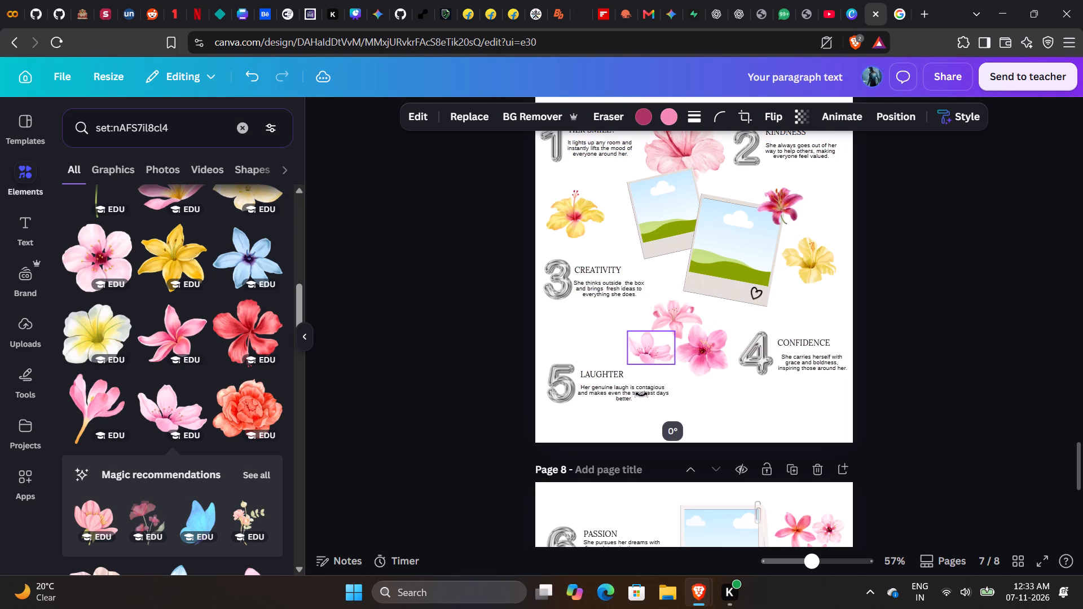
pyautogui.moveTo(641, 394); pyautogui.dragTo(648, 386)
pyautogui.moveTo(654, 350); pyautogui.dragTo(650, 344)
pyautogui.click(746, 401)
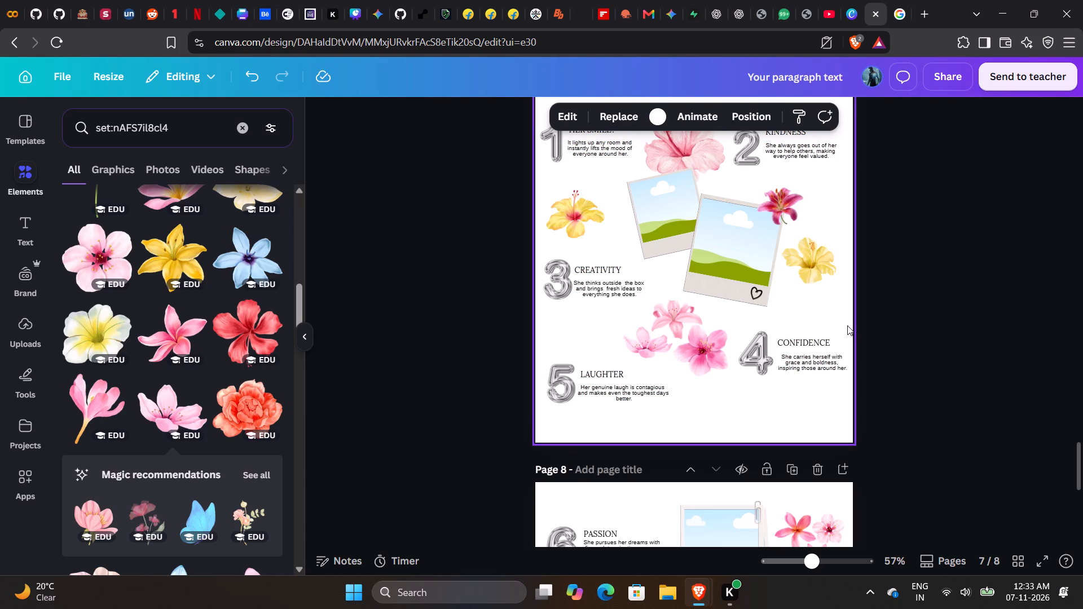
# Compare the flower arrangements on pages 7 and 8.
pyautogui.scroll(-1, 847, 325)
pyautogui.scroll(2, 847, 325)
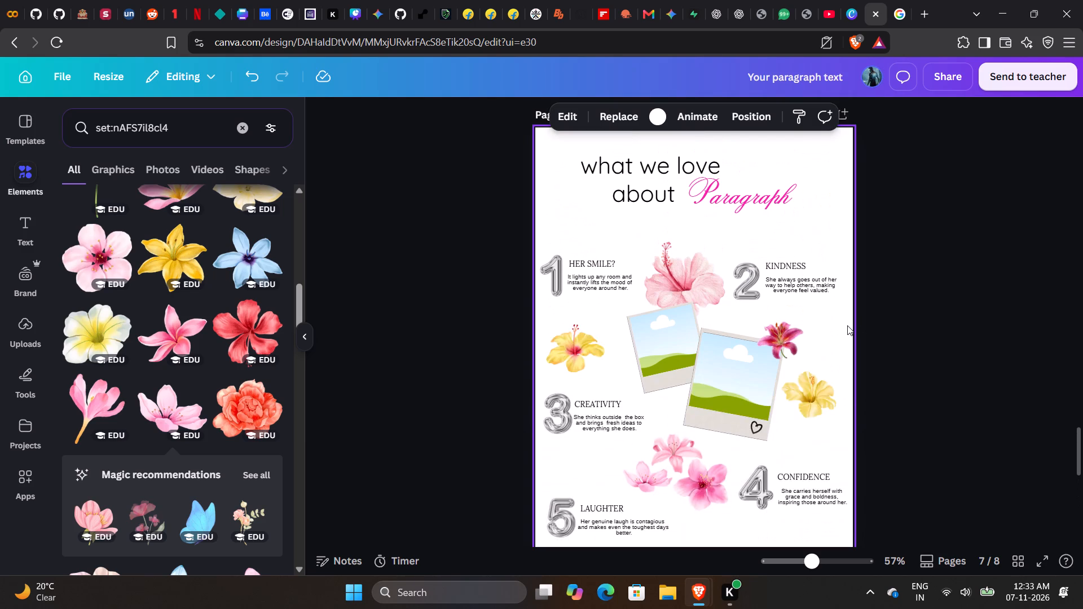
pyautogui.scroll(-1, 847, 325)
pyautogui.scroll(-2, 904, 321)
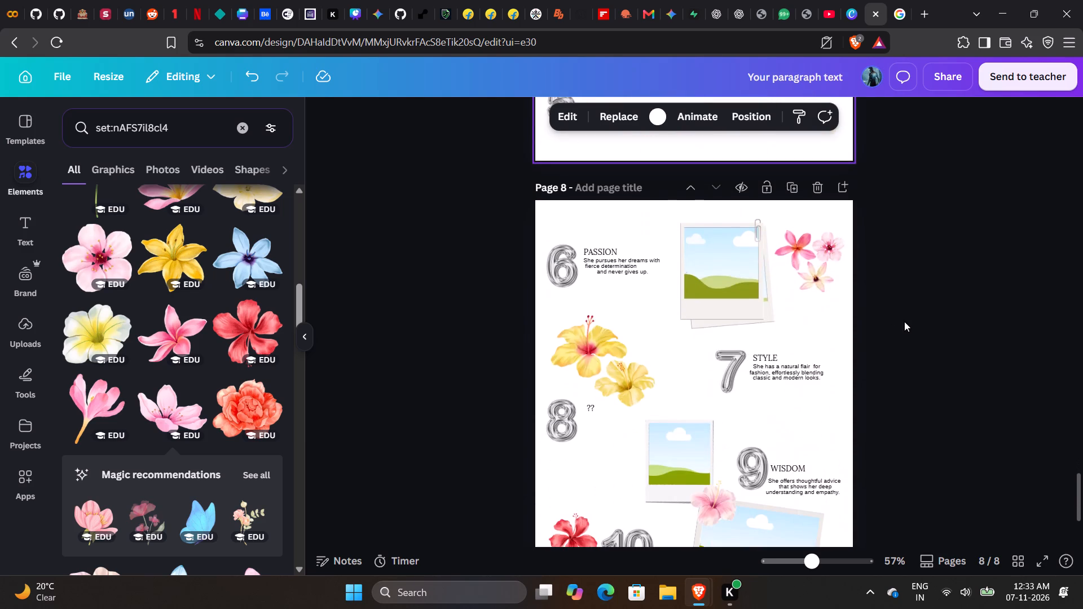
pyautogui.scroll(1, 904, 321)
pyautogui.scroll(1, 253, 372)
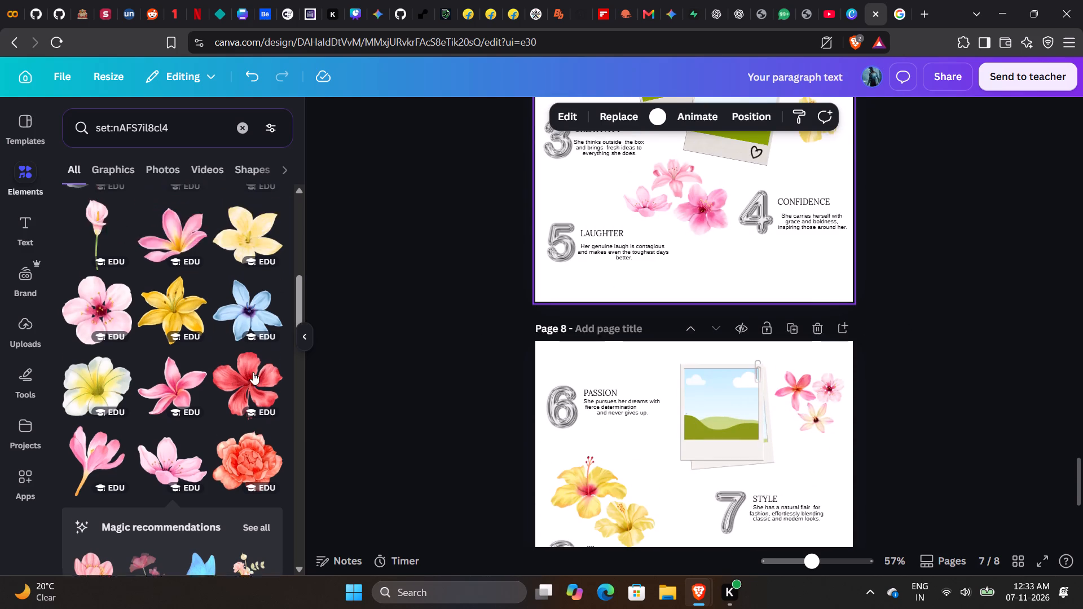
# Add the yellow-and-white plumeria from the flower set to page 7, shrink it, and place it below the CONFIDENCE text.
pyautogui.scroll(-2, 249, 371)
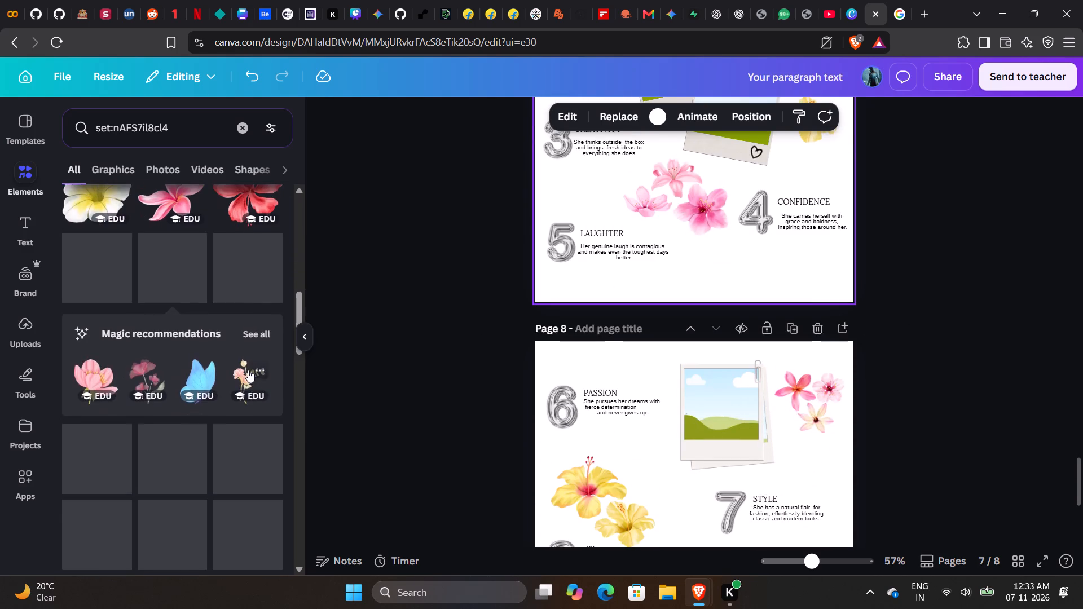
pyautogui.scroll(-1, 248, 370)
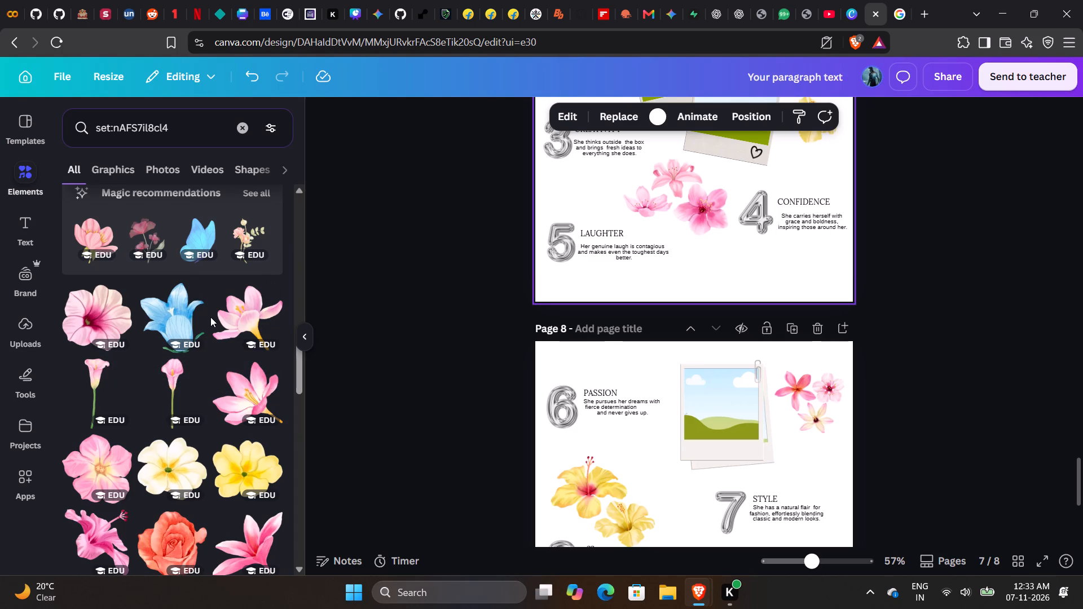
pyautogui.scroll(-1, 206, 323)
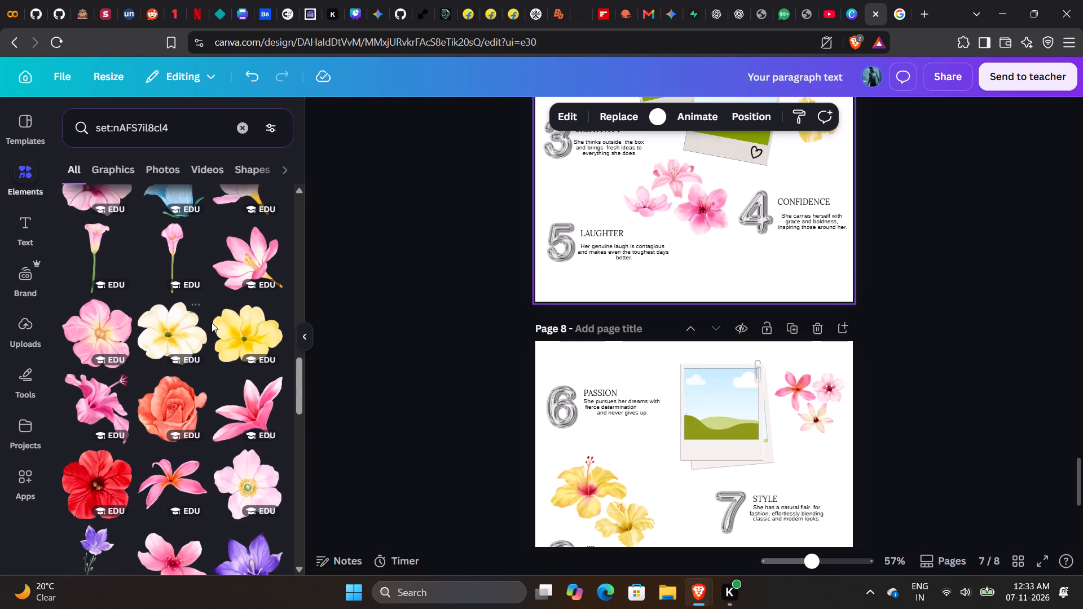
pyautogui.scroll(-2, 212, 323)
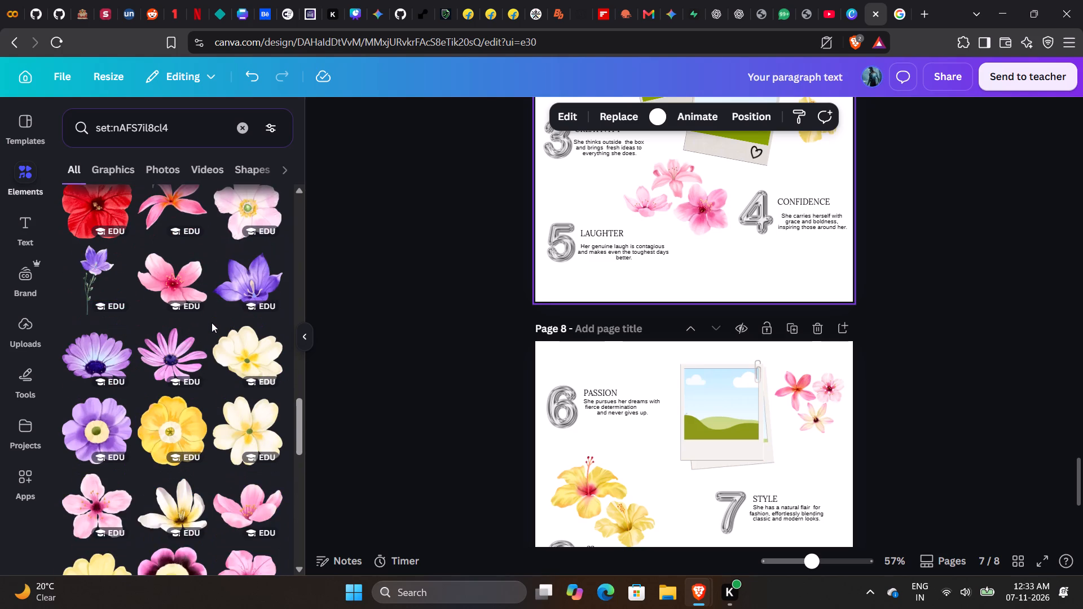
pyautogui.scroll(-2, 212, 323)
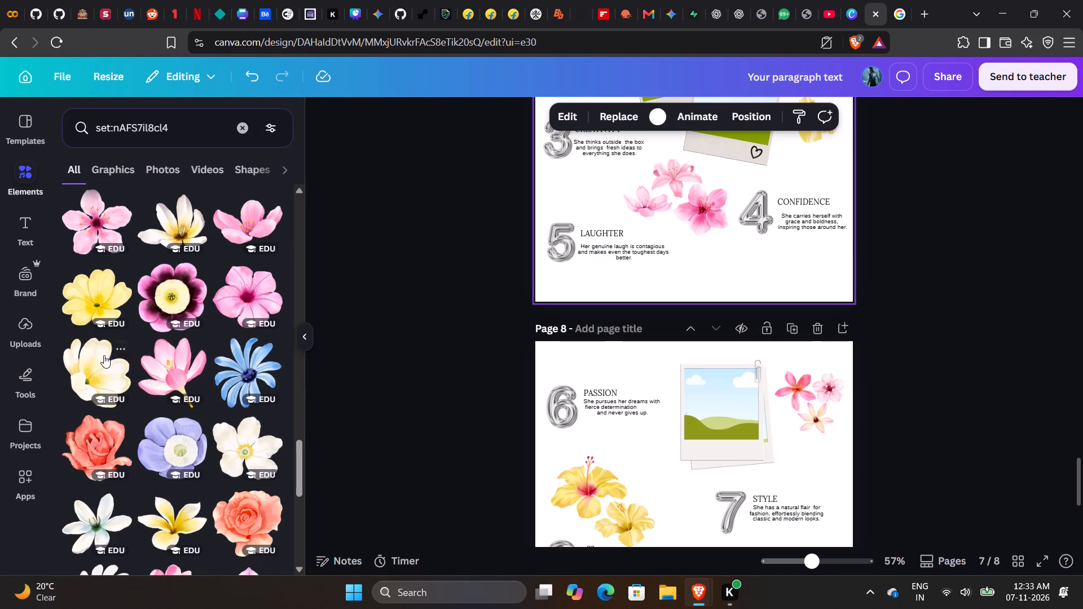
pyautogui.scroll(-1, 183, 347)
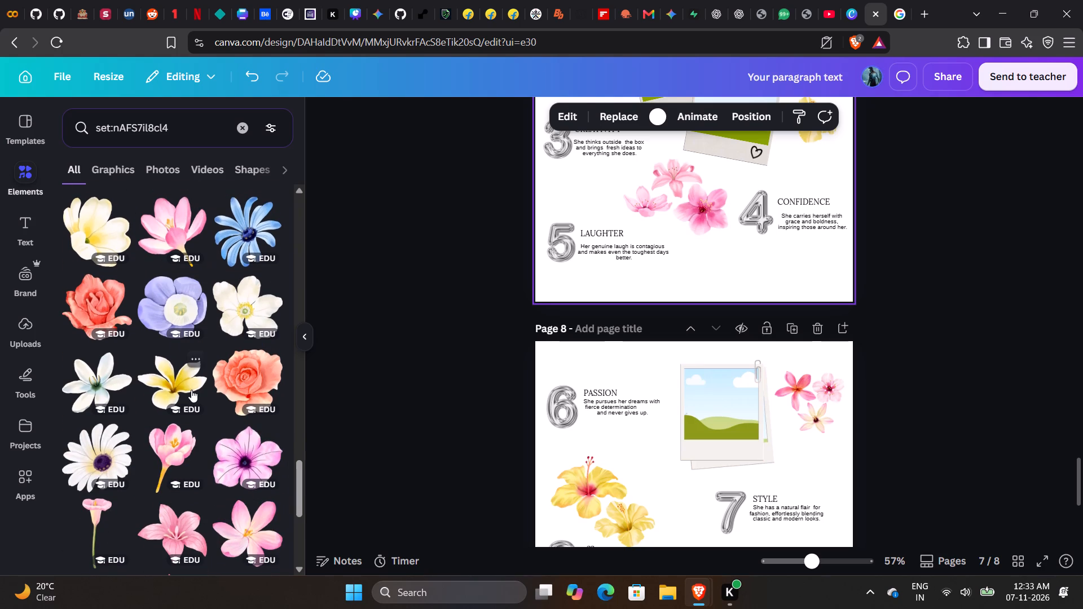
pyautogui.click(191, 390)
pyautogui.scroll(1, 734, 255)
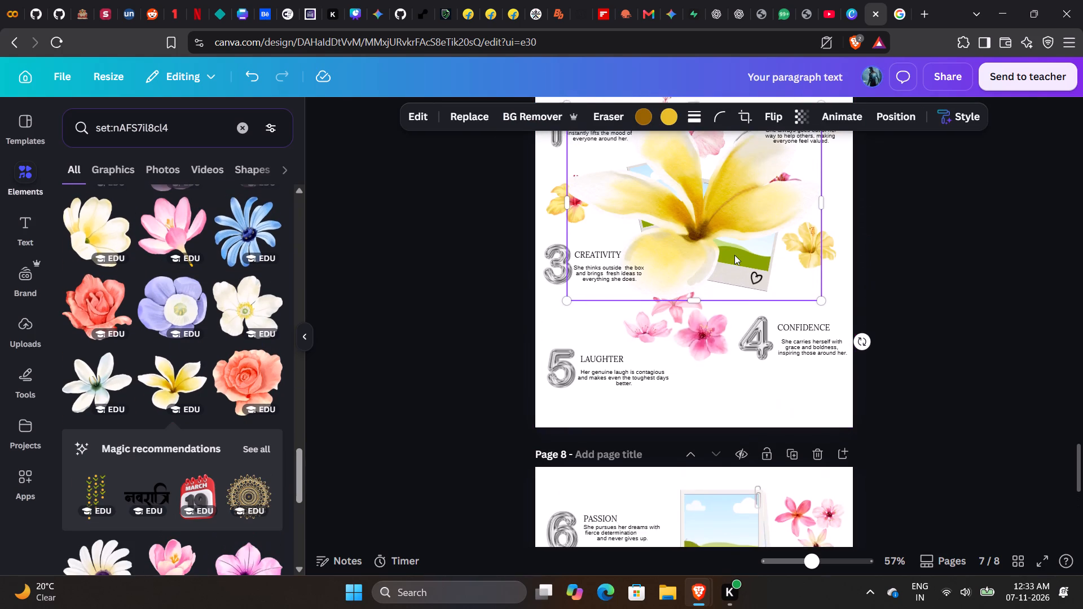
pyautogui.moveTo(724, 241); pyautogui.dragTo(760, 394)
pyautogui.moveTo(860, 276); pyautogui.dragTo(852, 278)
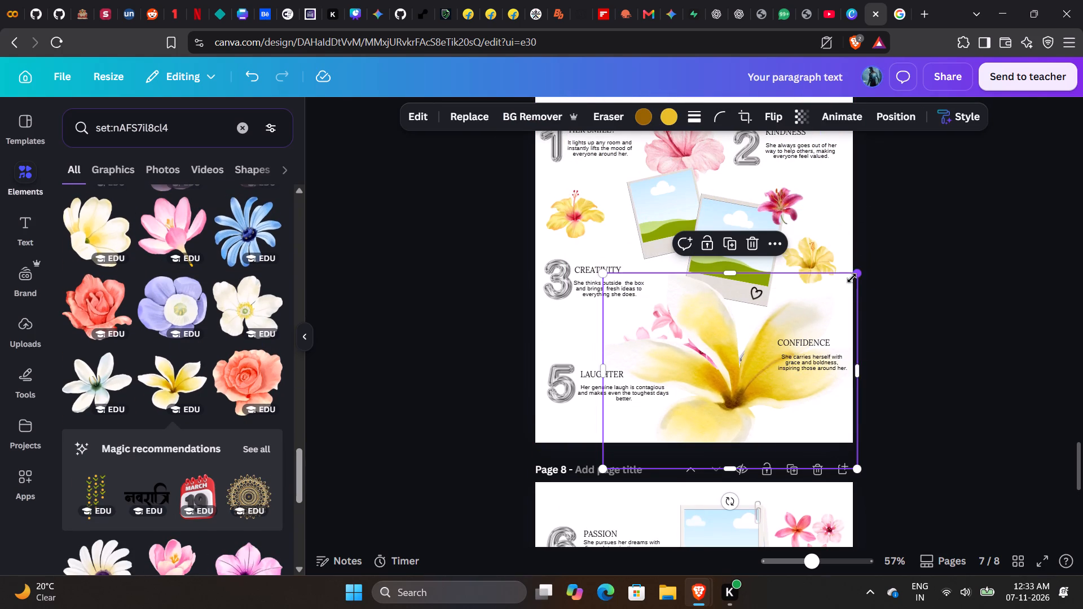
pyautogui.moveTo(852, 278); pyautogui.dragTo(705, 383)
pyautogui.moveTo(671, 420); pyautogui.dragTo(786, 396)
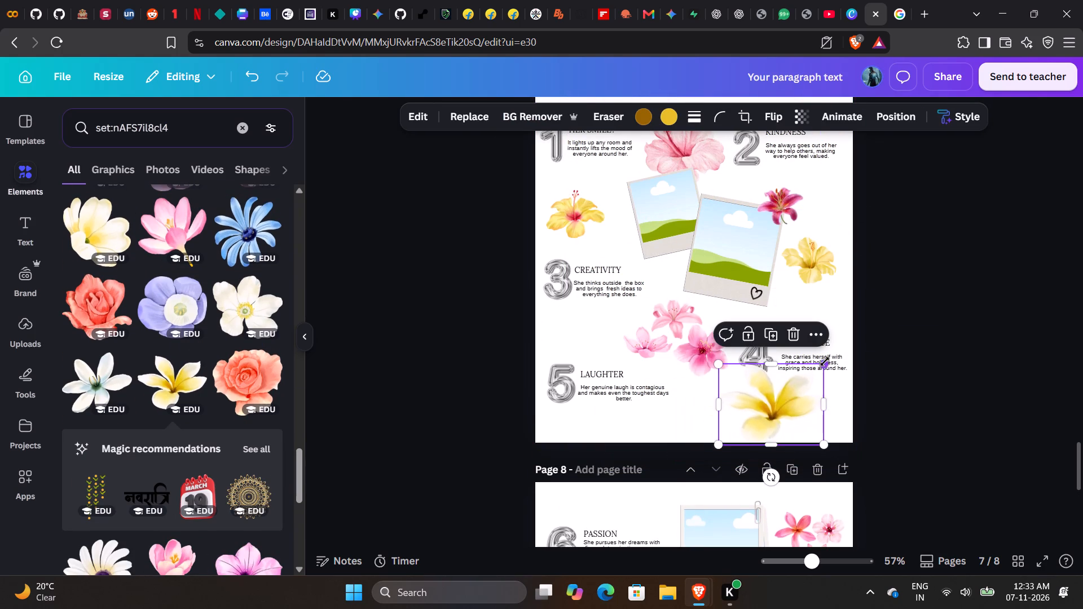
pyautogui.moveTo(825, 361); pyautogui.dragTo(778, 385)
pyautogui.moveTo(765, 416); pyautogui.dragTo(809, 399)
# Tilt the plumeria below CONFIDENCE counterclockwise and make it slightly smaller.
pyautogui.moveTo(794, 456); pyautogui.dragTo(794, 456)
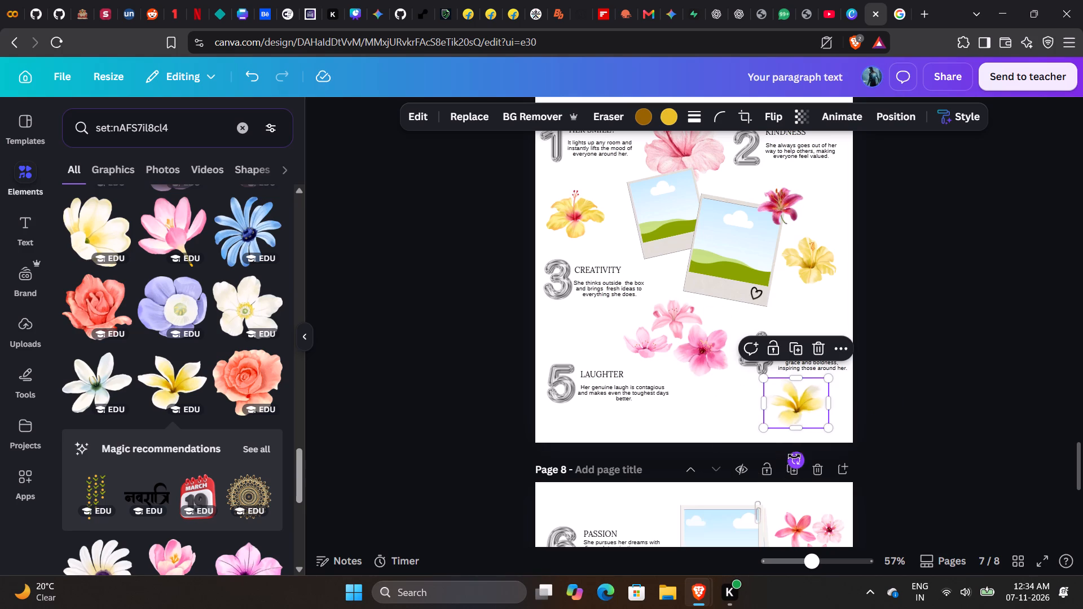
pyautogui.moveTo(794, 456); pyautogui.dragTo(809, 452)
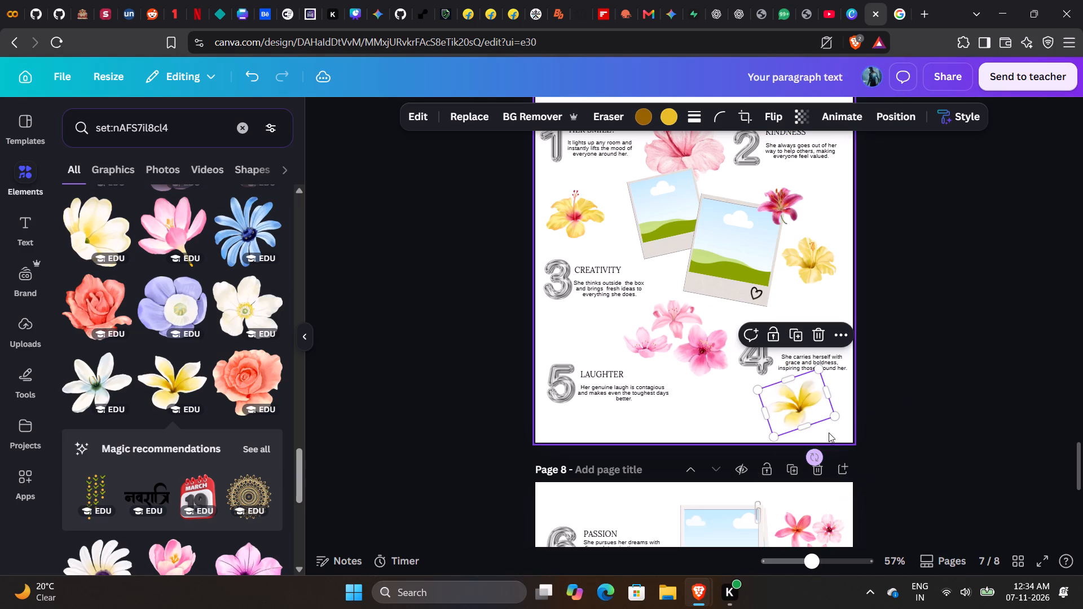
pyautogui.moveTo(835, 415); pyautogui.dragTo(829, 417)
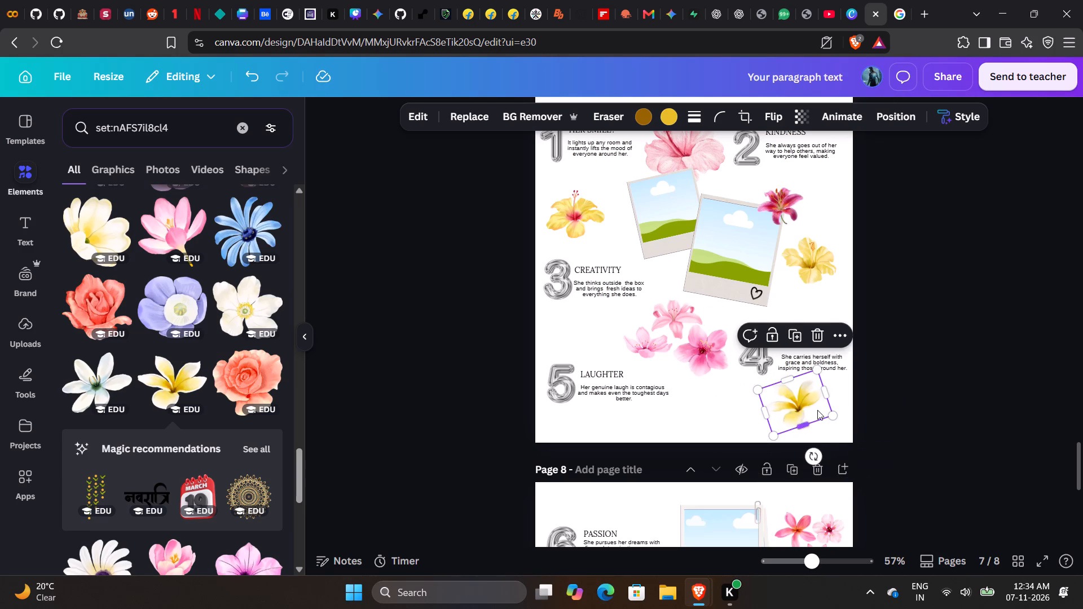
pyautogui.click(811, 451)
pyautogui.click(934, 408)
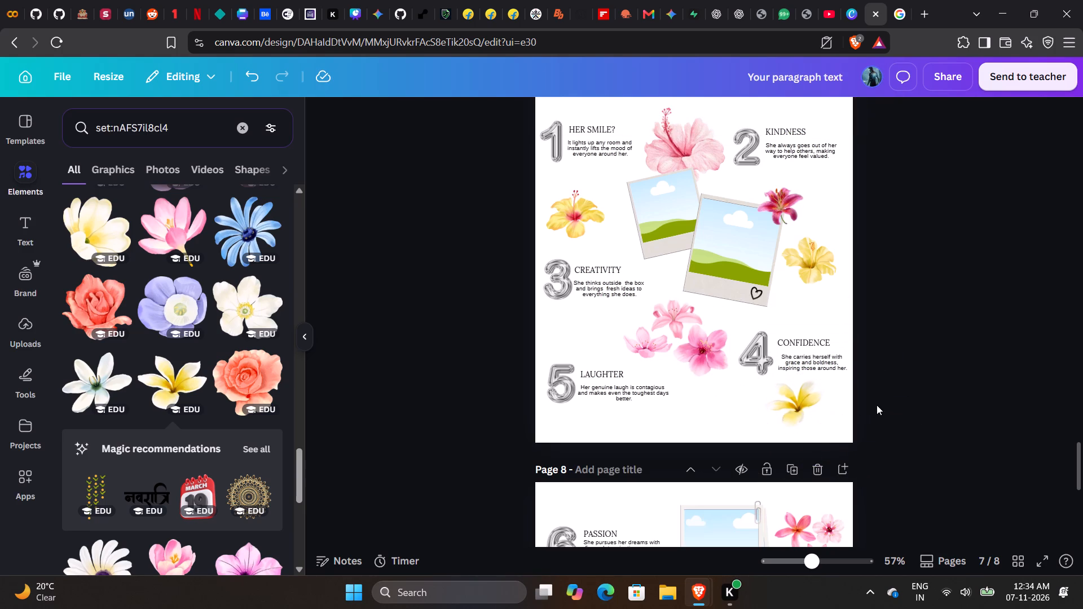
# Find the golden-yellow lily in the flower set and add it to page 7.
pyautogui.scroll(1, 232, 379)
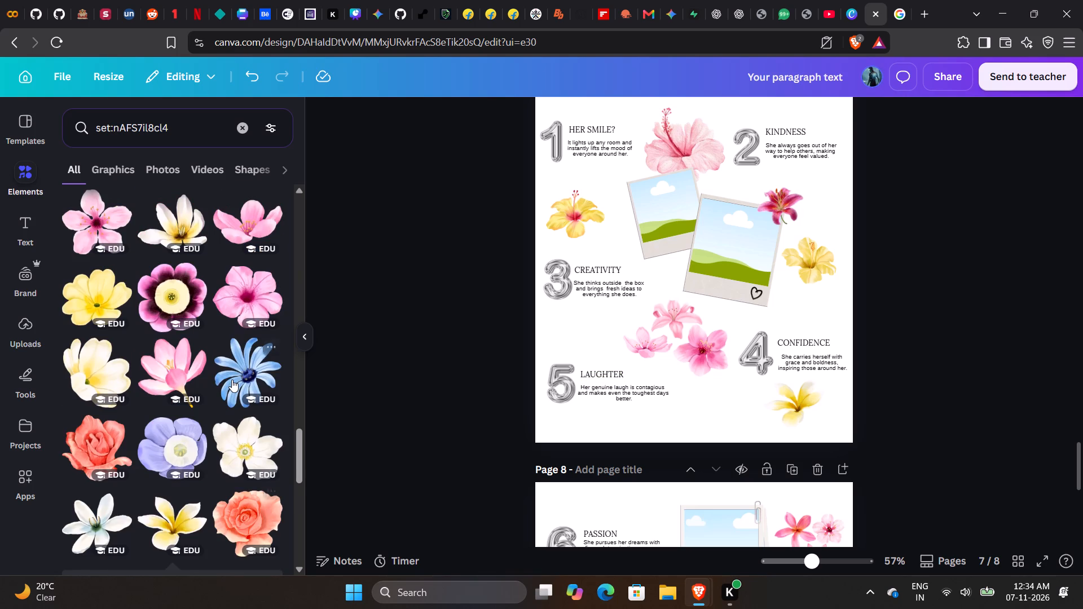
pyautogui.scroll(-4, 232, 379)
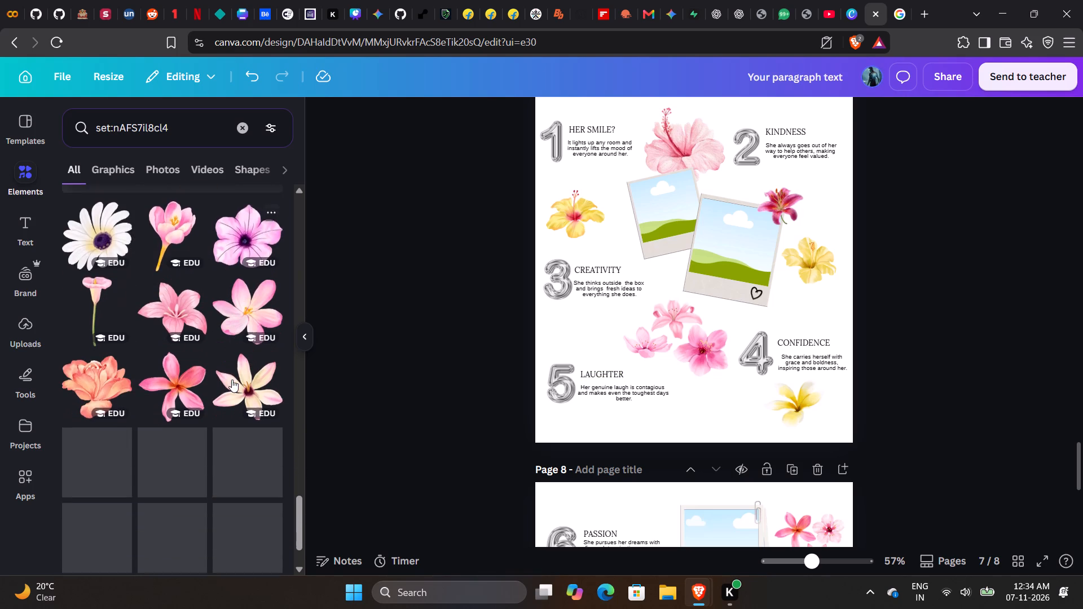
pyautogui.scroll(-2, 232, 376)
pyautogui.scroll(2, 232, 376)
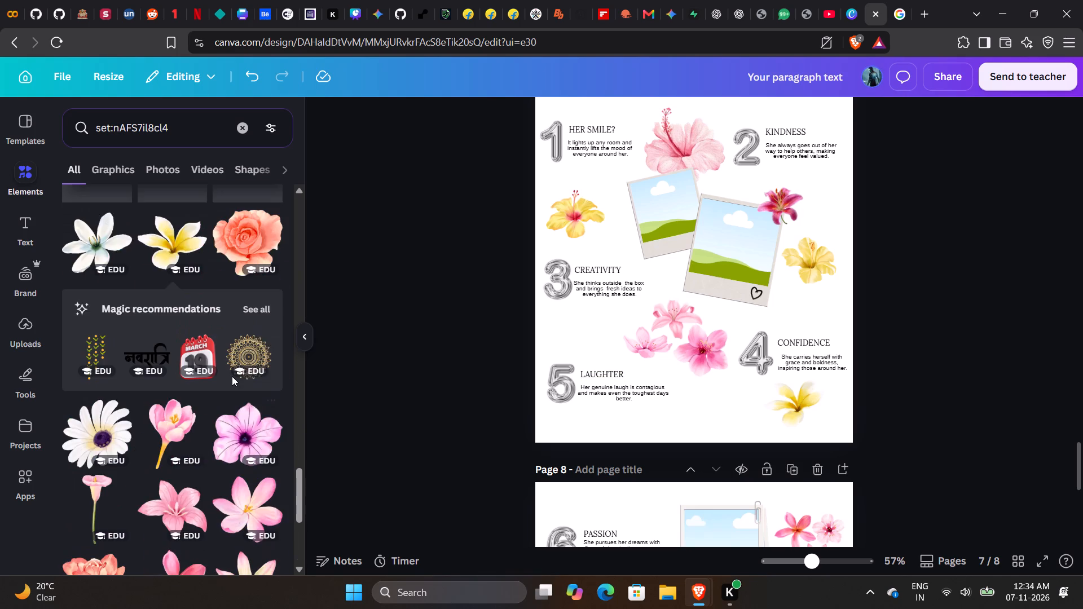
pyautogui.scroll(2, 232, 376)
pyautogui.scroll(-1, 232, 376)
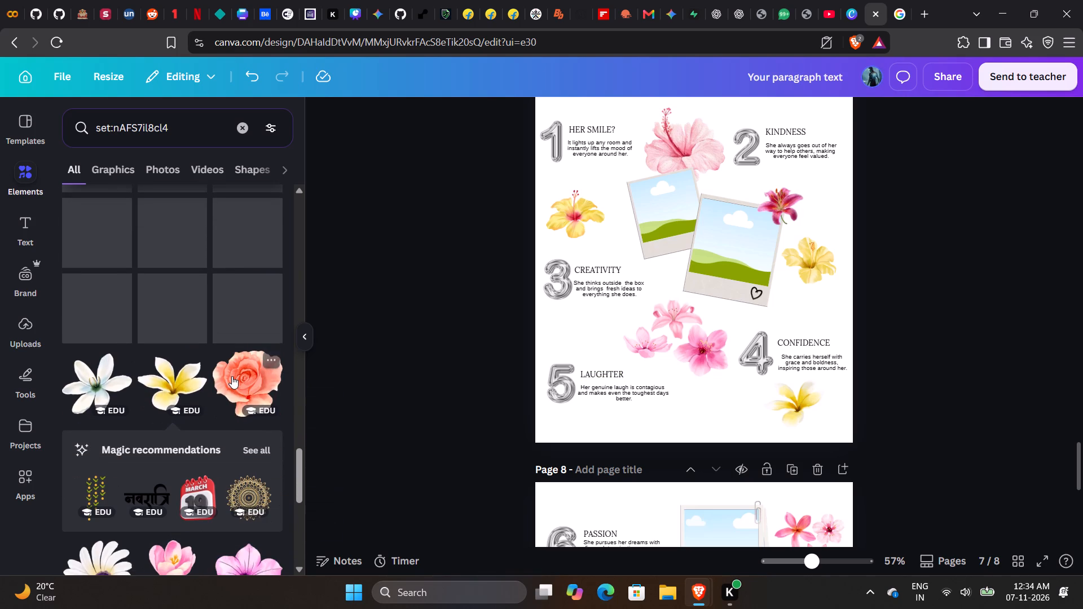
pyautogui.scroll(2, 232, 376)
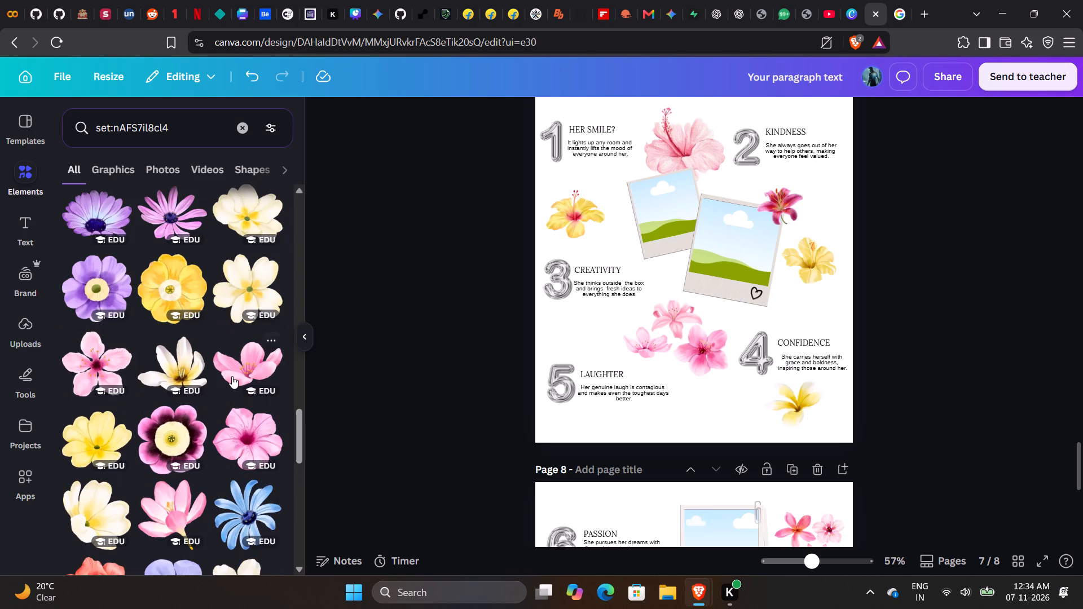
pyautogui.scroll(3, 232, 376)
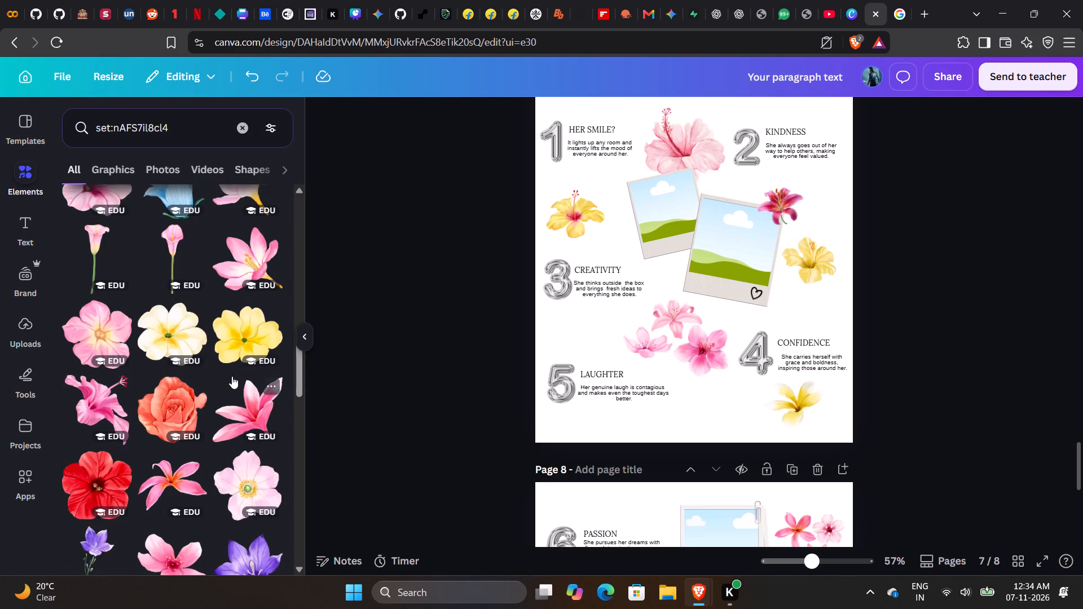
pyautogui.scroll(2, 232, 376)
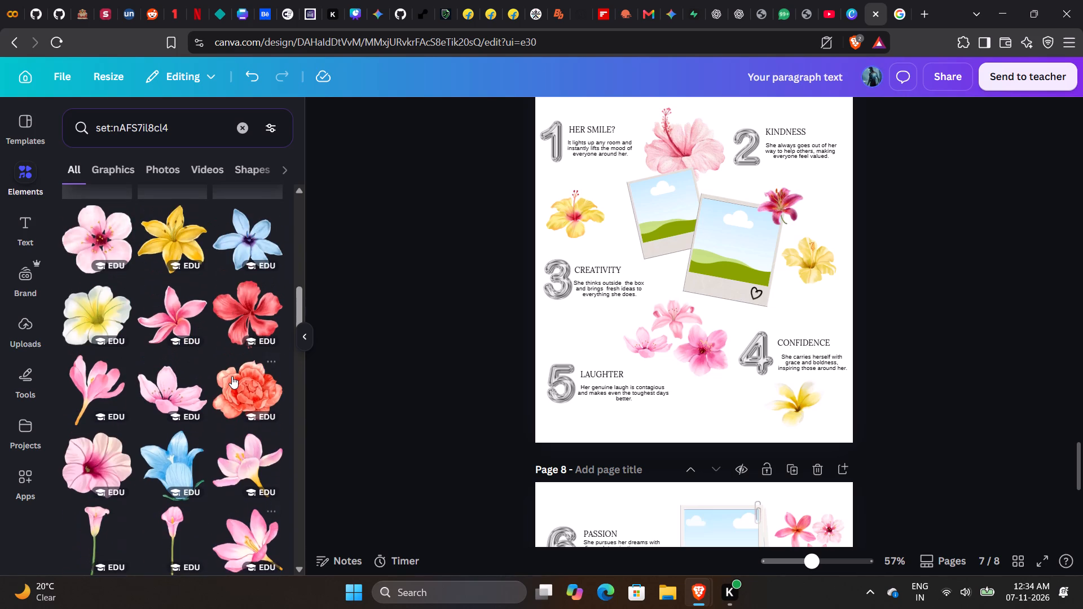
pyautogui.scroll(1, 232, 376)
pyautogui.click(182, 378)
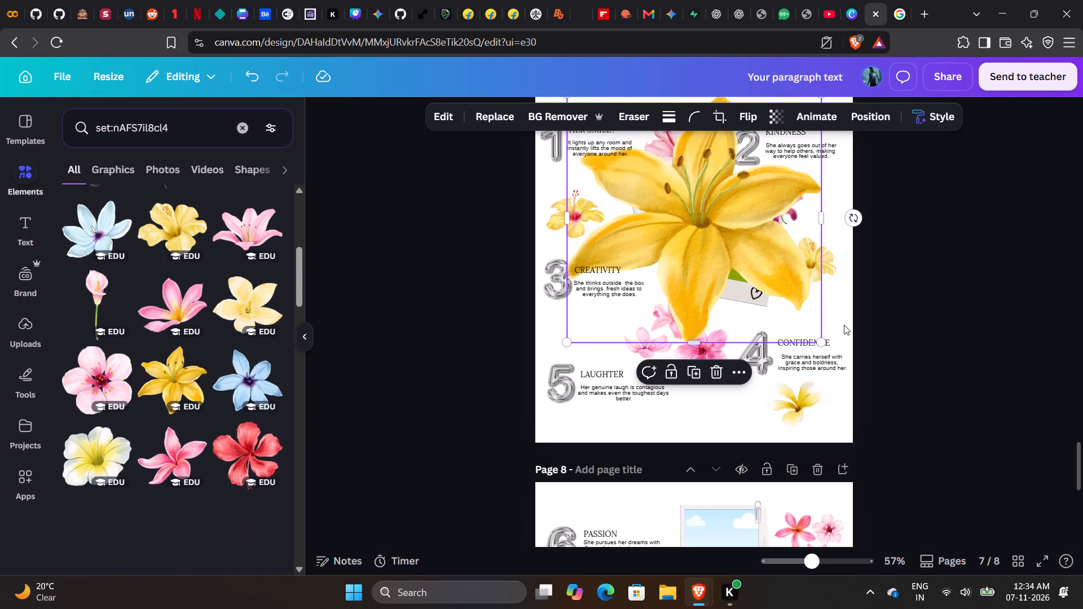
# Shrink the yellow lily to roughly the size of the plumeria, in the empty space near the bottom of page 7.
pyautogui.moveTo(728, 270); pyautogui.dragTo(697, 425)
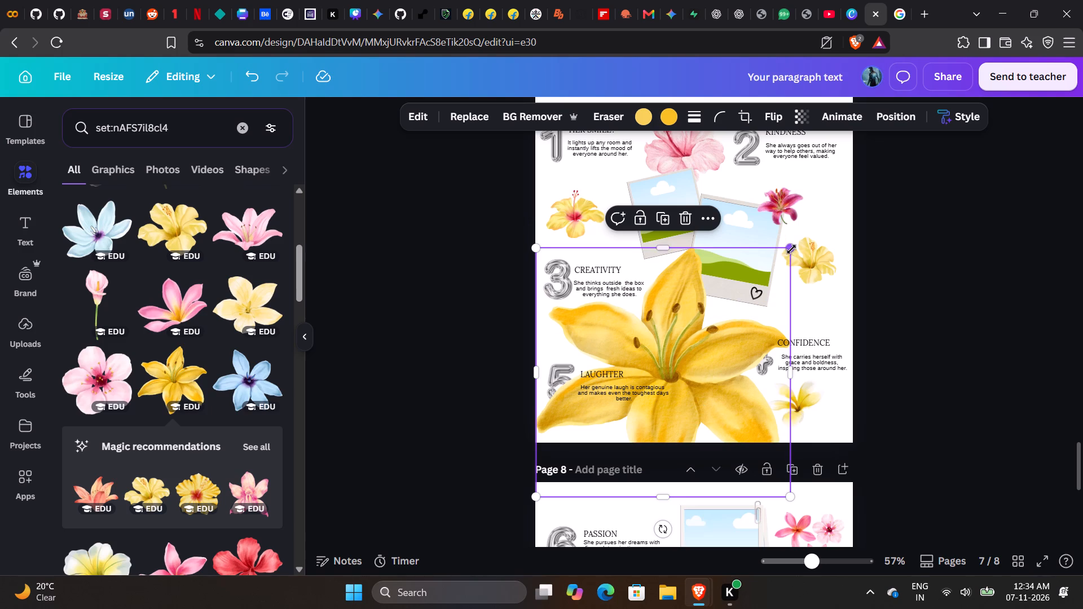
pyautogui.moveTo(791, 251); pyautogui.dragTo(664, 378)
pyautogui.moveTo(613, 417); pyautogui.dragTo(710, 394)
pyautogui.moveTo(758, 352); pyautogui.dragTo(750, 367)
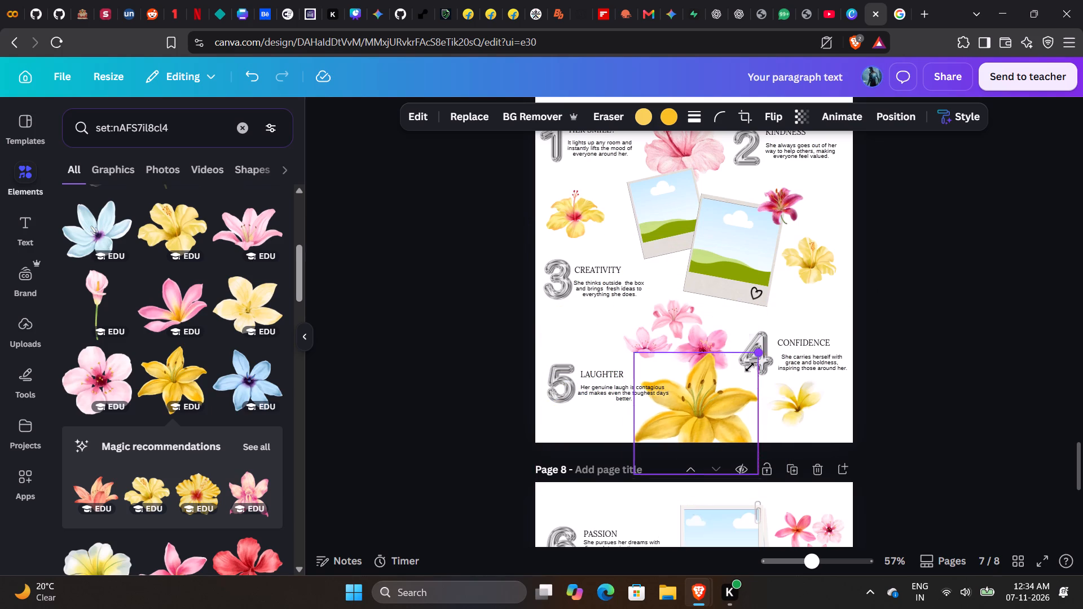
pyautogui.moveTo(750, 367); pyautogui.dragTo(733, 393)
pyautogui.moveTo(700, 424); pyautogui.dragTo(727, 389)
pyautogui.moveTo(751, 350); pyautogui.dragTo(731, 402)
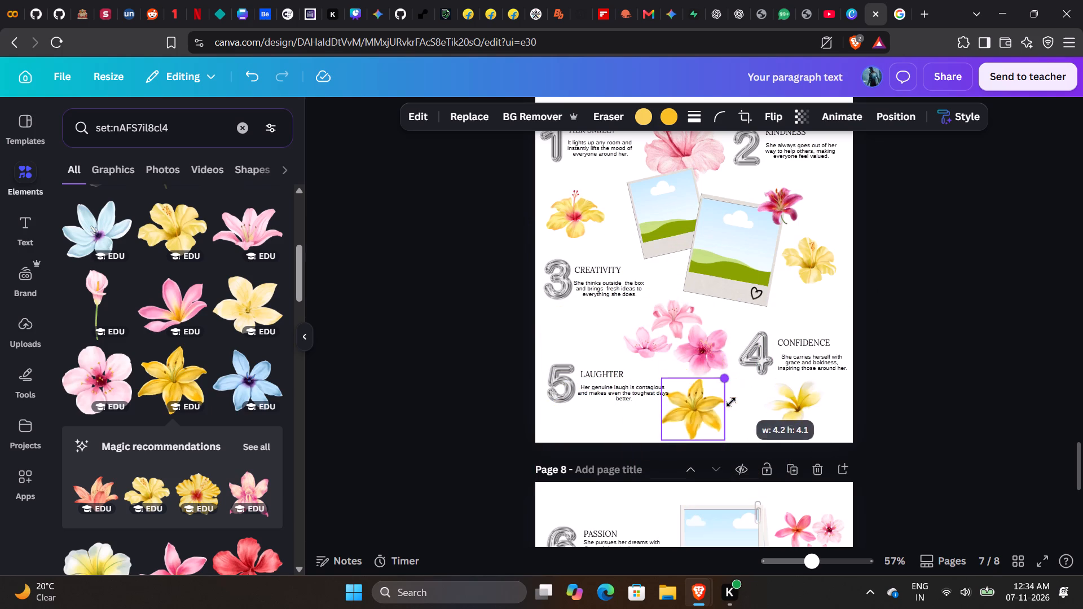
pyautogui.moveTo(731, 402); pyautogui.dragTo(730, 405)
# Move the yellow lily below the number 4, beside the plumeria, and tilt it slightly counterclockwise.
pyautogui.moveTo(699, 413); pyautogui.dragTo(755, 393)
pyautogui.moveTo(749, 451); pyautogui.dragTo(758, 446)
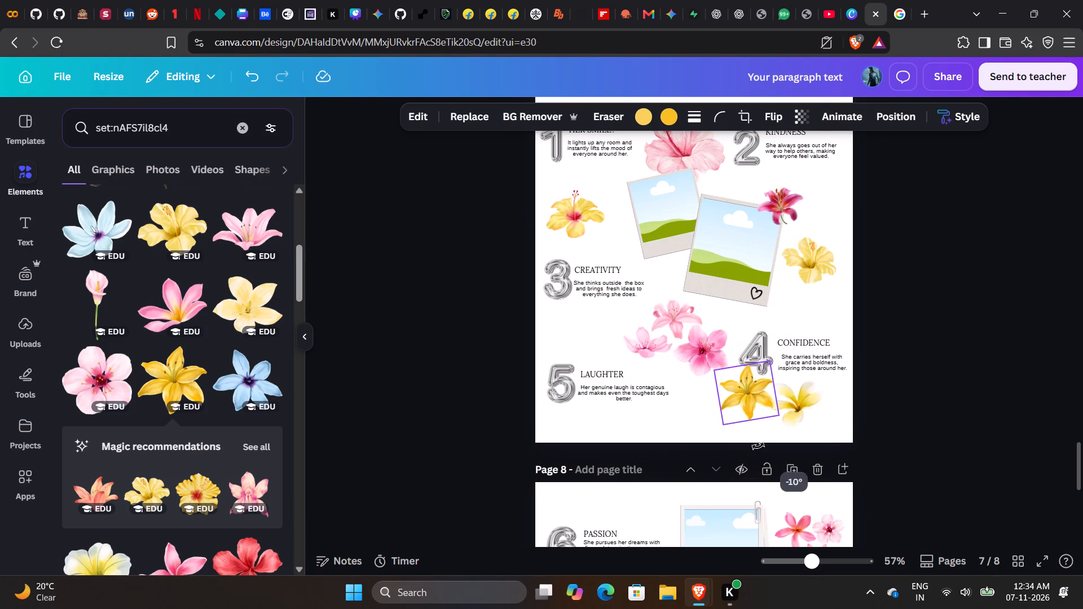
pyautogui.moveTo(758, 446); pyautogui.dragTo(759, 445)
pyautogui.click(759, 445)
pyautogui.moveTo(756, 395); pyautogui.dragTo(756, 408)
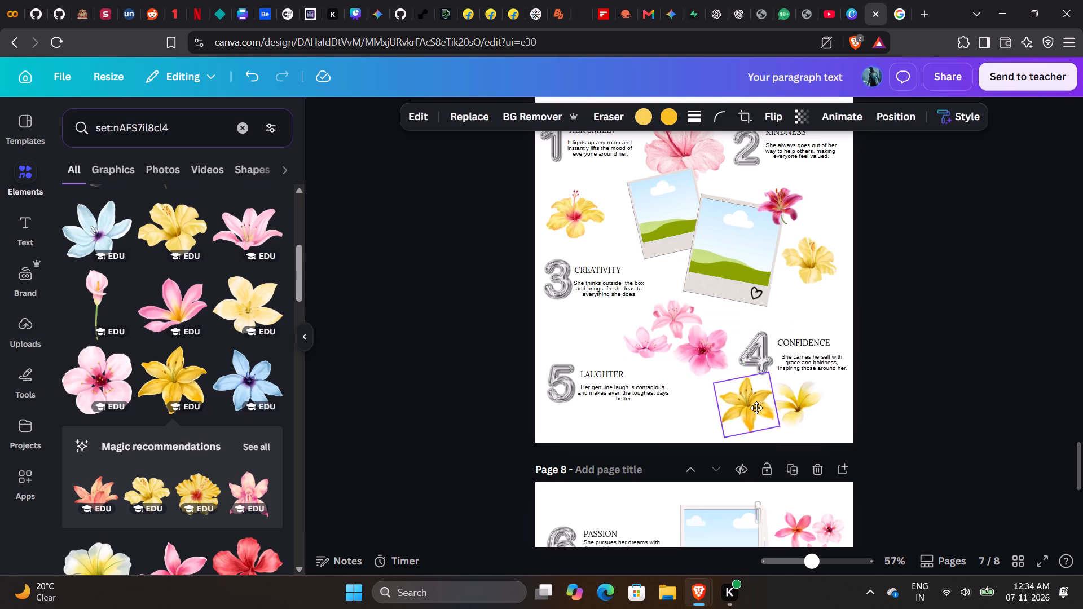
pyautogui.moveTo(756, 408); pyautogui.dragTo(757, 410)
# Move the plumeria beside the LAUGHTER text, put the yellow lily below CONFIDENCE instead, and tilt the lily further counterclockwise.
pyautogui.click(800, 408)
pyautogui.moveTo(810, 404); pyautogui.dragTo(705, 404)
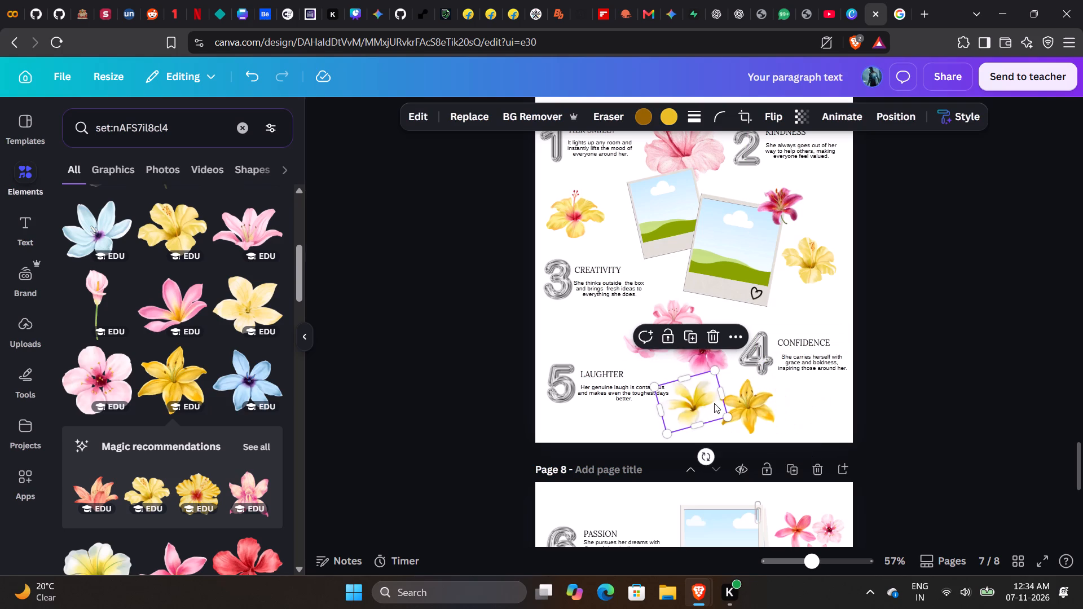
pyautogui.moveTo(746, 411); pyautogui.dragTo(803, 412)
pyautogui.moveTo(814, 461); pyautogui.dragTo(825, 459)
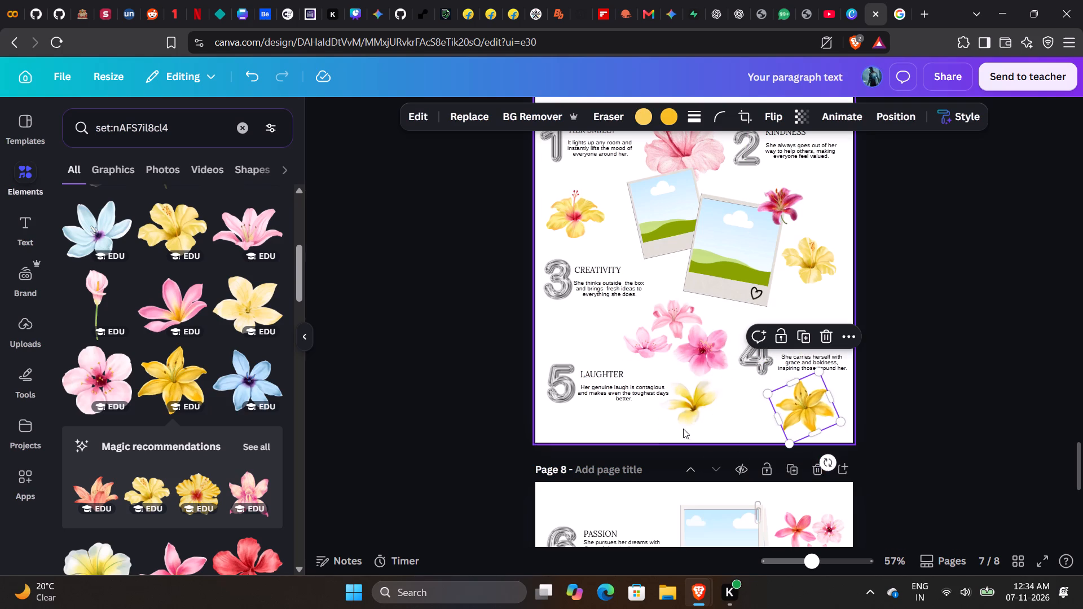
# Tilt the plumeria clockwise to about 14° and place it close beside the yellow lily, on the side nearer LAUGHTER.
pyautogui.click(699, 408)
pyautogui.moveTo(707, 458); pyautogui.dragTo(662, 464)
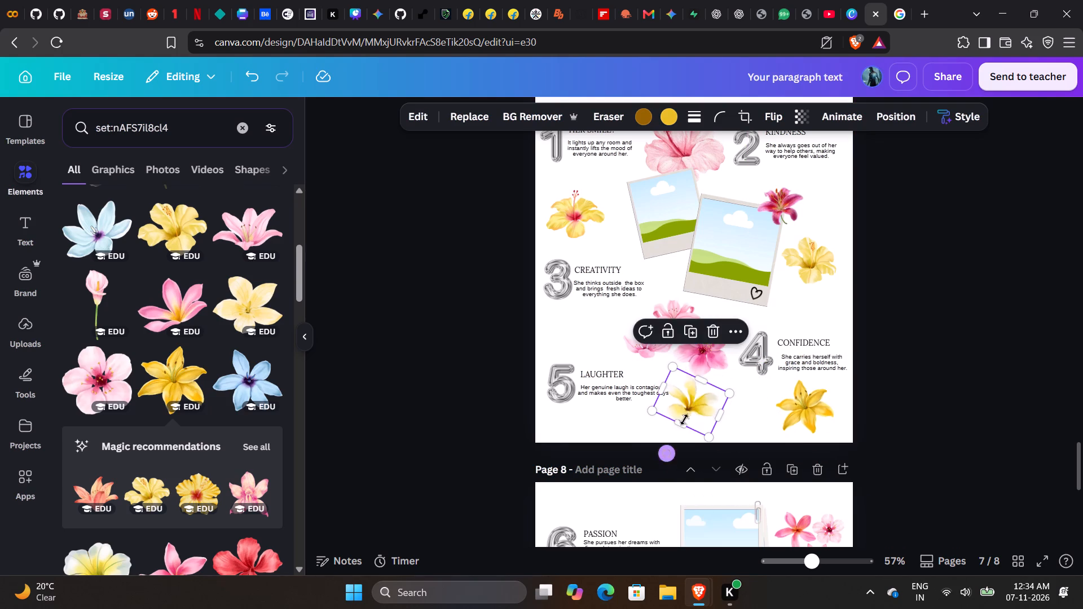
pyautogui.moveTo(686, 417); pyautogui.dragTo(742, 425)
pyautogui.moveTo(721, 459); pyautogui.dragTo(743, 464)
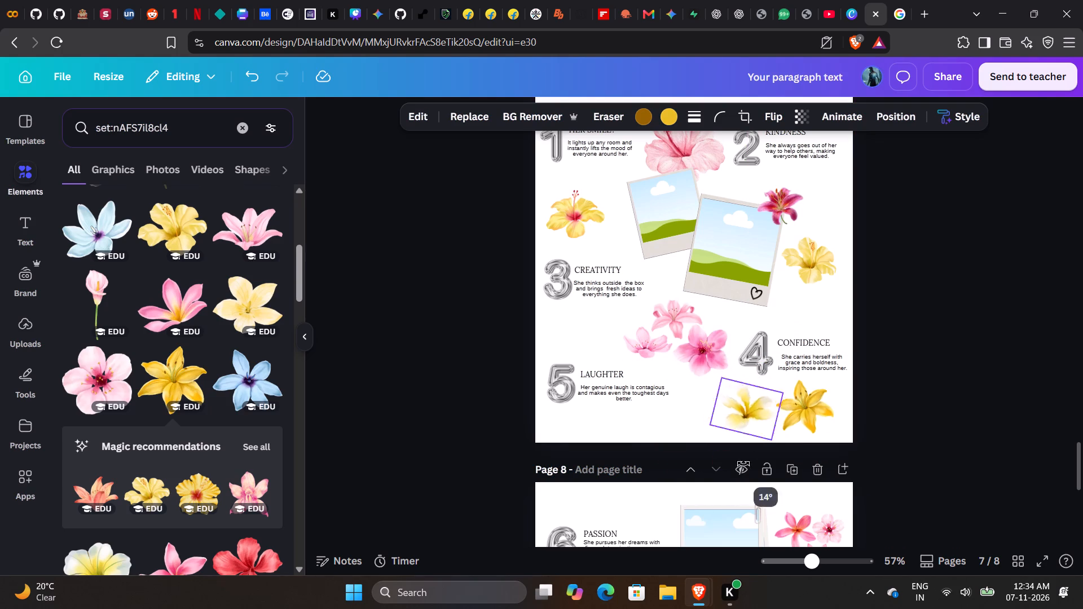
pyautogui.moveTo(743, 464); pyautogui.dragTo(732, 470)
pyautogui.moveTo(749, 423); pyautogui.dragTo(756, 421)
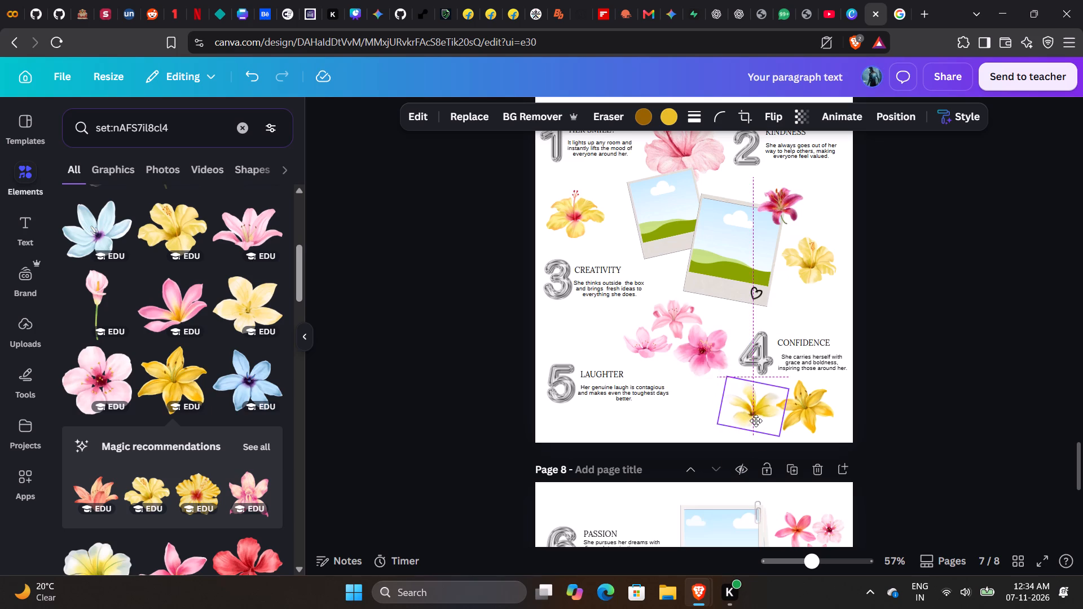
pyautogui.moveTo(756, 421); pyautogui.dragTo(756, 423)
pyautogui.click(923, 407)
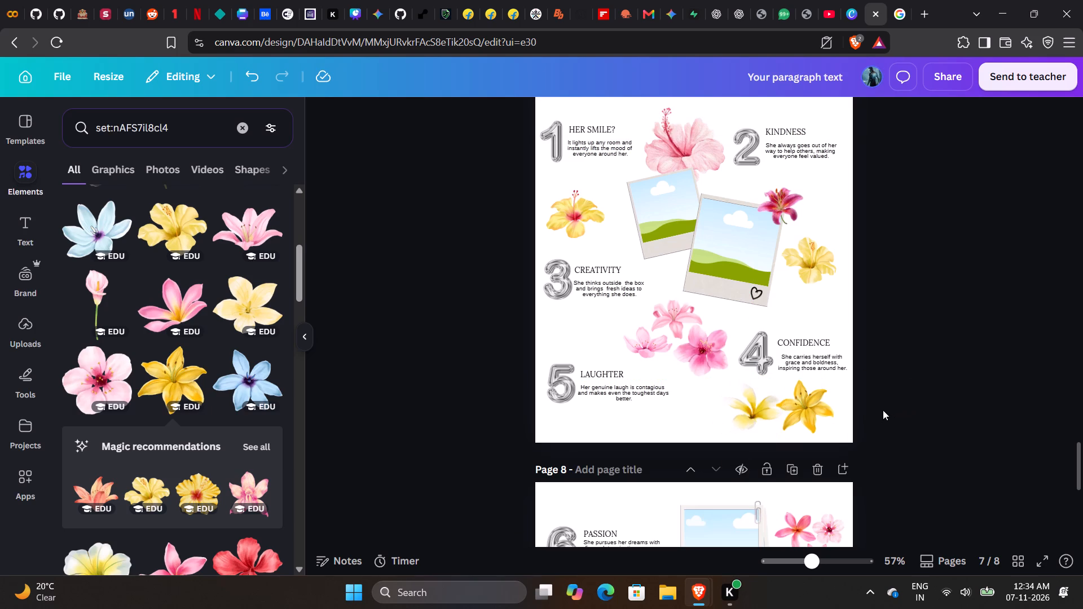
# Review the flower arrangements across pages 7 and 8.
pyautogui.scroll(1, 881, 403)
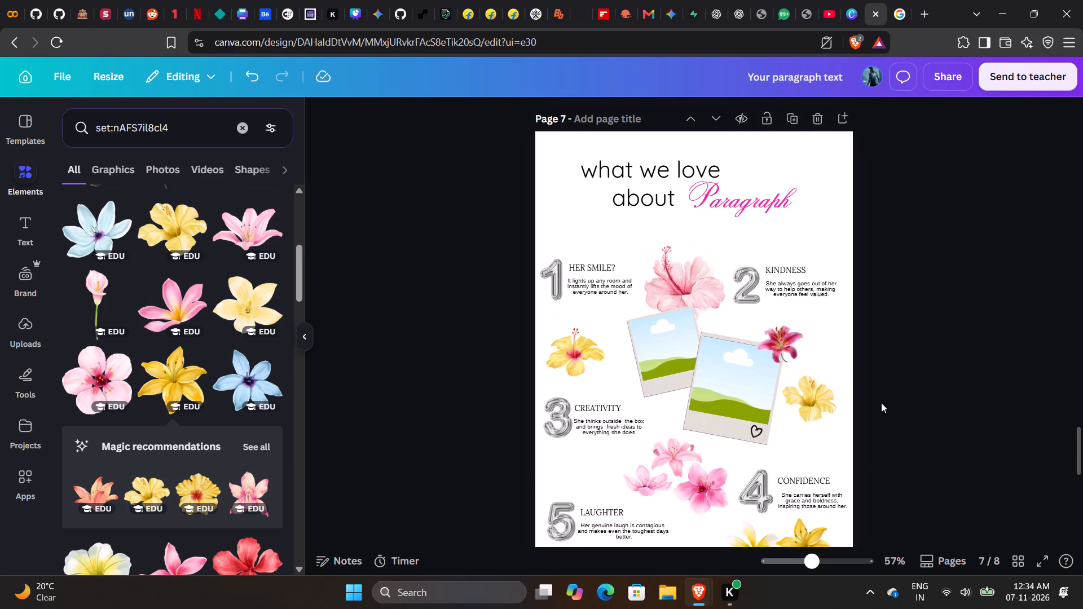
pyautogui.scroll(-4, 881, 403)
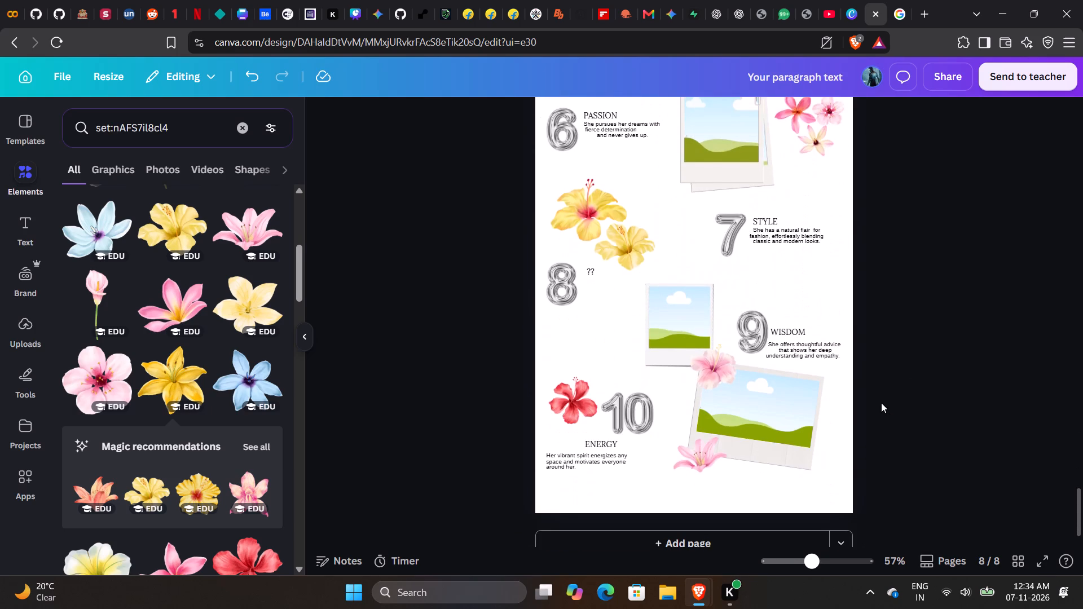
pyautogui.scroll(-1, 881, 403)
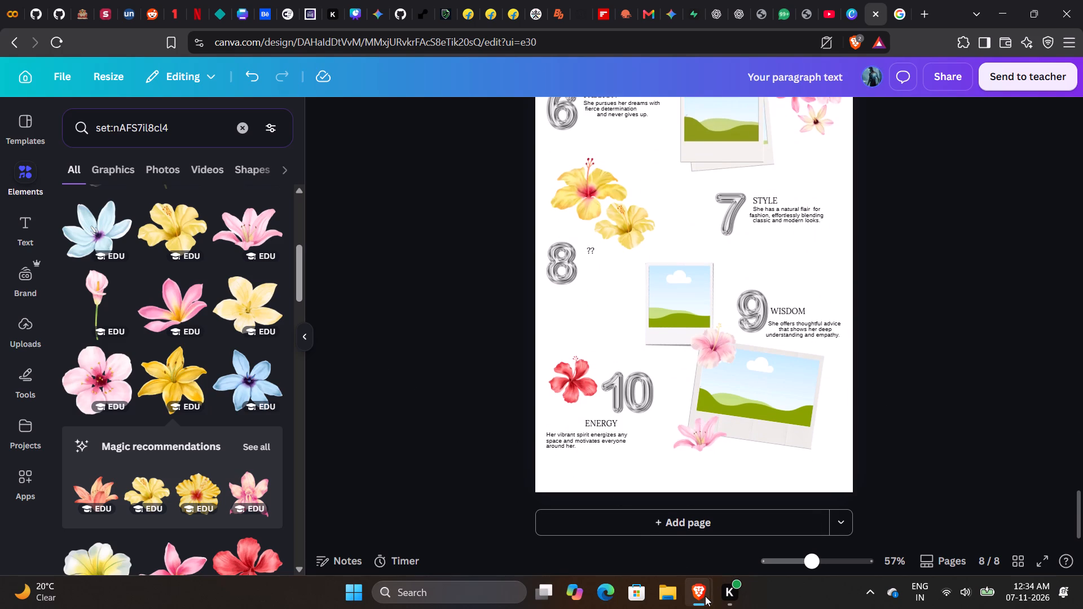
# Switch to Pinterest, leave the "what we love about" reference pin, and browse related magazine pins to open the Aesthetic DIY Birthday Gift template.
pyautogui.click(692, 543)
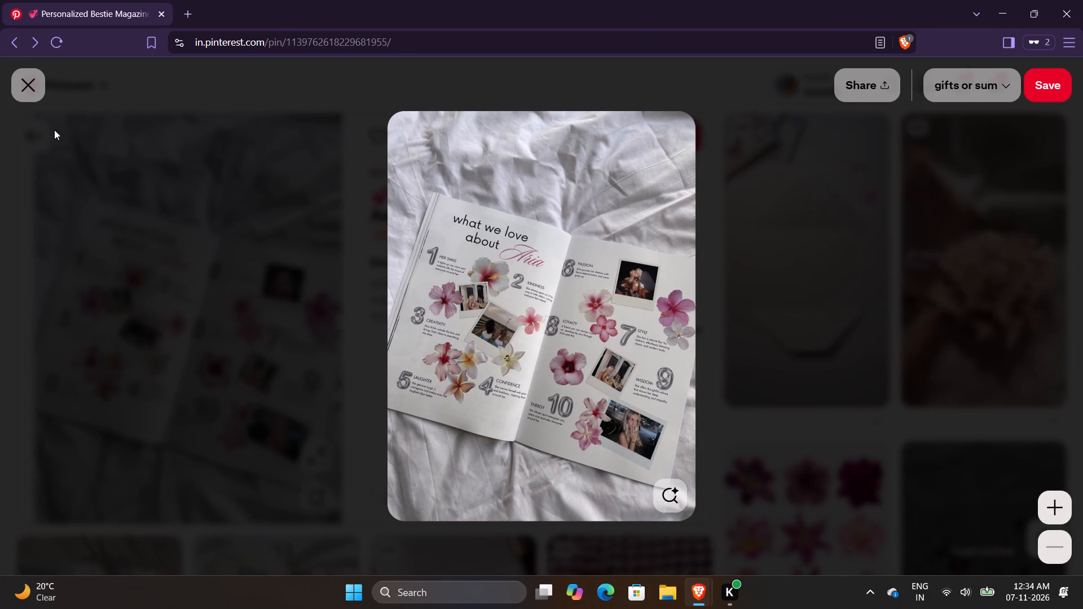
pyautogui.click(25, 93)
pyautogui.scroll(-1, 512, 309)
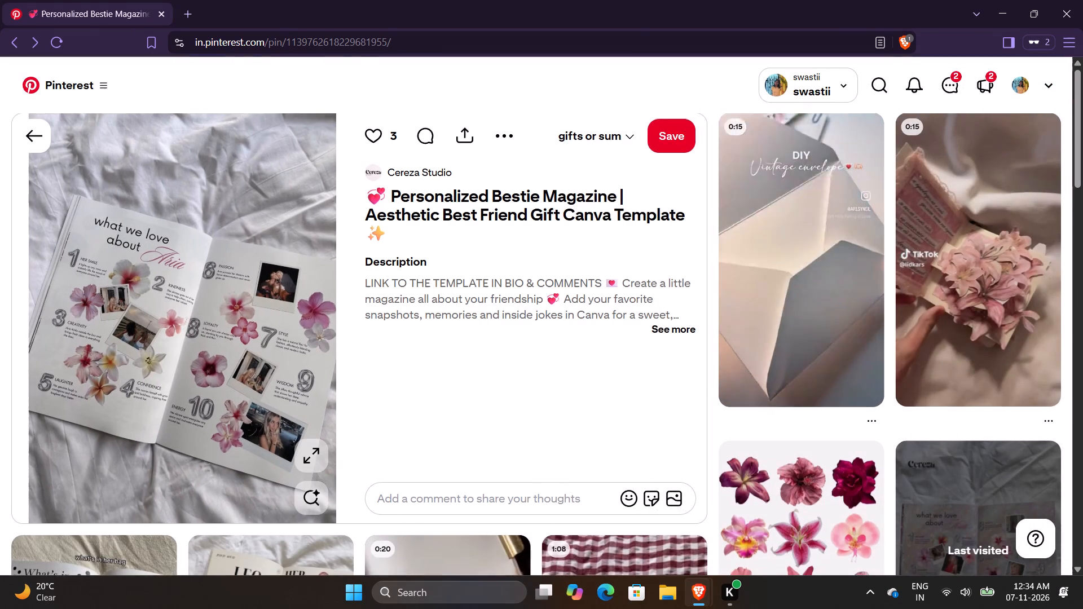
pyautogui.scroll(-1, 512, 309)
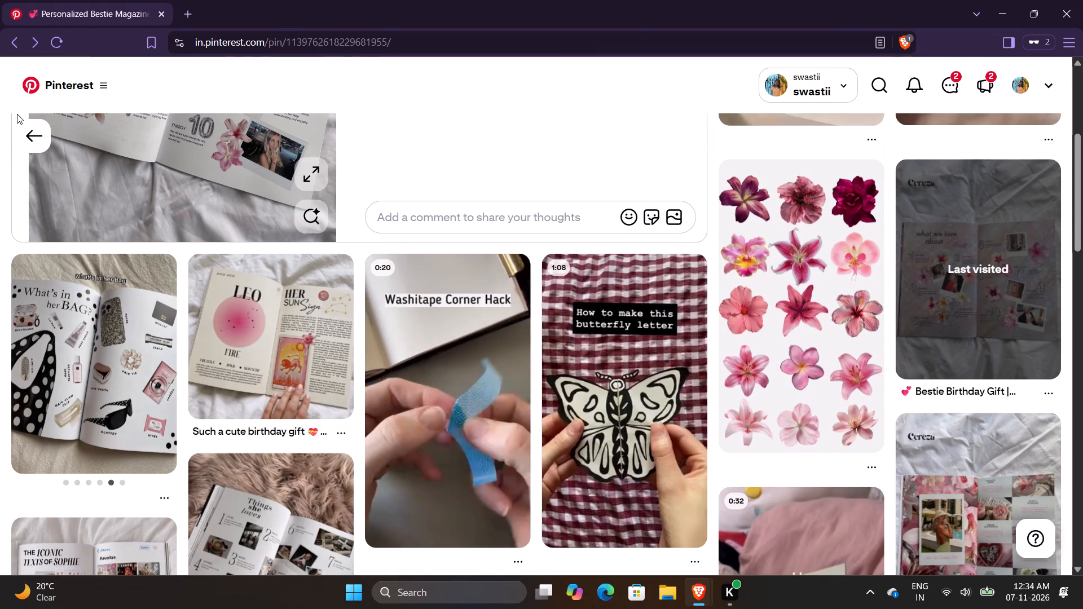
pyautogui.click(36, 134)
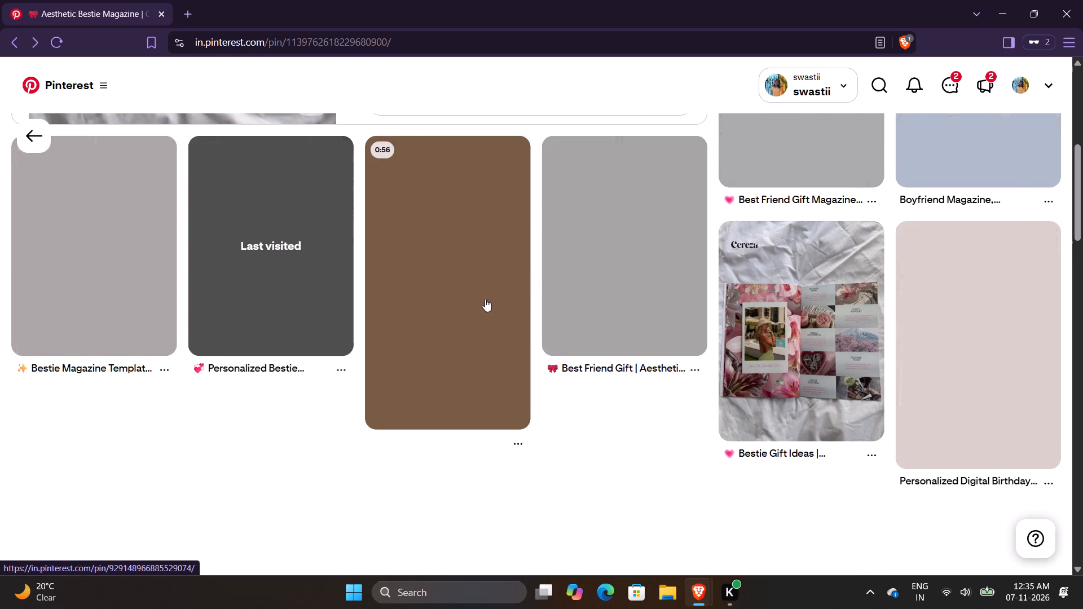
pyautogui.scroll(-1, 517, 344)
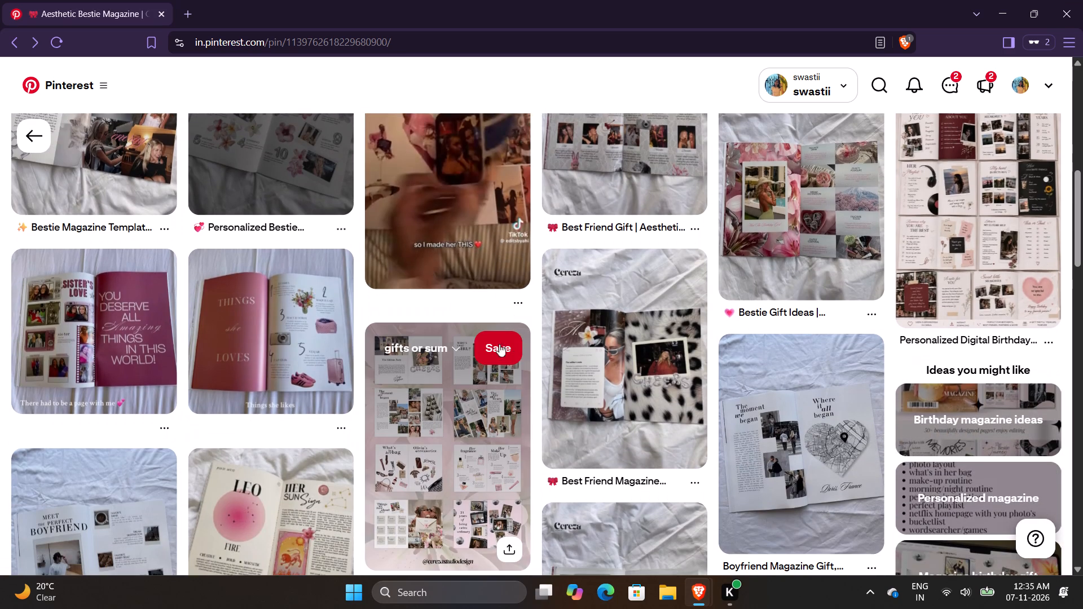
pyautogui.scroll(-2, 557, 332)
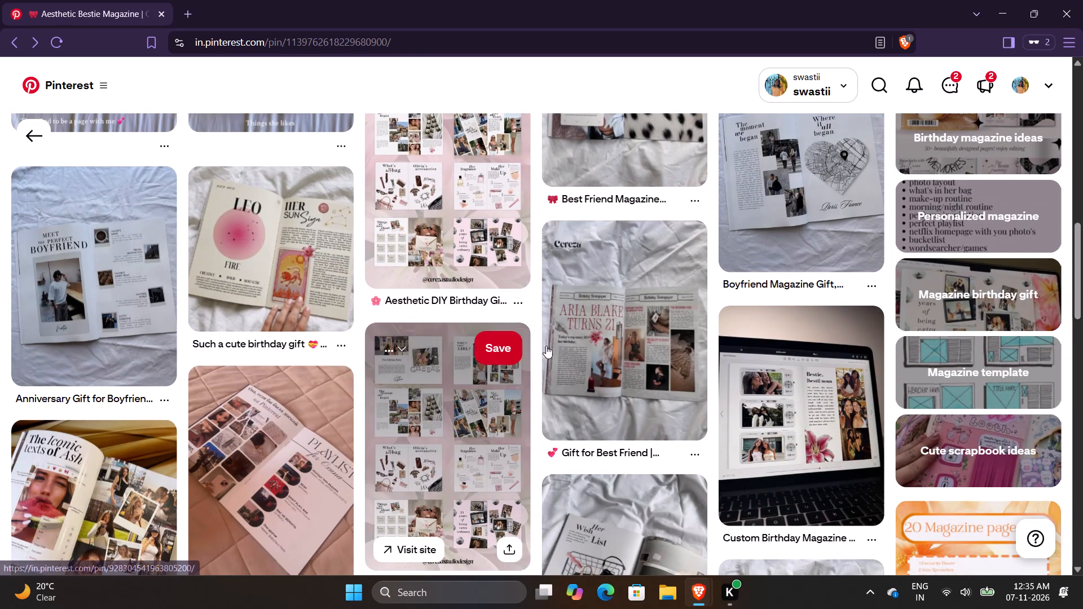
pyautogui.scroll(-1, 635, 321)
pyautogui.click(499, 361)
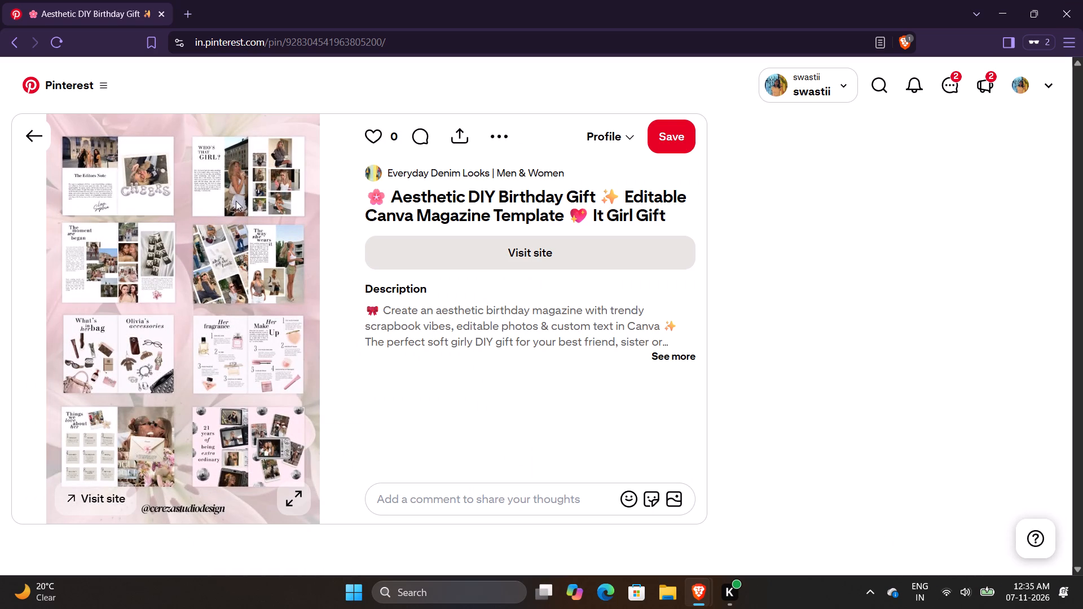
# Enlarge the birthday magazine template image and zoom in to examine its page spreads for layout ideas.
pyautogui.click(236, 201)
pyautogui.click(292, 499)
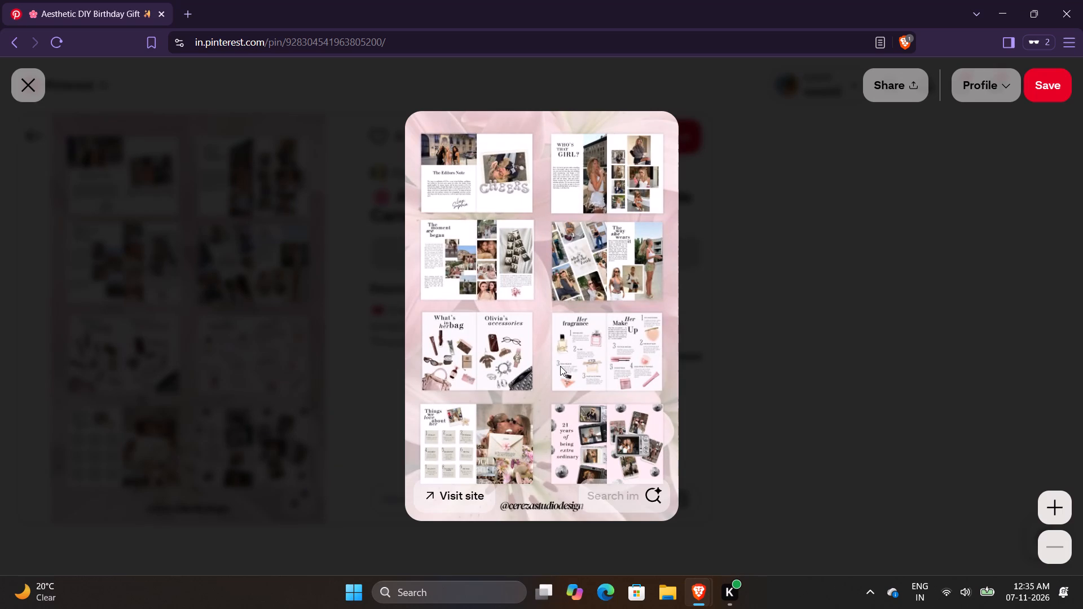
pyautogui.click(560, 366)
pyautogui.click(1067, 510)
pyautogui.click(1067, 510)
pyautogui.click(1060, 538)
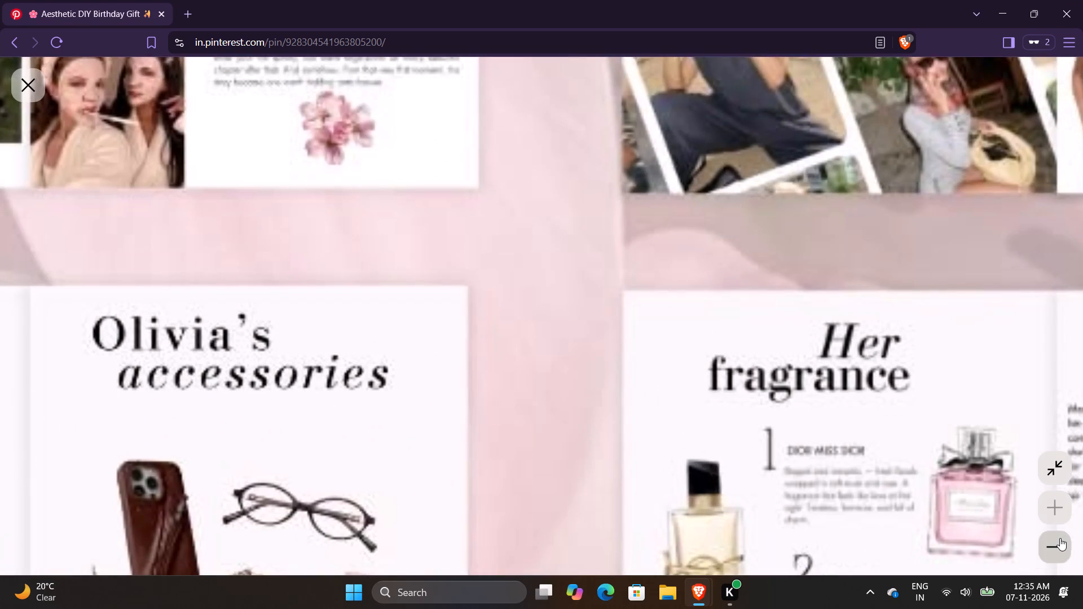
pyautogui.moveTo(837, 347); pyautogui.dragTo(755, 585)
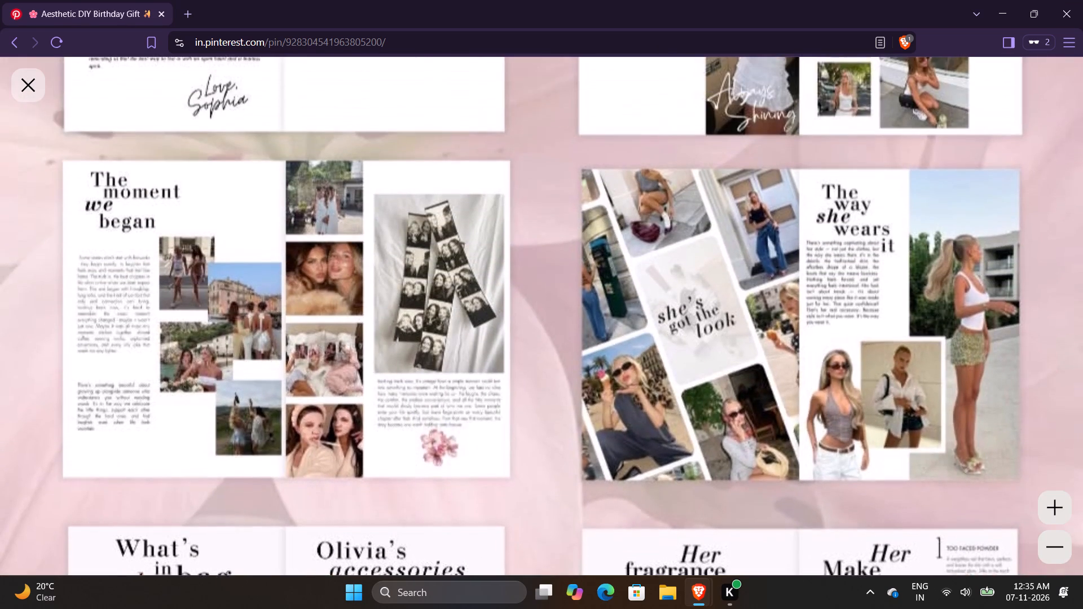
pyautogui.moveTo(755, 585); pyautogui.dragTo(758, 595)
pyautogui.moveTo(802, 352); pyautogui.dragTo(804, 491)
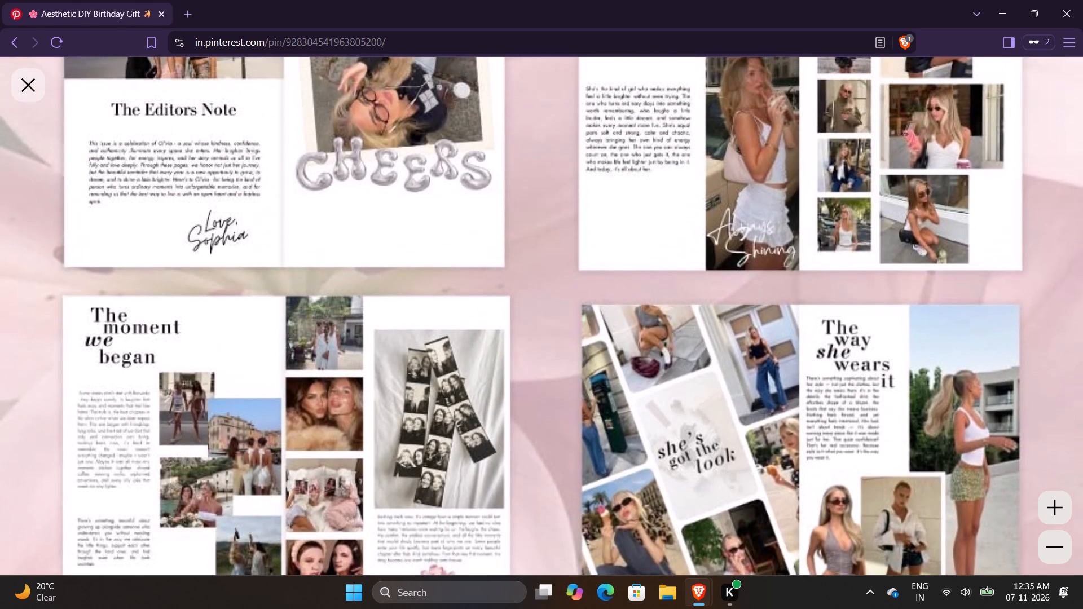
pyautogui.moveTo(805, 491); pyautogui.dragTo(810, 414)
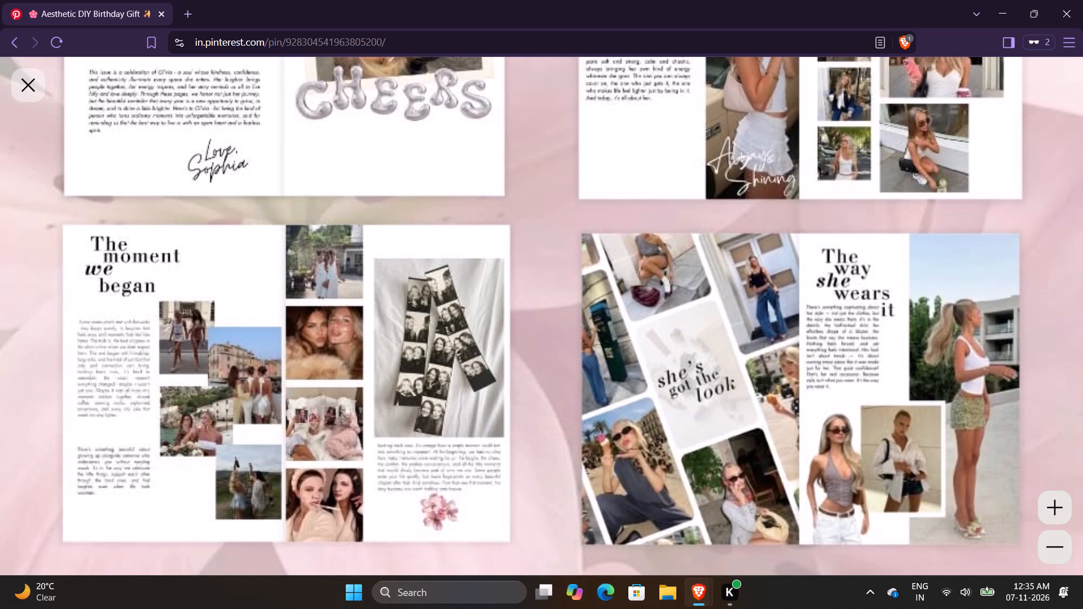
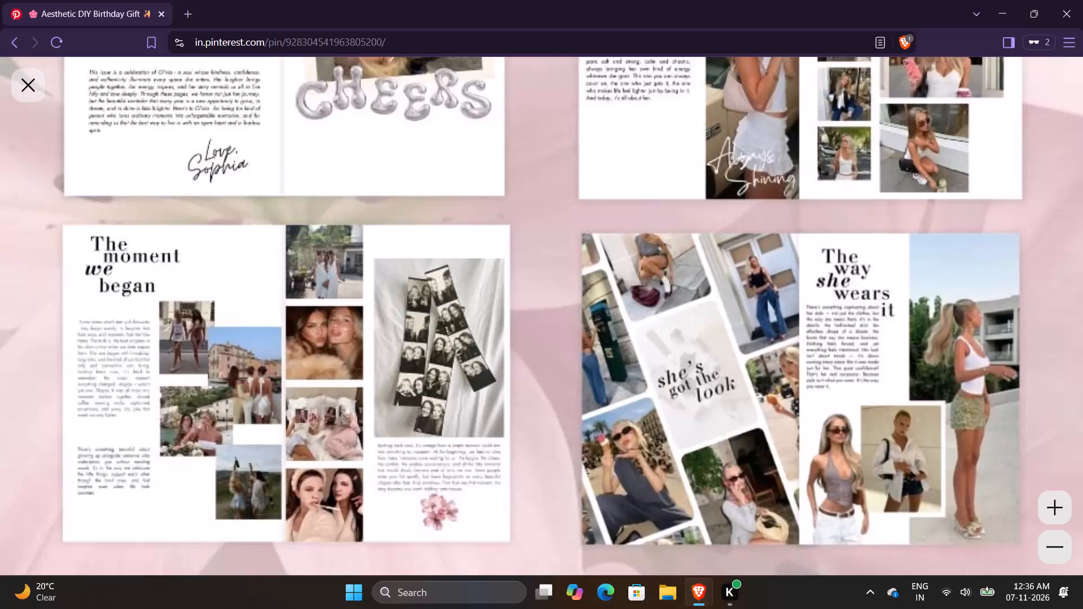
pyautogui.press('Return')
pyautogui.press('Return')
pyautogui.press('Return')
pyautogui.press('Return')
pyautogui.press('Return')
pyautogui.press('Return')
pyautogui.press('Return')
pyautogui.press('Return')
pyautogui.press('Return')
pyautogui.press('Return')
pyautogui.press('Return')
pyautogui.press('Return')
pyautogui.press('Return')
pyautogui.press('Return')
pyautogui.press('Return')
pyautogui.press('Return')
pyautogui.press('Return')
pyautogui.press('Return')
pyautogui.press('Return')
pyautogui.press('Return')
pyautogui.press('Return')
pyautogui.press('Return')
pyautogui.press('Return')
# Examine the birthday magazine template's spreads, from The Editors Note to the 21 years spread, for layout ideas.
pyautogui.scroll(-1, 793, 385)
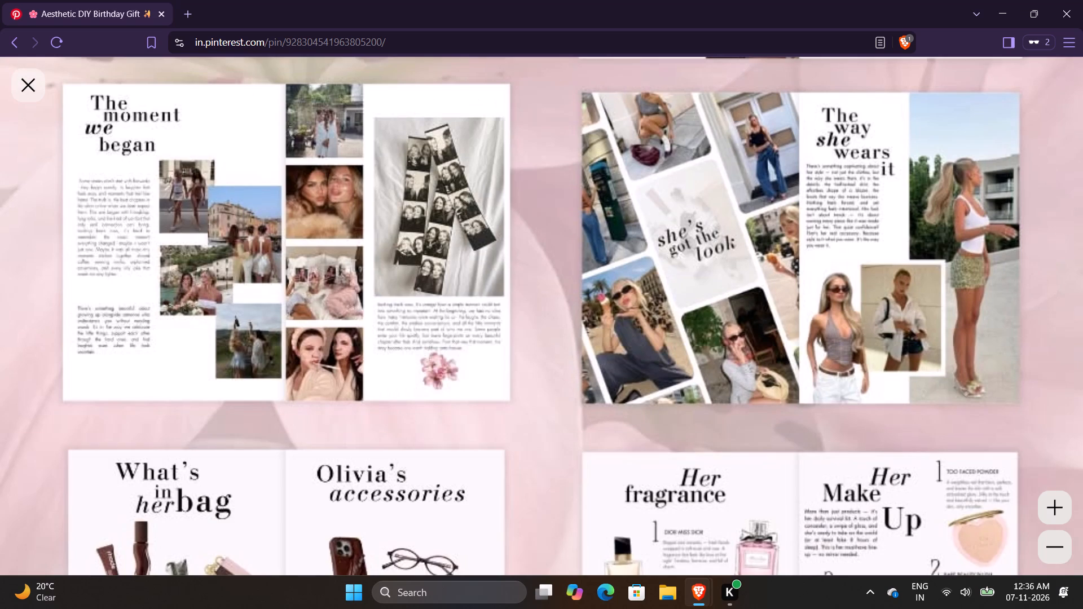
pyautogui.click(1062, 548)
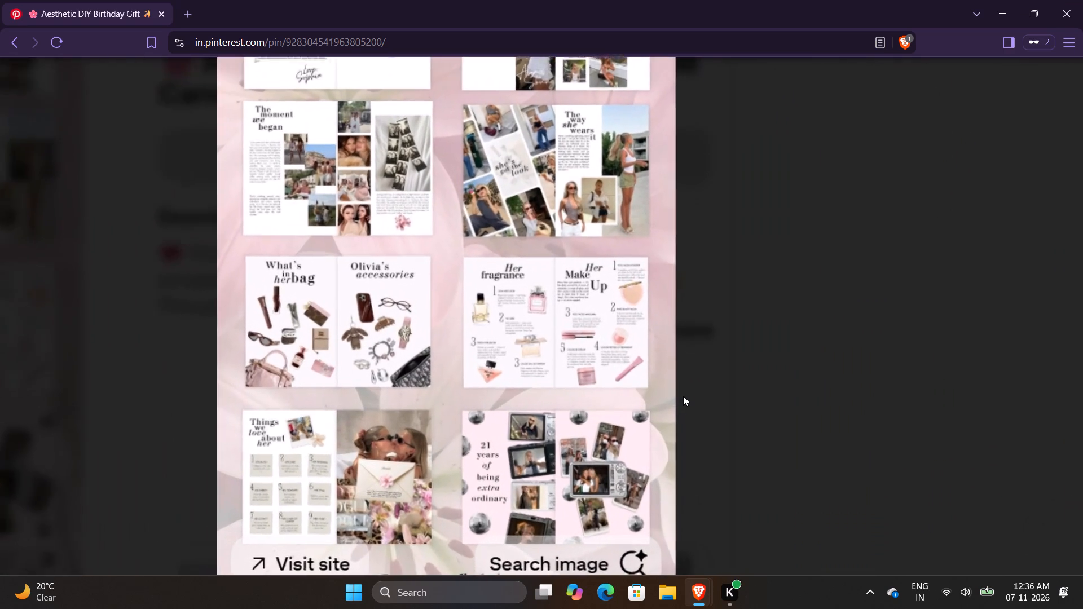
pyautogui.hscroll(1, 683, 396)
pyautogui.moveTo(503, 360); pyautogui.dragTo(616, 324)
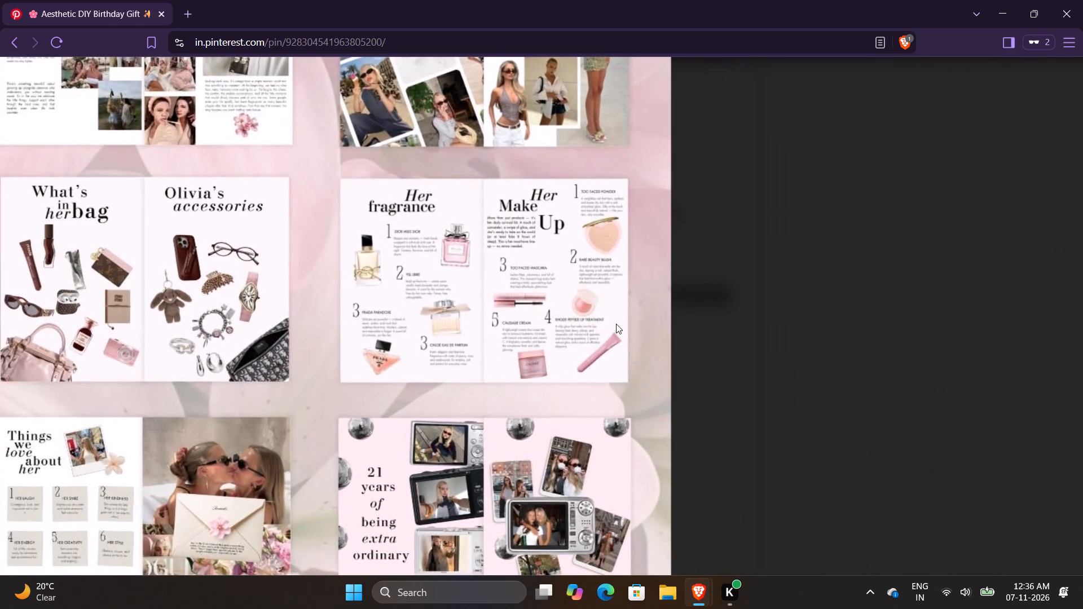
pyautogui.moveTo(616, 324); pyautogui.dragTo(622, 321)
pyautogui.hscroll(3, 545, 338)
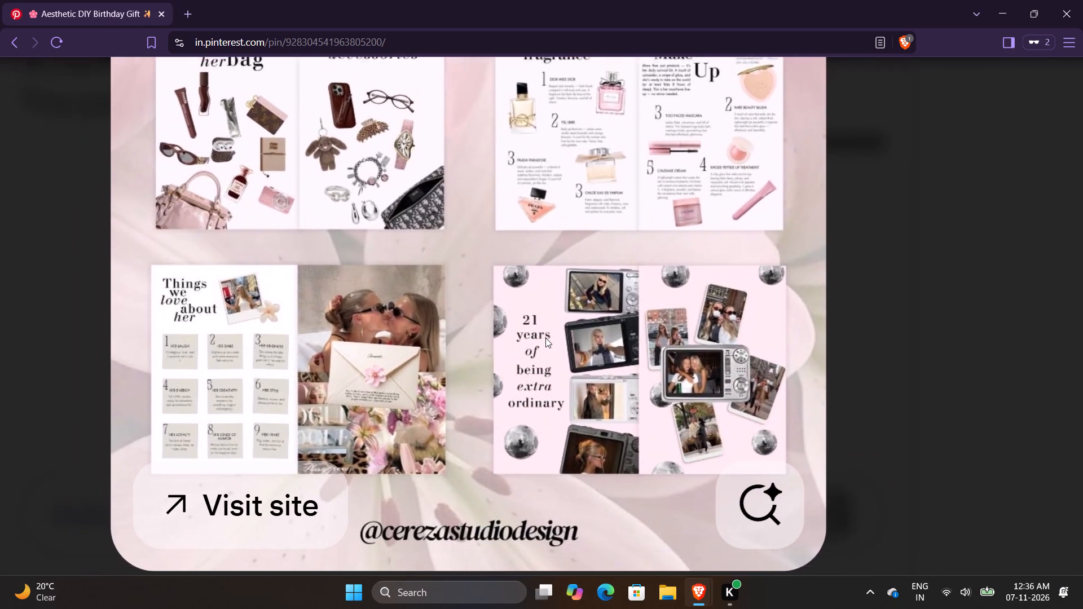
pyautogui.hscroll(1, 545, 338)
pyautogui.scroll(3, 545, 338)
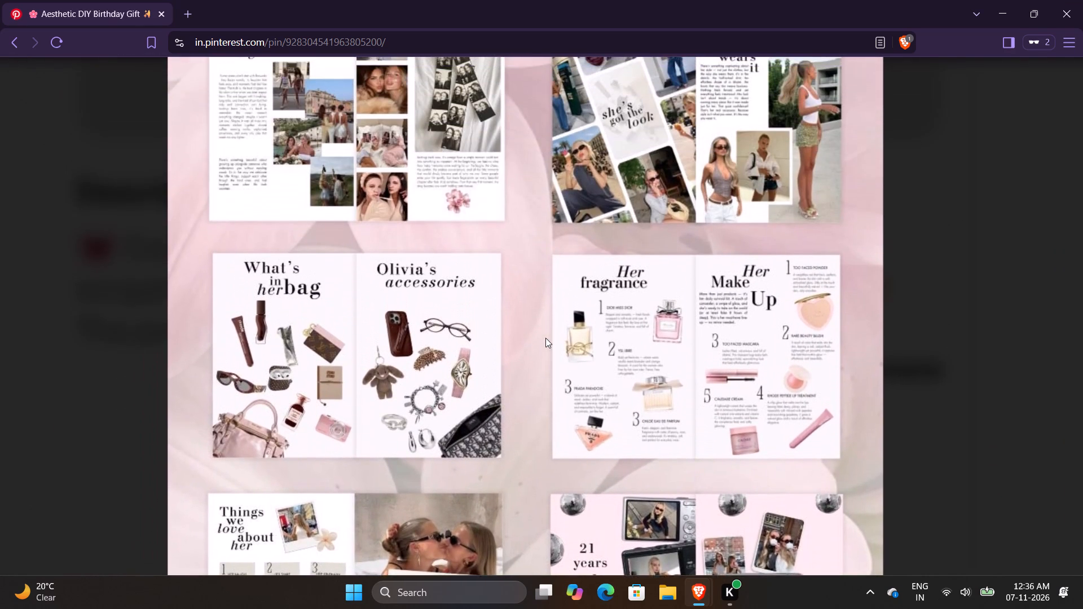
pyautogui.scroll(2, 545, 338)
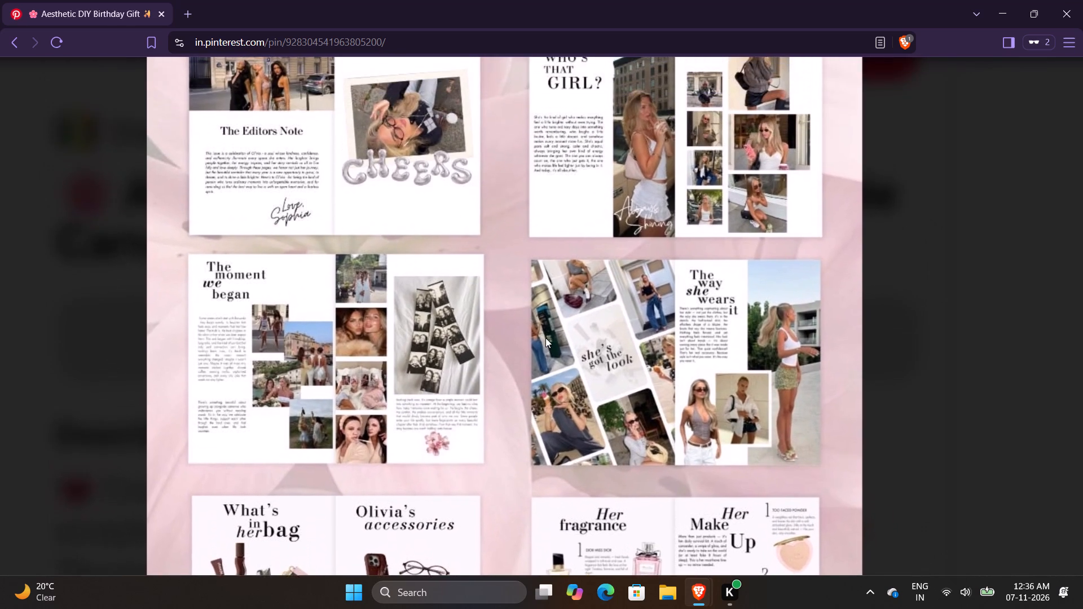
pyautogui.scroll(2, 545, 338)
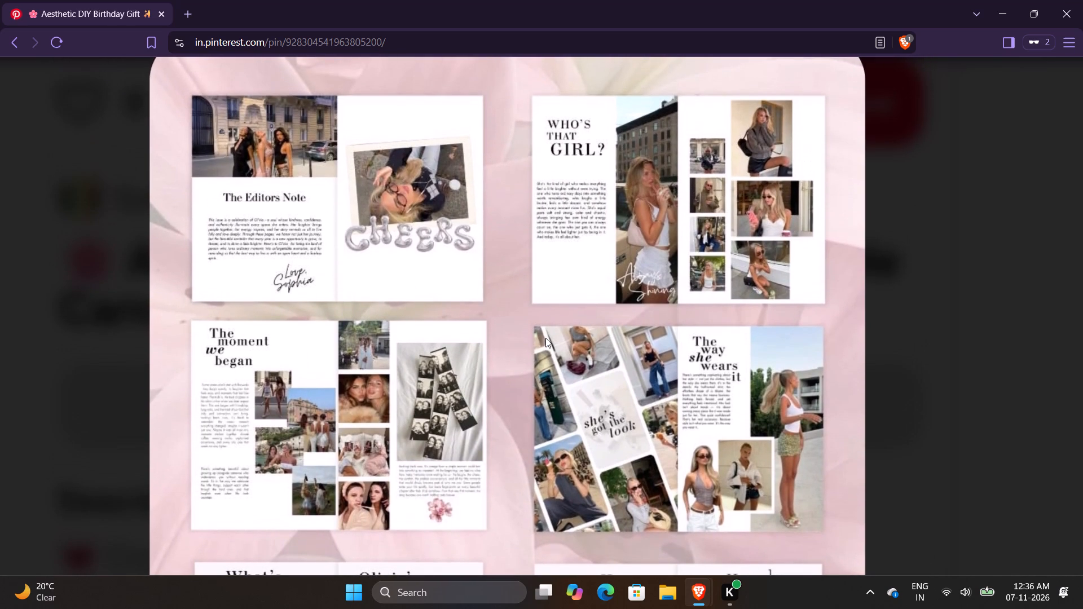
pyautogui.scroll(-1, 545, 338)
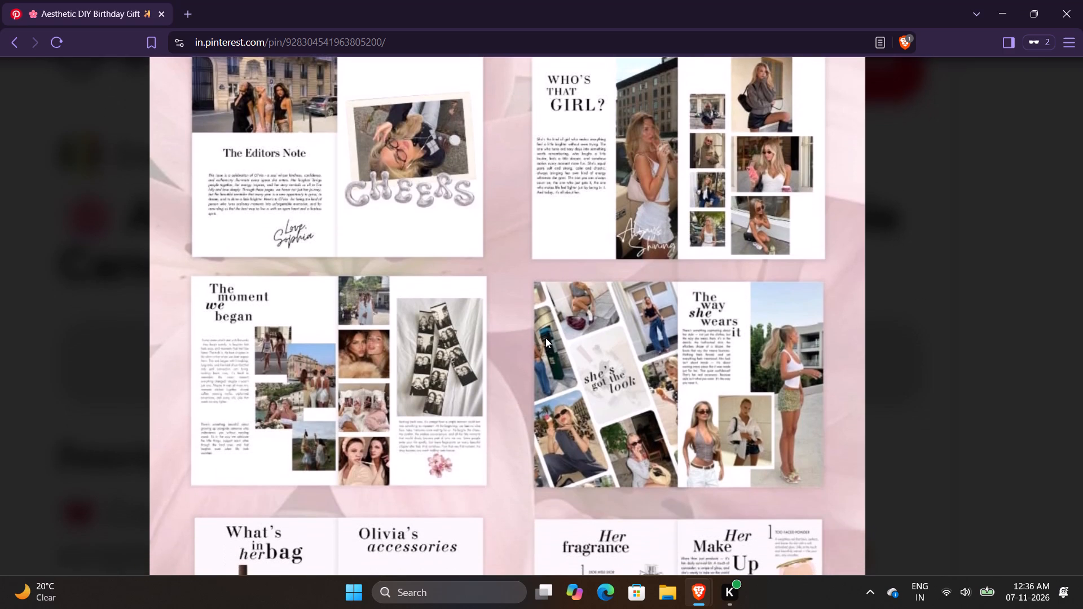
pyautogui.scroll(-1, 545, 338)
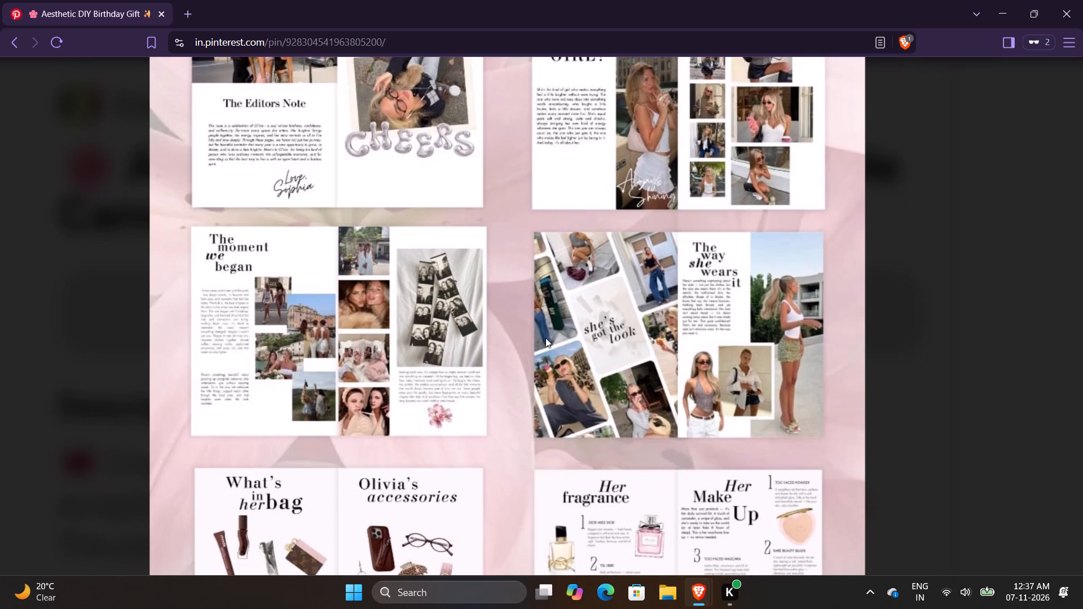
pyautogui.scroll(1, 601, 332)
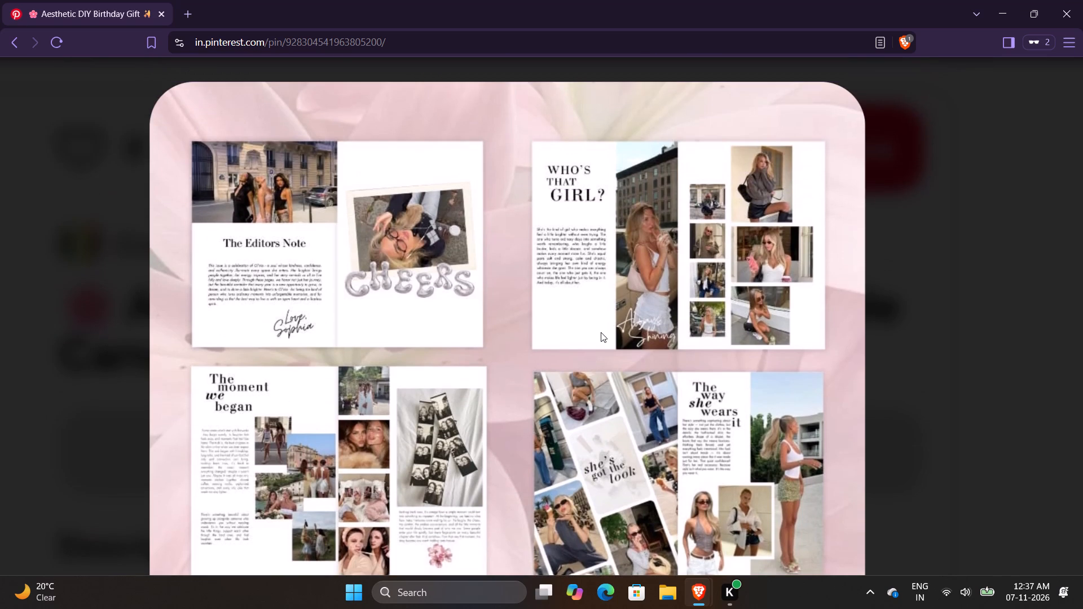
# Switch to the Canva magazine and review its existing pages from page 8 back to page 3.
pyautogui.click(539, 531)
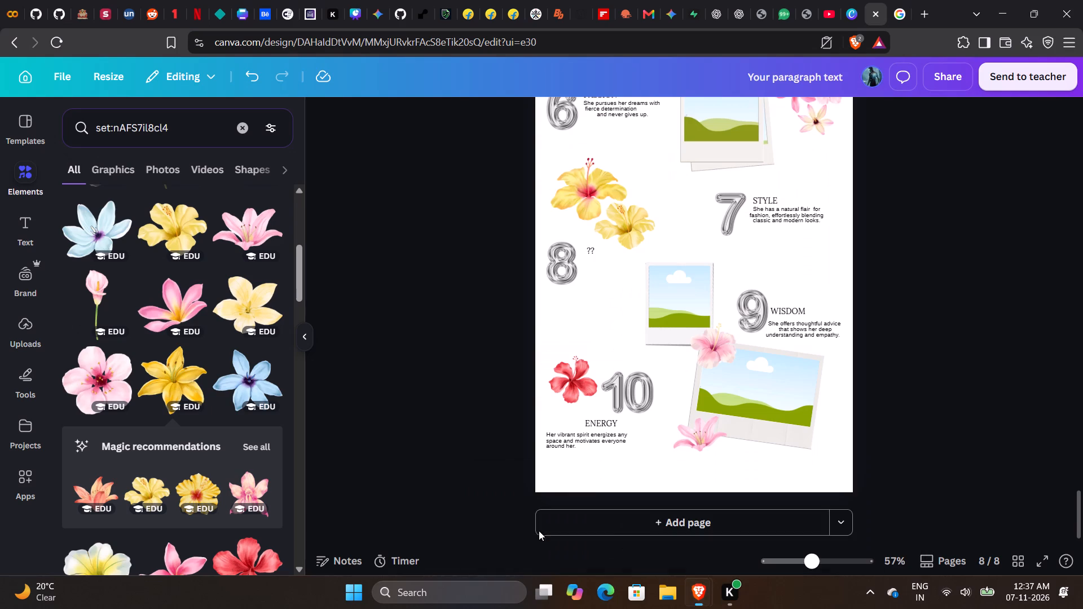
pyautogui.scroll(12, 869, 414)
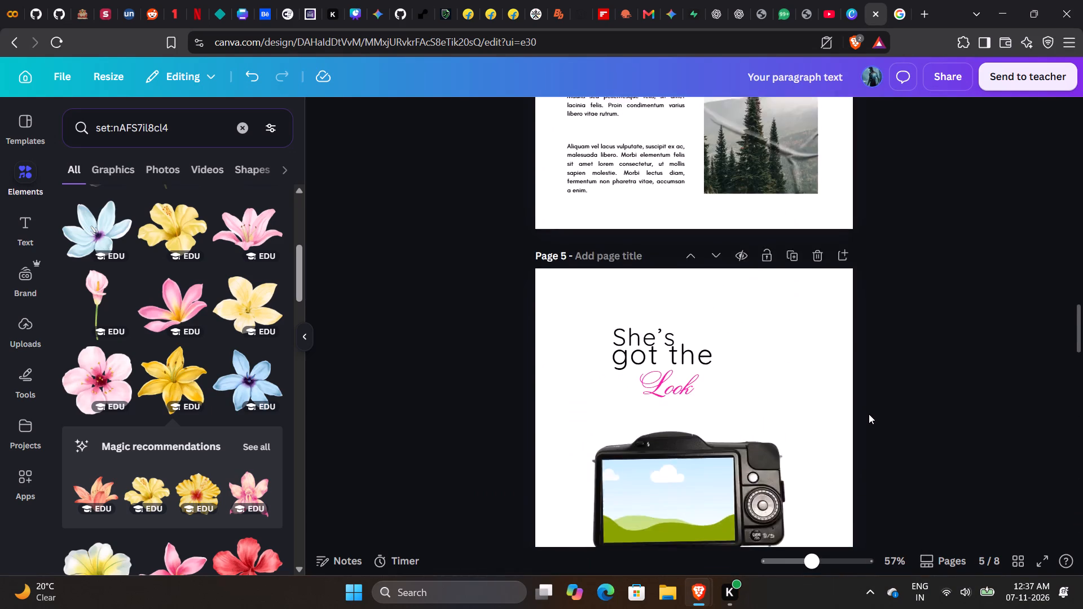
pyautogui.scroll(6, 869, 414)
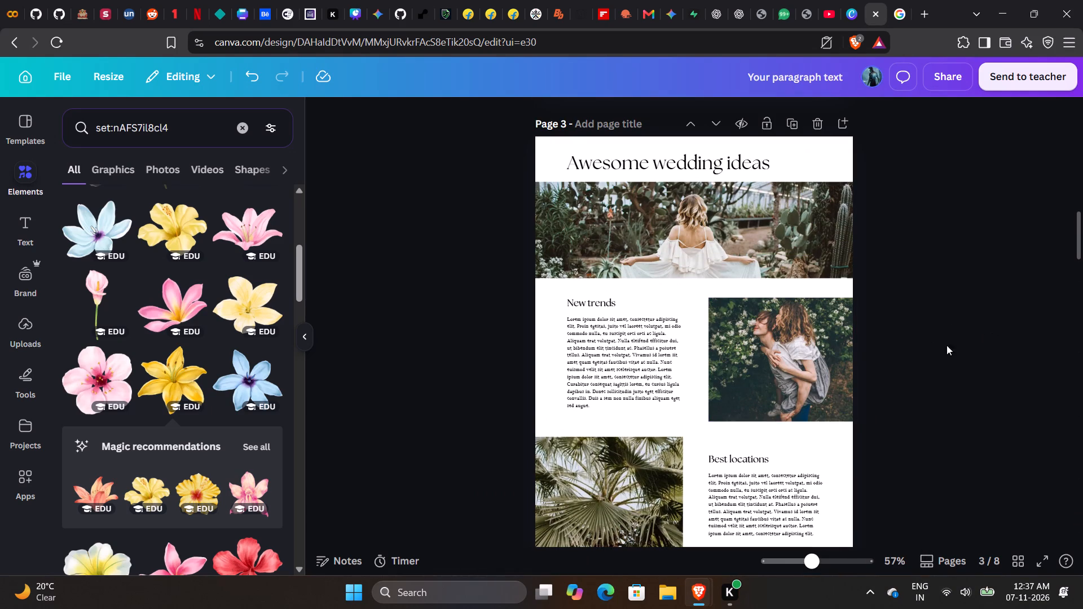
pyautogui.scroll(-2, 948, 359)
pyautogui.scroll(2, 948, 359)
pyautogui.scroll(-19, 948, 359)
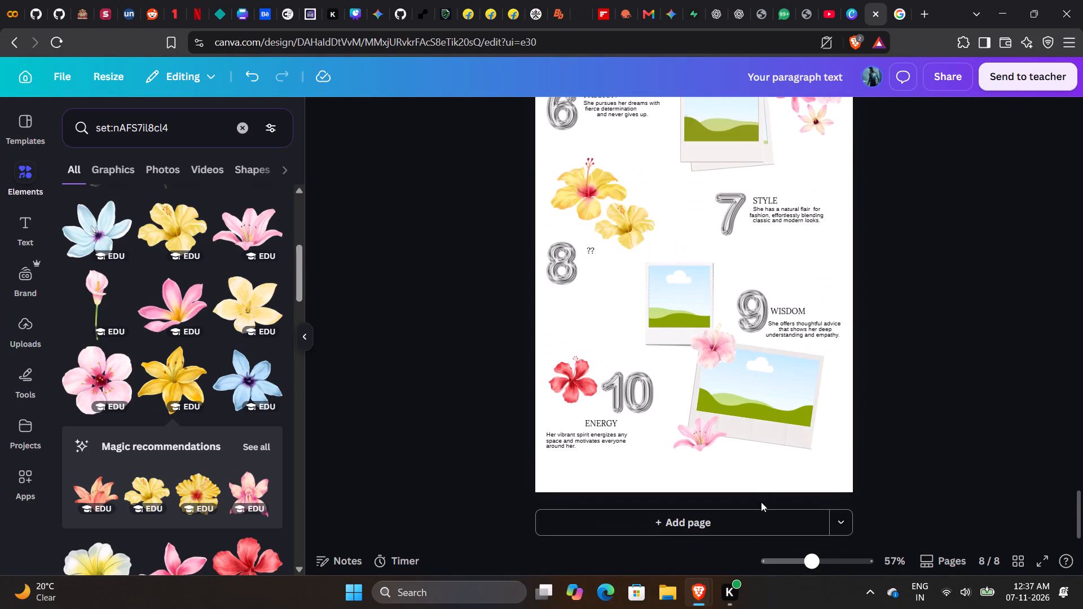
# Add a blank page after page 8 of the magazine.
pyautogui.click(750, 517)
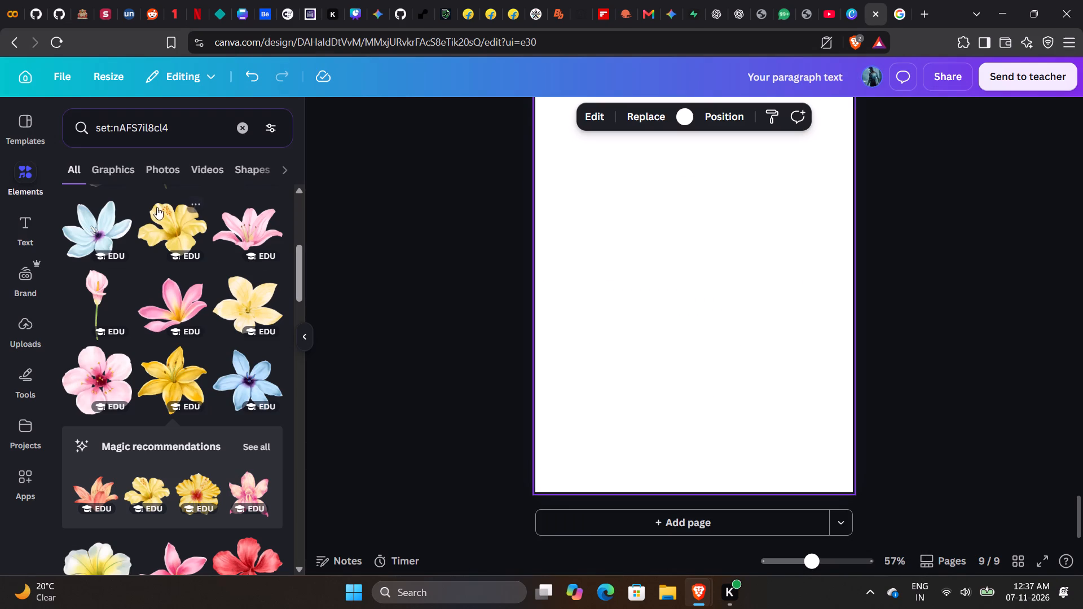
# Search the elements for "frame" and place a square photo frame in the top right corner of page 9.
pyautogui.click(240, 131)
pyautogui.click(193, 177)
pyautogui.press('f')
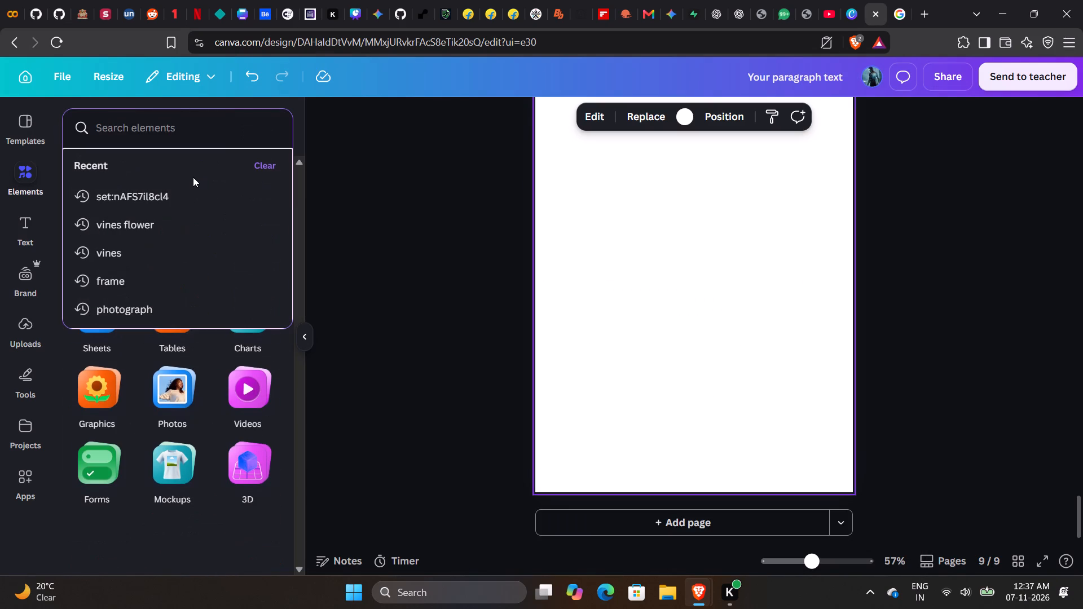
pyautogui.press('r')
pyautogui.click(157, 125)
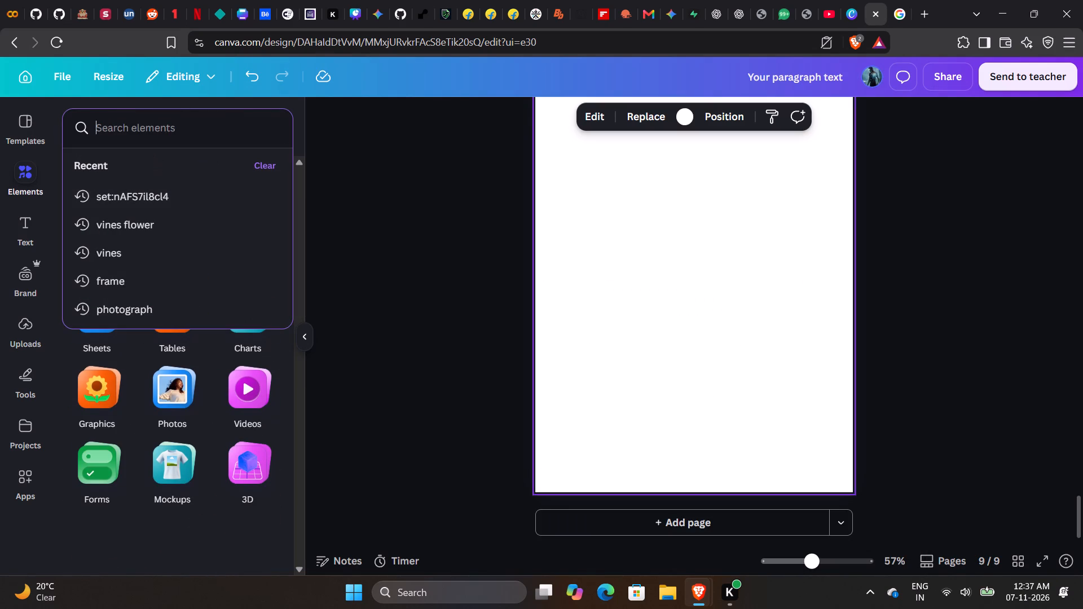
pyautogui.click(117, 272)
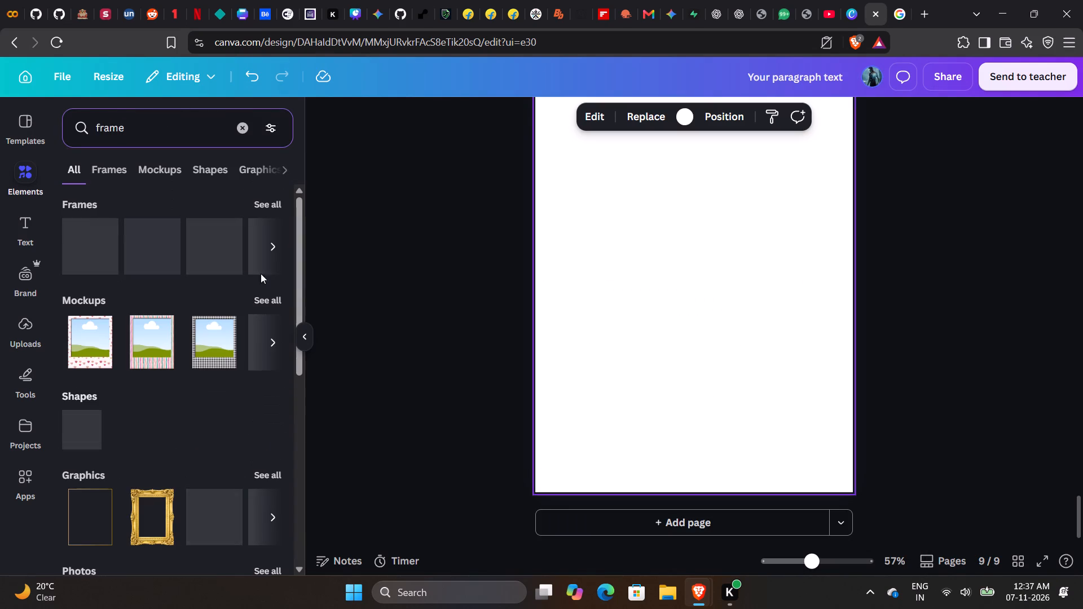
pyautogui.click(804, 564)
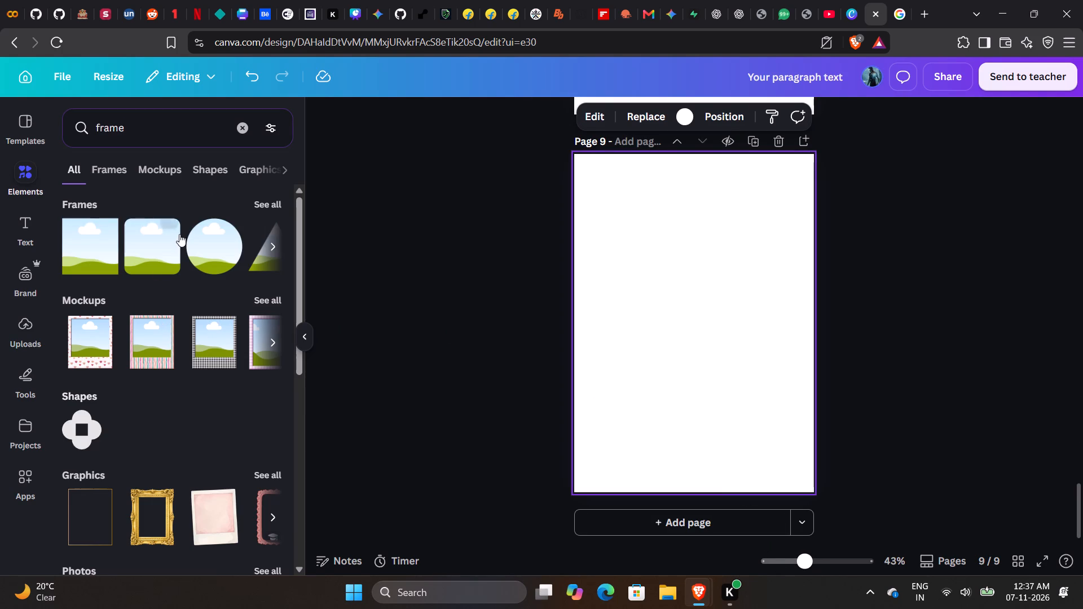
pyautogui.click(91, 234)
pyautogui.moveTo(702, 312); pyautogui.dragTo(750, 218)
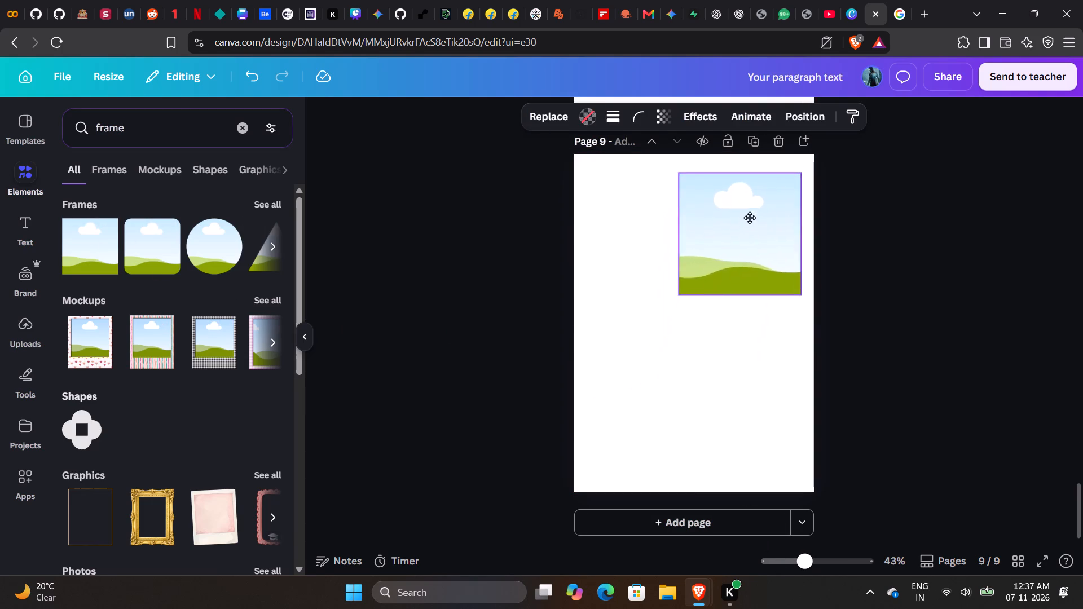
pyautogui.moveTo(750, 218); pyautogui.dragTo(761, 206)
# Stretch the frame to the full page height of 29.7 and narrow it to about 9 wide along the page's right edge.
pyautogui.moveTo(756, 276); pyautogui.dragTo(792, 458)
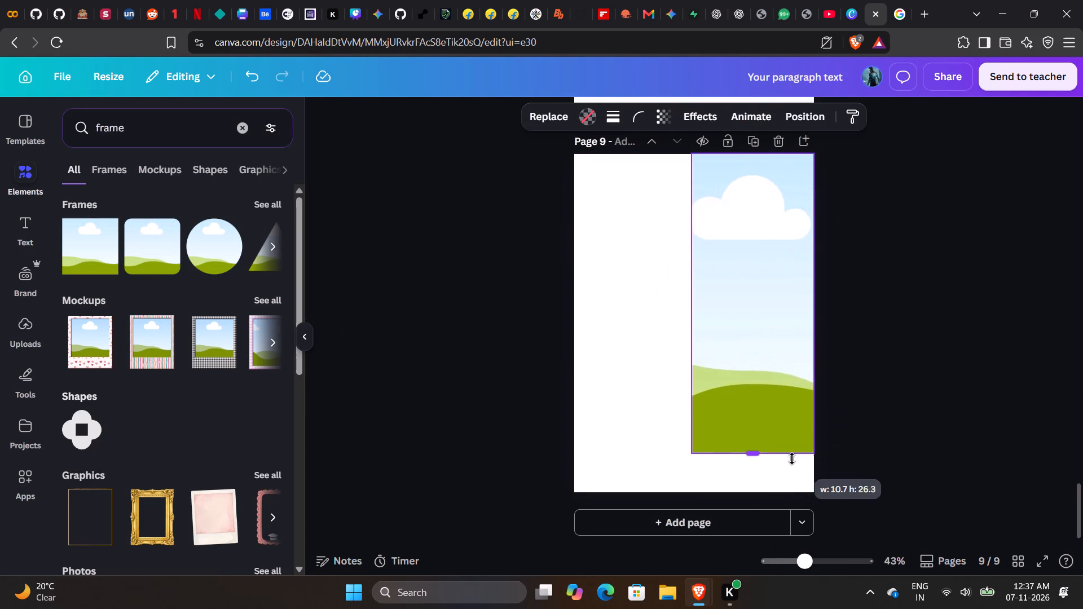
pyautogui.moveTo(792, 458); pyautogui.dragTo(792, 497)
pyautogui.moveTo(690, 327); pyautogui.dragTo(693, 326)
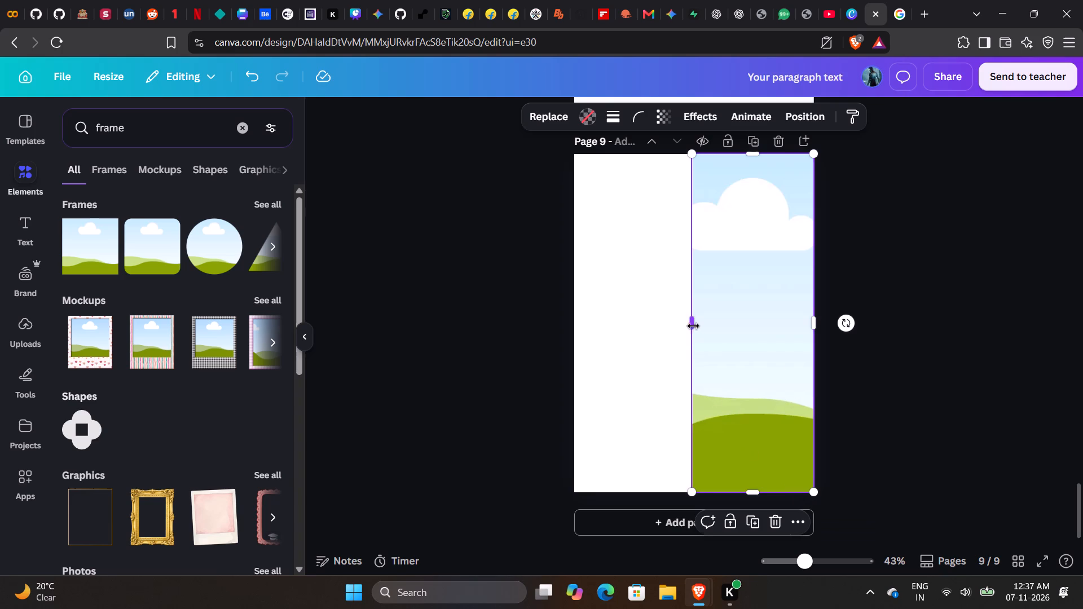
pyautogui.moveTo(693, 326); pyautogui.dragTo(709, 326)
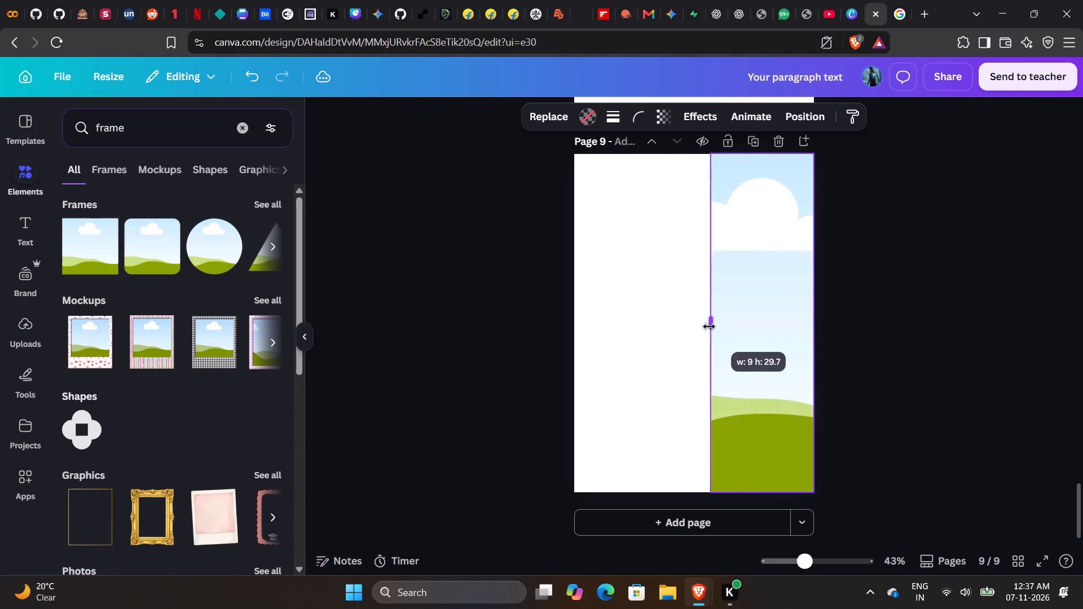
pyautogui.moveTo(709, 326); pyautogui.dragTo(707, 328)
pyautogui.click(893, 342)
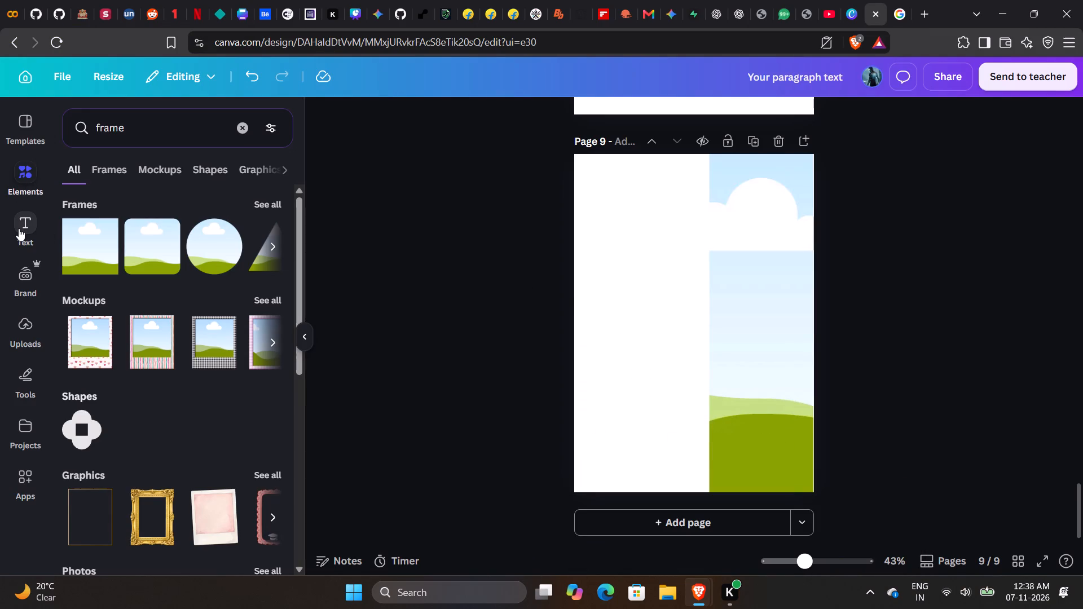
# Add a text box to page 9 and format it as uppercase Times New Roman MT at size 48.
pyautogui.click(19, 228)
pyautogui.click(164, 178)
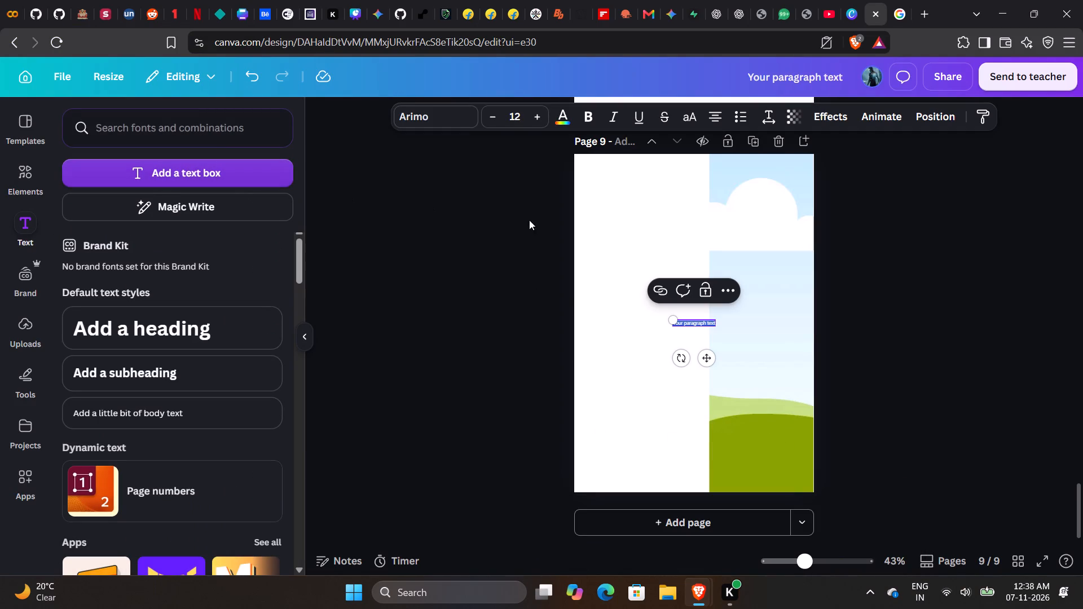
pyautogui.click(446, 116)
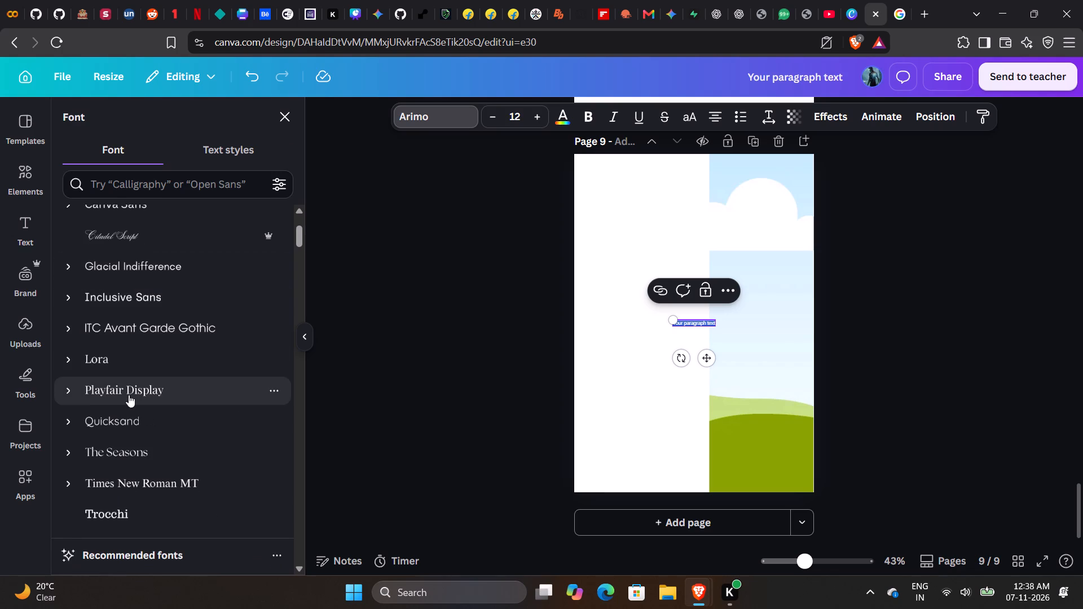
pyautogui.scroll(-1, 129, 395)
pyautogui.click(142, 321)
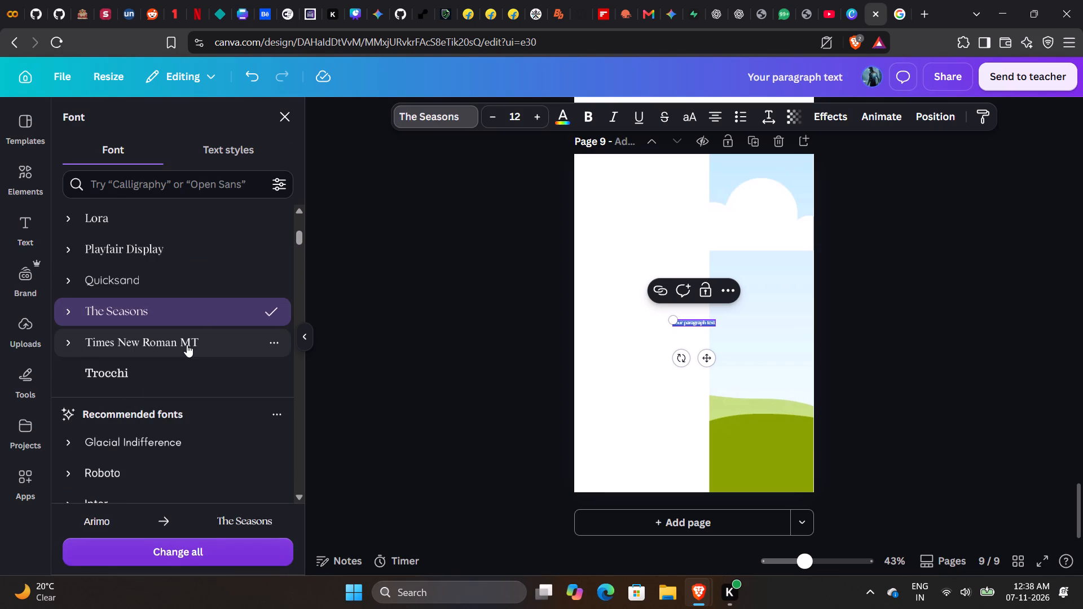
pyautogui.click(187, 345)
pyautogui.click(520, 113)
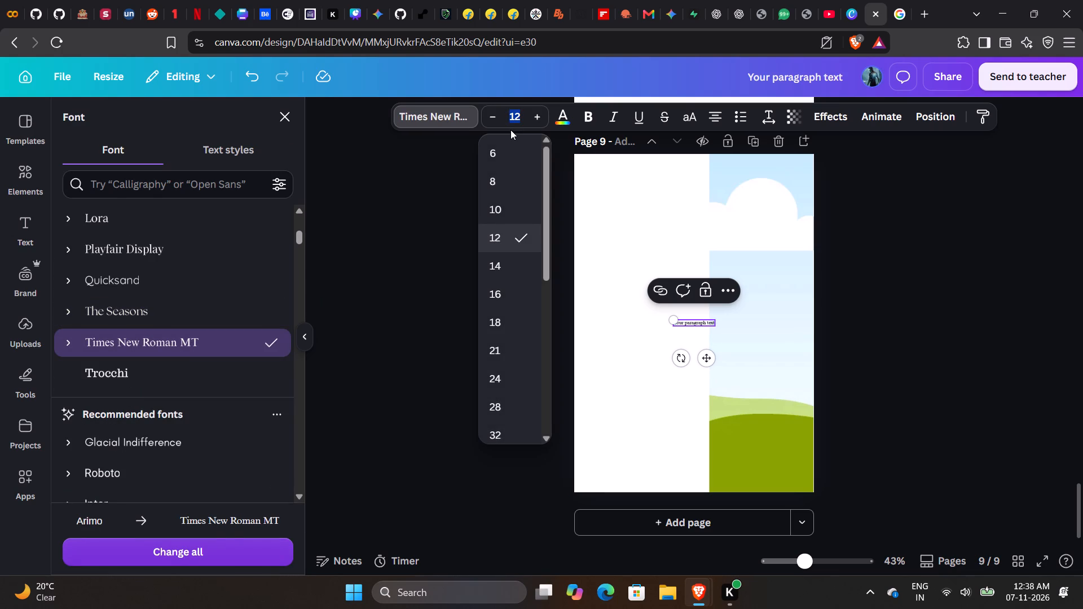
pyautogui.write('48')
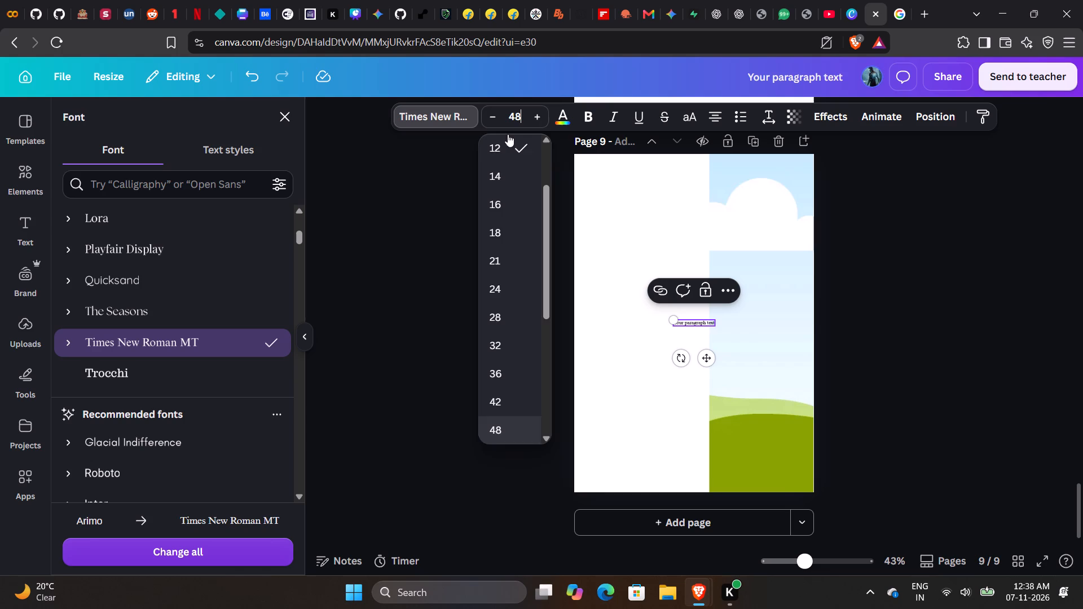
pyautogui.press('Return')
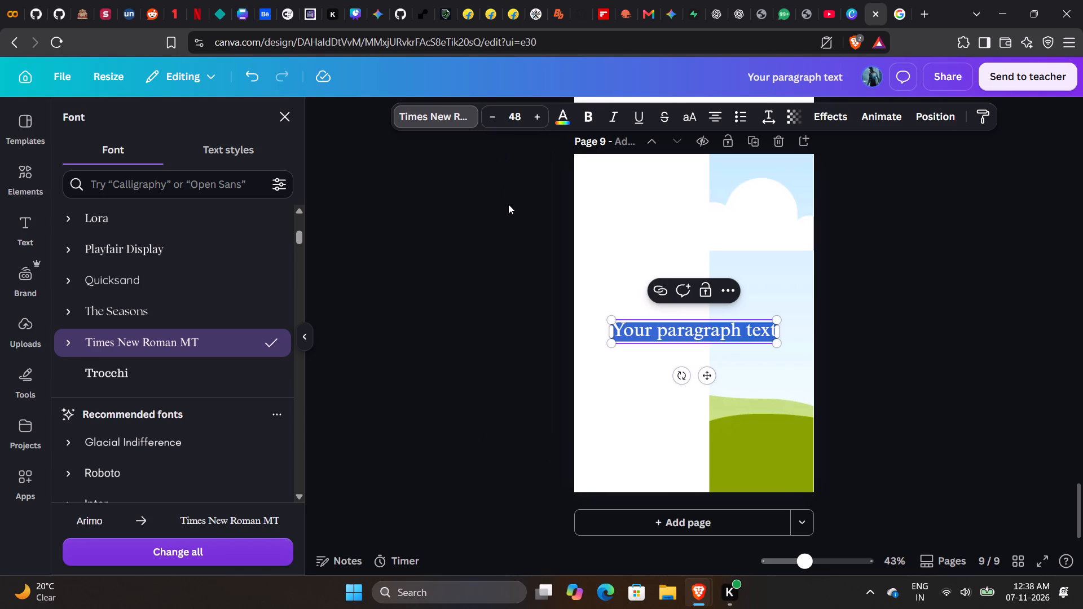
pyautogui.click(690, 120)
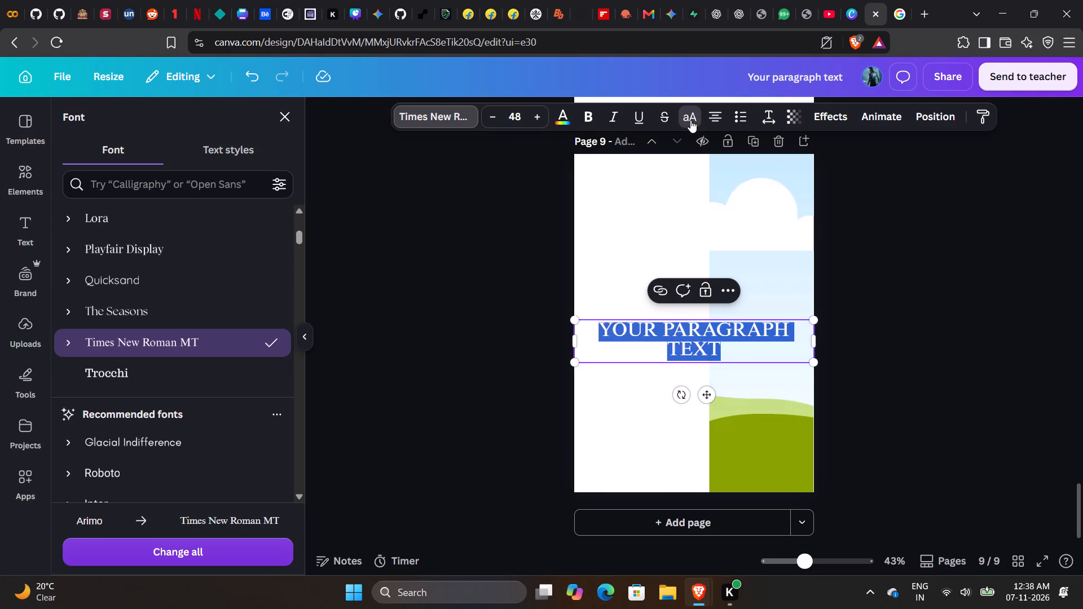
# Replace the placeholder text on page 9 with "who's that girl?", one word per line.
pyautogui.write('who')
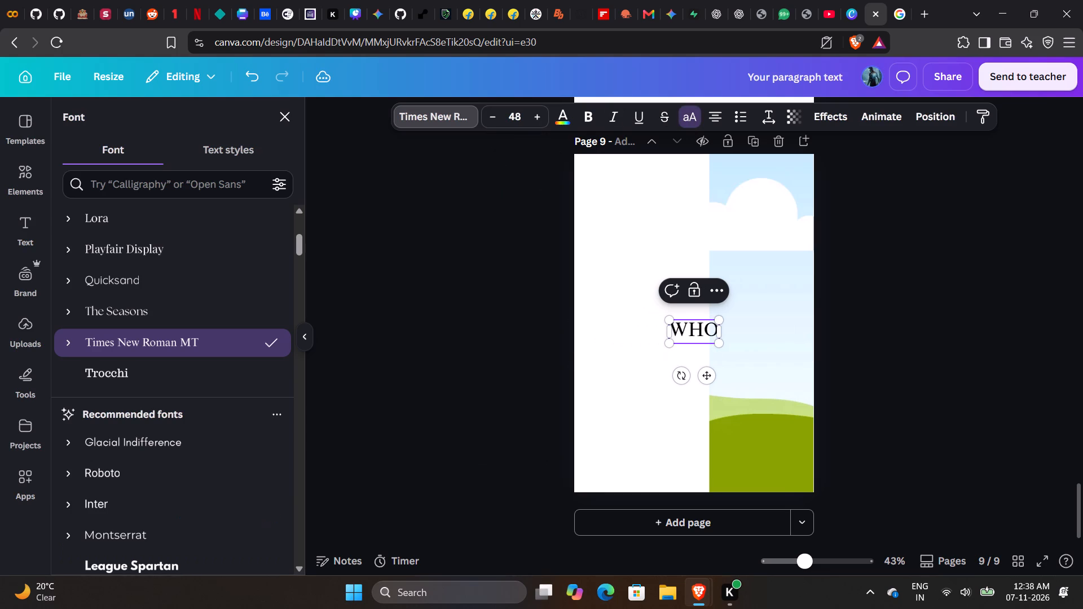
pyautogui.write("'s")
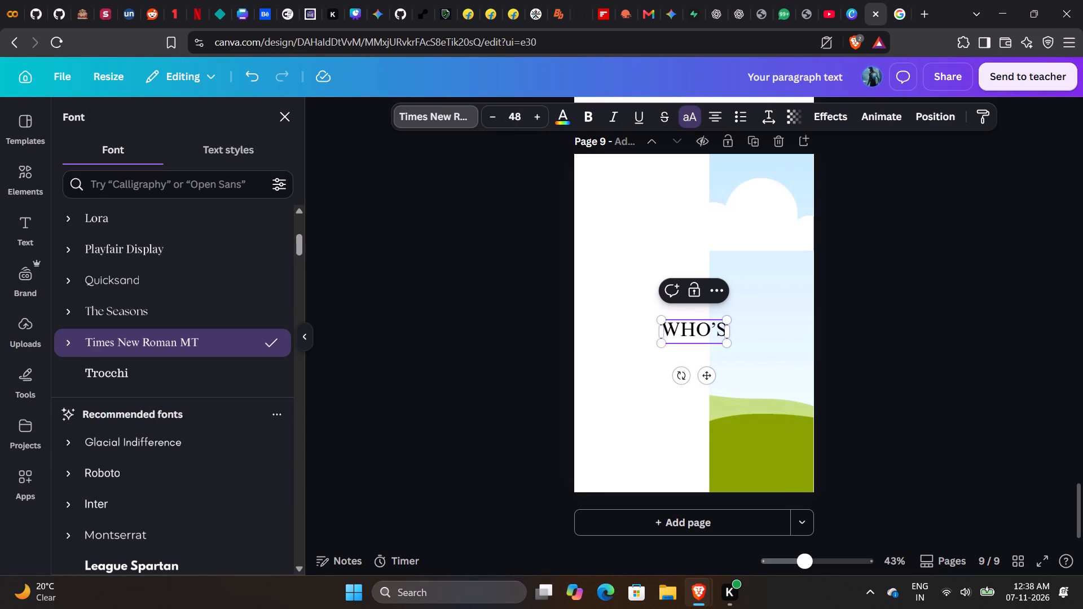
pyautogui.press('Return')
pyautogui.write('that')
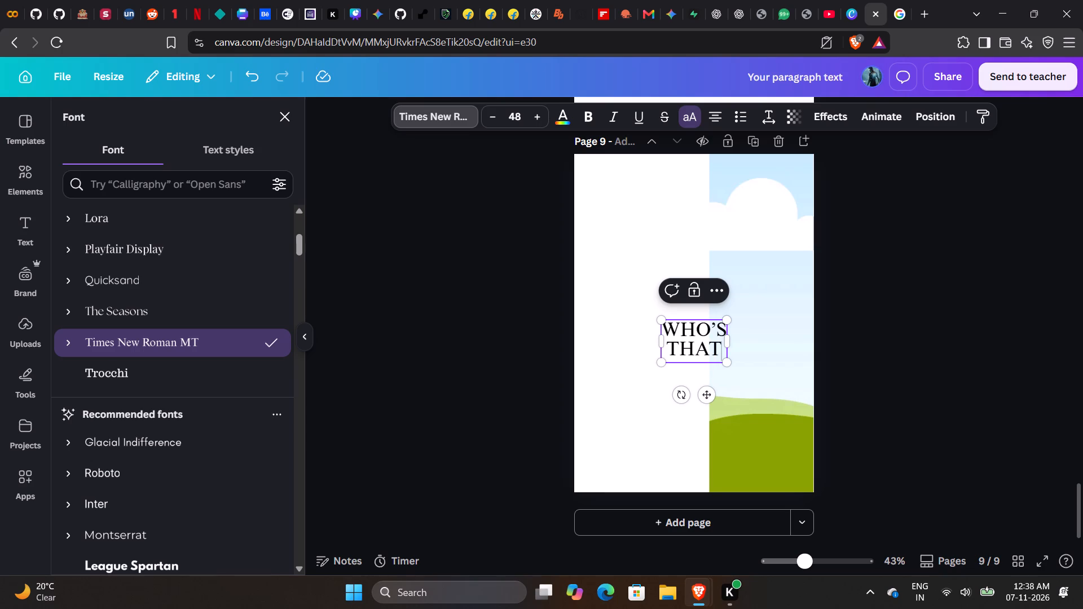
pyautogui.press('Return')
pyautogui.write('girl')
pyautogui.hotkey('shift', '?')
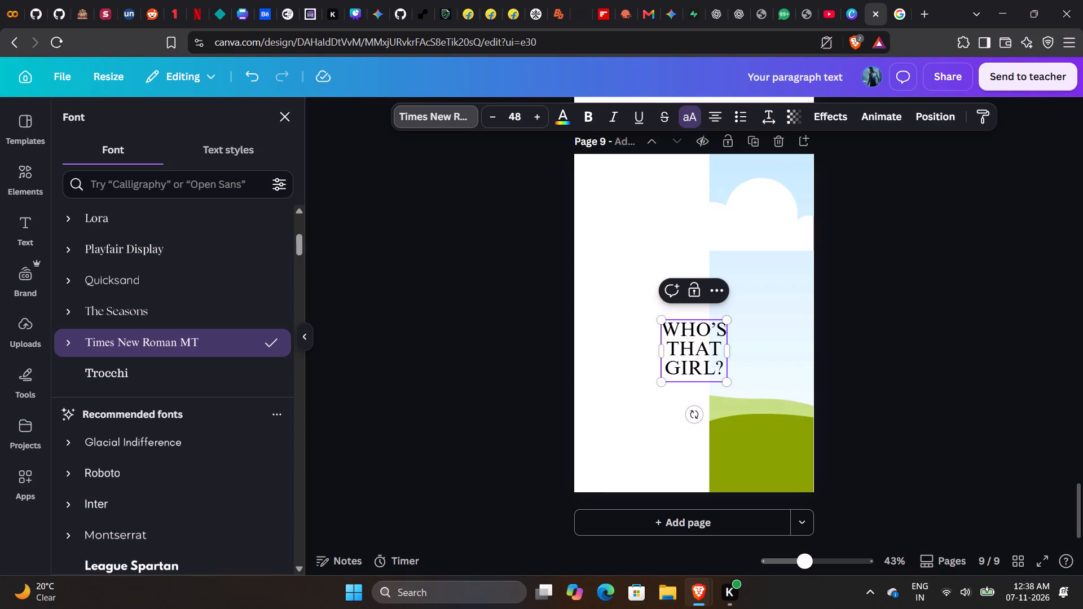
# Move the three-line title into the upper part of page 9's white area, clear of the photo frame.
pyautogui.moveTo(692, 367); pyautogui.dragTo(657, 334)
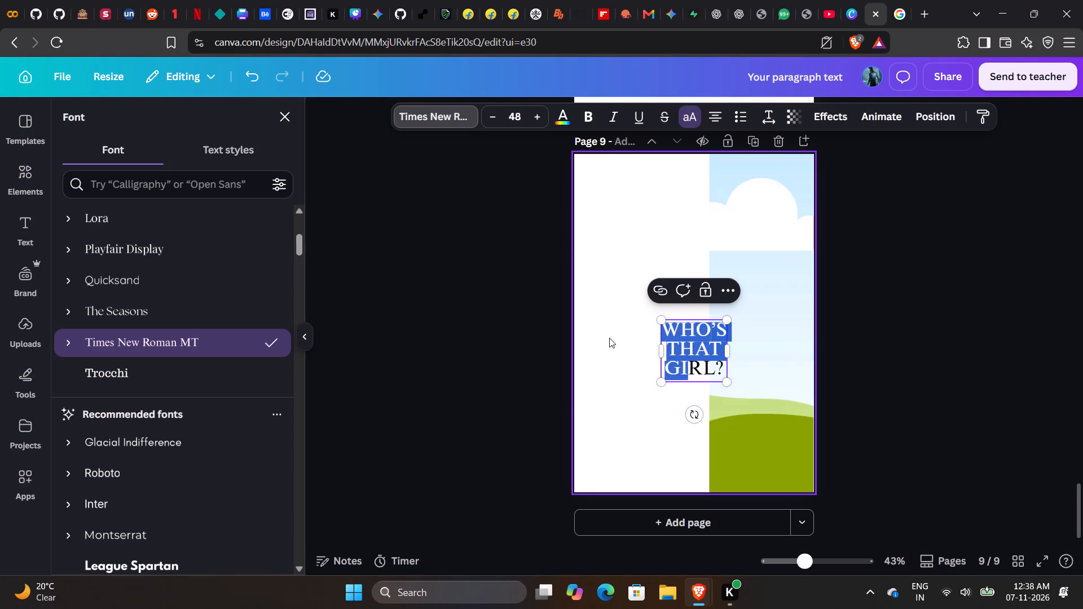
pyautogui.click(609, 338)
pyautogui.click(679, 356)
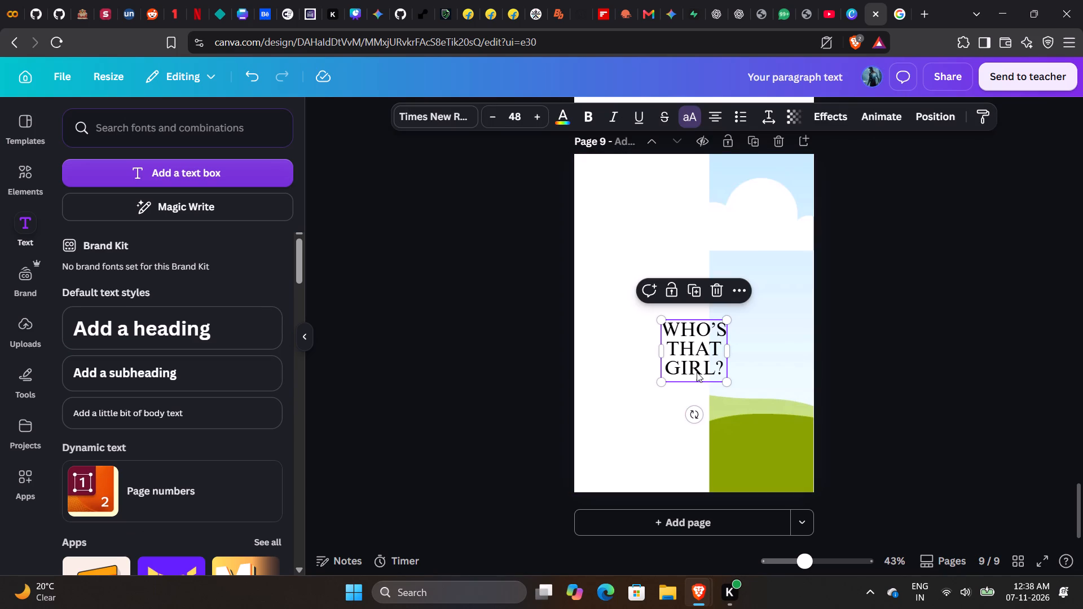
pyautogui.moveTo(695, 376); pyautogui.dragTo(626, 245)
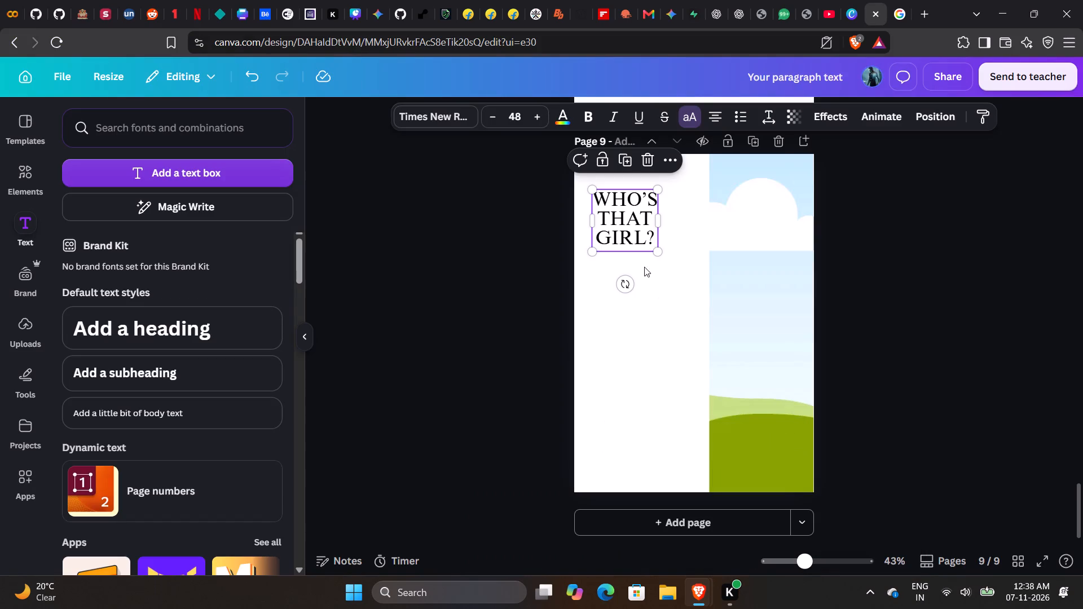
# Delete "THAT" and "GIRL?" from the title text box so it holds only "WHO'S".
pyautogui.click(644, 237)
pyautogui.click(655, 240)
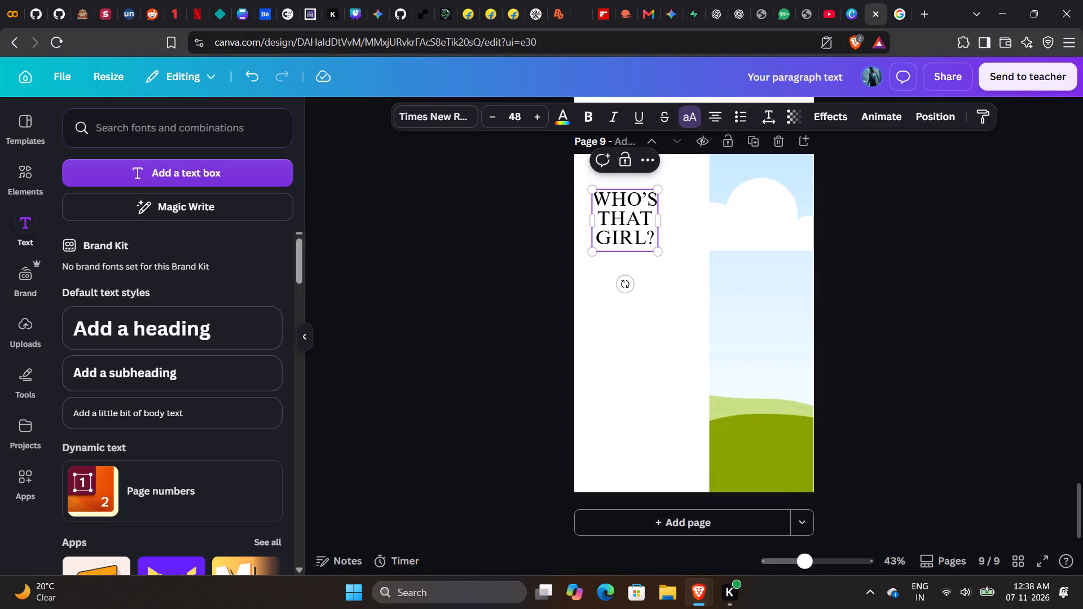
pyautogui.press('BackSpace')
pyautogui.press('BackSpace')
pyautogui.press('BackSpace')
pyautogui.press('BackSpace')
pyautogui.press('BackSpace')
pyautogui.press('BackSpace')
pyautogui.press('BackSpace')
pyautogui.press('BackSpace')
pyautogui.press('BackSpace')
pyautogui.press('BackSpace')
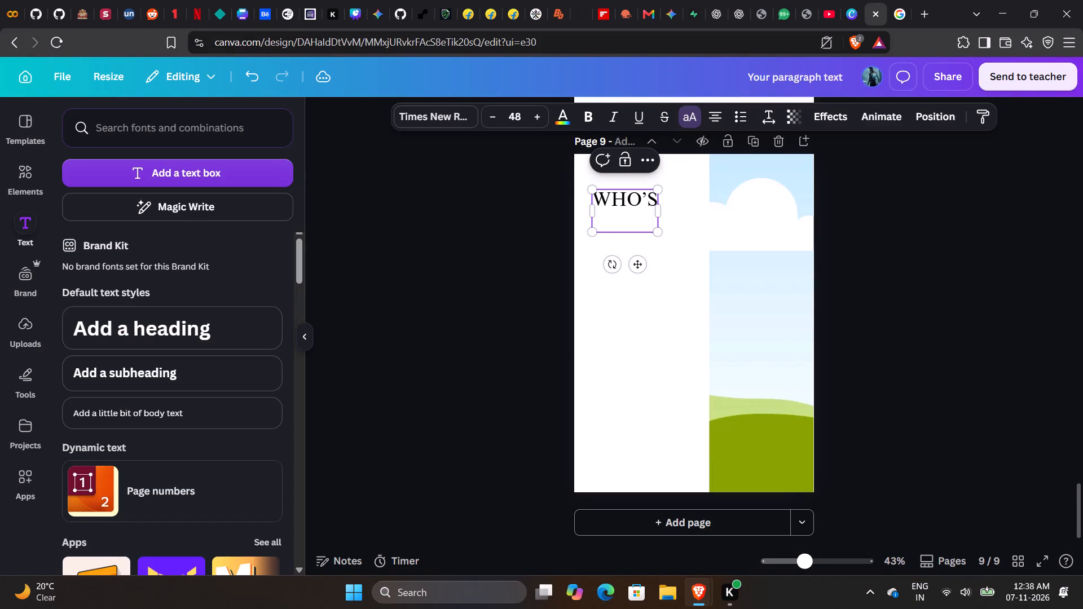
pyautogui.press('BackSpace')
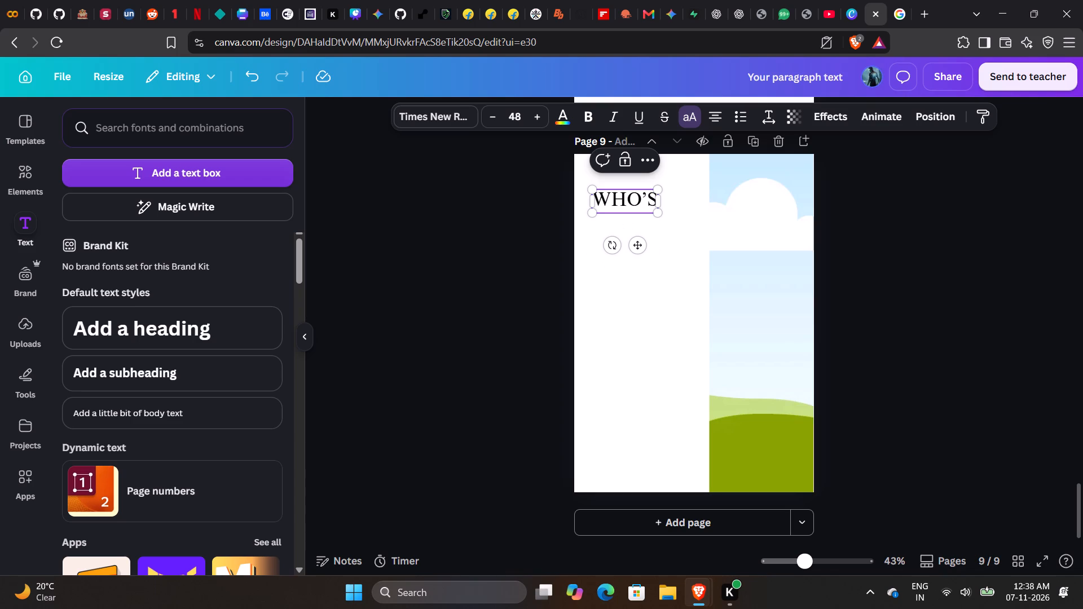
pyautogui.click(663, 309)
# Add a second text box to page 9 and set it in Times New Roman MT at size 48.
pyautogui.click(219, 180)
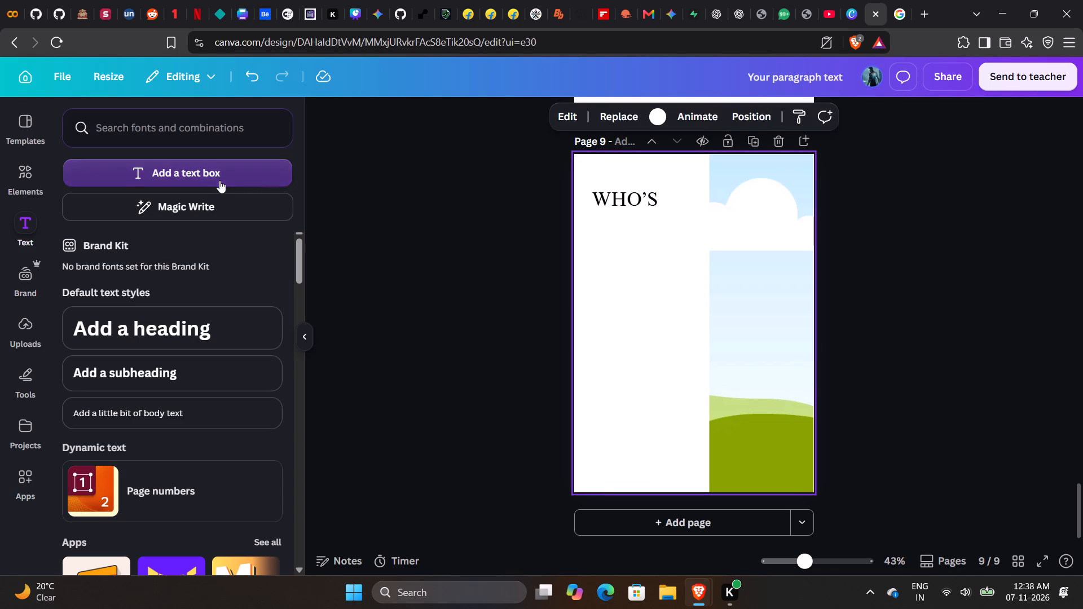
pyautogui.click(433, 114)
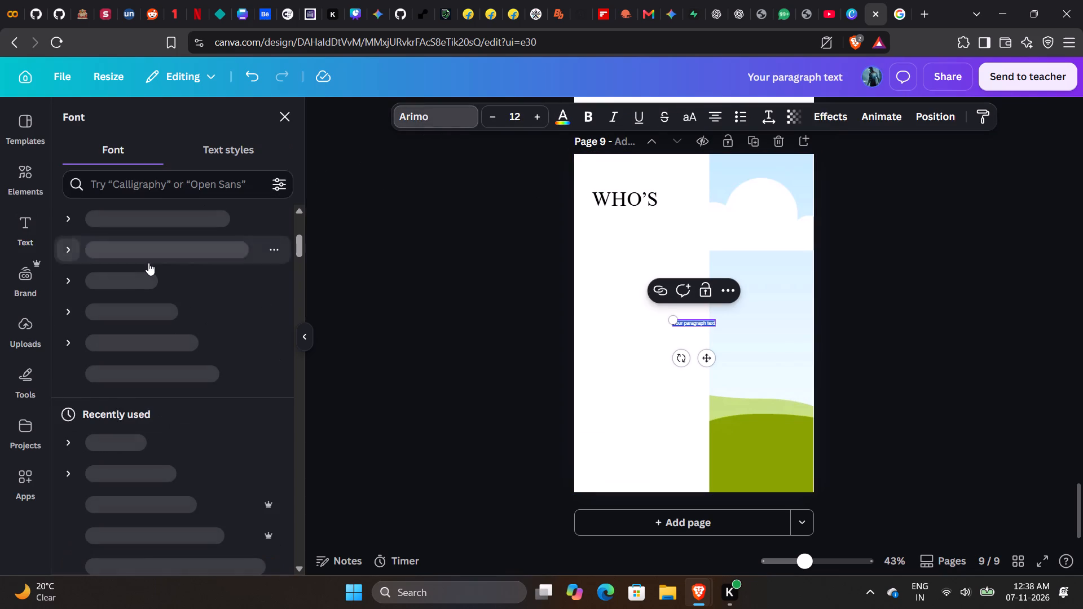
pyautogui.click(143, 336)
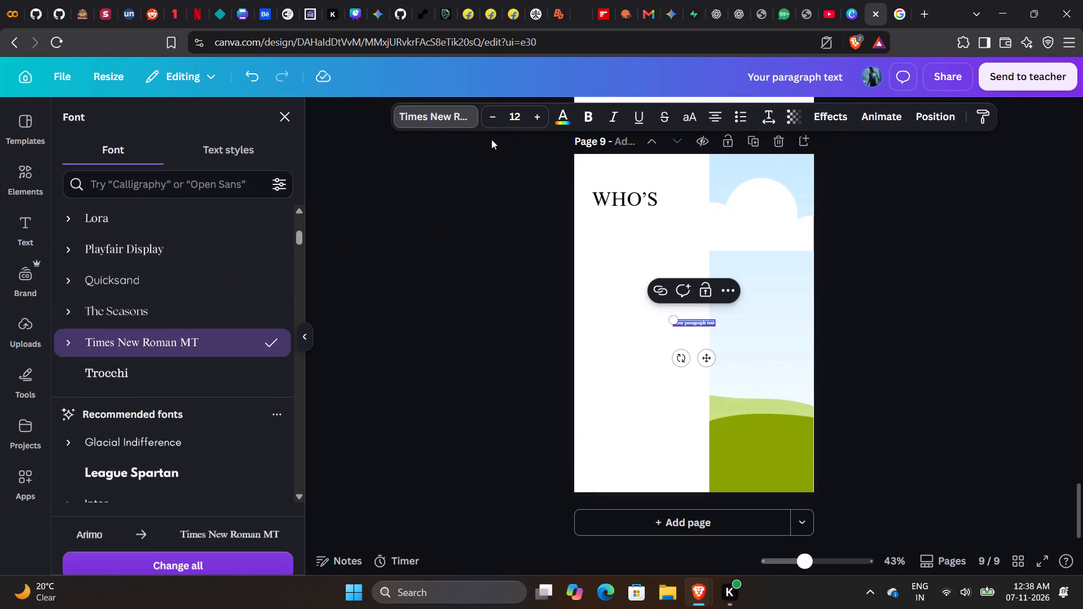
pyautogui.click(522, 117)
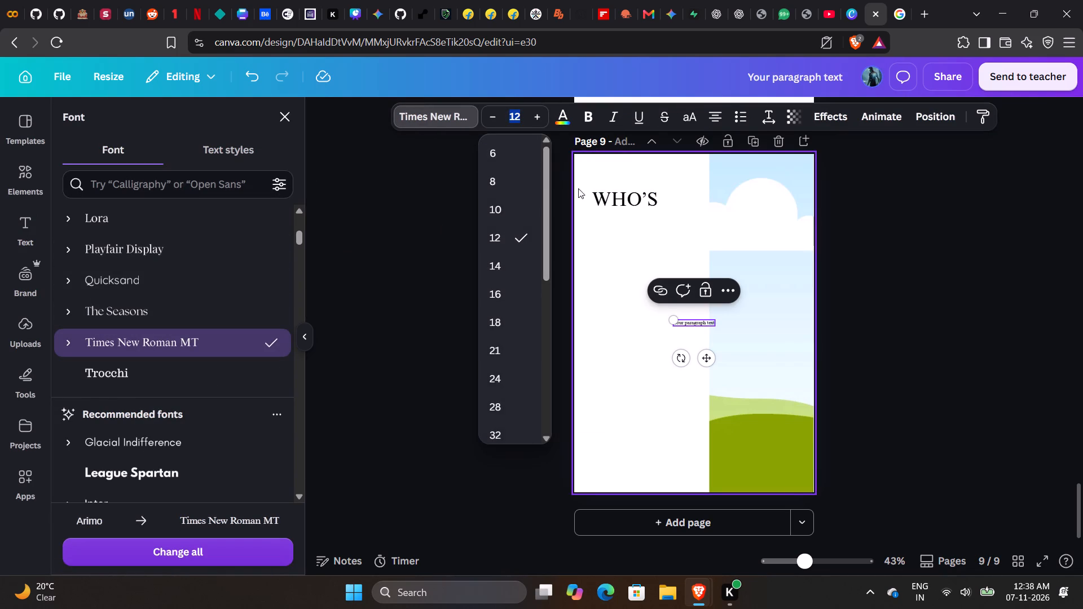
pyautogui.click(618, 190)
pyautogui.click(623, 204)
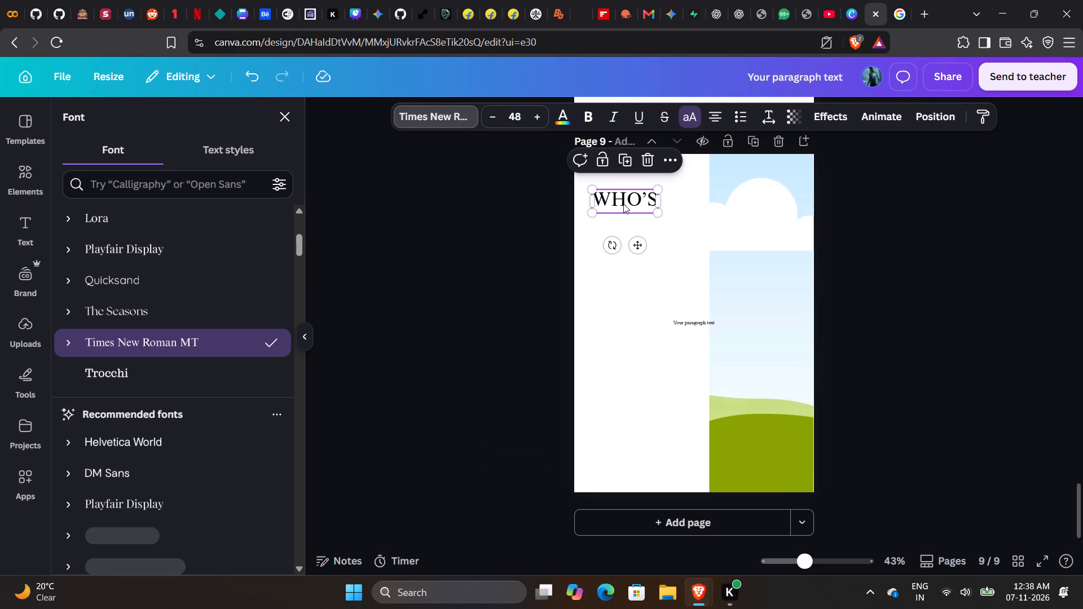
pyautogui.click(681, 320)
pyautogui.click(680, 324)
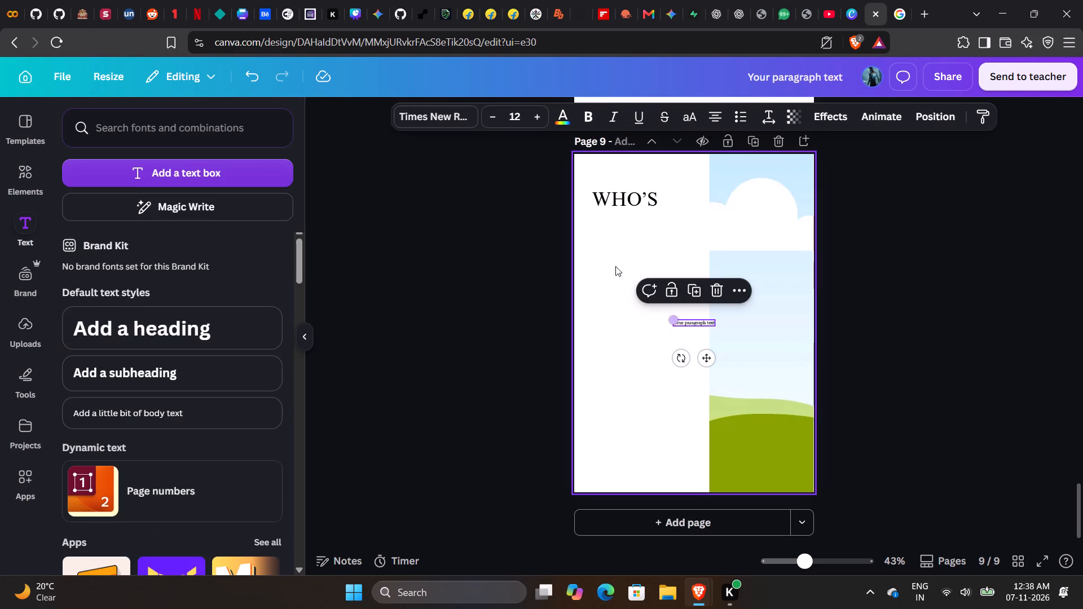
pyautogui.click(523, 117)
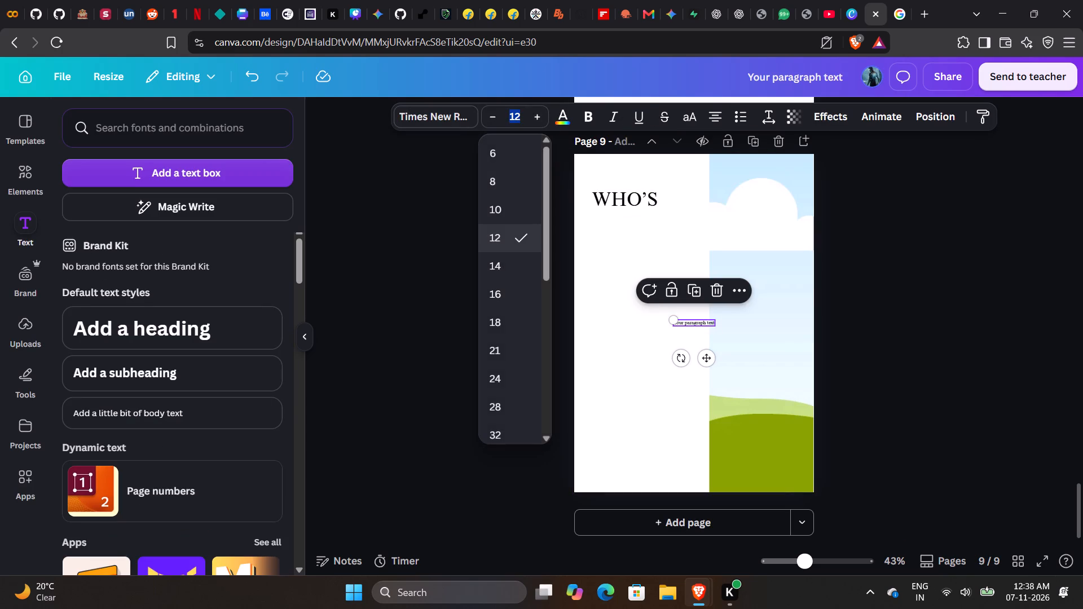
pyautogui.write('48')
pyautogui.press('Return')
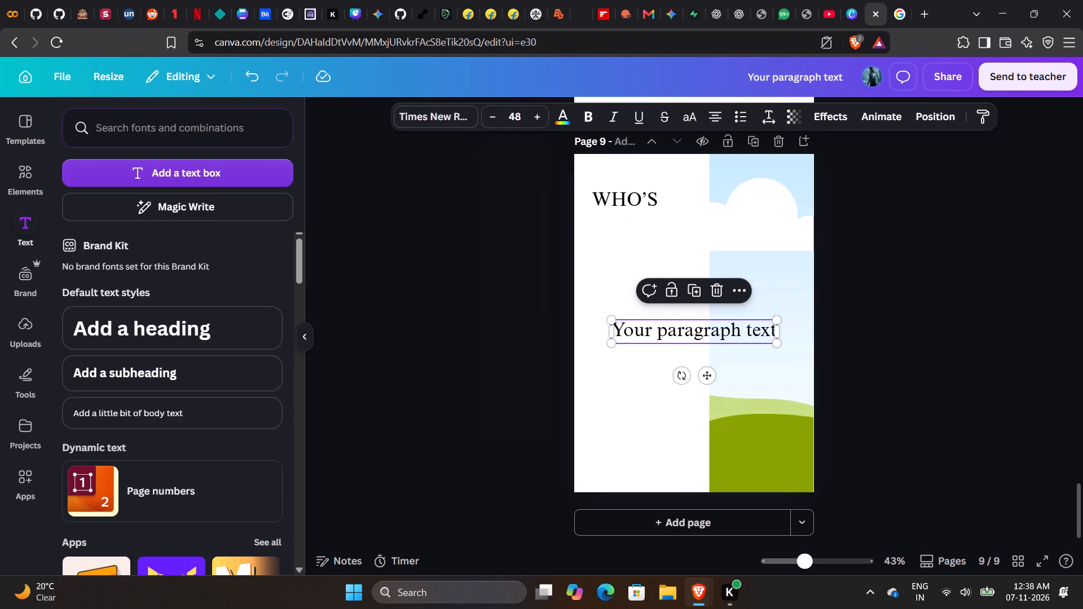
# Enter "that" in uppercase in the new text box and place it just beneath "WHO'S", offset to the right.
pyautogui.click(689, 333)
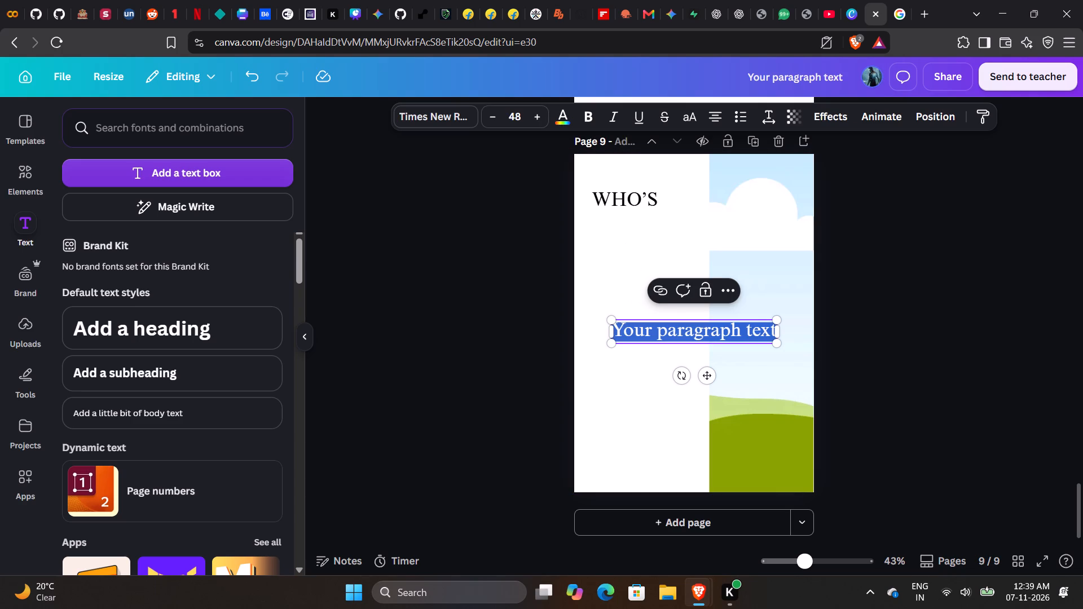
pyautogui.write('that')
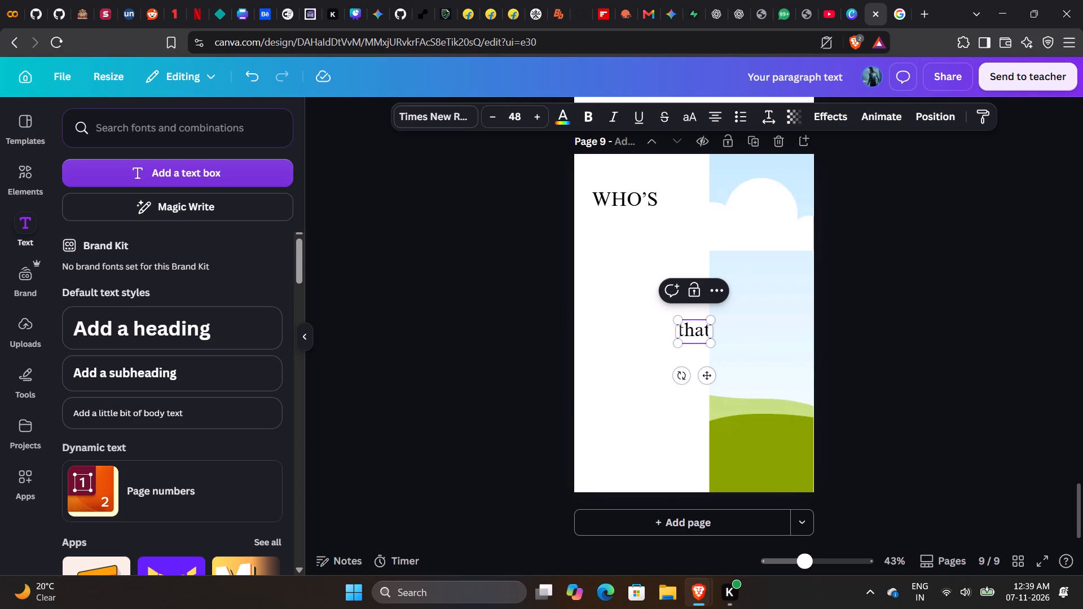
pyautogui.click(692, 112)
pyautogui.moveTo(707, 381); pyautogui.dragTo(662, 270)
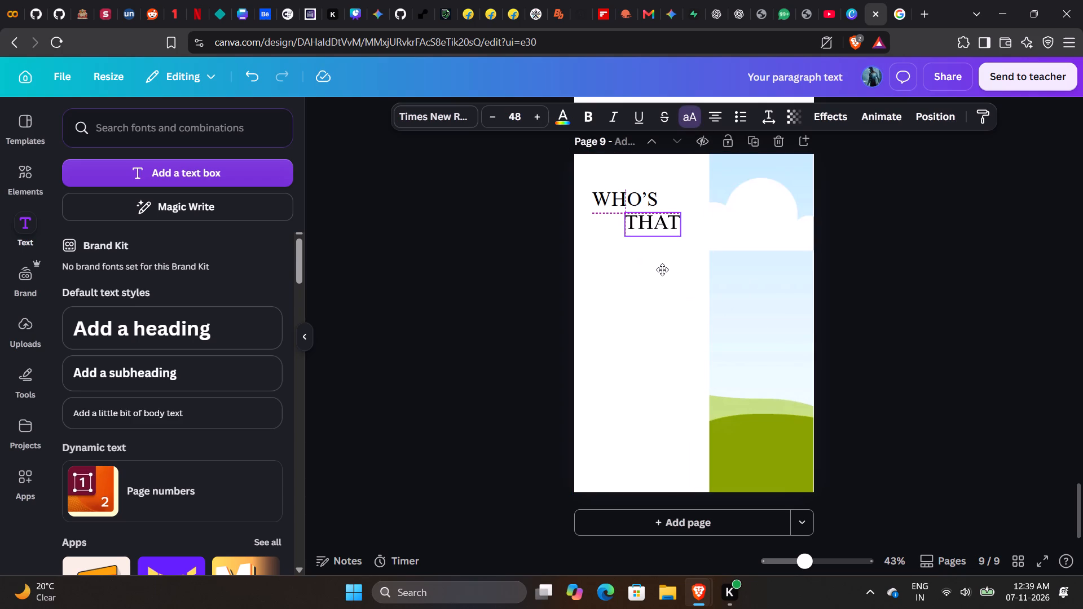
pyautogui.moveTo(662, 270); pyautogui.dragTo(660, 268)
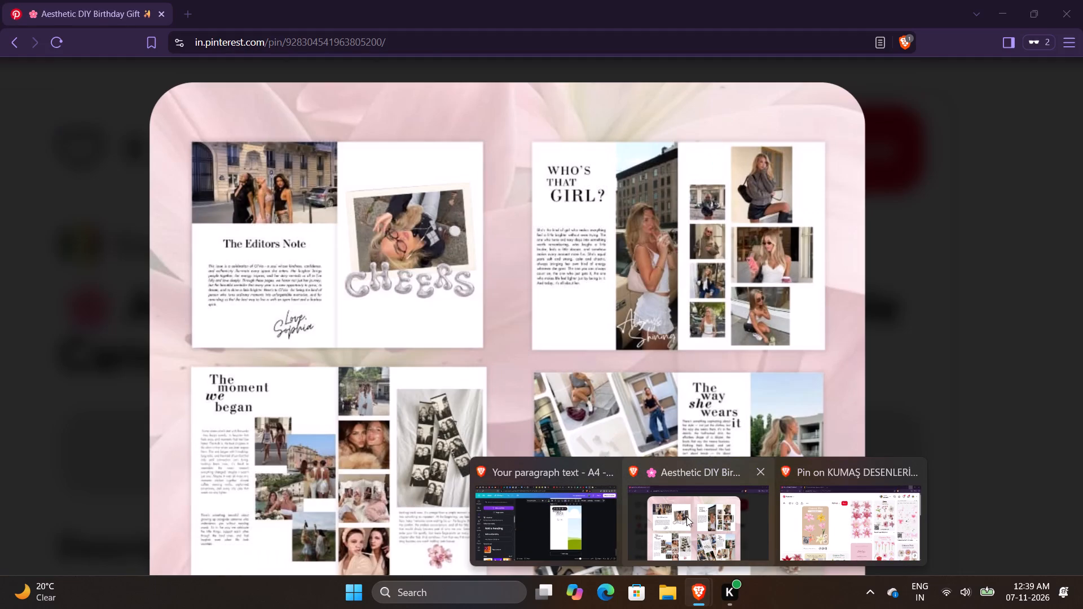
pyautogui.click(616, 309)
# Add a third text box reading "girl?" in uppercase Times New Roman MT at size 50.
pyautogui.click(198, 172)
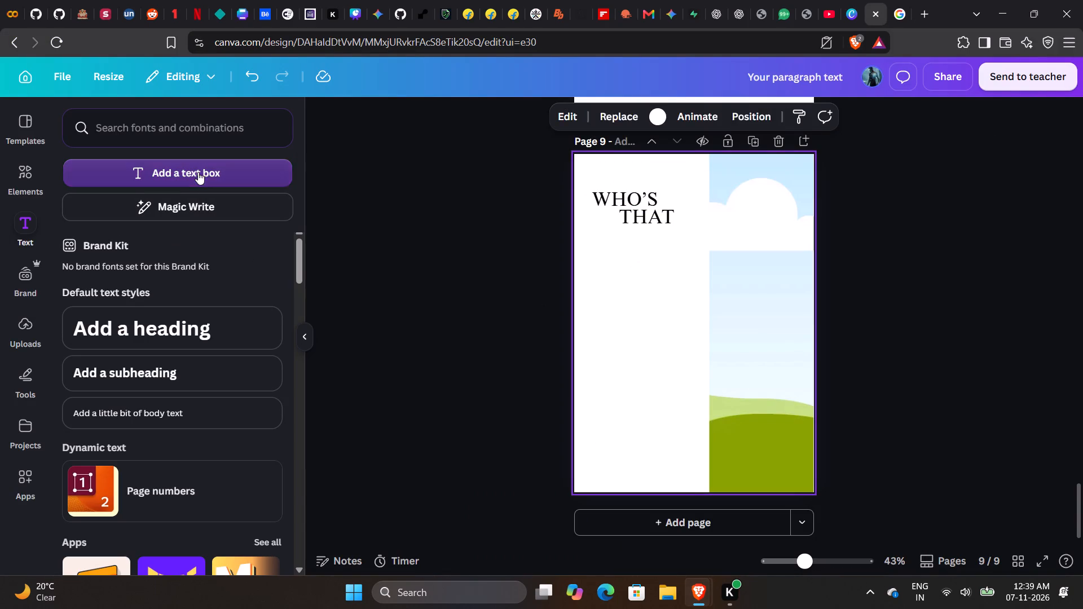
pyautogui.click(459, 111)
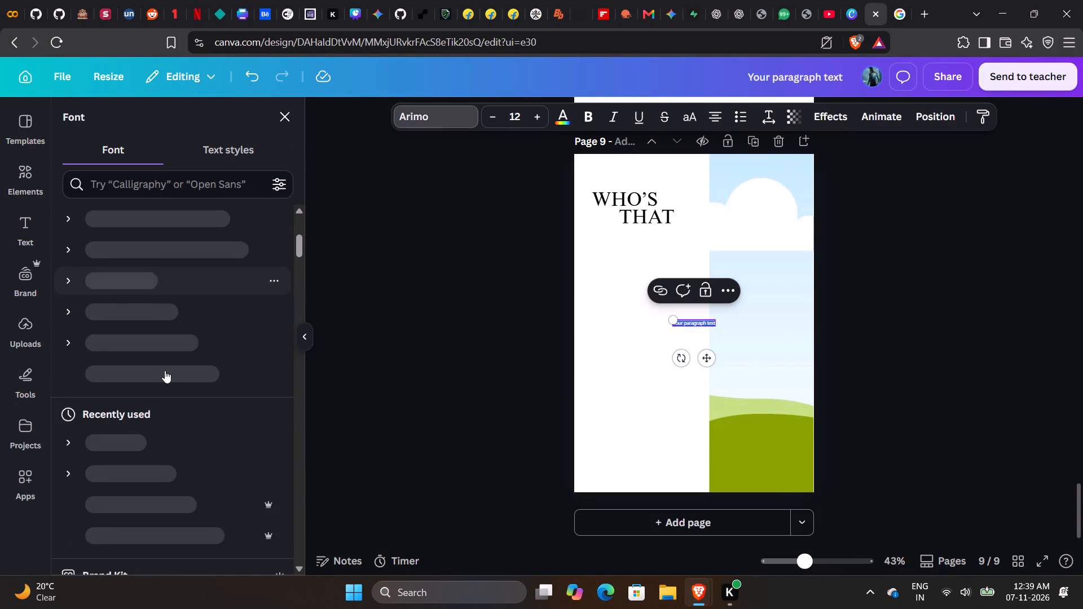
pyautogui.click(183, 343)
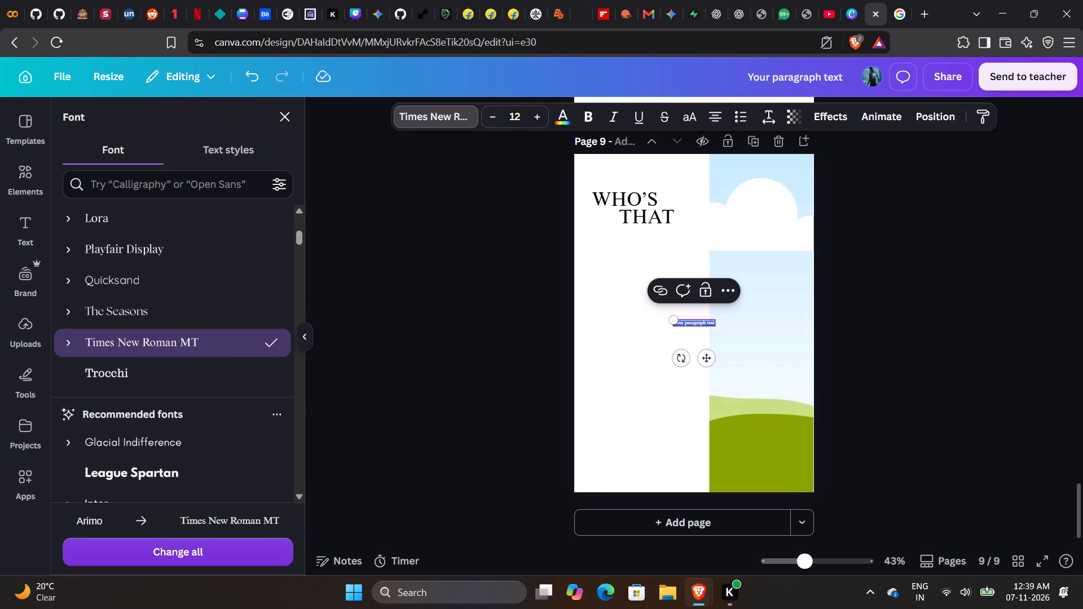
pyautogui.click(517, 113)
pyautogui.write('50')
pyautogui.press('Return')
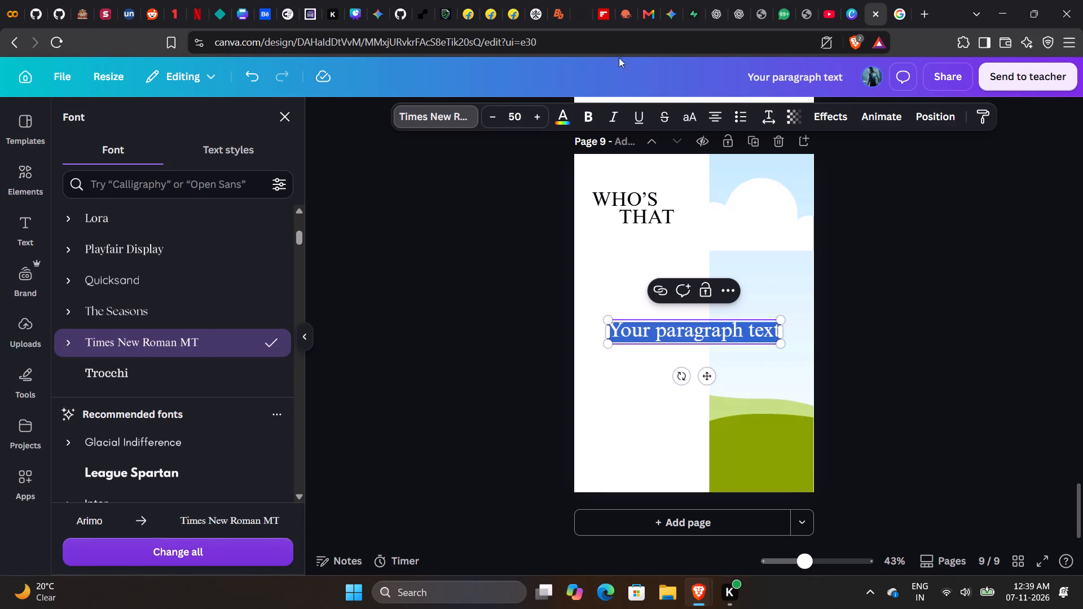
pyautogui.click(687, 109)
pyautogui.write('girl')
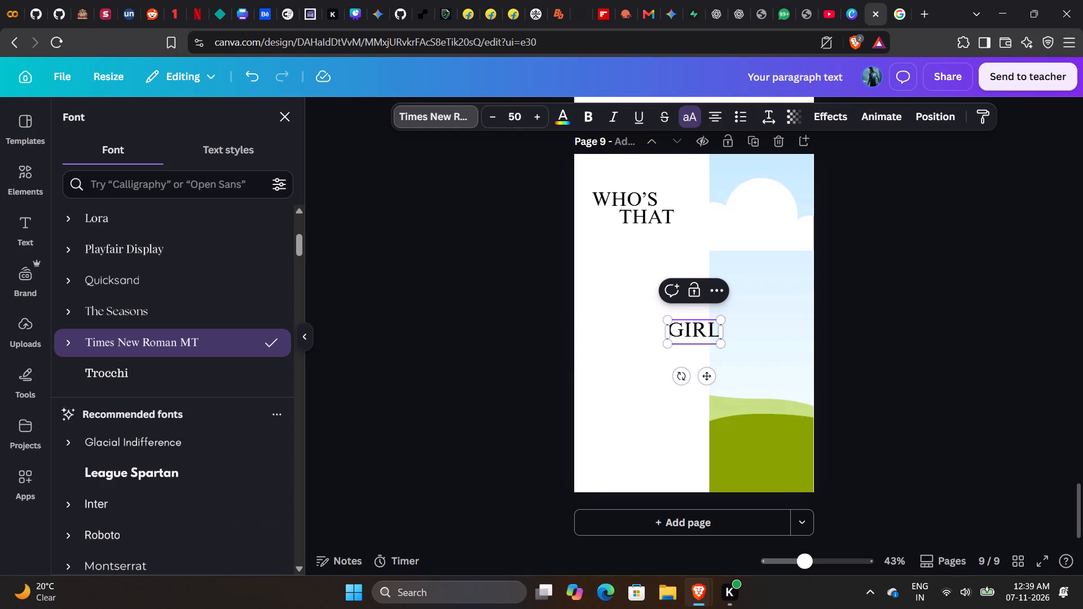
pyautogui.hotkey('shift', '?')
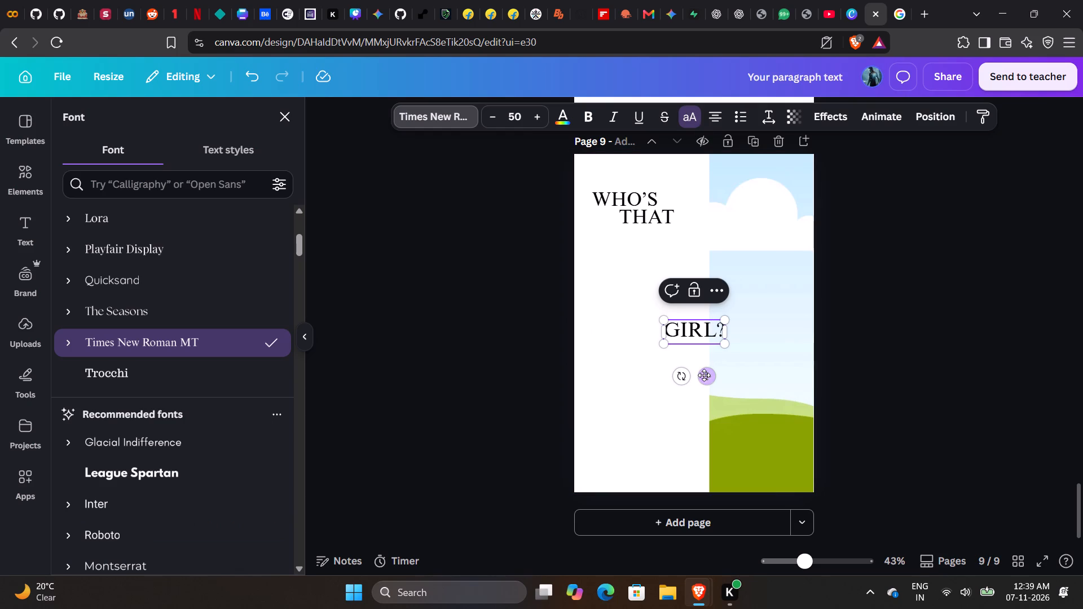
# Place the "GIRL?" text box just beneath "THAT", shifted left to start below "WHO'S".
pyautogui.moveTo(704, 375); pyautogui.dragTo(638, 280)
pyautogui.click(640, 319)
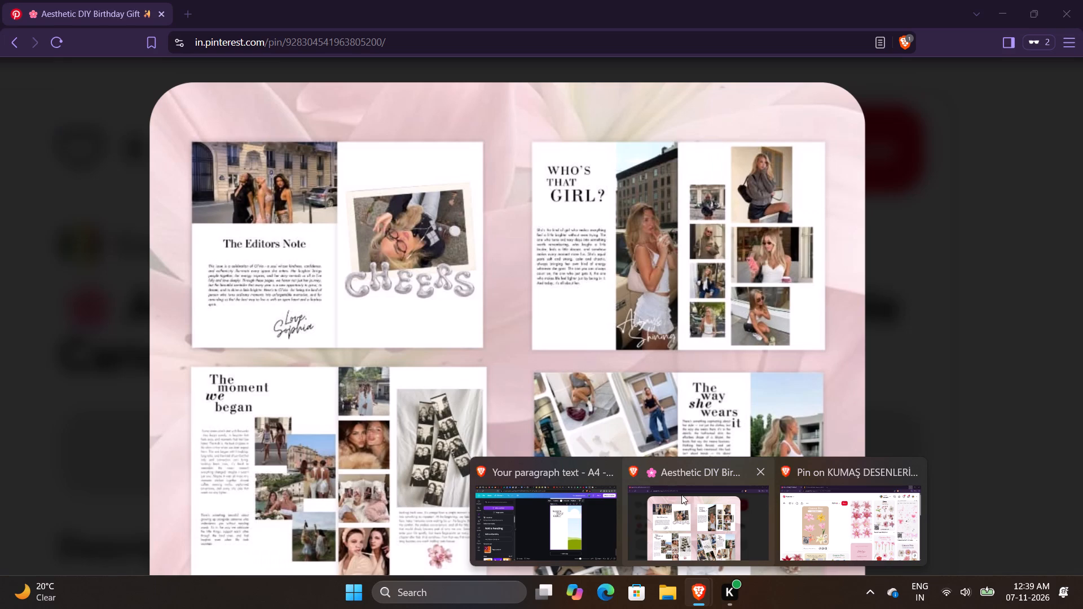
# Set the "GIRL?" text to size 52, leaving it non-bold.
pyautogui.click(637, 234)
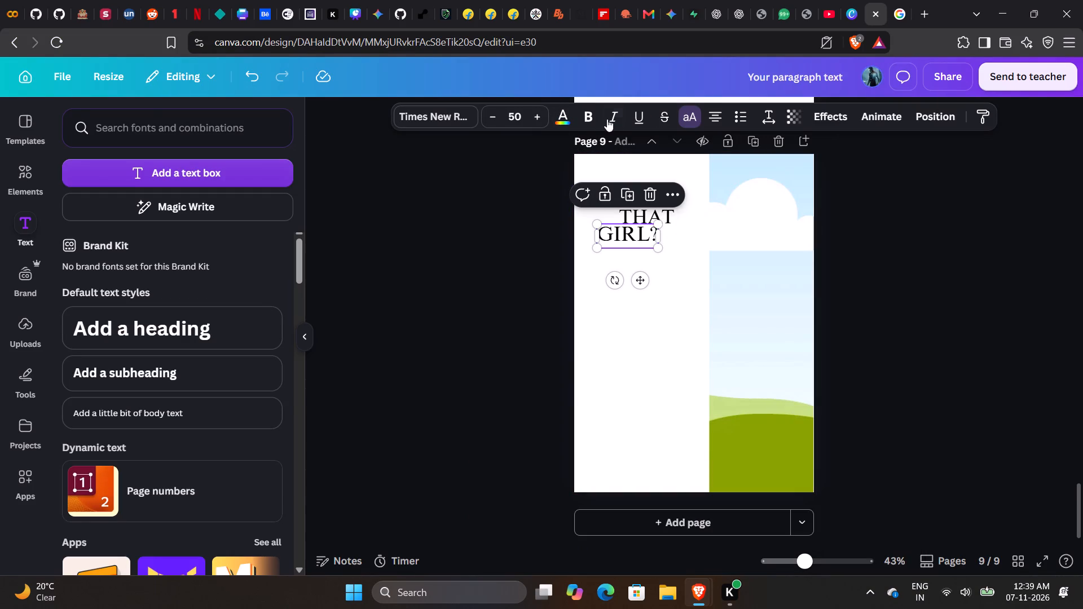
pyautogui.click(586, 116)
pyautogui.click(588, 116)
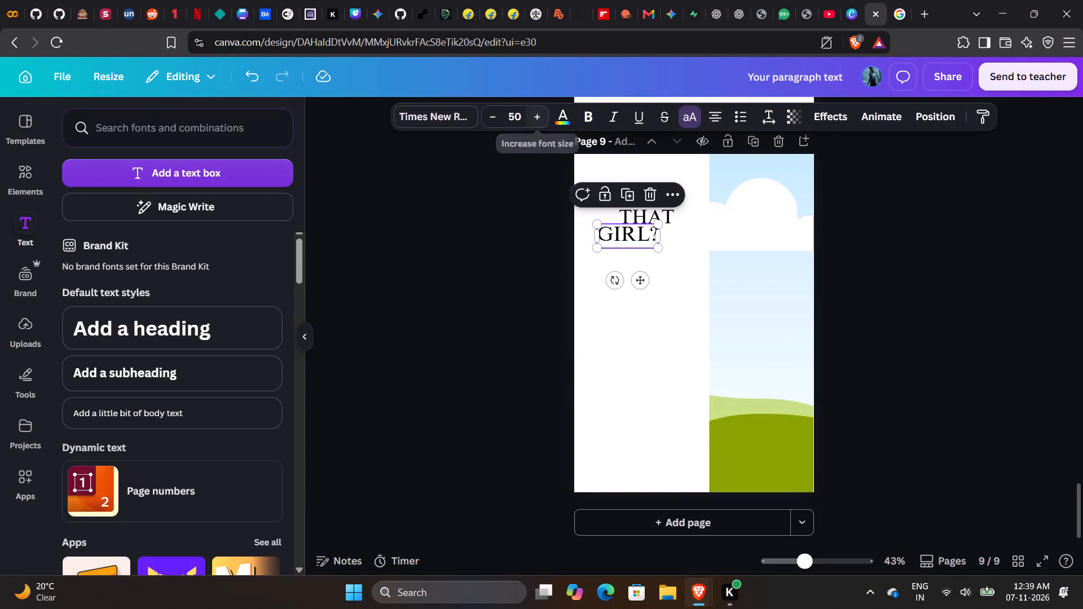
pyautogui.click(523, 117)
pyautogui.write('52')
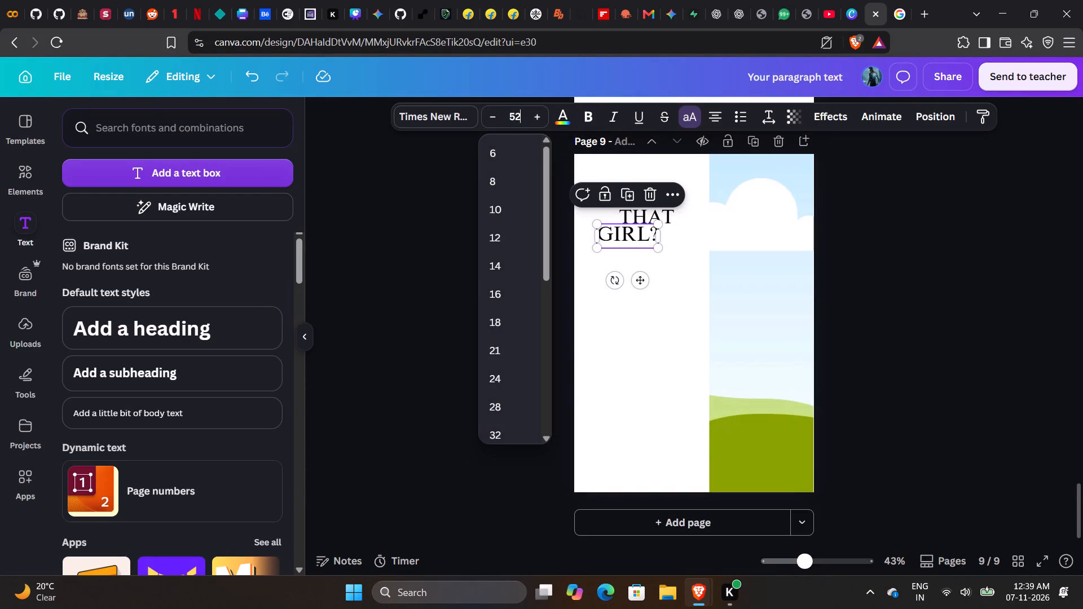
pyautogui.press('Return')
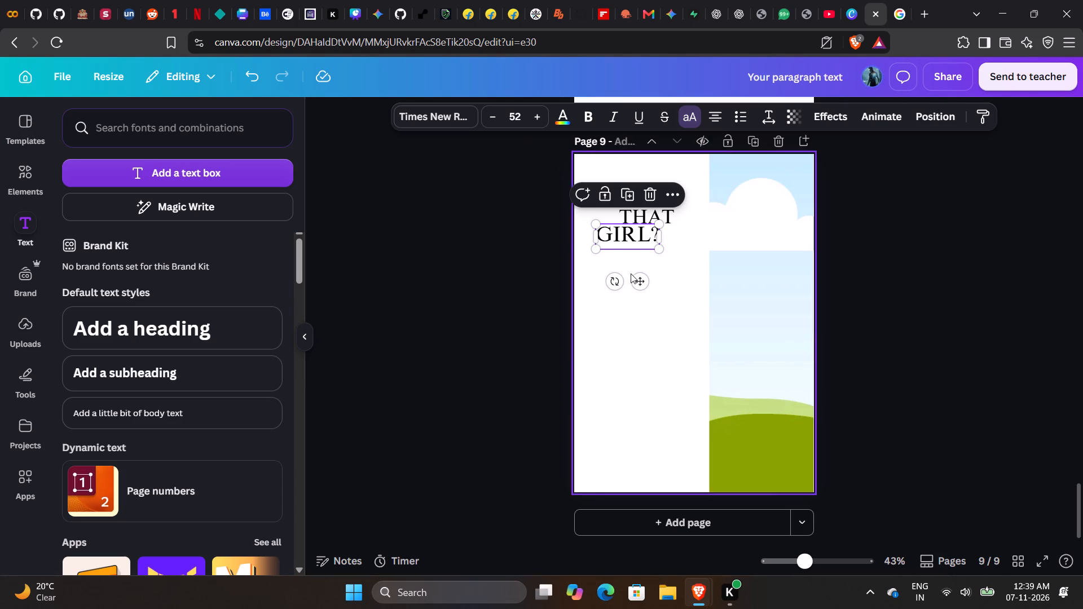
# Set the "GIRL?" text's letter spacing to 2 and nudge the text box slightly to the right.
pyautogui.click(768, 122)
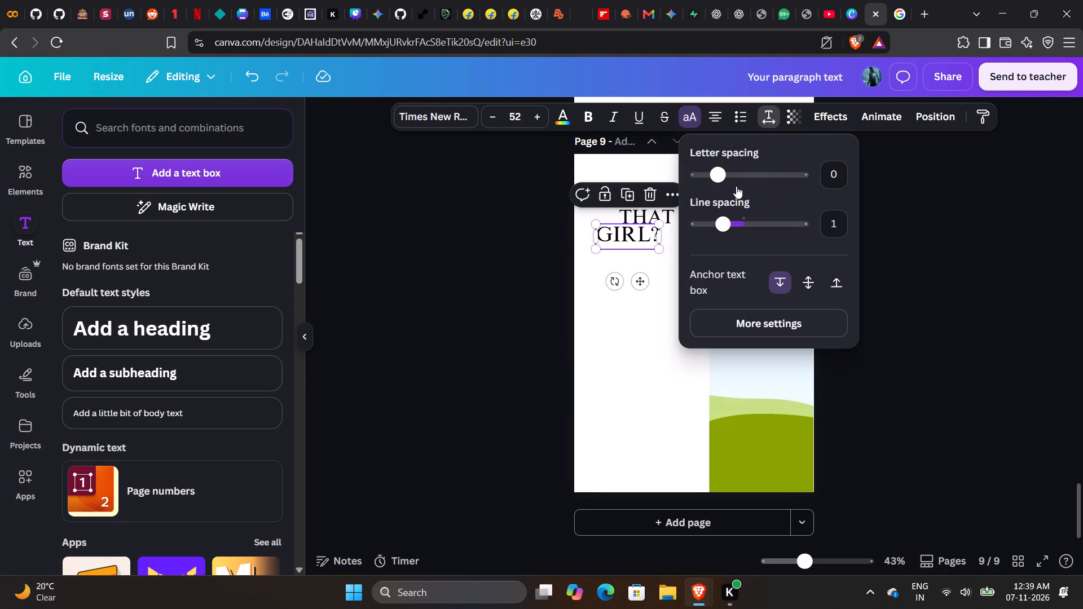
pyautogui.click(830, 176)
pyautogui.press('2')
pyautogui.press('Return')
pyautogui.click(970, 233)
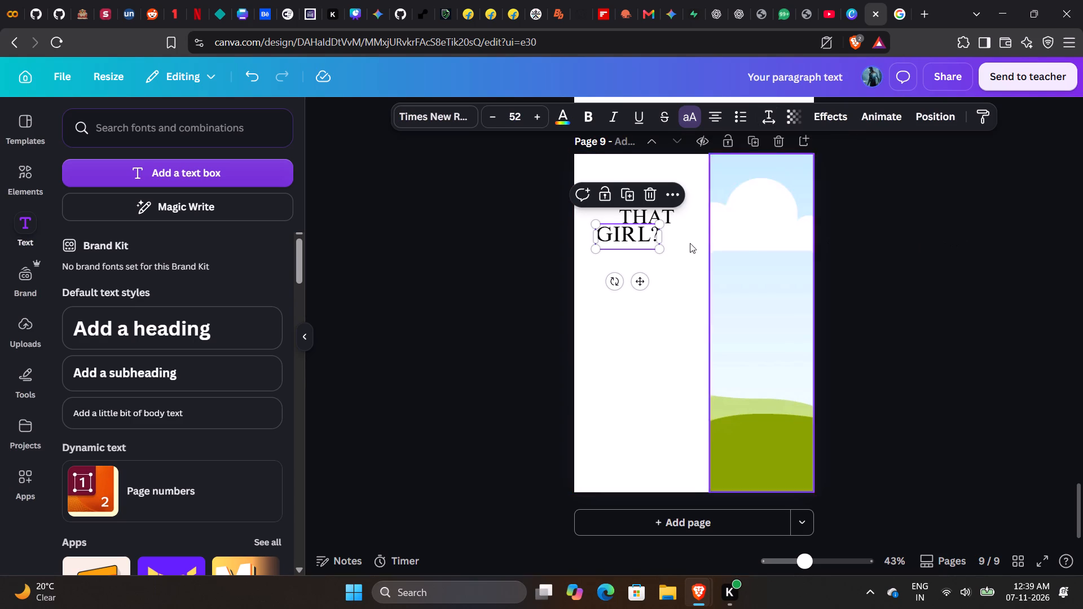
pyautogui.click(645, 286)
pyautogui.click(655, 330)
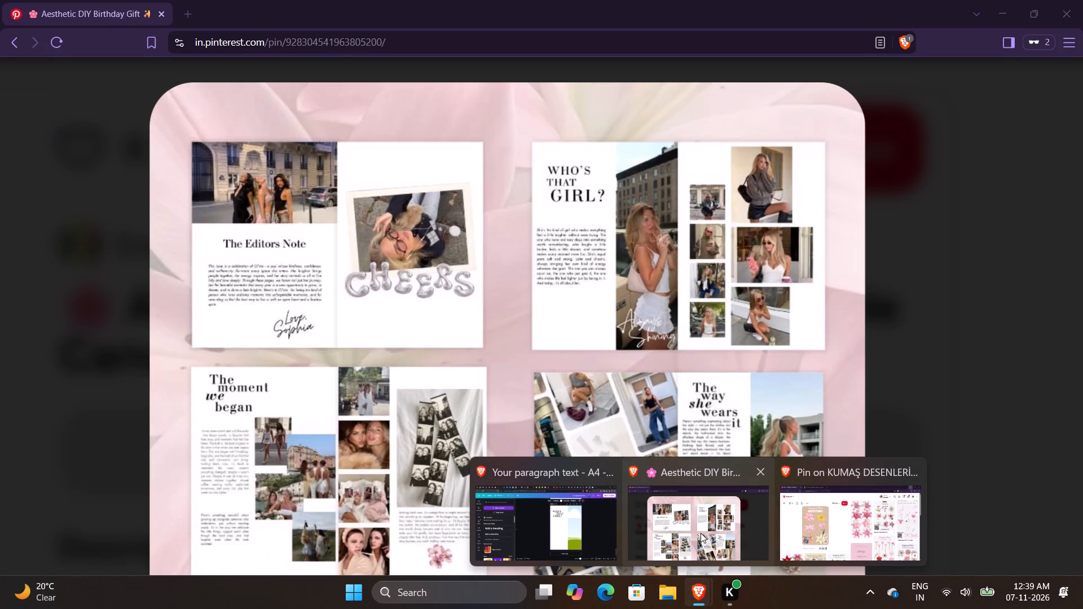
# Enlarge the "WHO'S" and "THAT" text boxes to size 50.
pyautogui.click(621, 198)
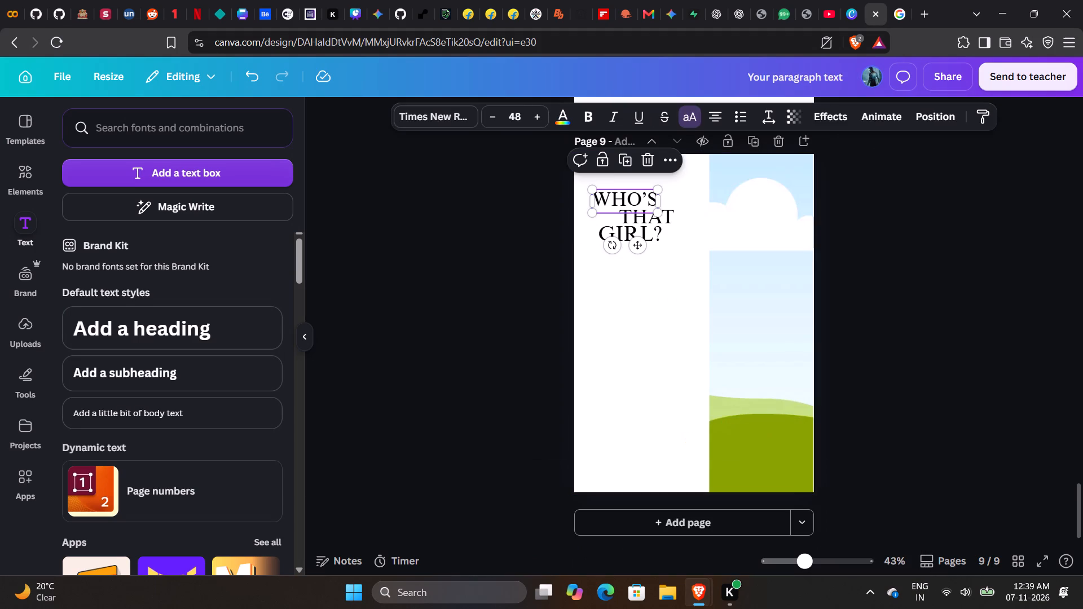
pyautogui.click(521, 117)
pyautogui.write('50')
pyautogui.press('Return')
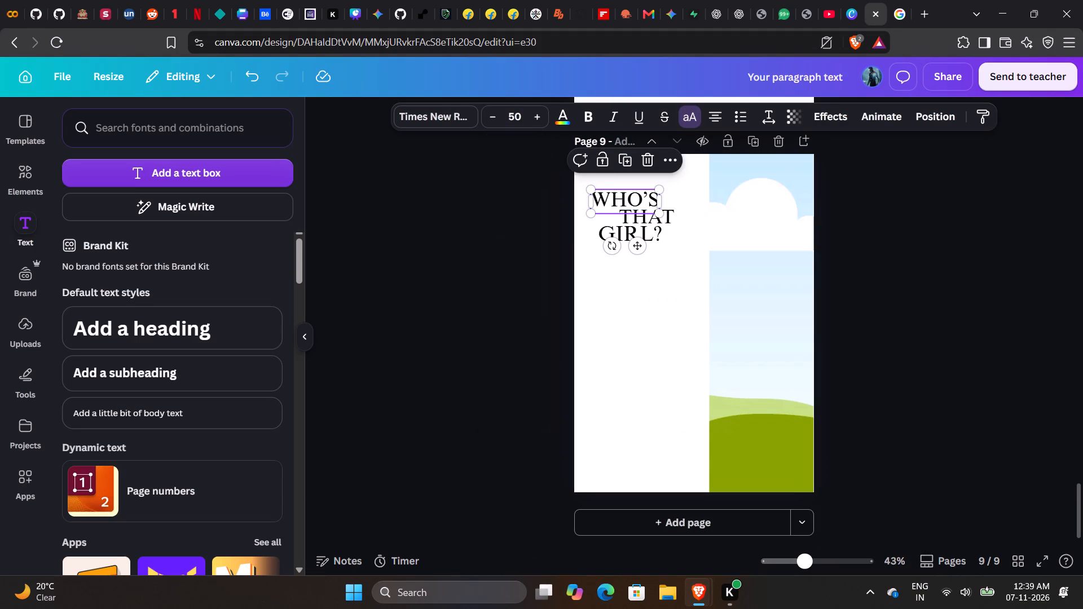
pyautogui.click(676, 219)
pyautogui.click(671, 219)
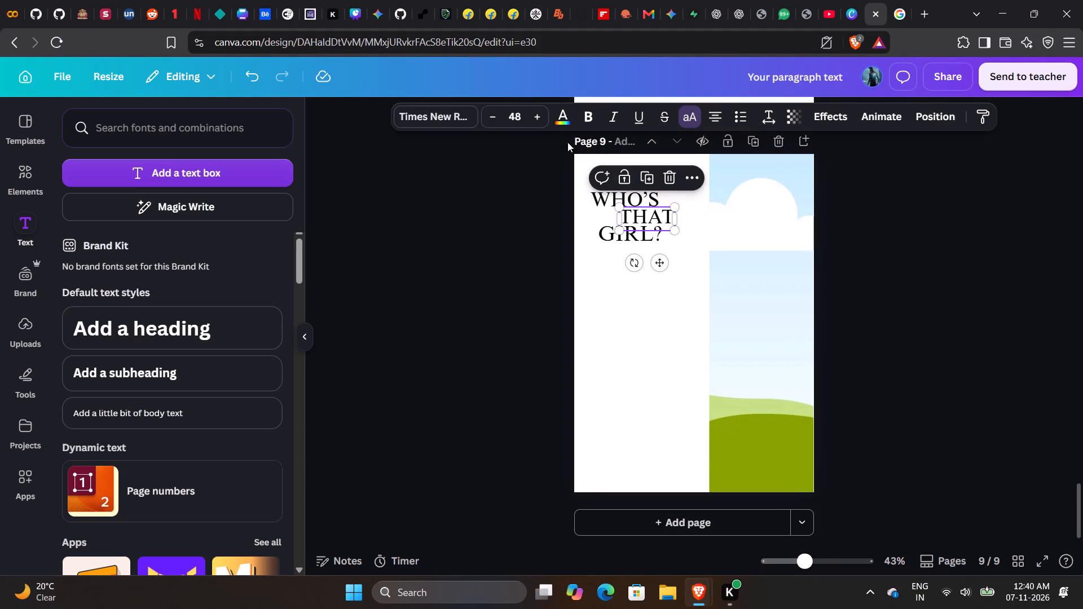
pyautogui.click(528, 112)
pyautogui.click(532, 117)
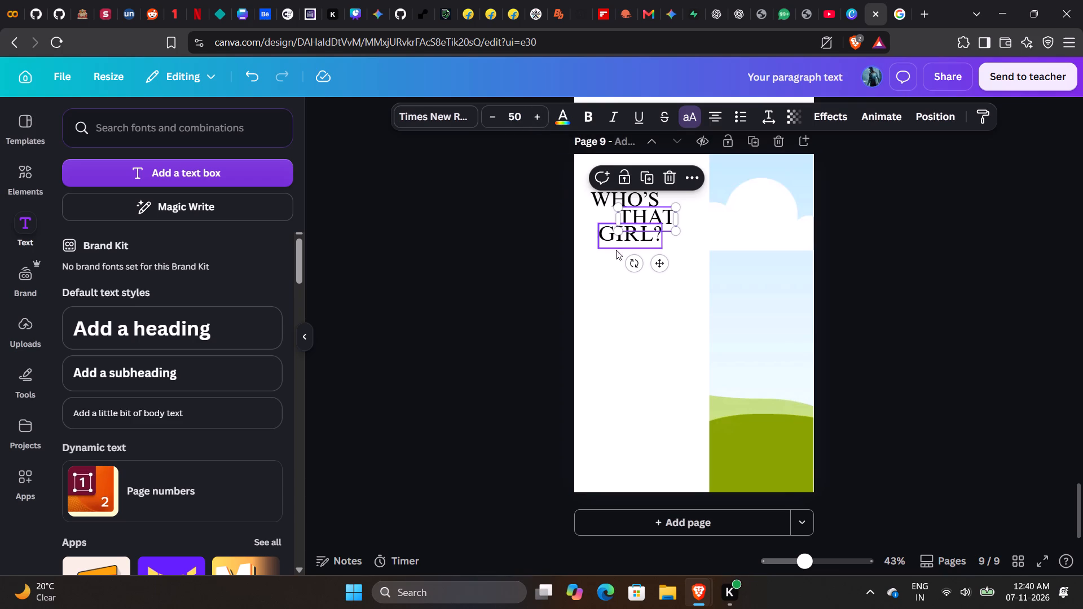
# Enlarge the "GIRL?" text to size 56 and line its left edge up with the page margin guide.
pyautogui.click(602, 236)
pyautogui.doubleClick(536, 116)
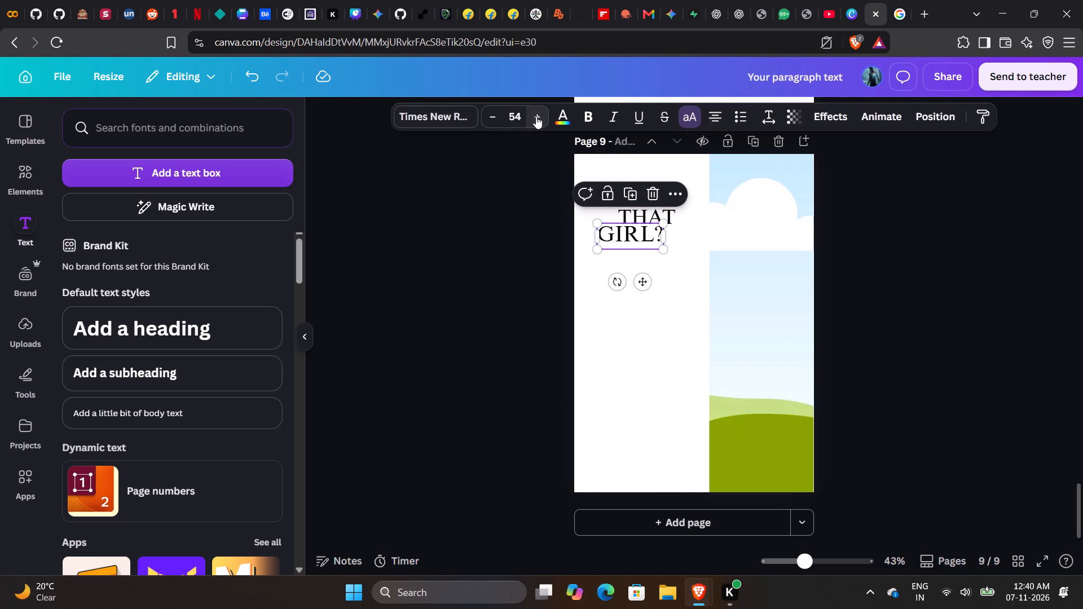
pyautogui.click(536, 116)
pyautogui.click(536, 116)
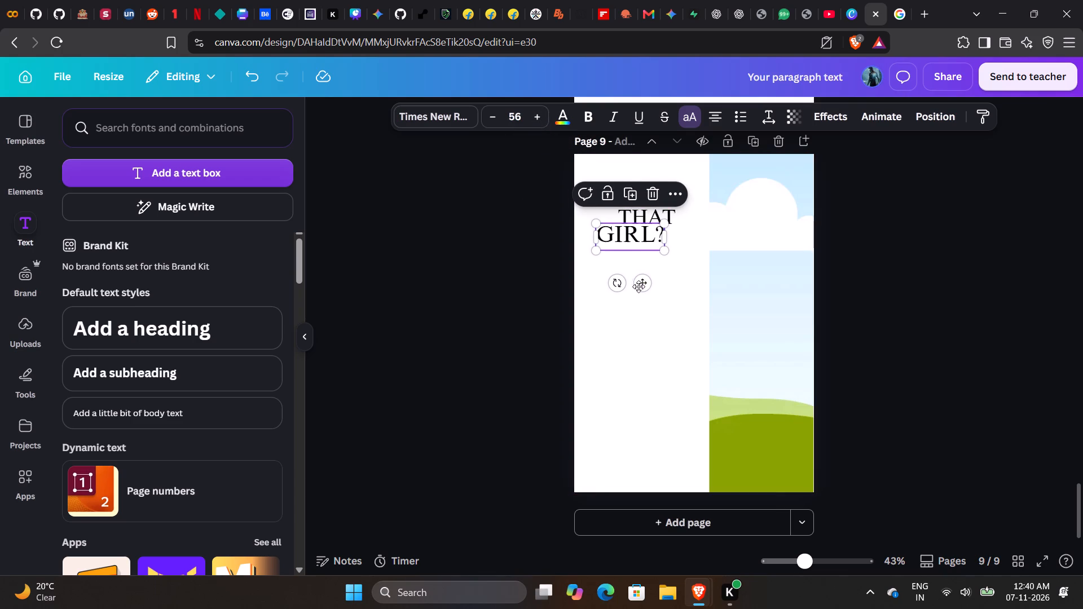
pyautogui.click(637, 282)
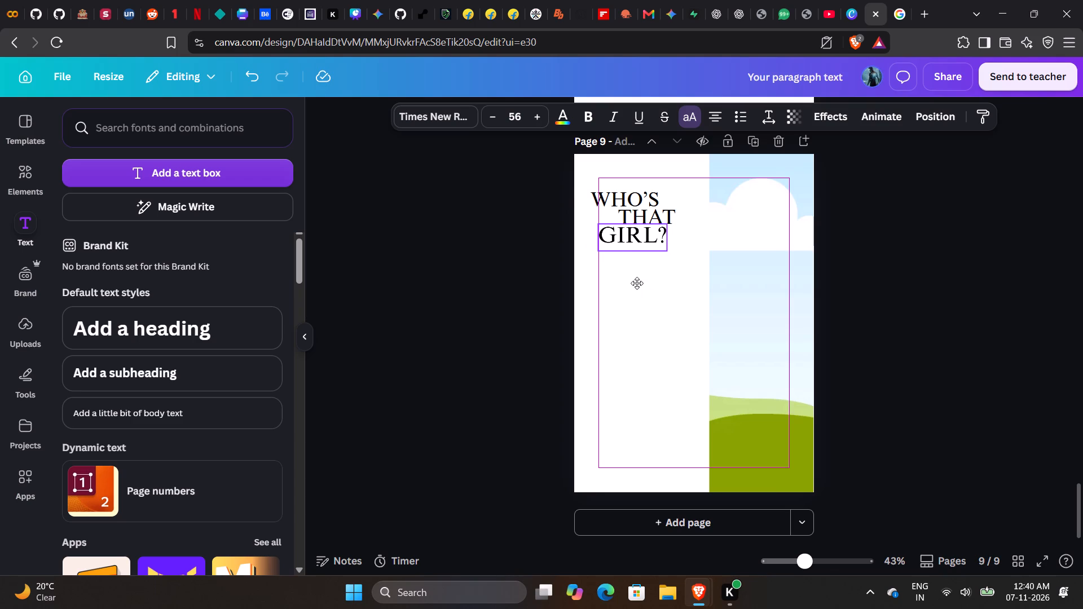
pyautogui.click(670, 288)
# Set the "THAT" and "WHO'S" text boxes back to size 48.
pyautogui.click(658, 214)
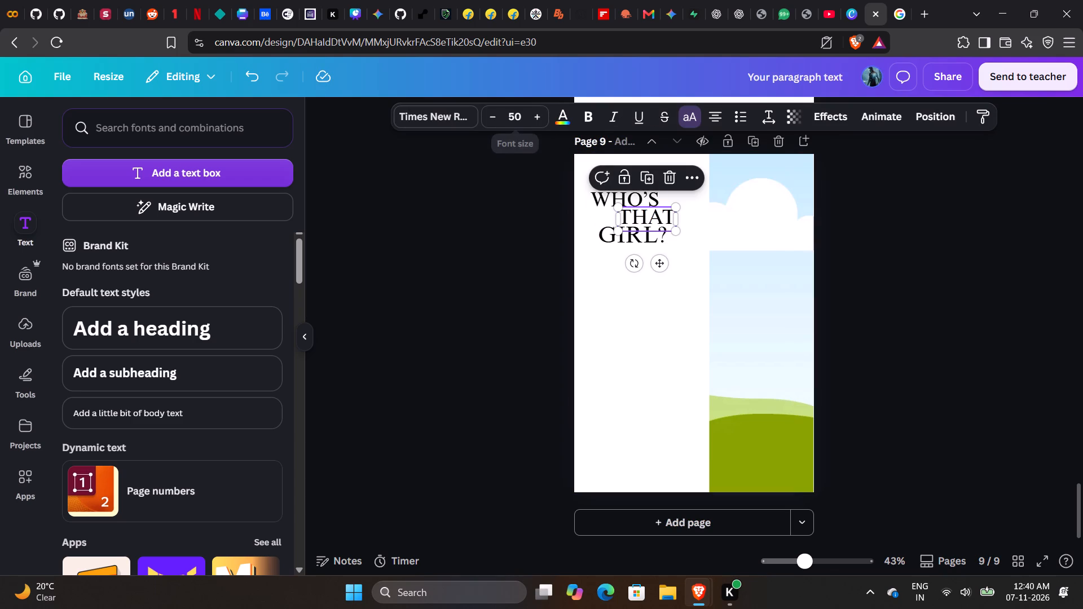
pyautogui.doubleClick(498, 122)
pyautogui.click(605, 201)
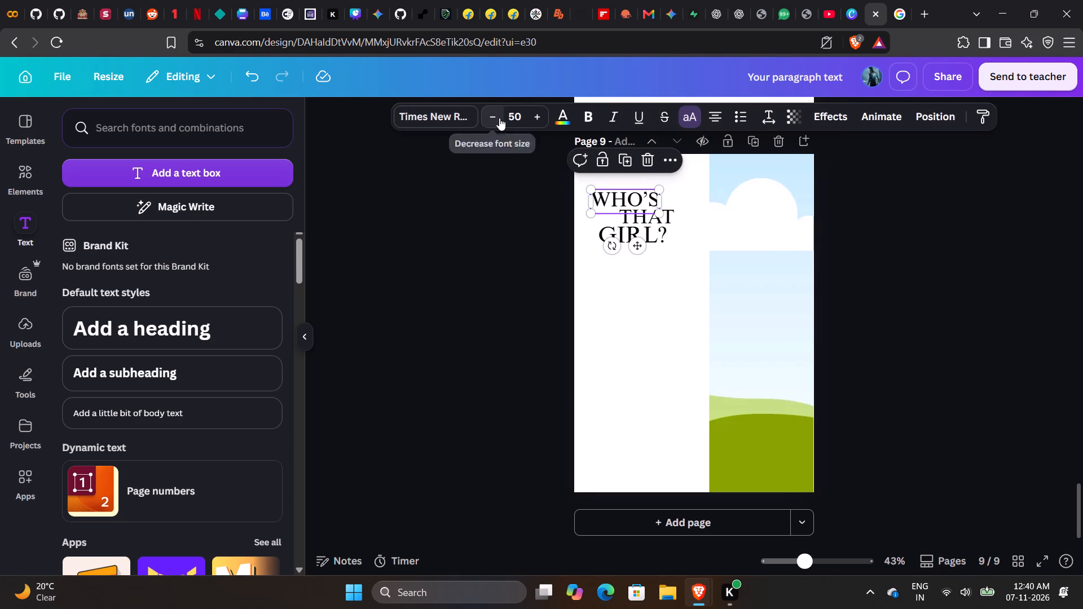
pyautogui.doubleClick(499, 118)
pyautogui.click(584, 304)
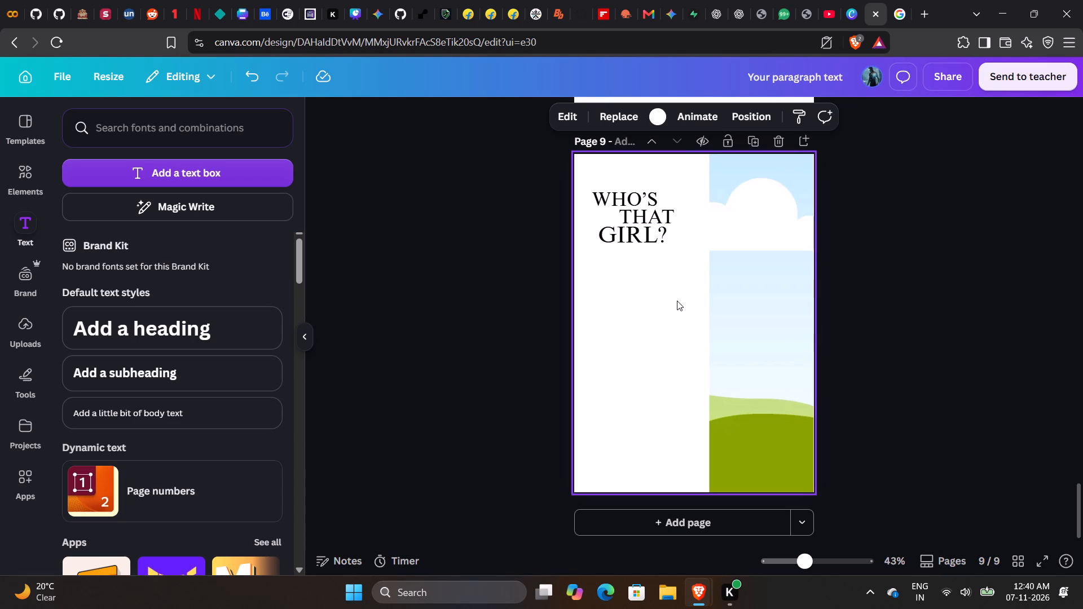
# Move "GIRL?" so its left edge aligns with the left edge of "WHO'S", just beneath "THAT".
pyautogui.click(633, 241)
pyautogui.click(642, 284)
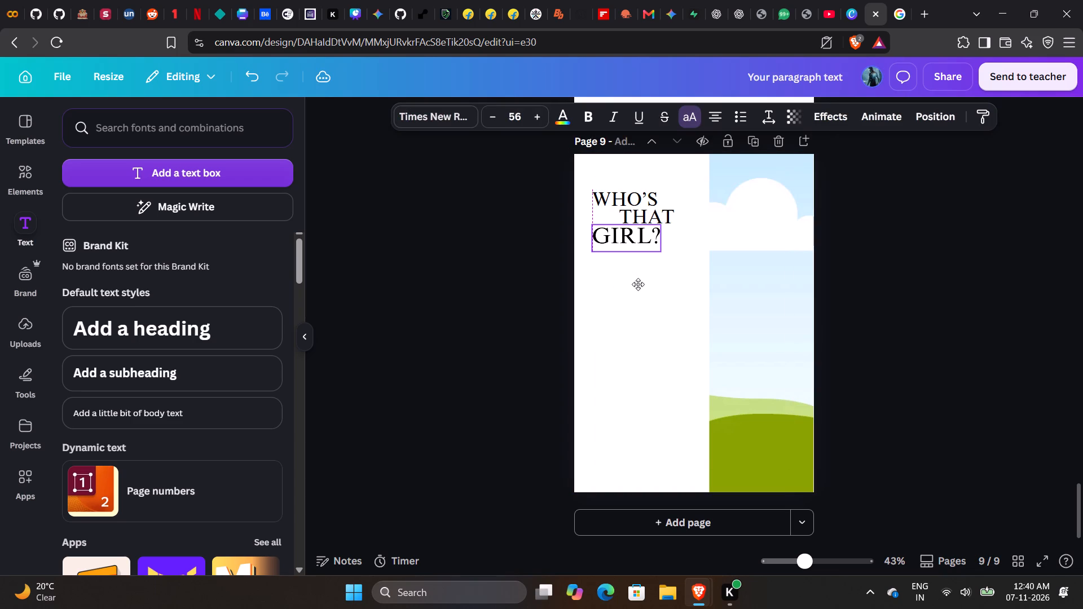
pyautogui.click(638, 311)
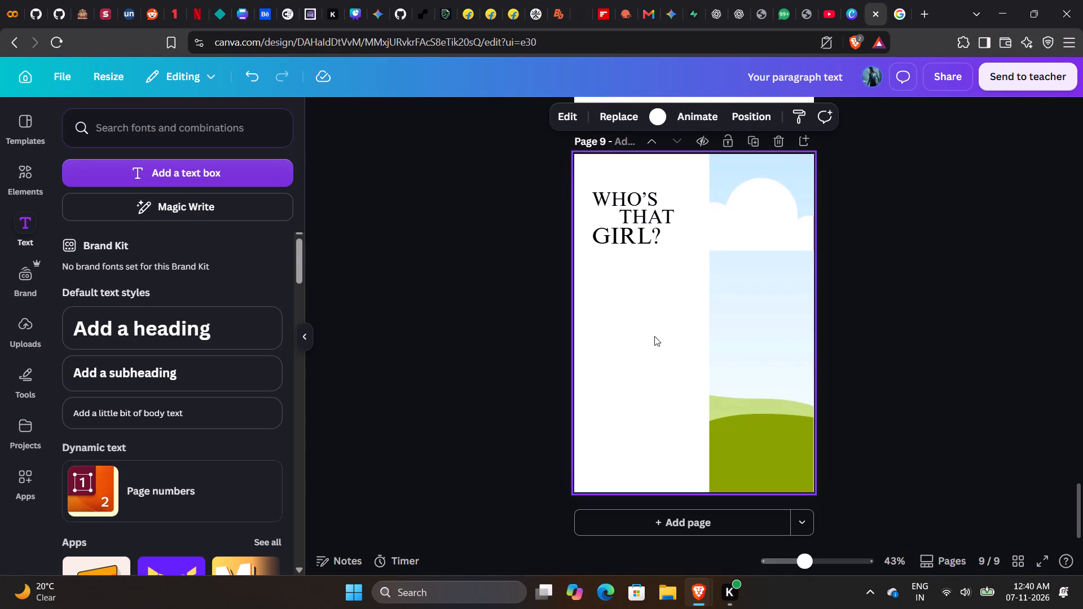
# Add a text box reading "Yap here" below the "GIRL?" line, scaled up to about size 21.7.
pyautogui.click(643, 332)
pyautogui.click(200, 175)
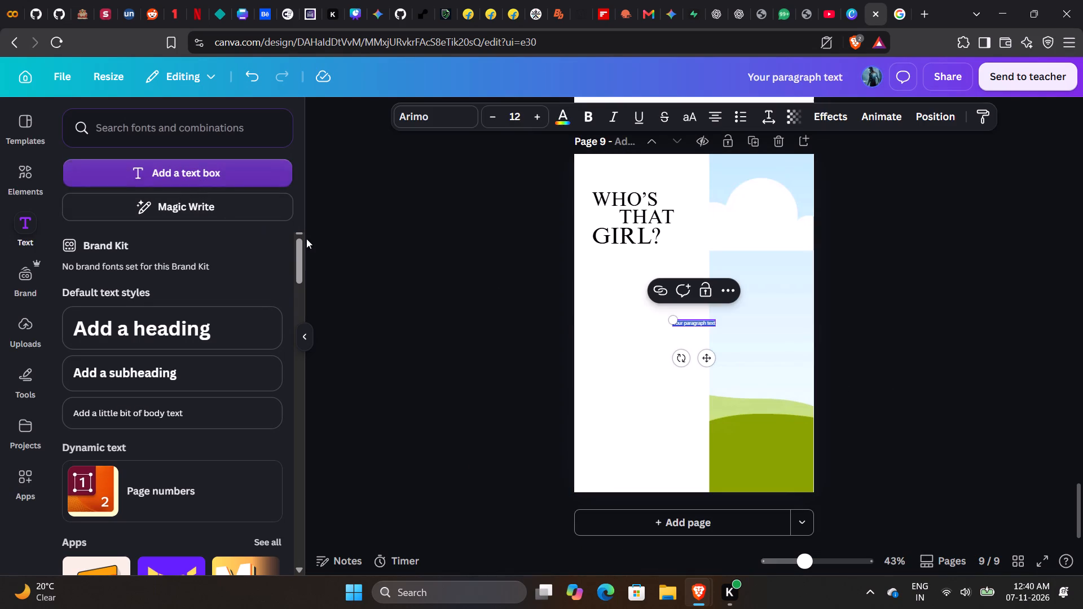
pyautogui.moveTo(708, 361); pyautogui.dragTo(644, 315)
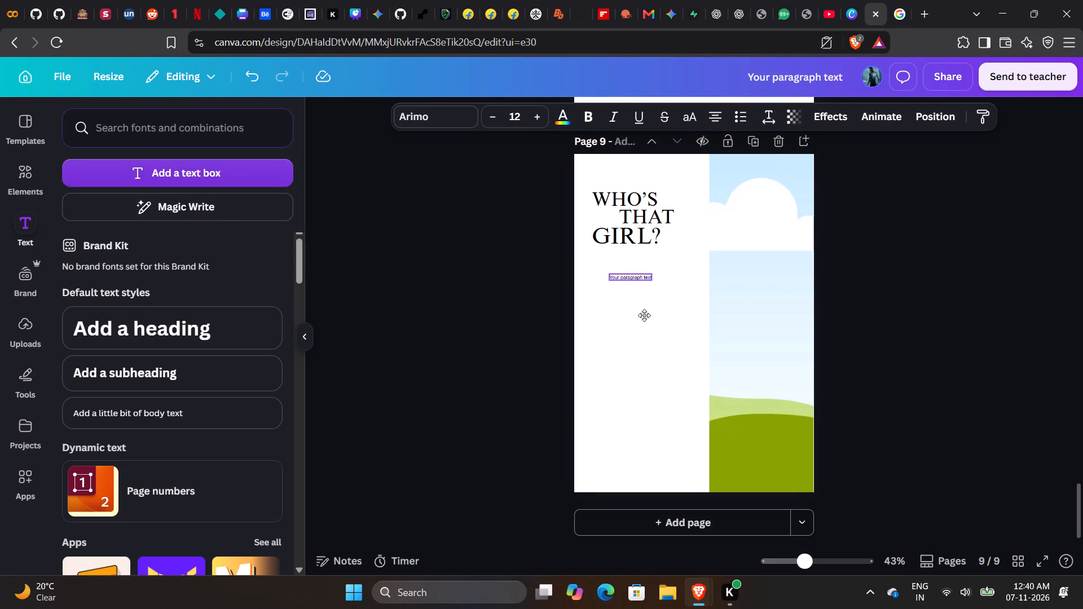
pyautogui.moveTo(644, 315); pyautogui.dragTo(636, 316)
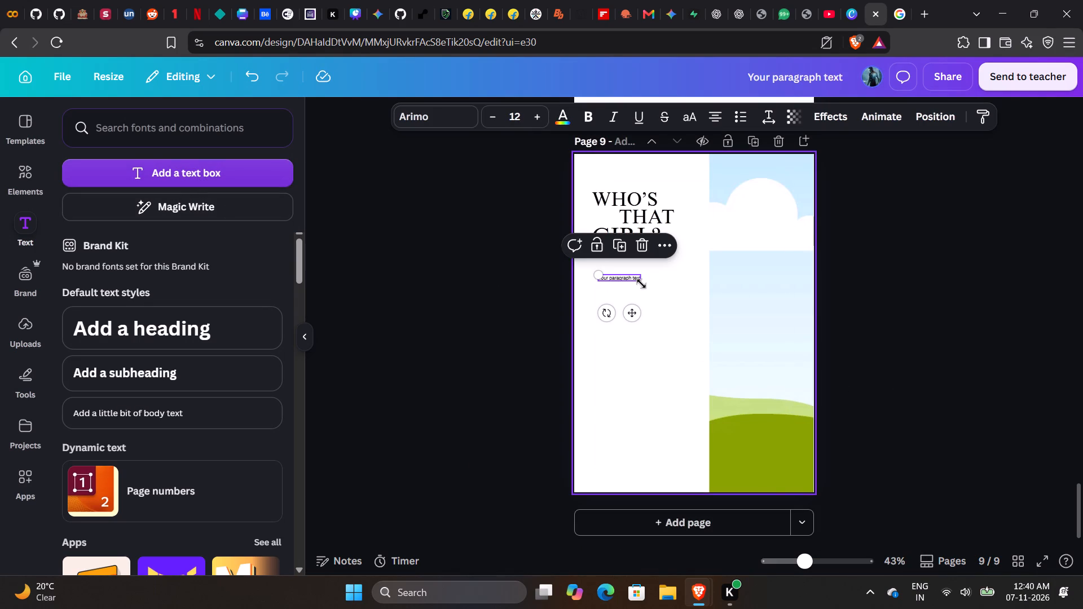
pyautogui.moveTo(641, 284); pyautogui.dragTo(664, 373)
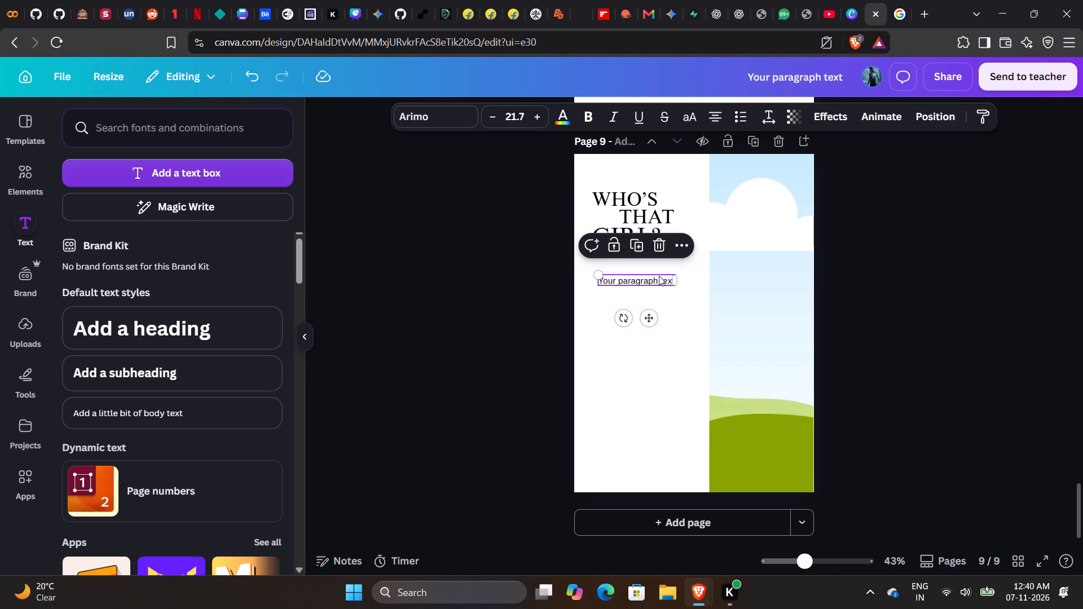
pyautogui.click(659, 276)
pyautogui.write('Yap here')
pyautogui.click(629, 380)
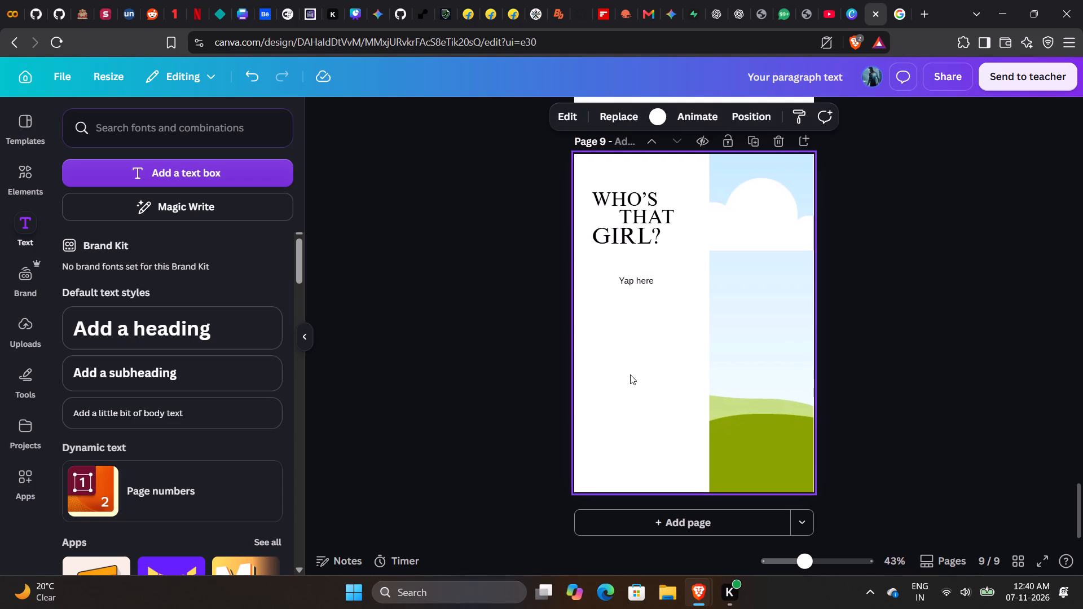
# Change the "Yap here" placeholder text's font to Inter.
pyautogui.click(645, 284)
pyautogui.click(429, 119)
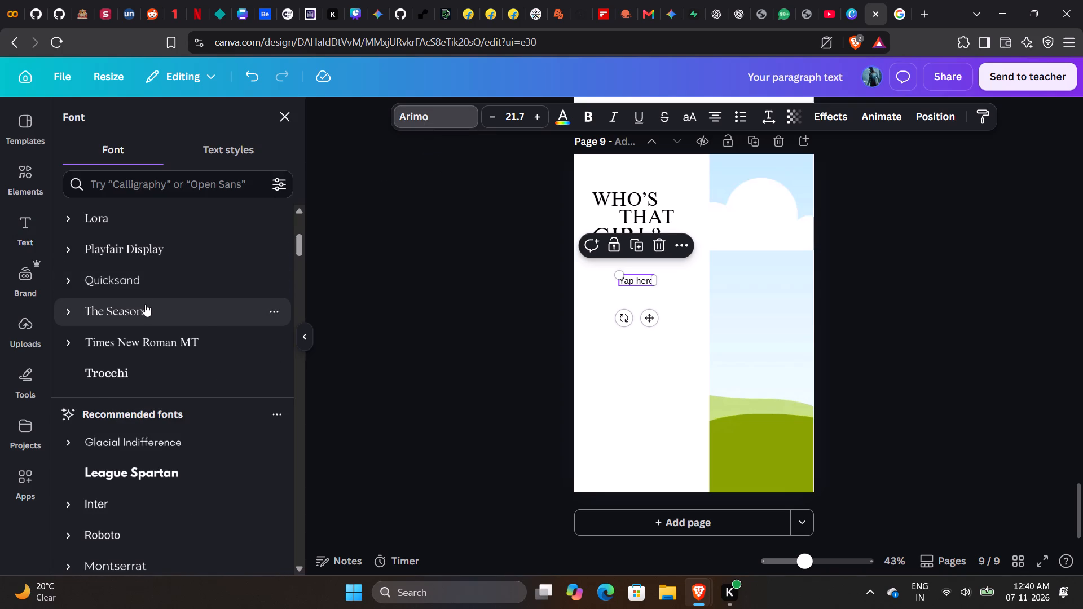
pyautogui.scroll(2, 145, 304)
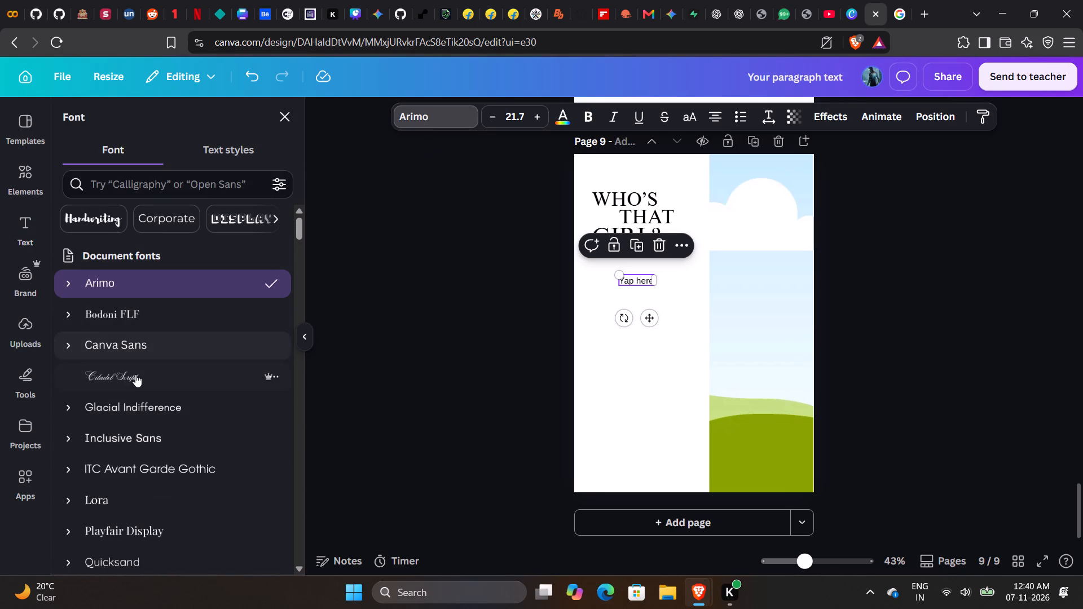
pyautogui.click(137, 342)
pyautogui.scroll(-2, 138, 342)
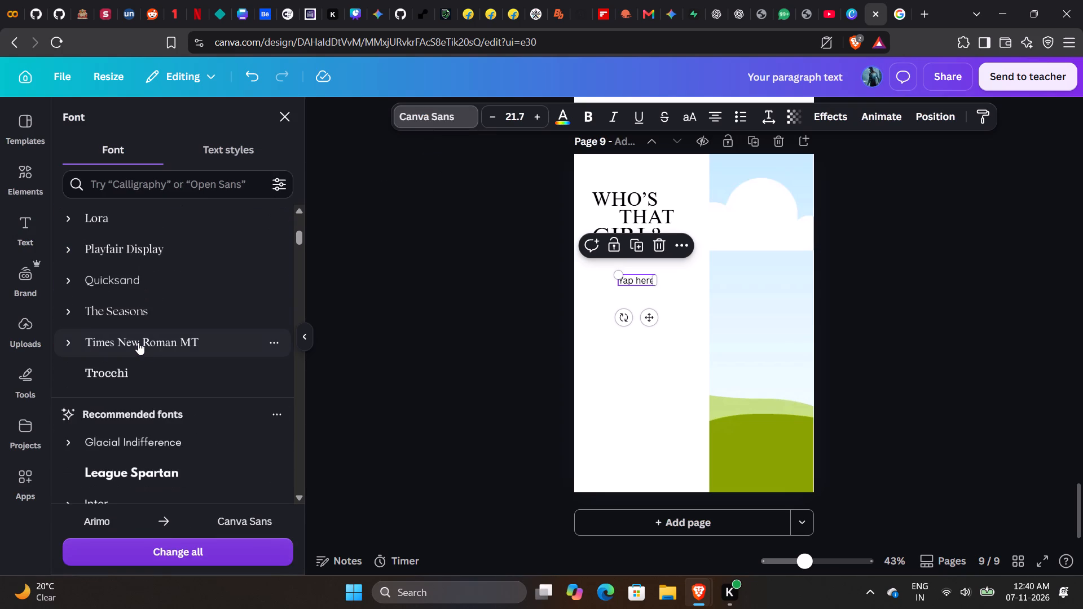
pyautogui.scroll(-1, 138, 342)
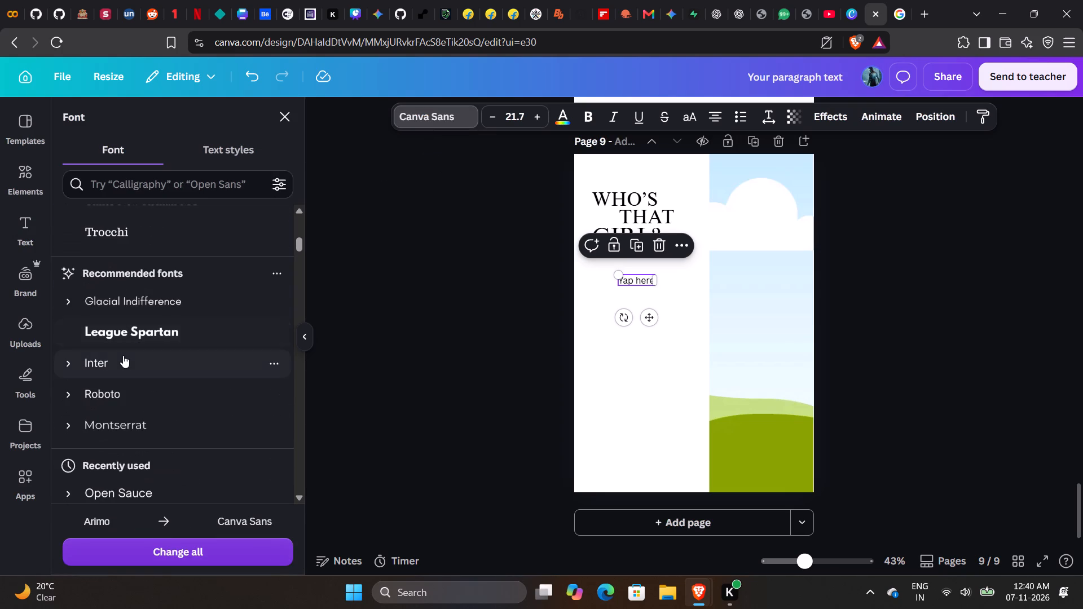
pyautogui.click(123, 355)
pyautogui.scroll(-2, 123, 355)
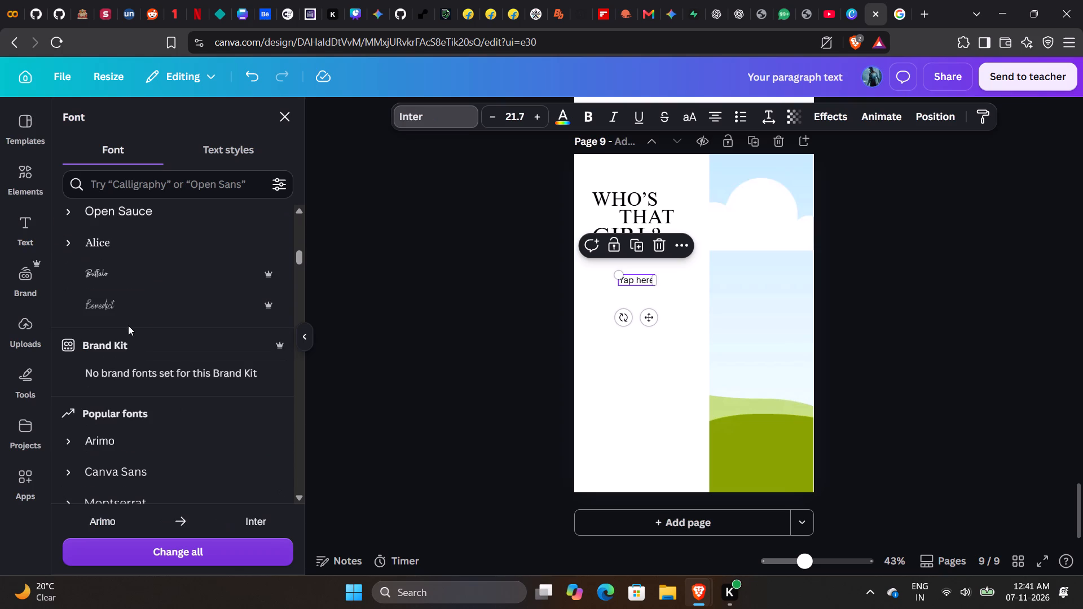
pyautogui.click(469, 379)
pyautogui.click(661, 409)
# Add a new blank page 10 after page 9.
pyautogui.scroll(-1, 753, 441)
pyautogui.click(727, 512)
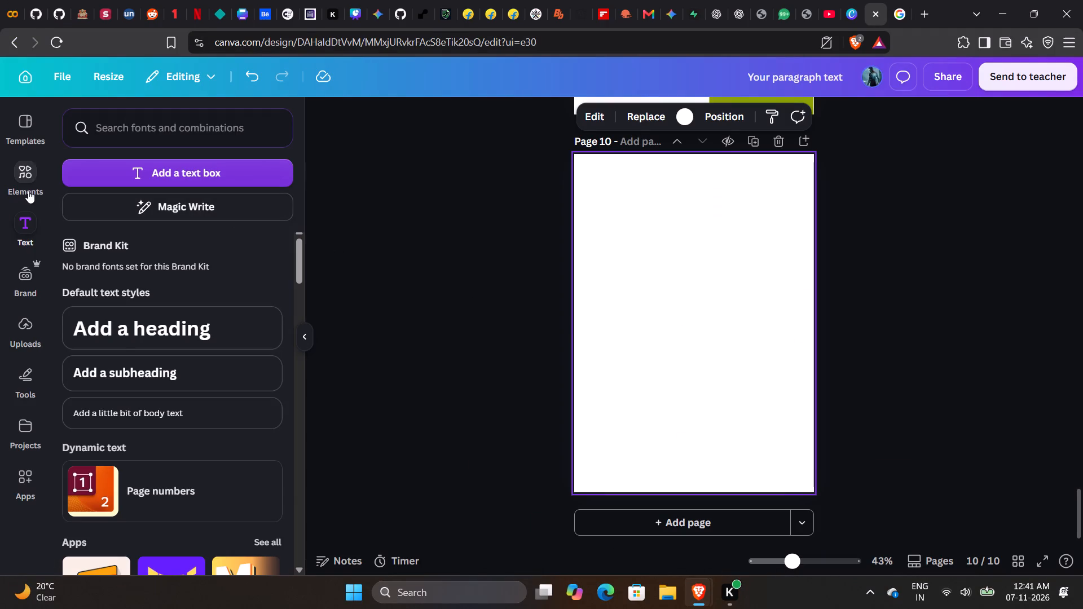
# Insert a square photo frame on page 10, stretch it into a landscape shape and scale it down.
pyautogui.click(28, 191)
pyautogui.click(105, 244)
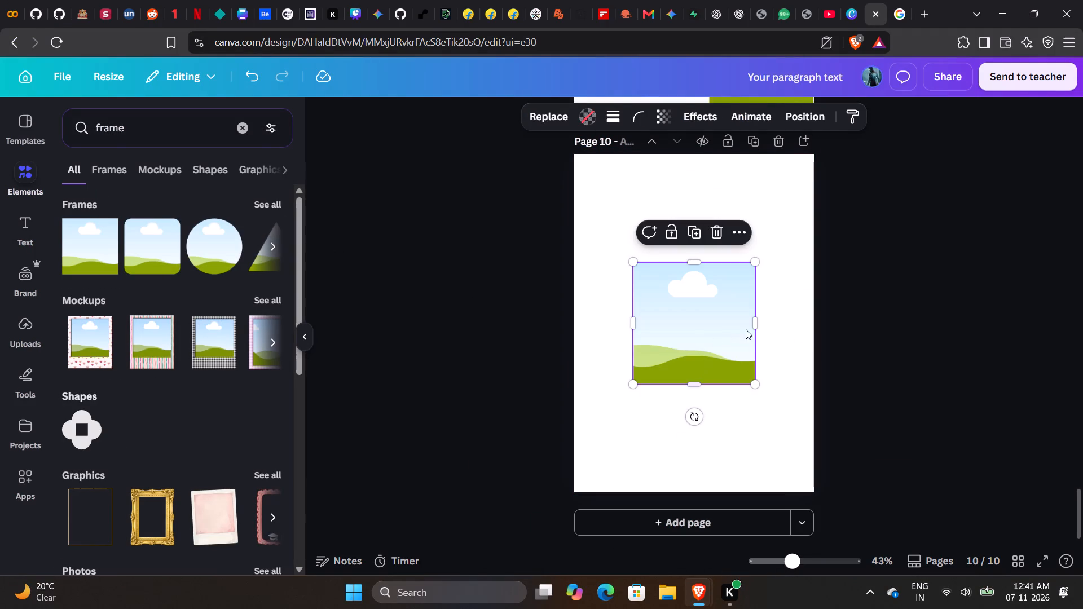
pyautogui.moveTo(754, 323); pyautogui.dragTo(786, 319)
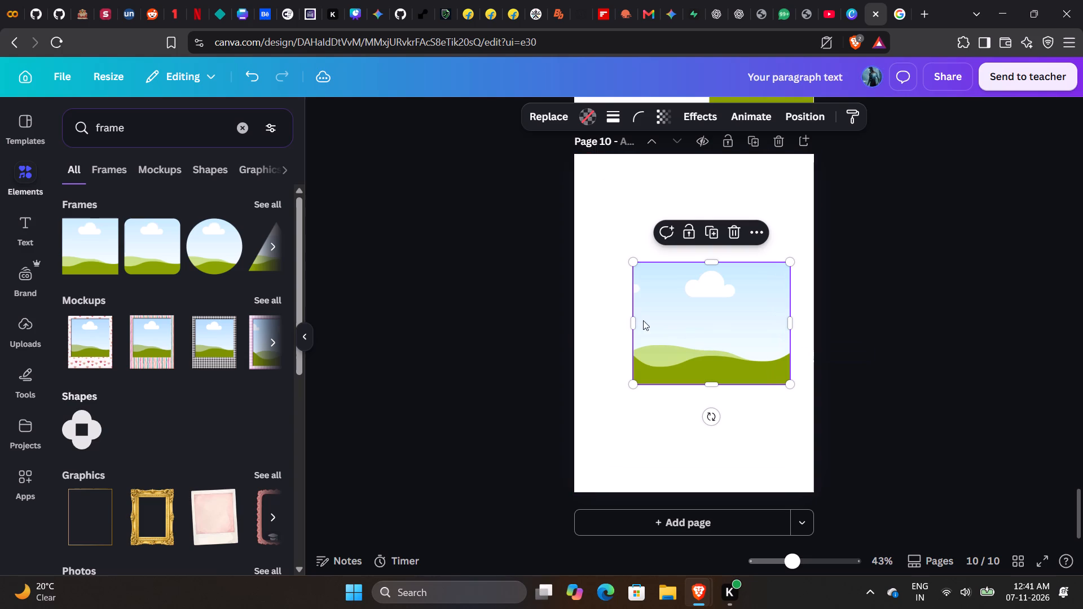
pyautogui.moveTo(637, 264); pyautogui.dragTo(689, 307)
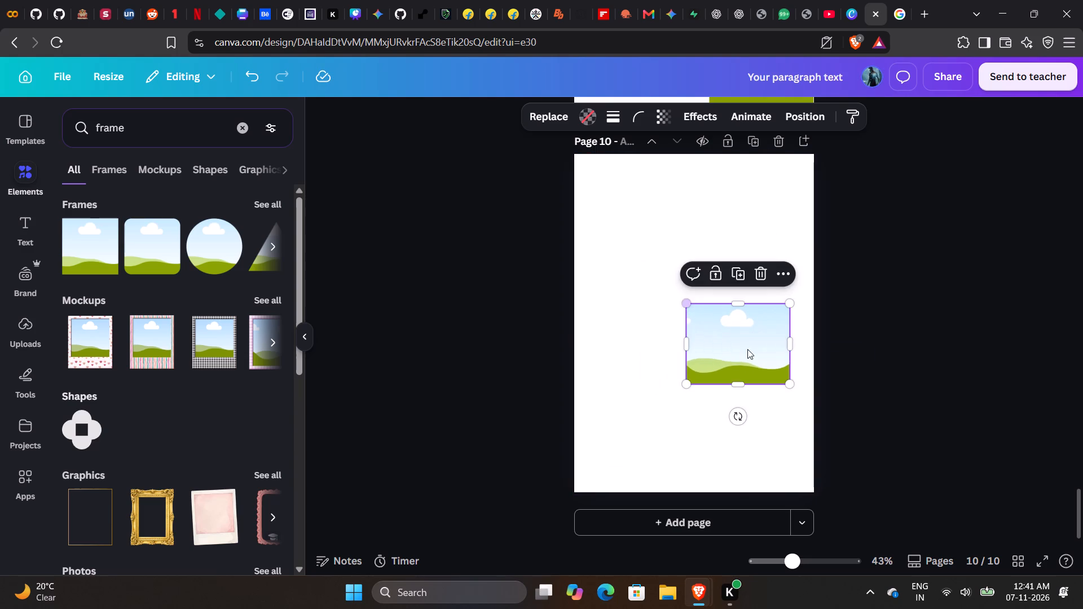
# Place the landscape frame in page 10's right half, slightly above mid-height, and enlarge it to nearly half the page width.
pyautogui.moveTo(745, 351); pyautogui.dragTo(757, 314)
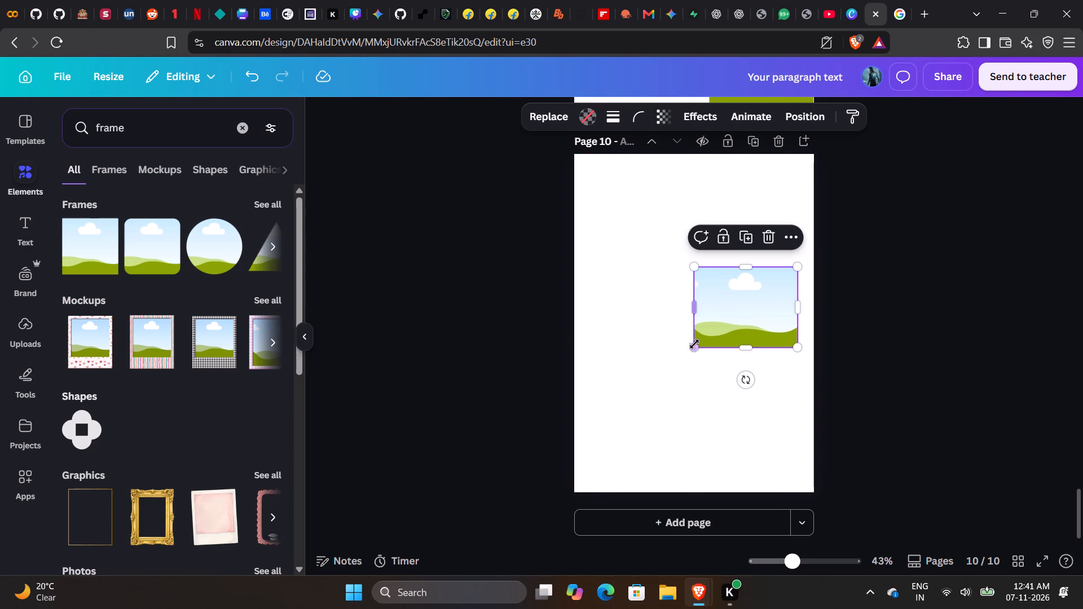
pyautogui.moveTo(694, 347); pyautogui.dragTo(676, 361)
pyautogui.moveTo(722, 334); pyautogui.dragTo(730, 334)
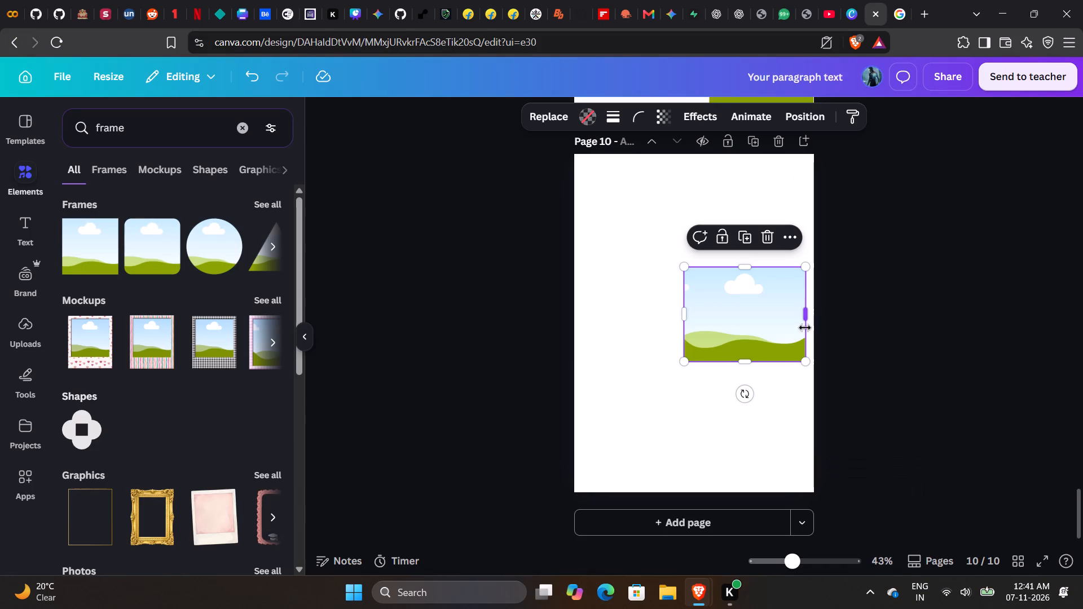
pyautogui.click(807, 319)
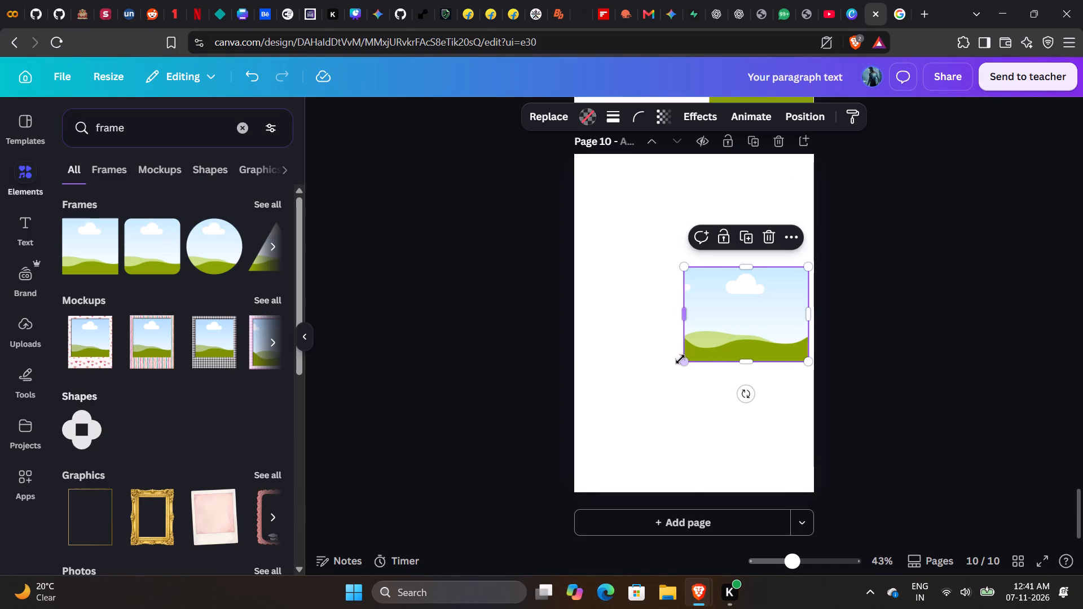
pyautogui.moveTo(680, 360); pyautogui.dragTo(690, 351)
pyautogui.click(724, 415)
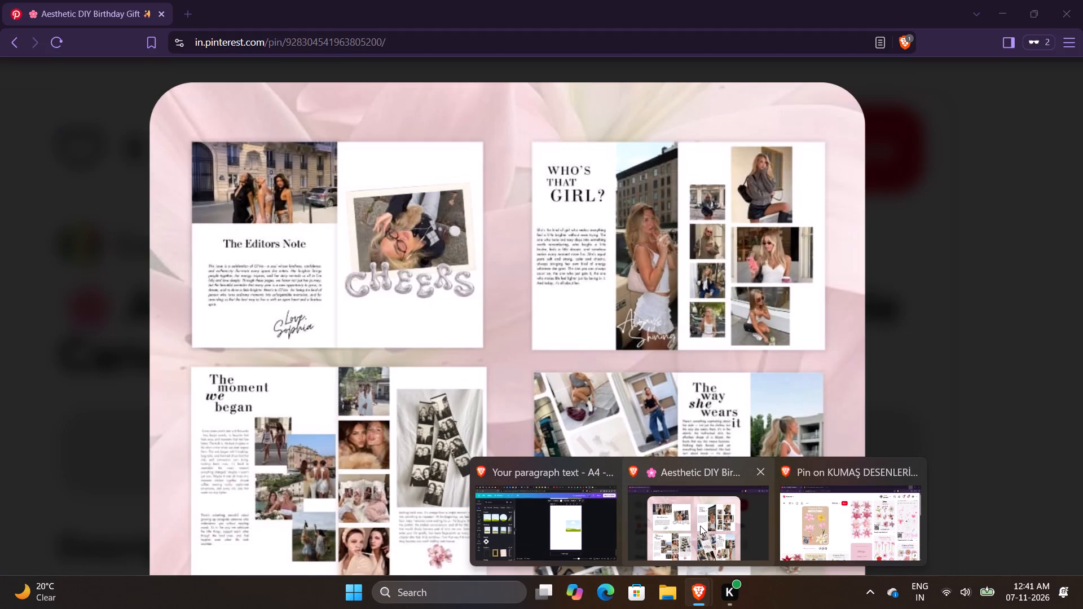
pyautogui.moveTo(755, 326); pyautogui.dragTo(749, 326)
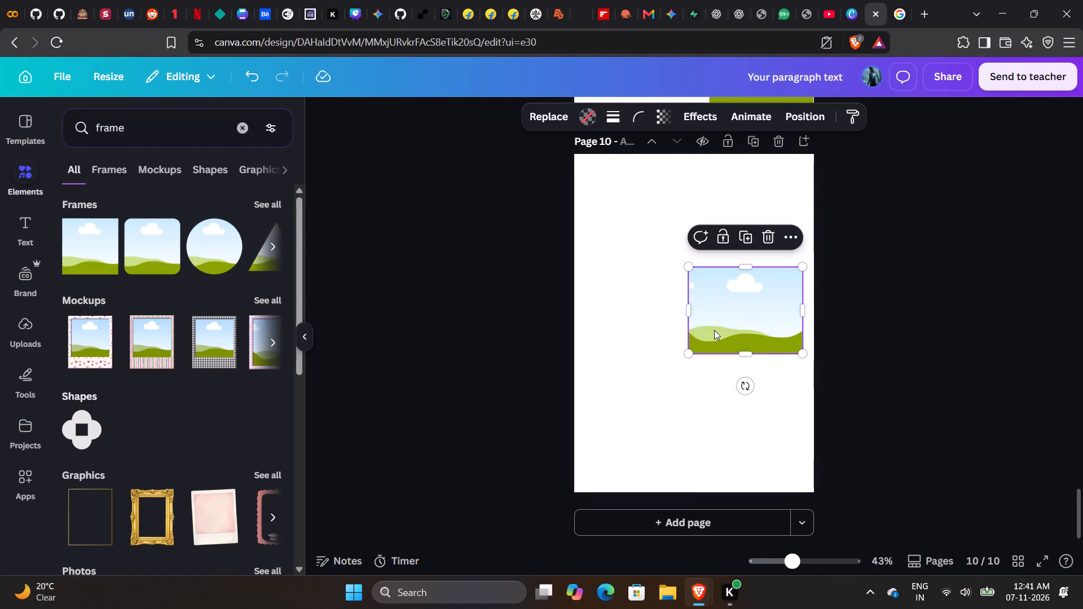
# Enlarge page 10's landscape frame slightly to about half the page width and shift it close to the page's right edge.
pyautogui.moveTo(689, 351); pyautogui.dragTo(684, 358)
pyautogui.moveTo(723, 325); pyautogui.dragTo(729, 325)
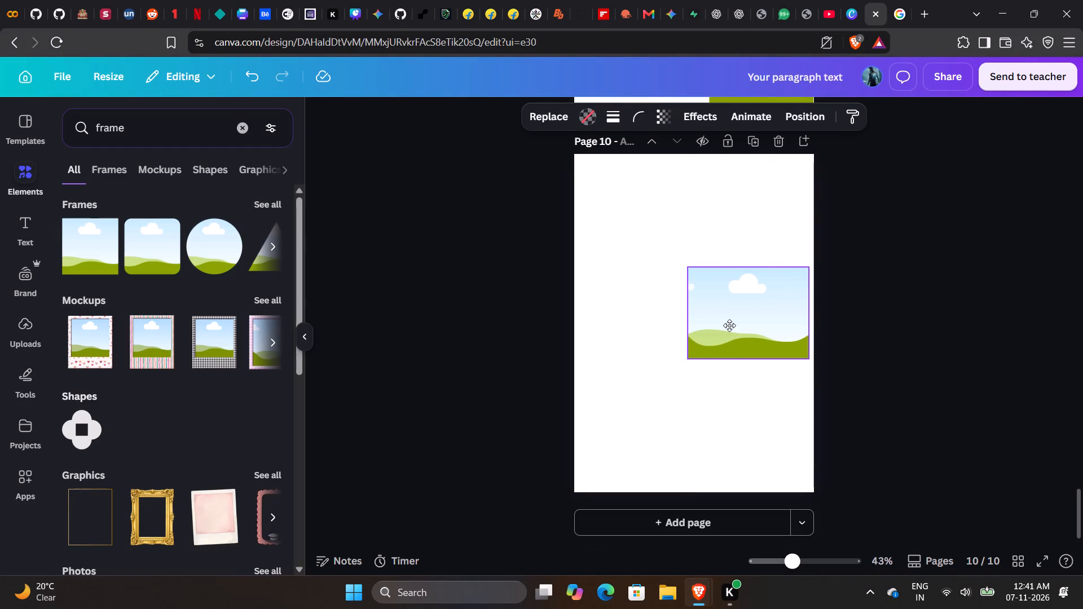
pyautogui.moveTo(729, 325); pyautogui.dragTo(728, 325)
# Insert a second square photo frame on page 10, shrink it and place it above the landscape frame near the top edge.
pyautogui.click(636, 414)
pyautogui.click(80, 266)
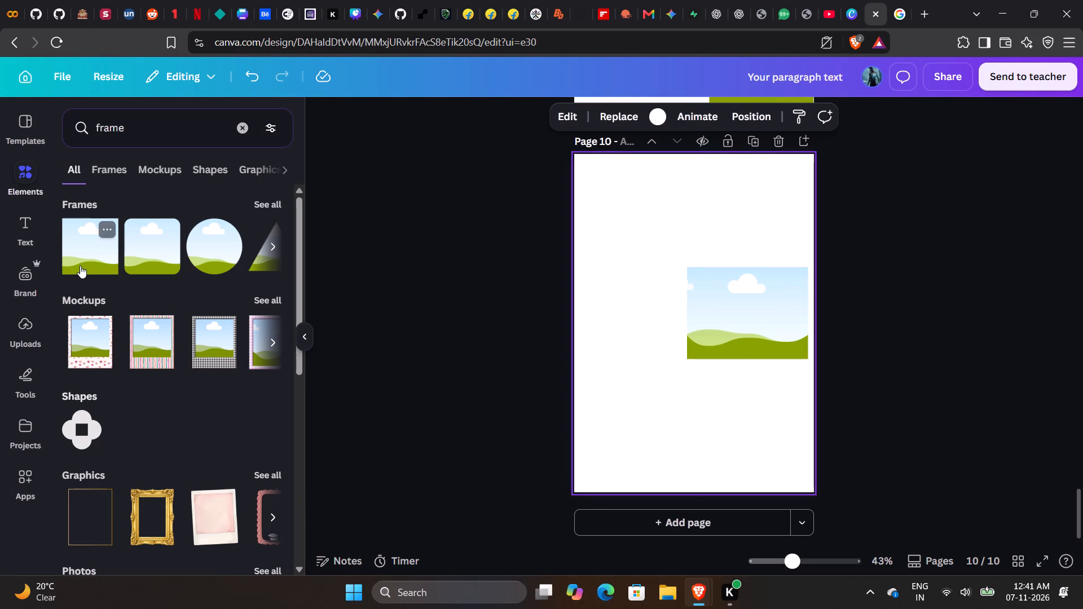
pyautogui.moveTo(695, 317); pyautogui.dragTo(727, 217)
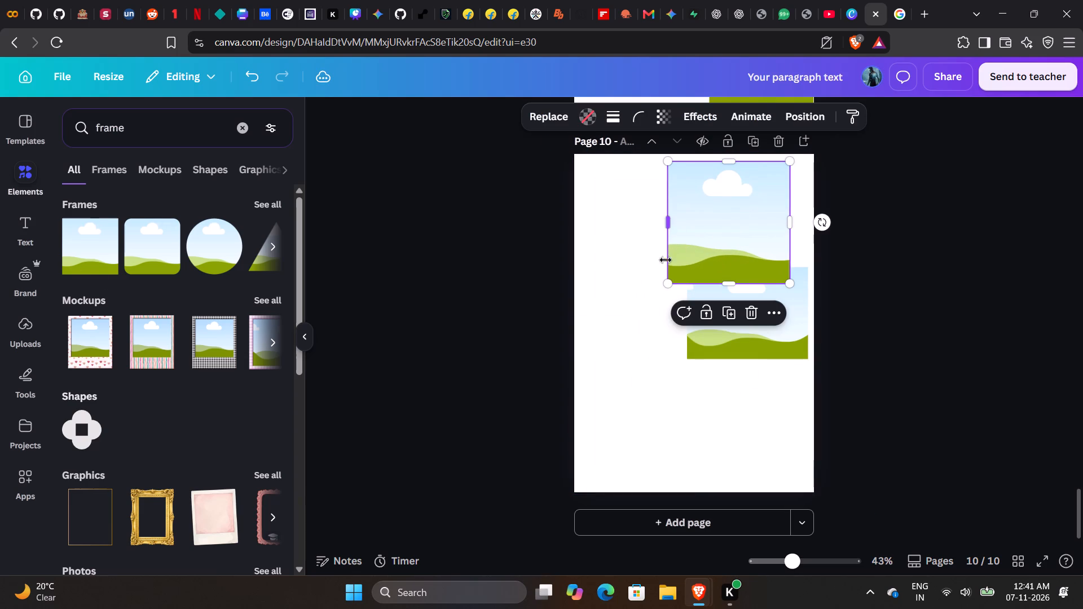
pyautogui.moveTo(667, 286); pyautogui.dragTo(706, 260)
pyautogui.moveTo(732, 216); pyautogui.dragTo(727, 224)
pyautogui.moveTo(782, 211); pyautogui.dragTo(795, 213)
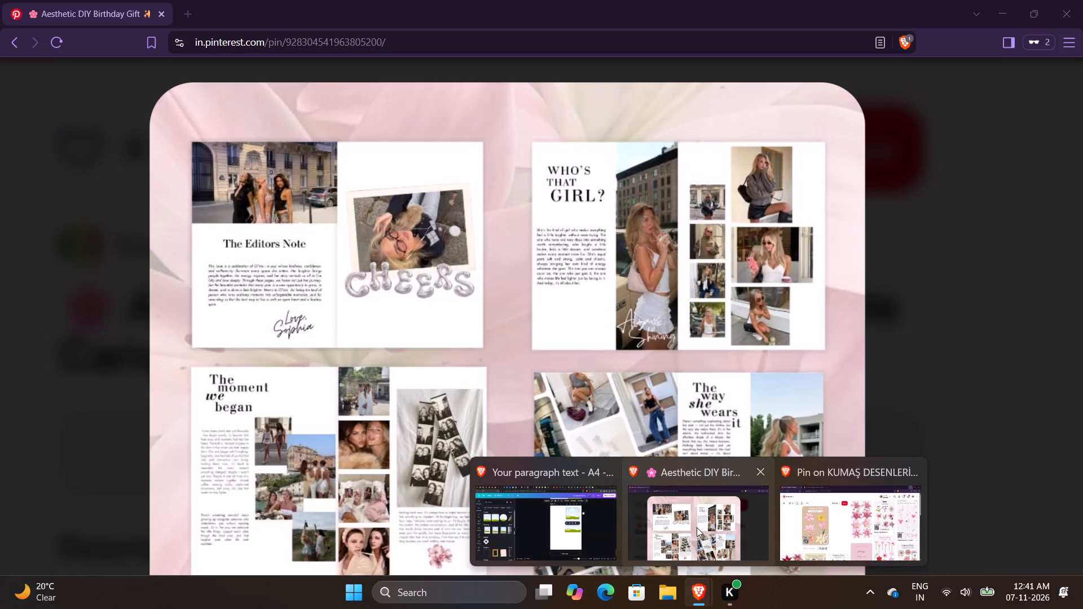
pyautogui.moveTo(746, 171); pyautogui.dragTo(747, 164)
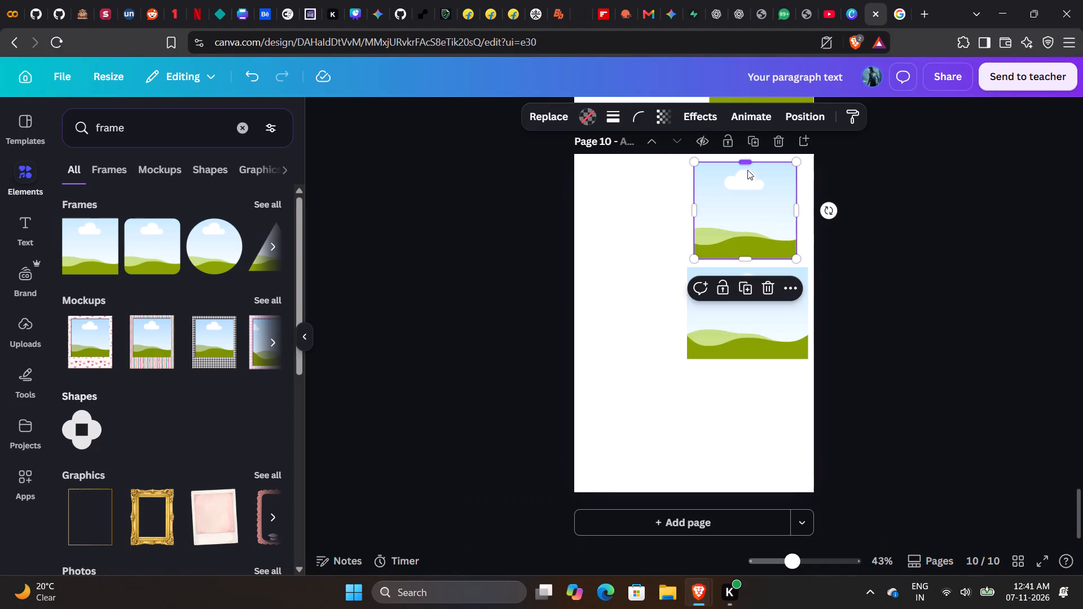
# Move the landscape frame down slightly and stretch the upper frame's bottom edge to make it about 9 wide by 9.8 high.
pyautogui.click(747, 341)
pyautogui.moveTo(749, 328); pyautogui.dragTo(749, 344)
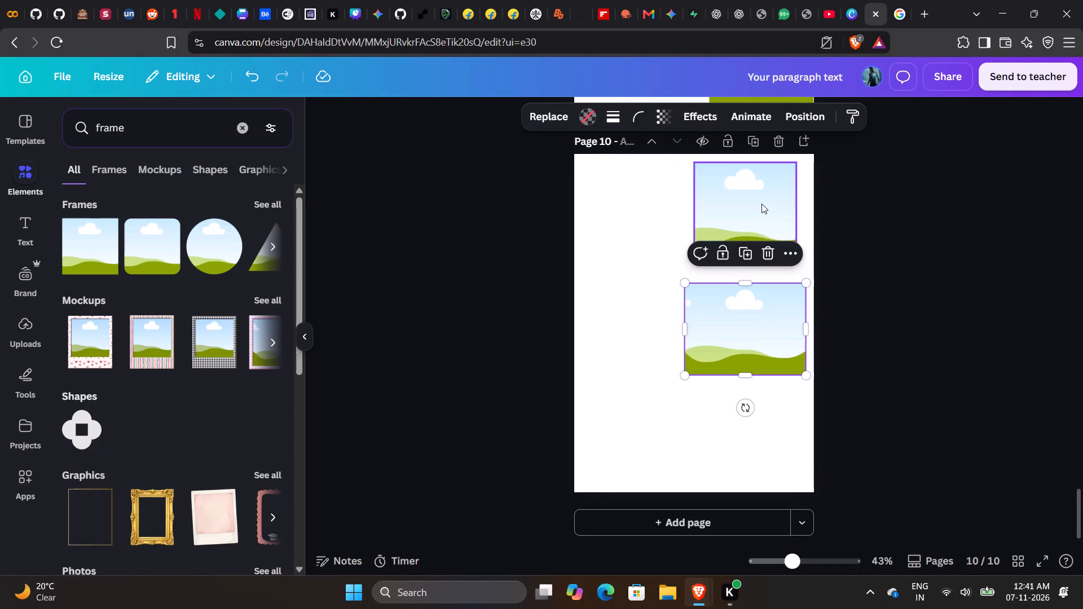
pyautogui.click(761, 204)
pyautogui.moveTo(747, 257); pyautogui.dragTo(745, 272)
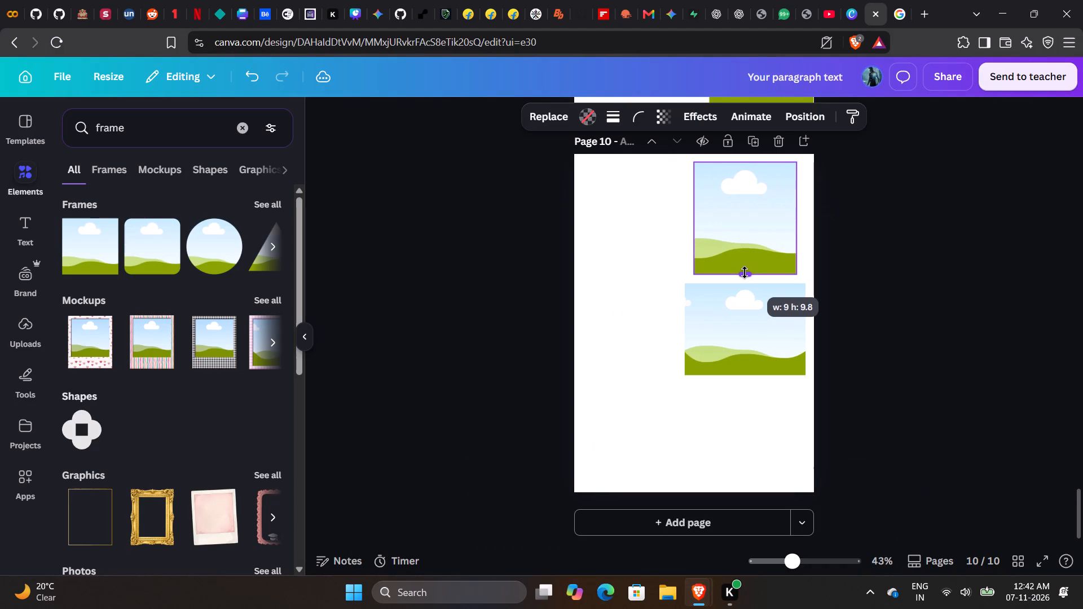
pyautogui.moveTo(745, 272); pyautogui.dragTo(745, 273)
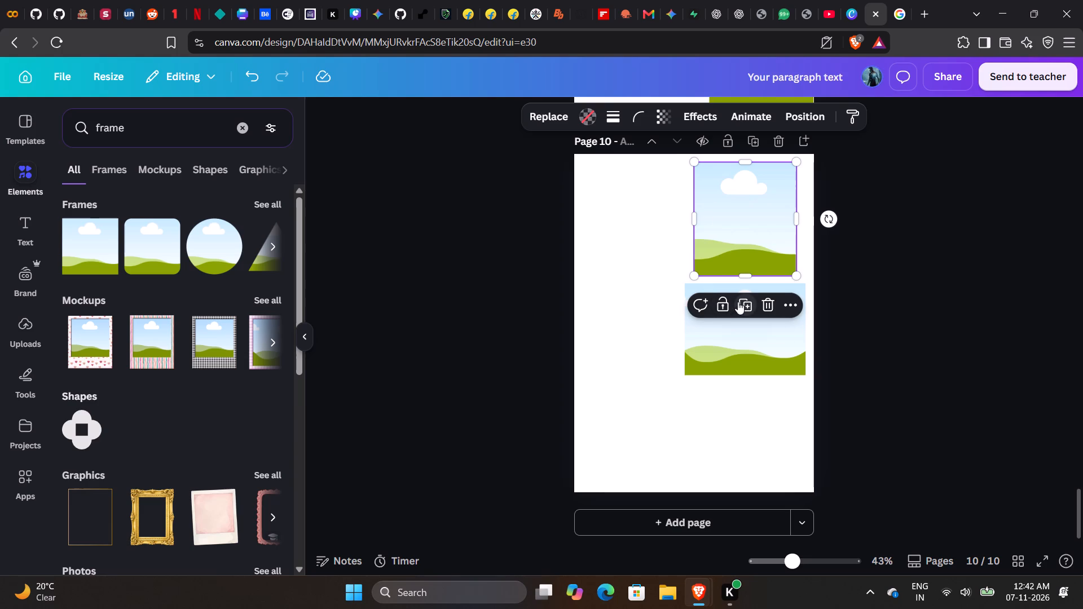
# Duplicate the upper frame below the landscape frame and line up the three as a centred column with gaps of about 0.3.
pyautogui.click(738, 302)
pyautogui.moveTo(742, 218); pyautogui.dragTo(744, 424)
pyautogui.click(745, 228)
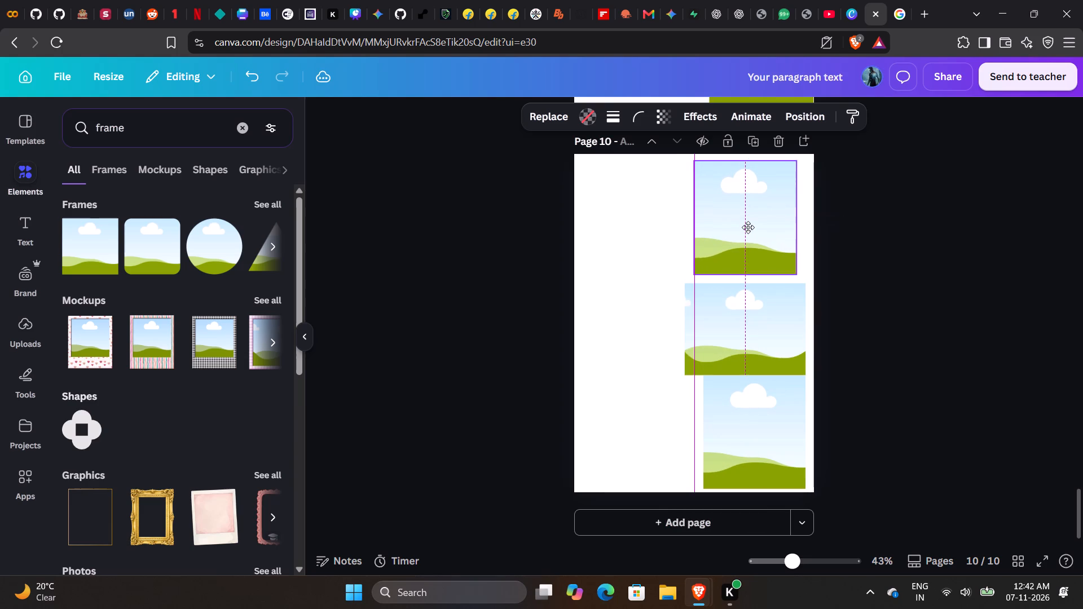
pyautogui.click(723, 332)
pyautogui.moveTo(723, 332); pyautogui.dragTo(723, 325)
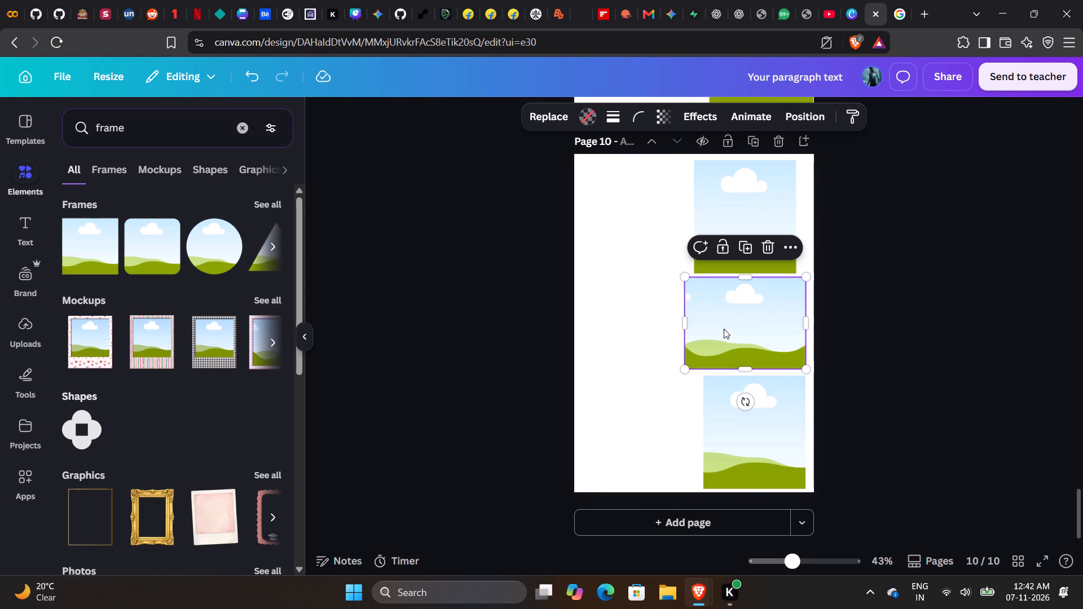
pyautogui.moveTo(729, 435); pyautogui.dragTo(725, 432)
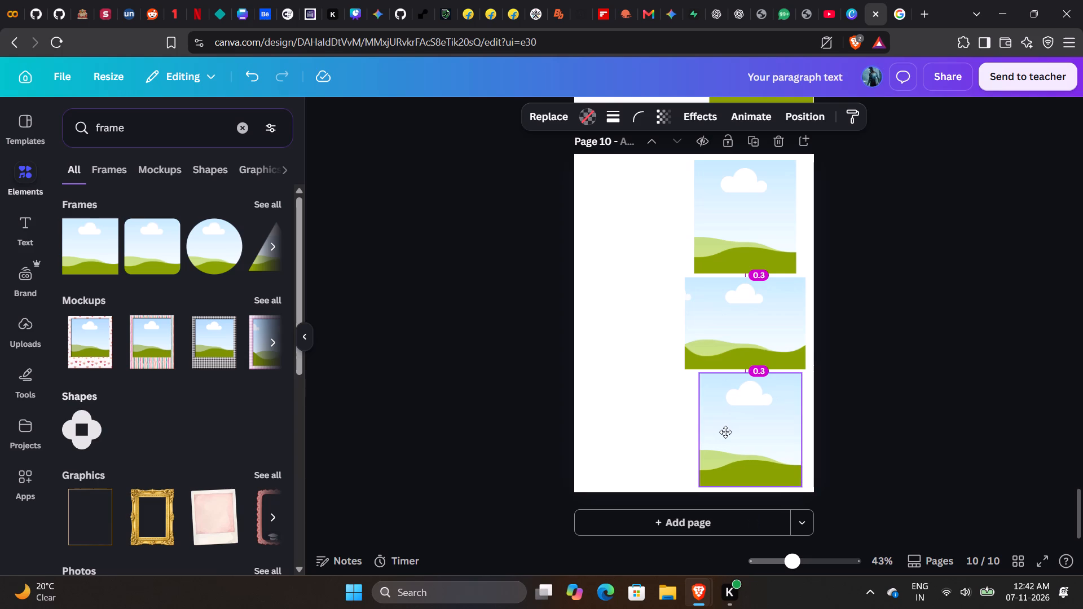
pyautogui.moveTo(725, 432); pyautogui.dragTo(723, 432)
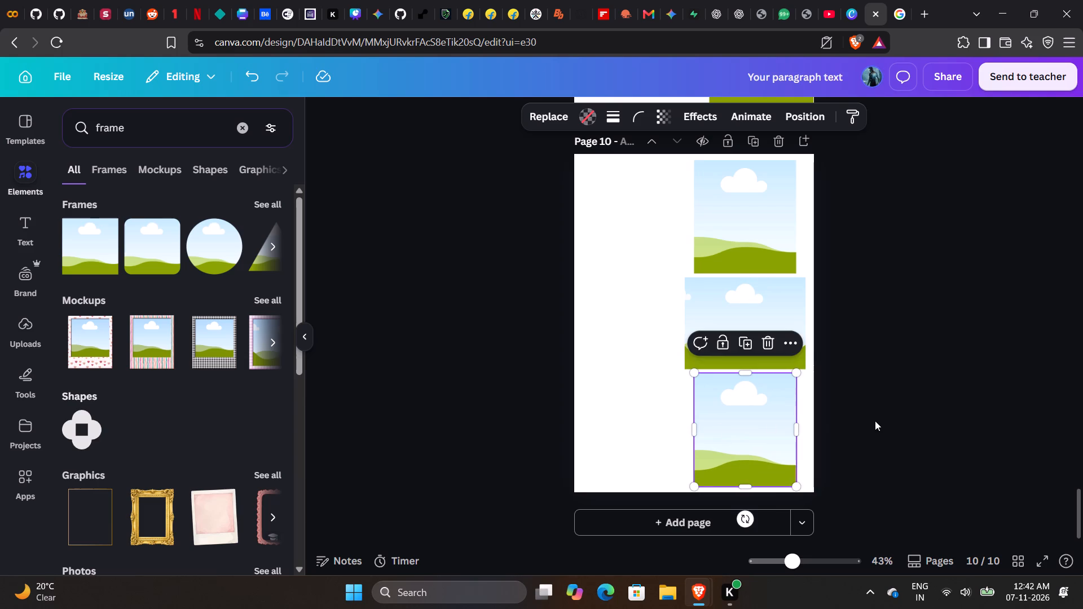
pyautogui.click(921, 419)
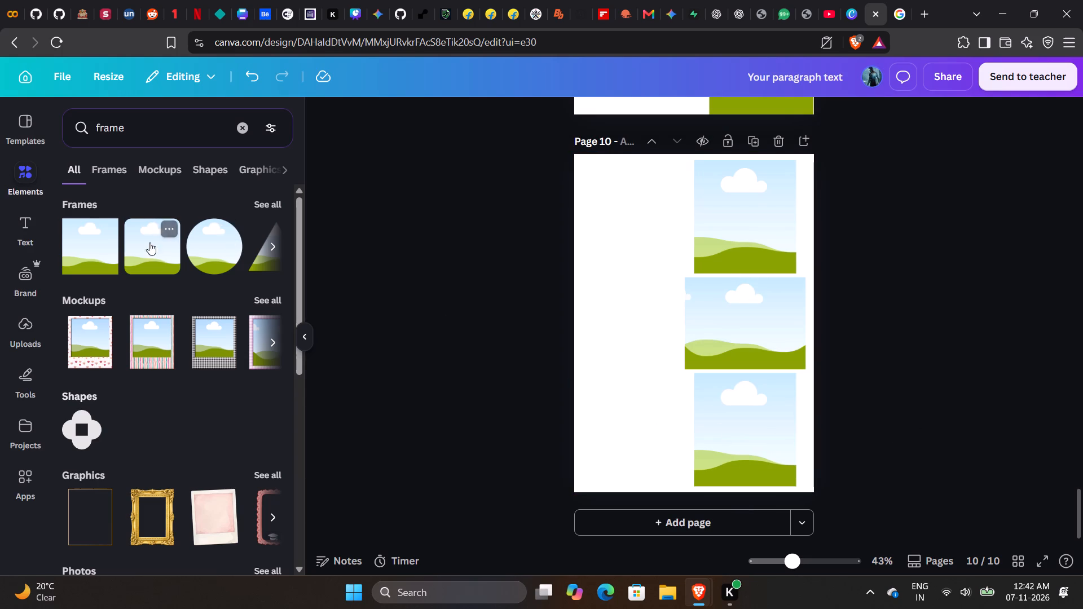
# Insert another square frame, scale it to about a third of the page width and place it in page 10's upper left.
pyautogui.click(100, 256)
pyautogui.moveTo(756, 385); pyautogui.dragTo(755, 383)
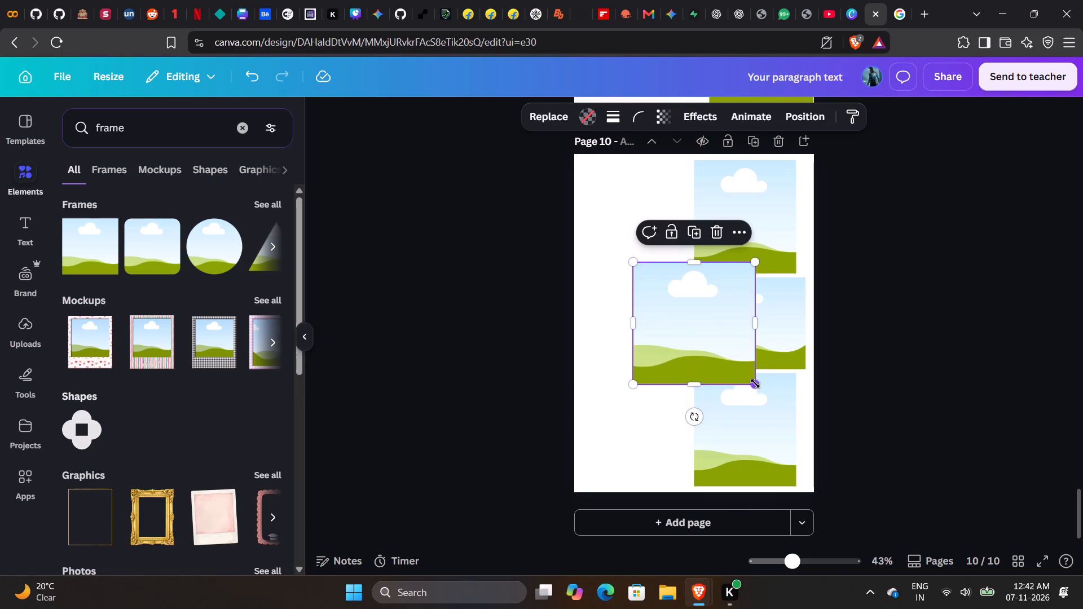
pyautogui.moveTo(755, 383); pyautogui.dragTo(698, 359)
pyautogui.moveTo(655, 304); pyautogui.dragTo(605, 258)
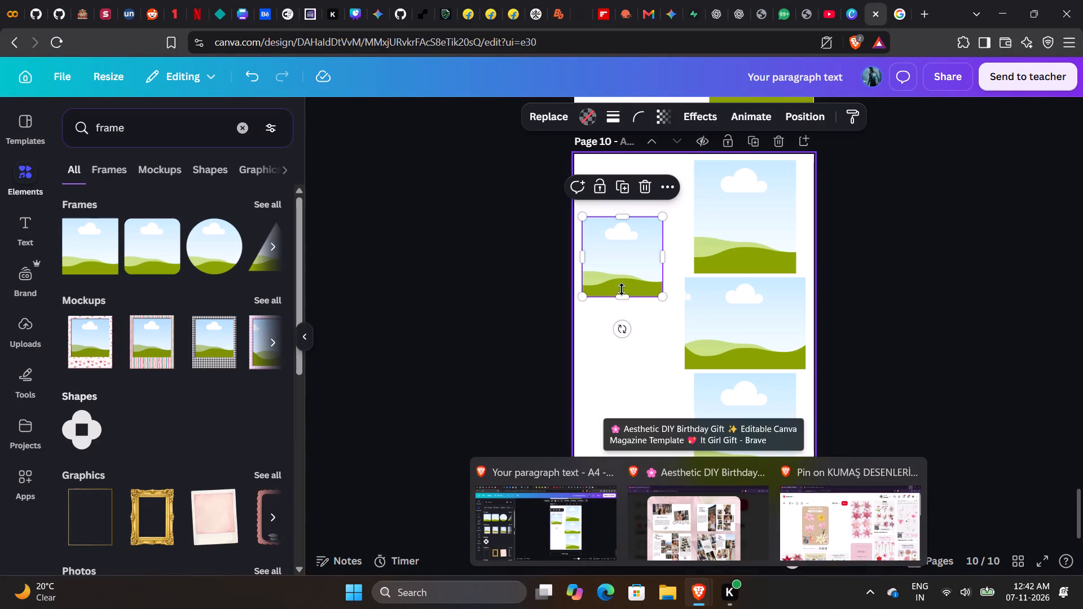
pyautogui.moveTo(623, 258); pyautogui.dragTo(626, 245)
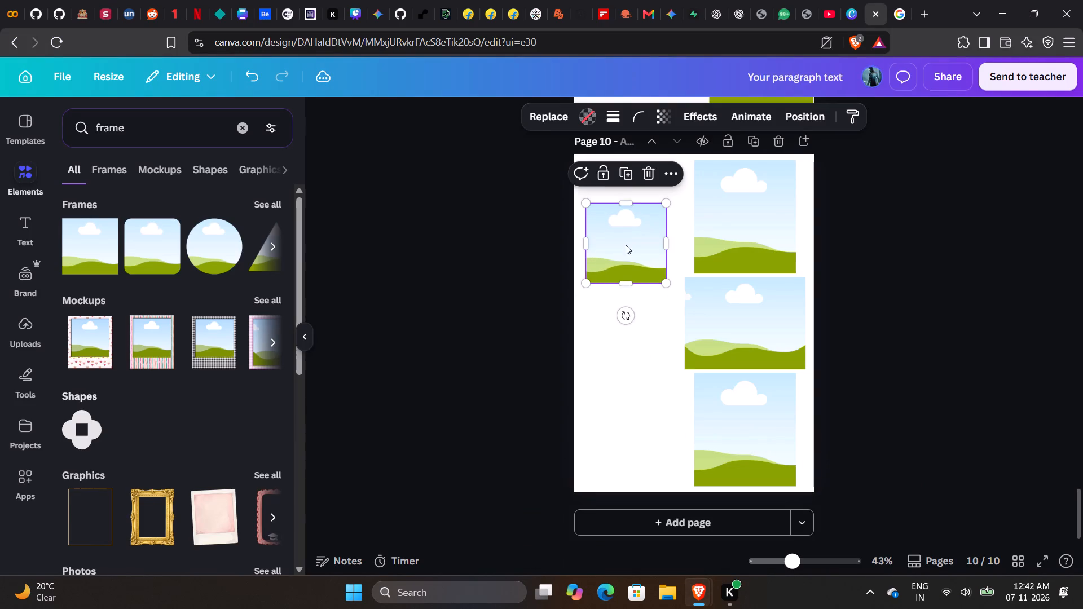
# Make three copies of the small square frame, placing one directly beneath the original and the other two near the page's lower left.
pyautogui.doubleClick(630, 180)
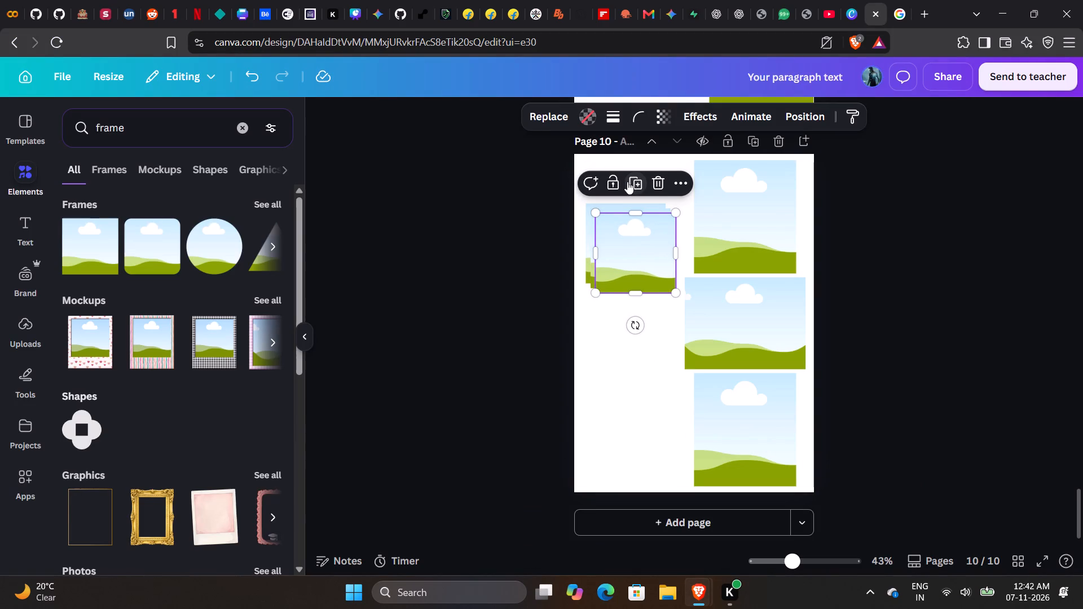
pyautogui.click(633, 184)
pyautogui.moveTo(634, 253); pyautogui.dragTo(611, 418)
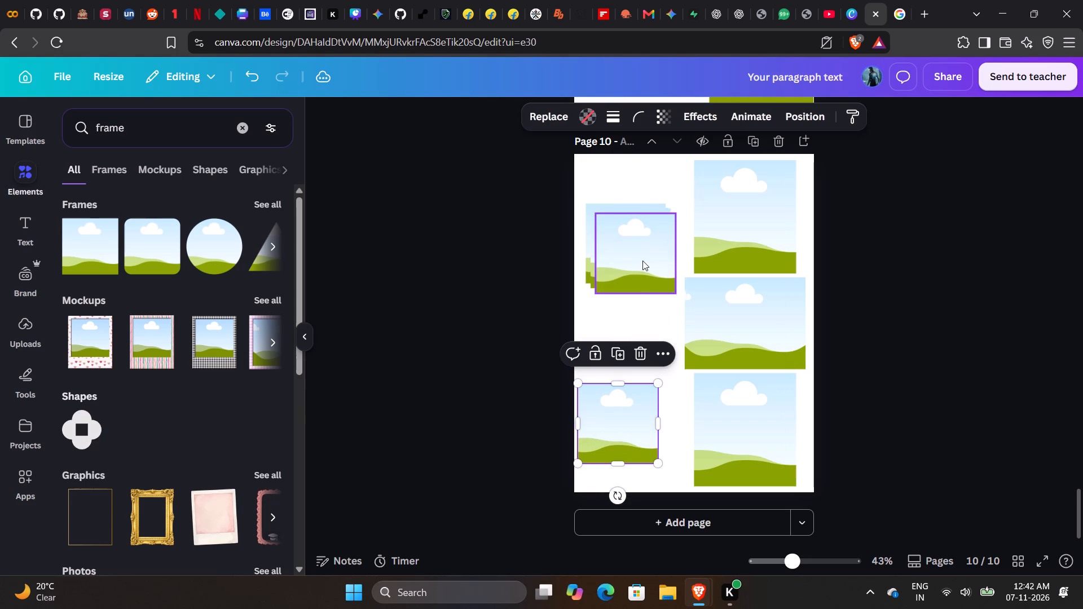
pyautogui.click(642, 261)
pyautogui.moveTo(642, 268); pyautogui.dragTo(623, 413)
pyautogui.click(641, 262)
pyautogui.moveTo(642, 258); pyautogui.dragTo(626, 342)
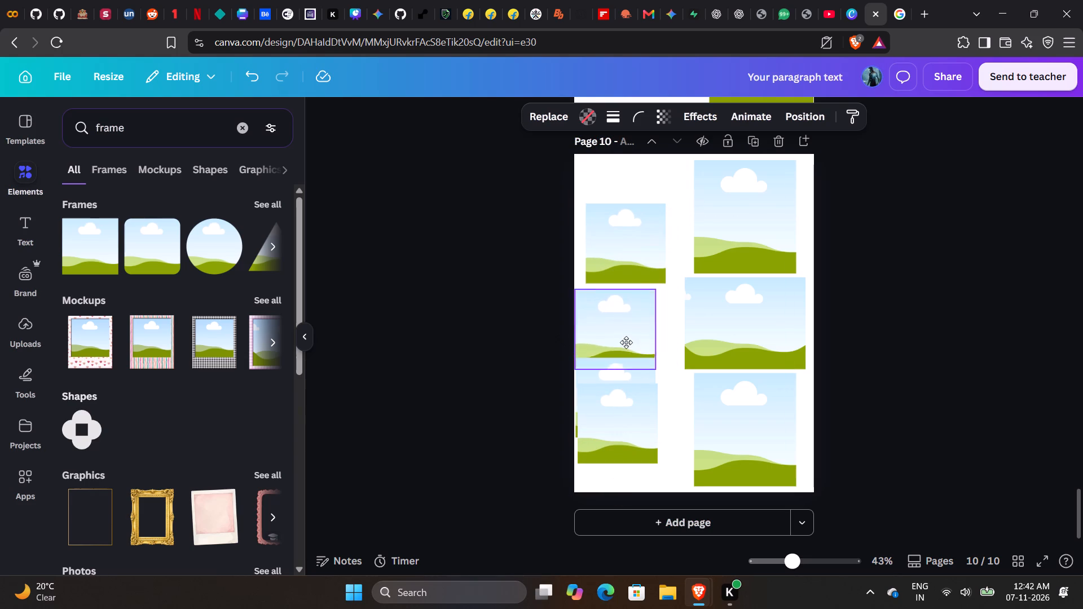
pyautogui.moveTo(626, 342); pyautogui.dragTo(635, 337)
# Delete the surplus small frame and align the remaining loose copy as the third in the left column.
pyautogui.moveTo(614, 423); pyautogui.dragTo(633, 443)
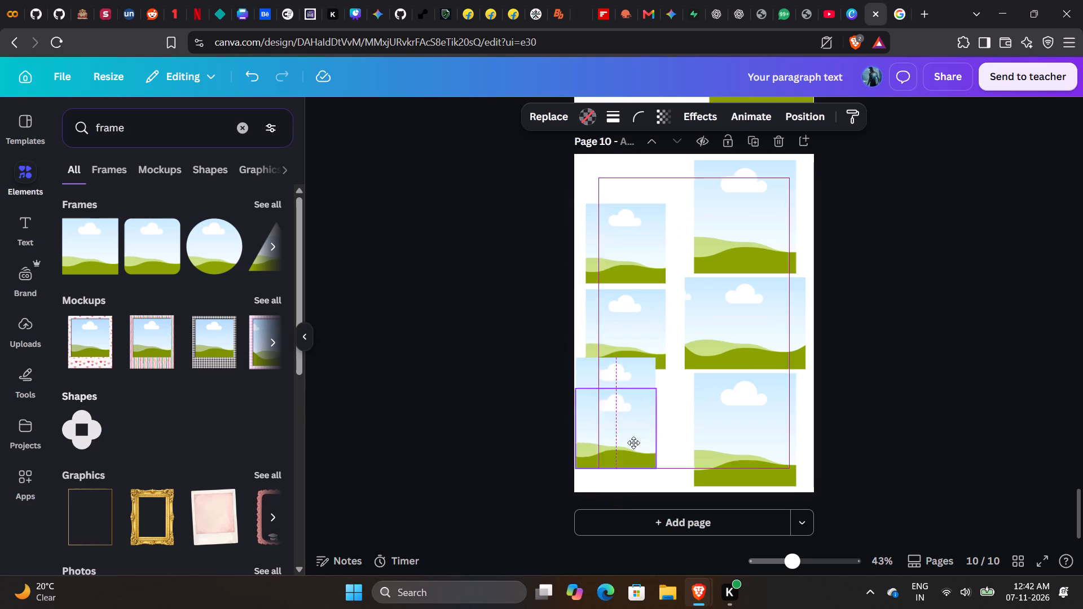
pyautogui.moveTo(633, 443); pyautogui.dragTo(695, 469)
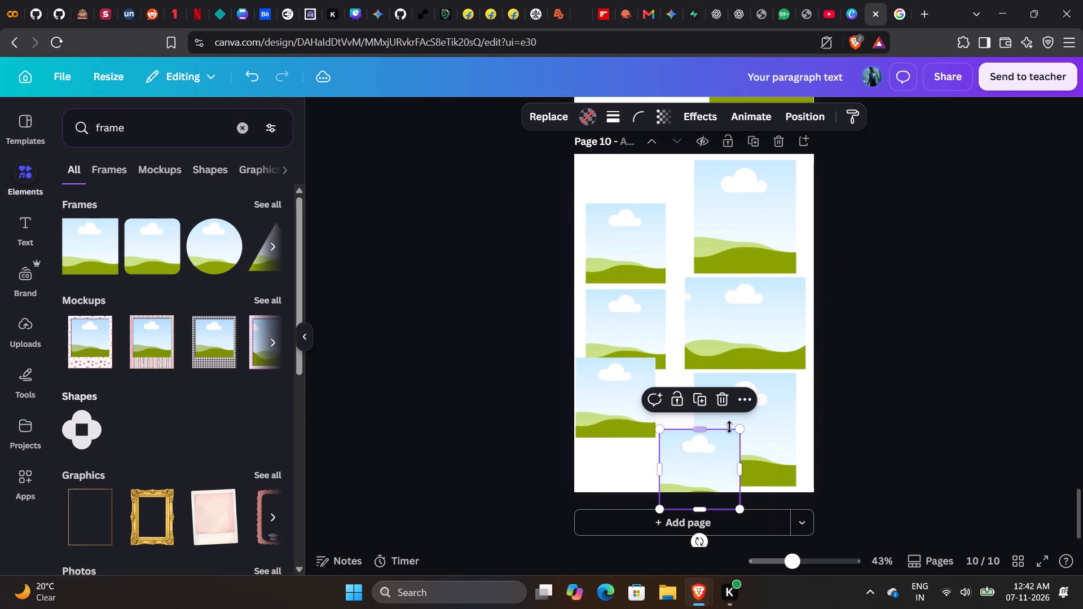
pyautogui.click(725, 399)
pyautogui.moveTo(618, 409); pyautogui.dragTo(628, 426)
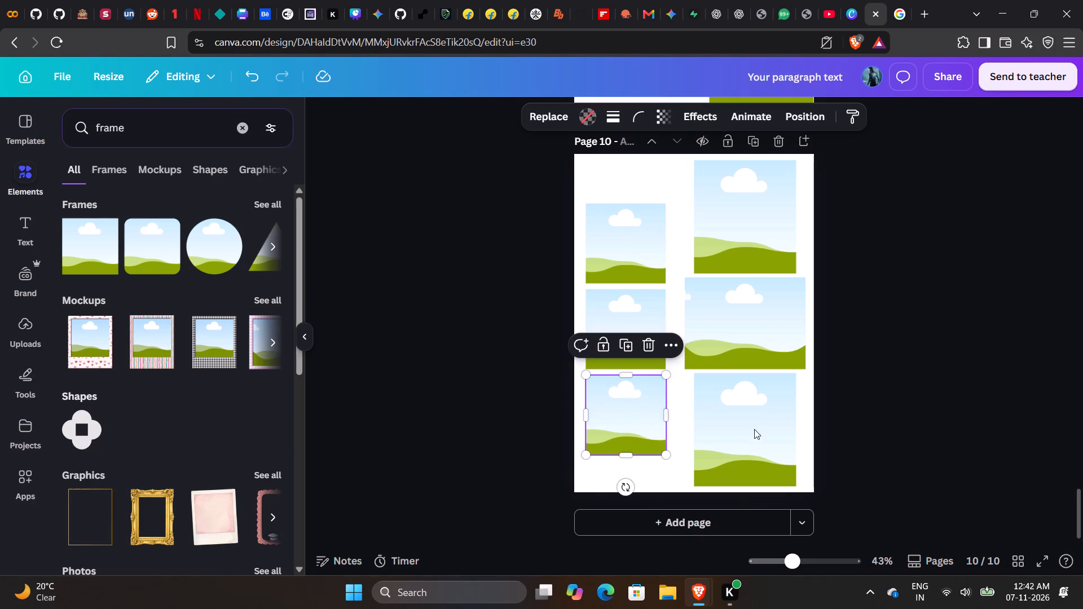
pyautogui.click(971, 401)
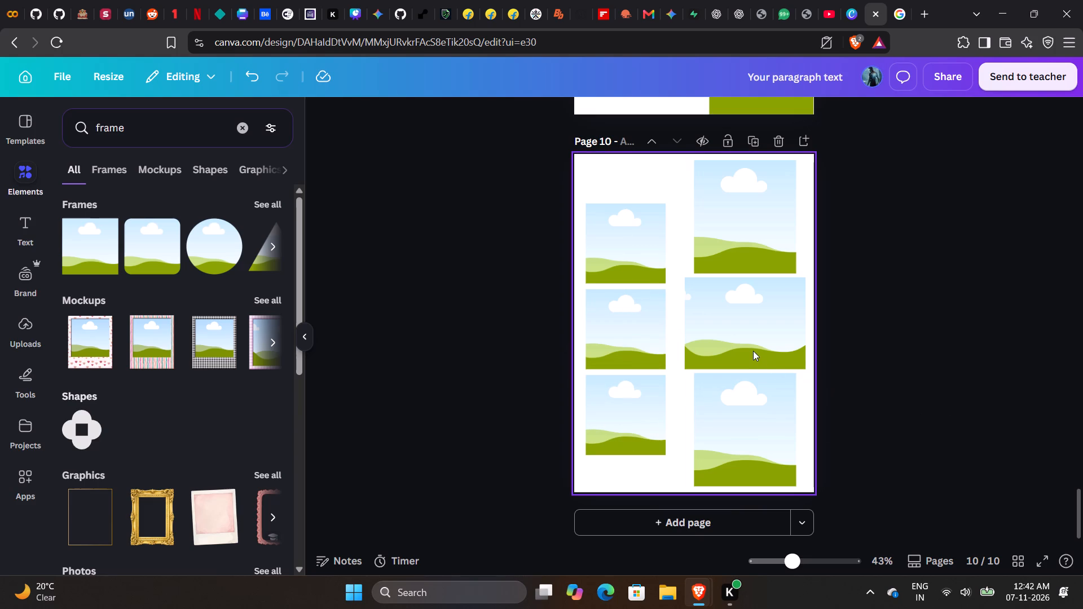
# Widen the landscape frame slightly by extending its left edge toward the small-frame column.
pyautogui.click(724, 332)
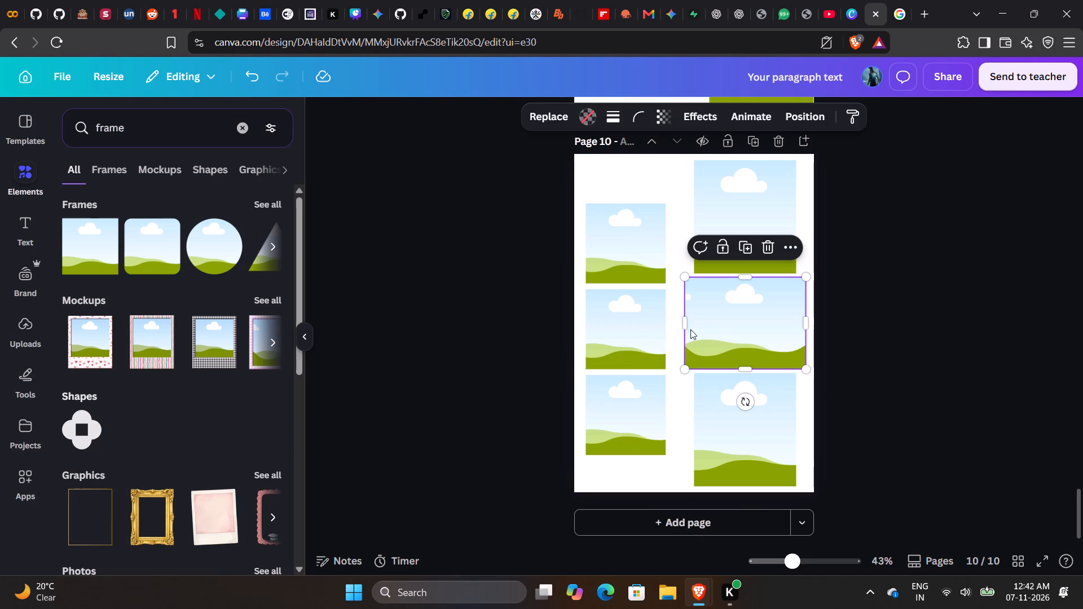
pyautogui.click(685, 325)
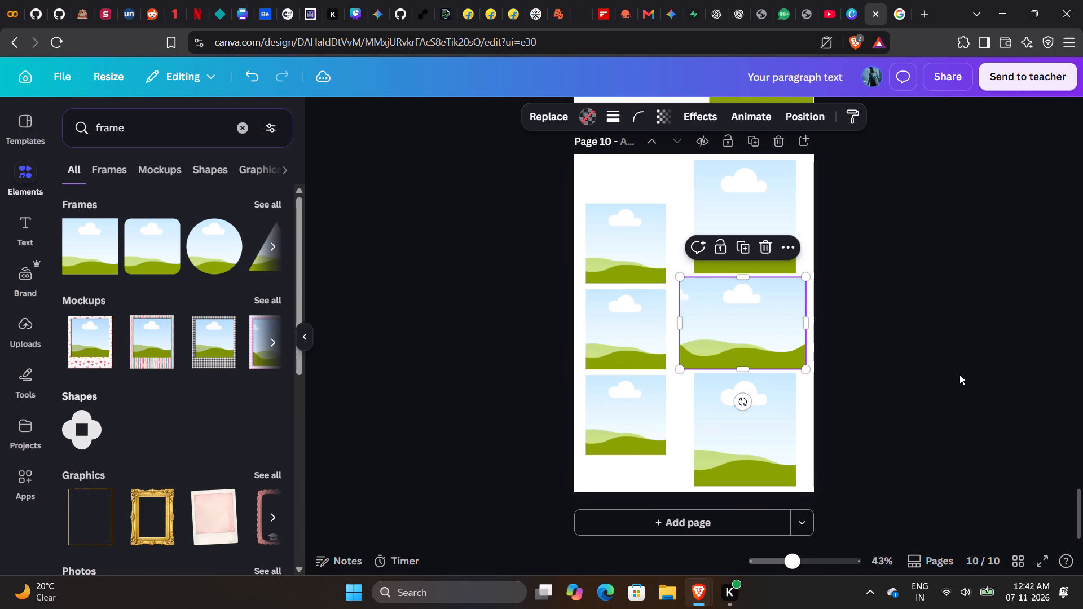
pyautogui.click(959, 374)
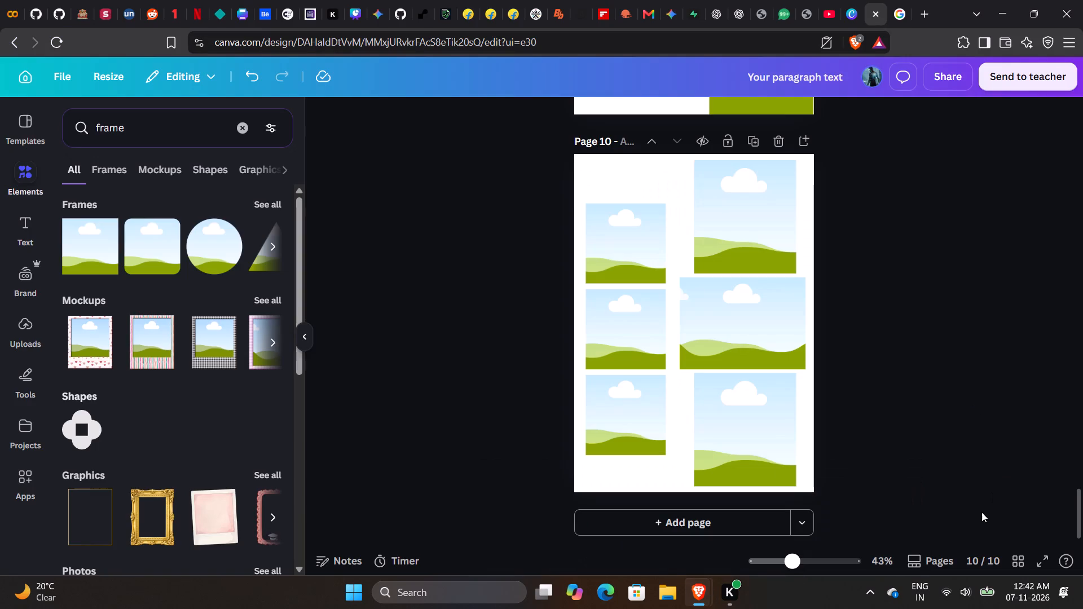
# Review all the magazine's pages in the grid overview and return to editing page 10.
pyautogui.click(1014, 558)
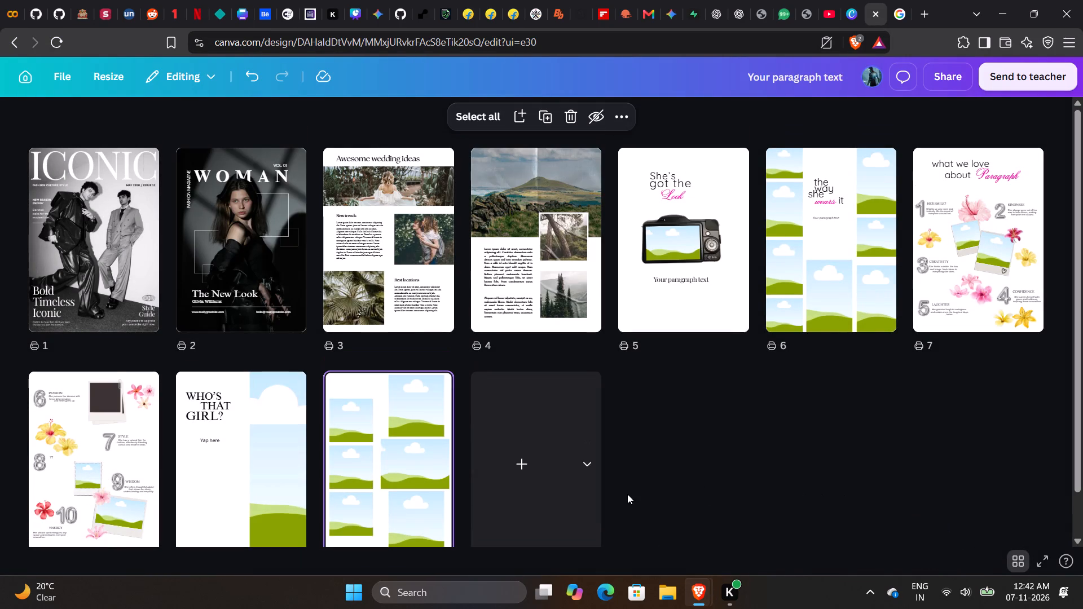
pyautogui.scroll(-1, 736, 473)
pyautogui.click(431, 451)
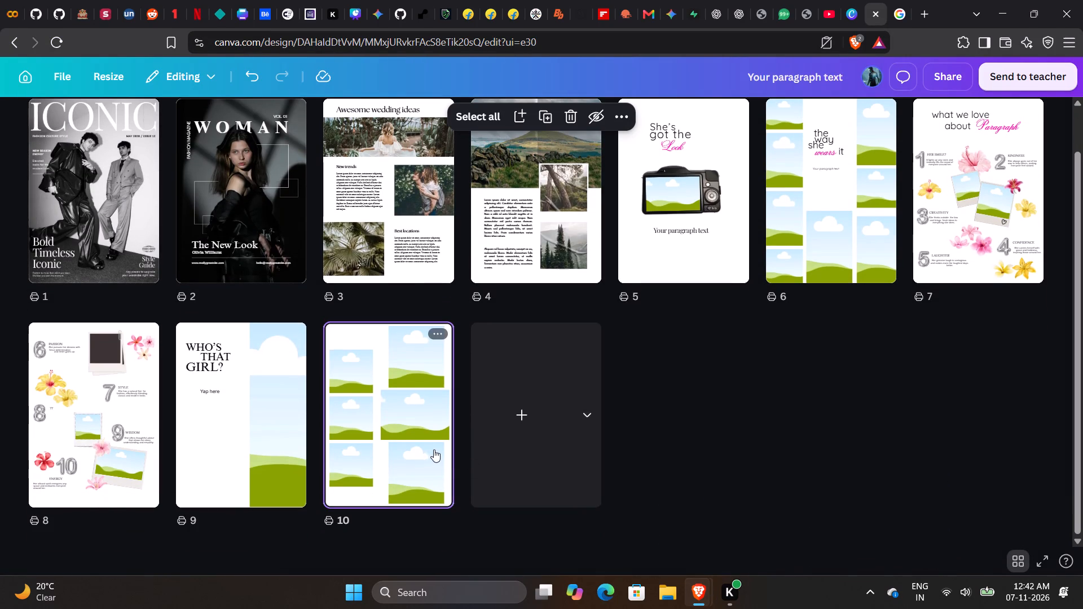
pyautogui.click(1010, 549)
pyautogui.click(1014, 555)
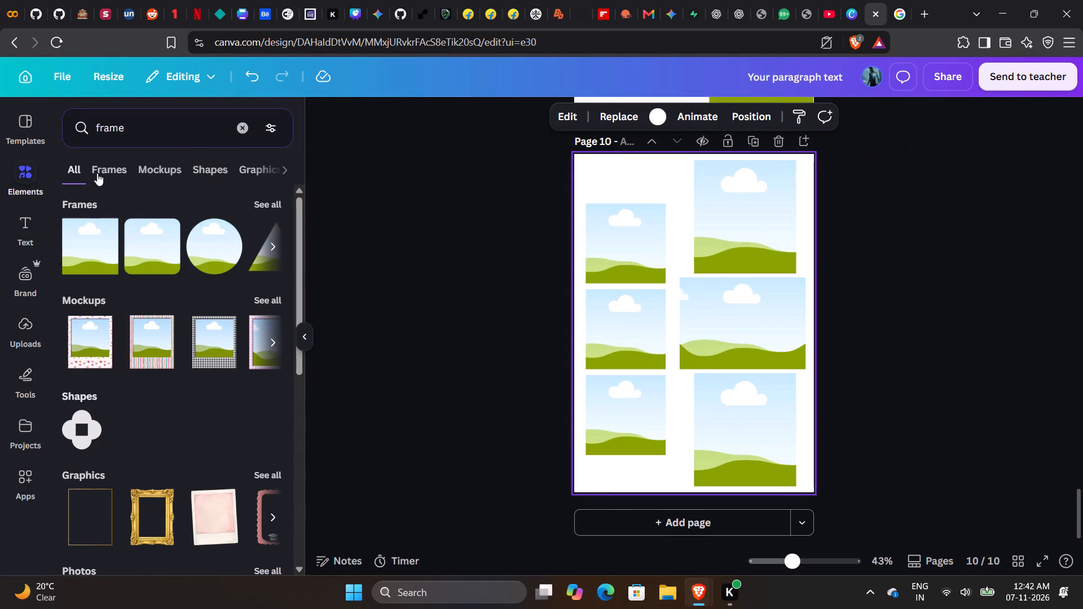
# Search the elements for "silver shine", refine the search to "silver shiny star", and limit it to graphics.
pyautogui.click(242, 132)
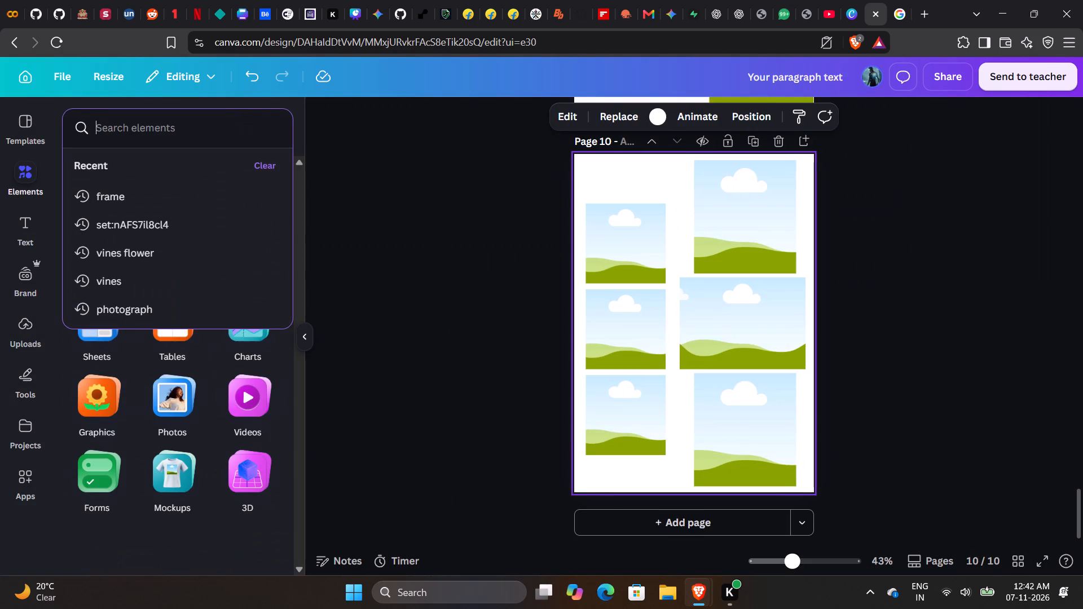
pyautogui.write('silver shine')
pyautogui.press('Return')
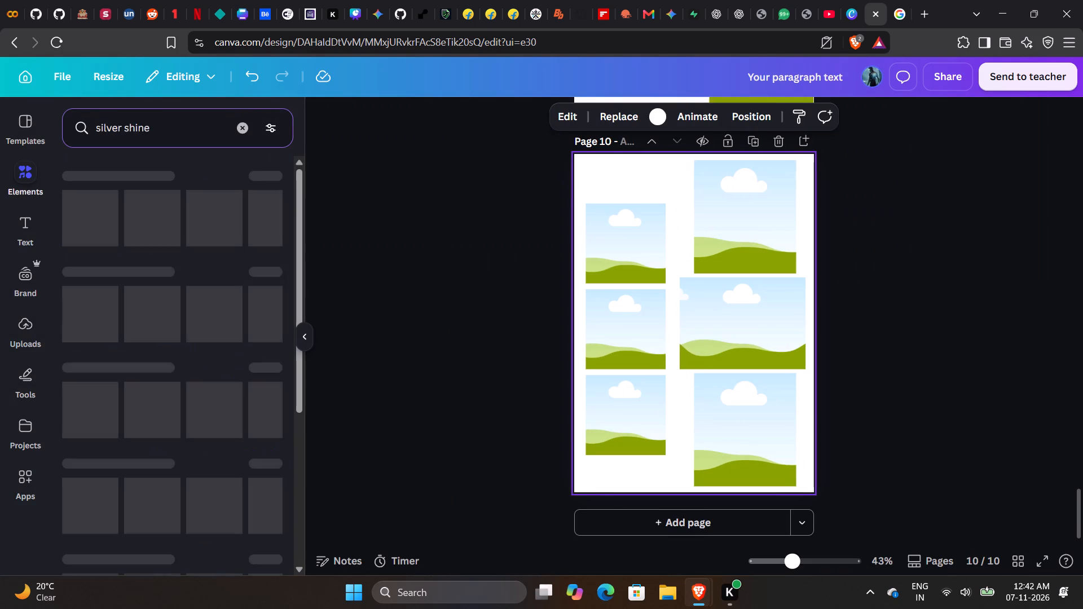
pyautogui.click(171, 140)
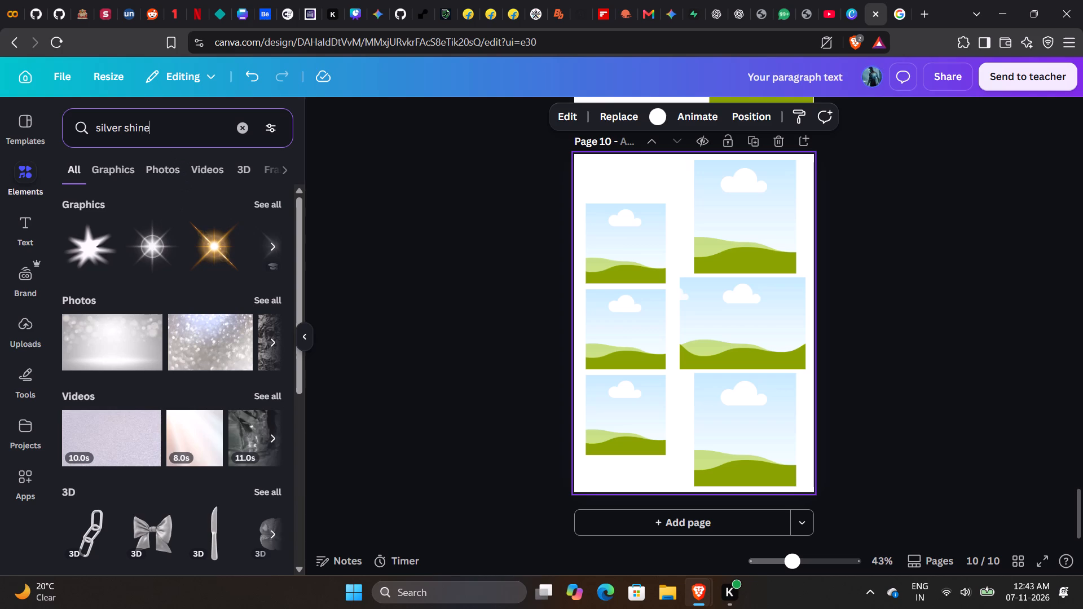
pyautogui.press('BackSpace')
pyautogui.write('y star')
pyautogui.press('Return')
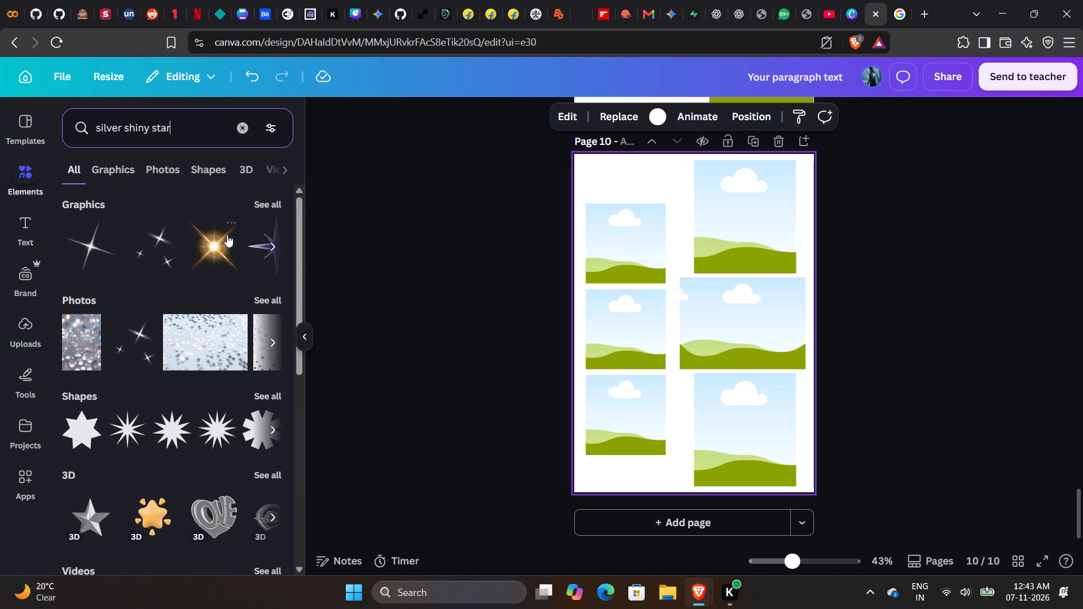
pyautogui.click(113, 171)
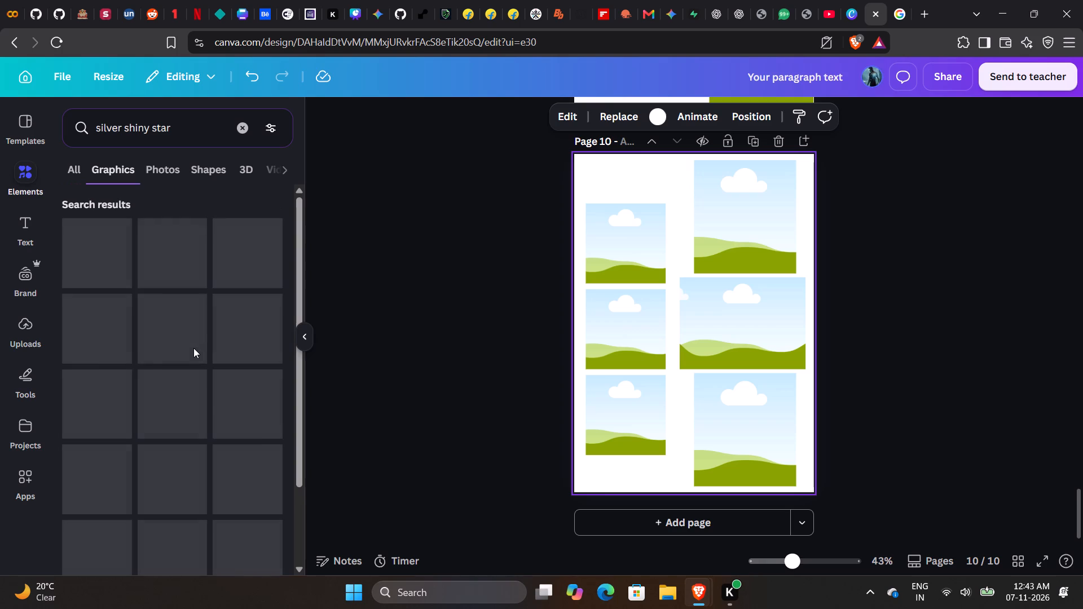
# Insert the glossy silver balloon star on page 10, shrink it to a small decoration, and tilt it slightly counterclockwise.
pyautogui.scroll(-1, 188, 381)
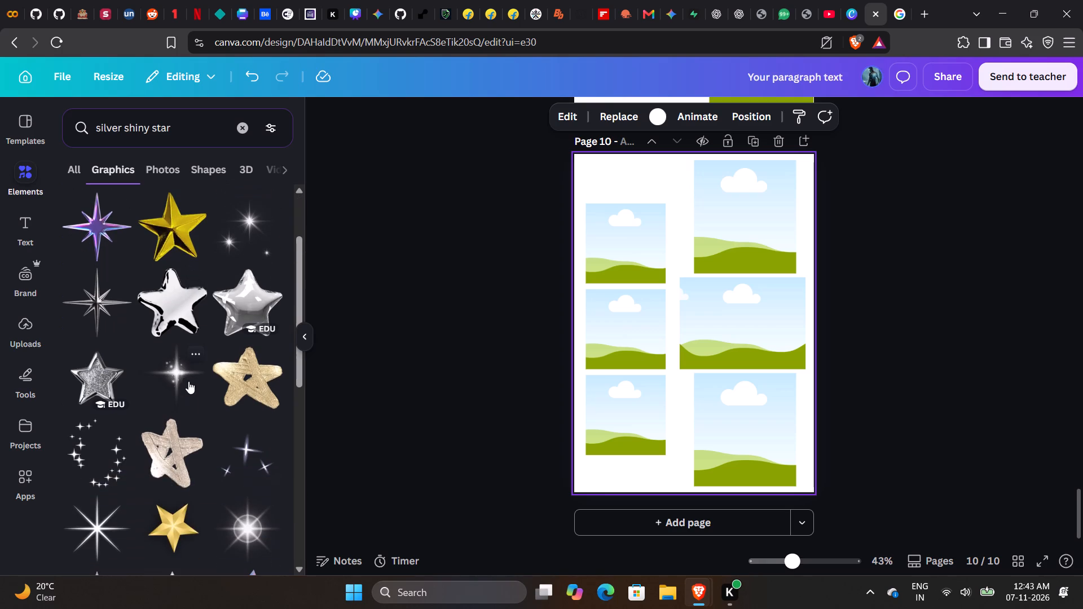
pyautogui.scroll(-1, 188, 381)
pyautogui.scroll(1, 174, 387)
pyautogui.click(246, 297)
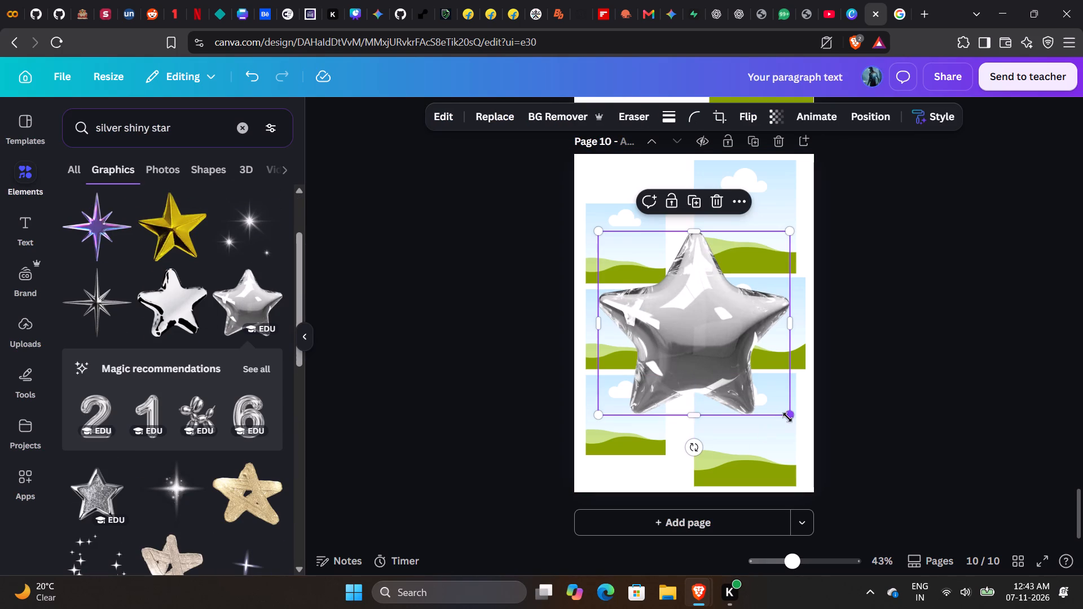
pyautogui.moveTo(787, 417); pyautogui.dragTo(653, 273)
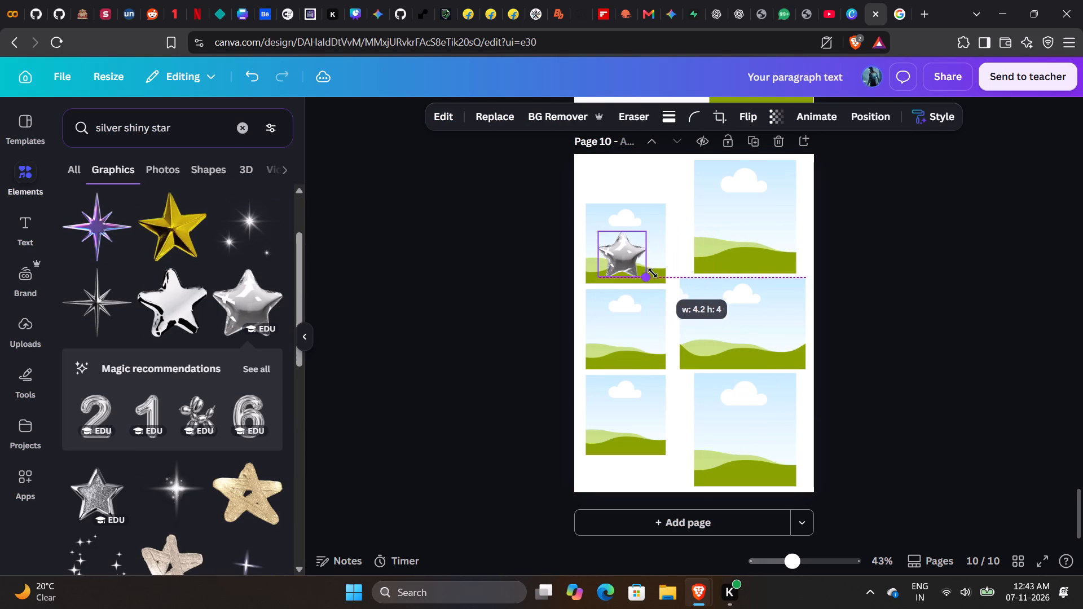
pyautogui.moveTo(653, 273); pyautogui.dragTo(648, 268)
pyautogui.moveTo(606, 306); pyautogui.dragTo(617, 318)
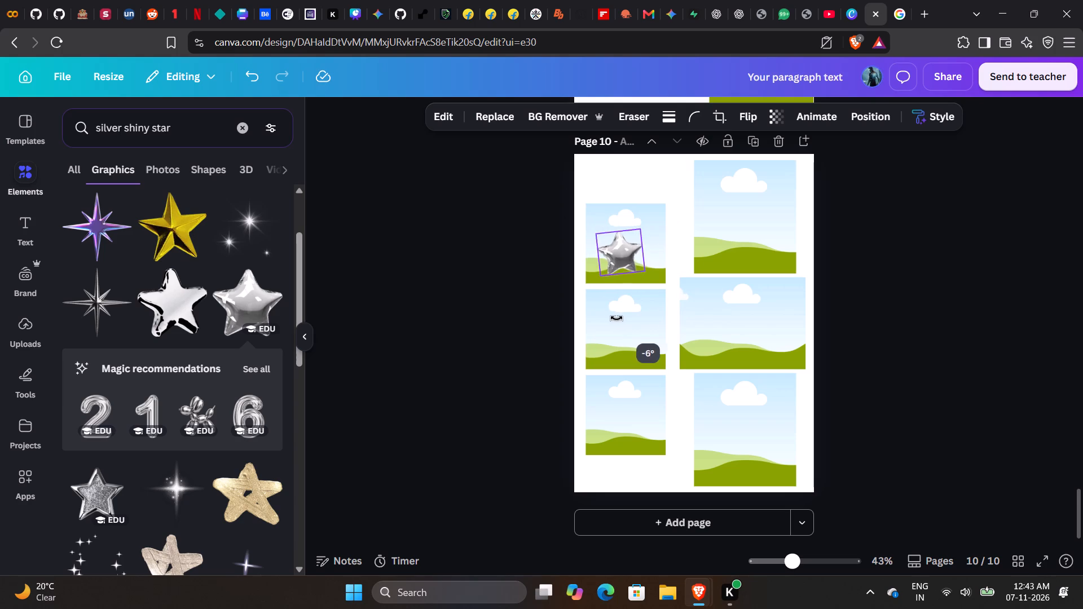
pyautogui.moveTo(617, 318); pyautogui.dragTo(619, 318)
pyautogui.moveTo(641, 269); pyautogui.dragTo(626, 258)
# Place the silver star just above the upper-left corner of the top small frame and shrink it a little further.
pyautogui.moveTo(606, 248); pyautogui.dragTo(598, 206)
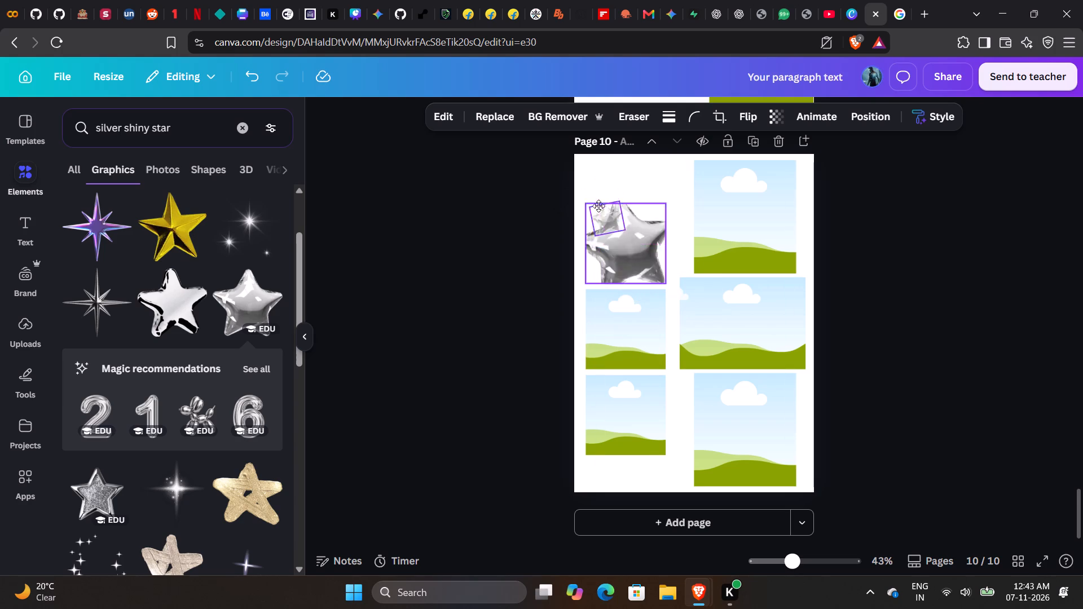
pyautogui.moveTo(598, 206); pyautogui.dragTo(583, 197)
pyautogui.click(601, 208)
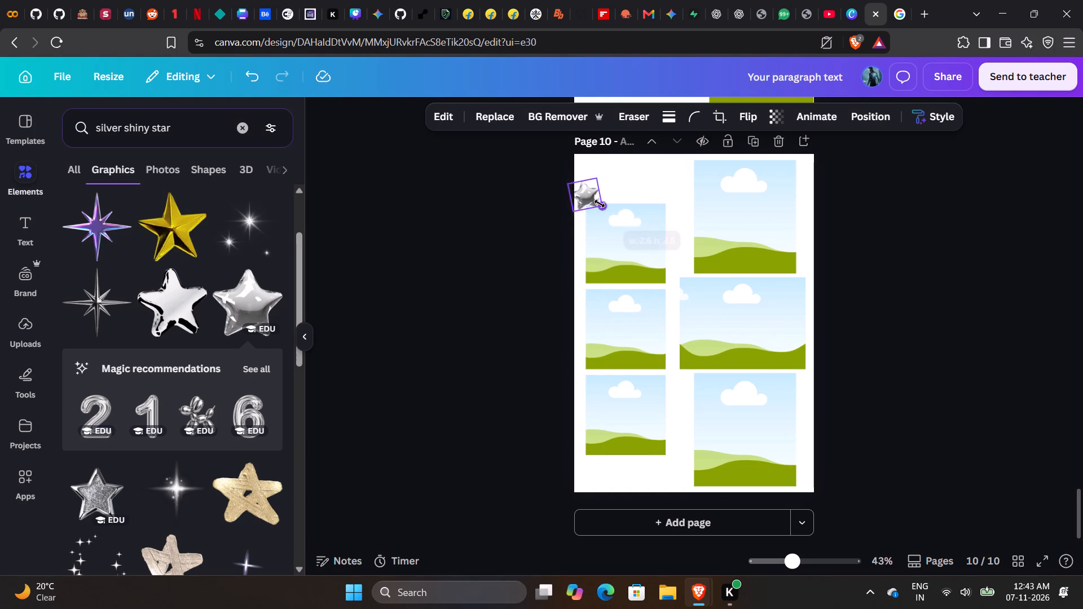
pyautogui.click(590, 197)
pyautogui.moveTo(582, 193); pyautogui.dragTo(592, 190)
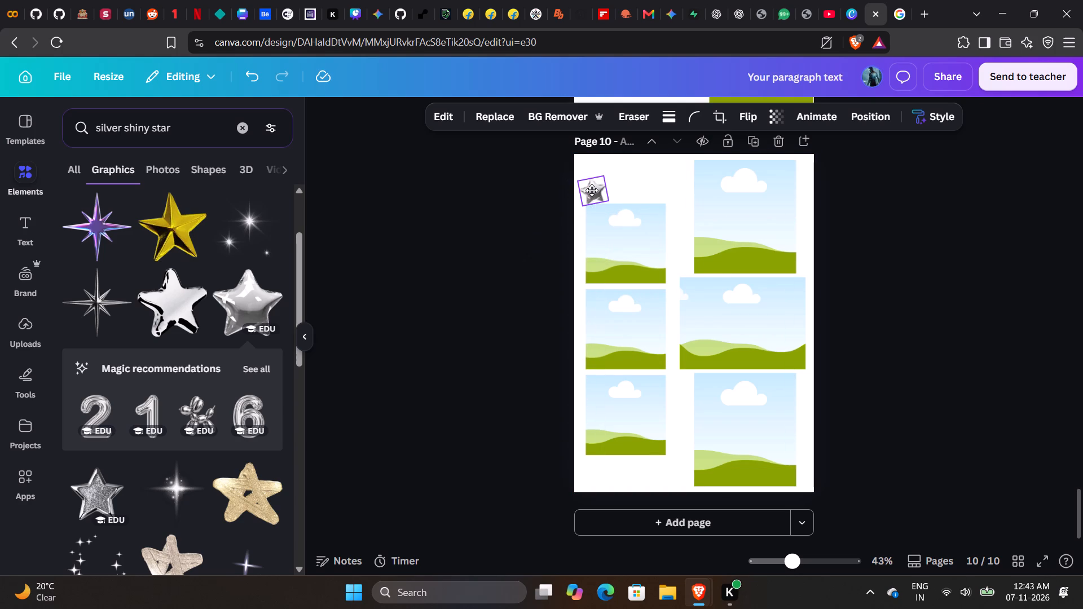
pyautogui.moveTo(592, 190); pyautogui.dragTo(591, 190)
pyautogui.moveTo(613, 201); pyautogui.dragTo(606, 200)
pyautogui.click(670, 196)
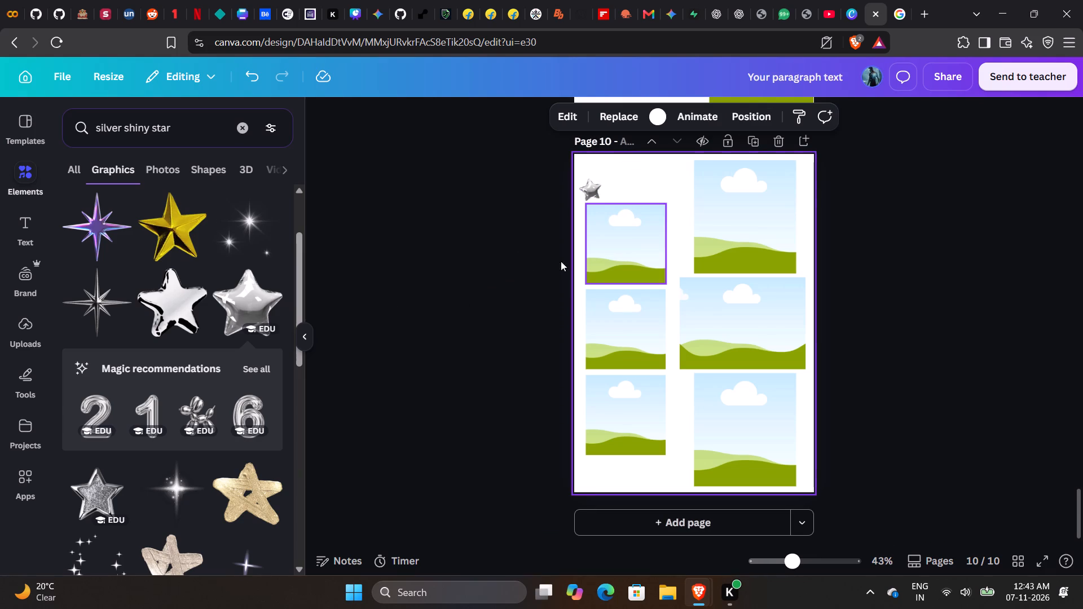
# Duplicate the silver star, tilt the copy clockwise, and place it just below the lower-right corner of the bottom small frame.
pyautogui.click(582, 191)
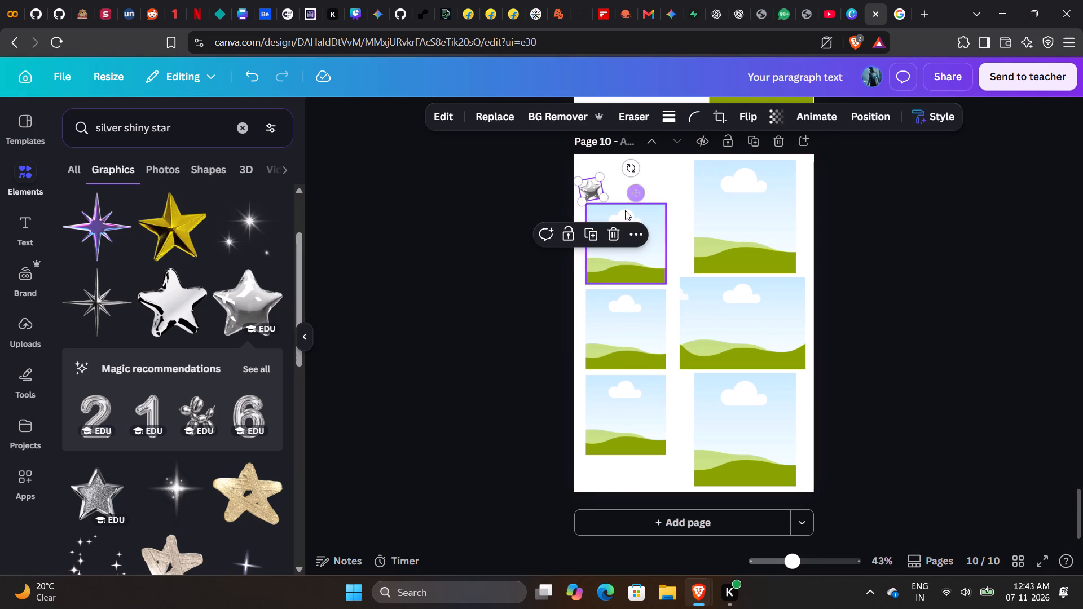
pyautogui.click(595, 230)
pyautogui.moveTo(639, 173); pyautogui.dragTo(640, 192)
pyautogui.moveTo(549, 196); pyautogui.dragTo(656, 268)
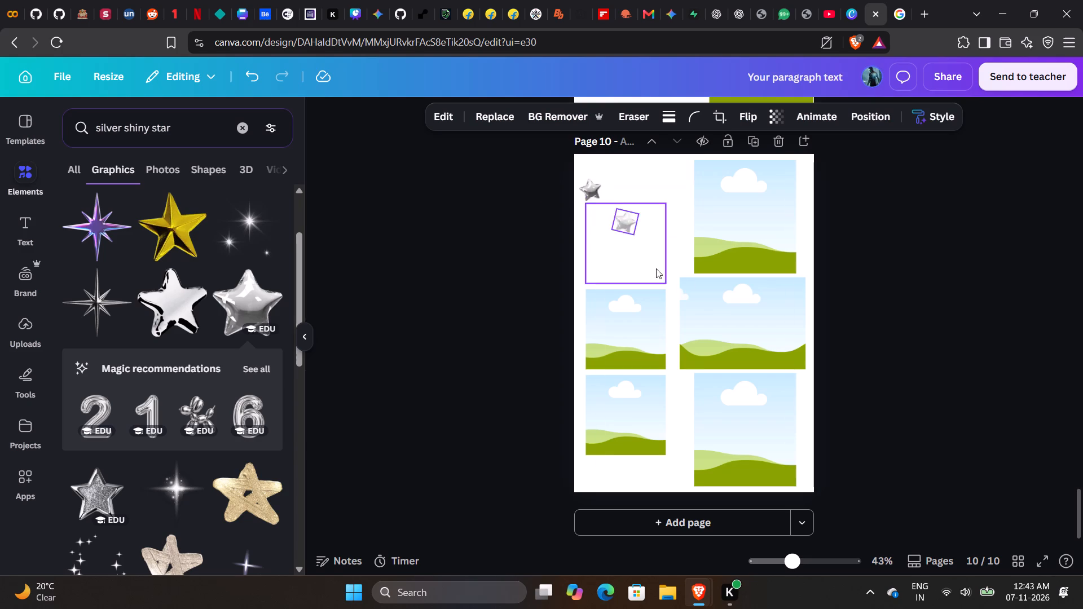
pyautogui.moveTo(656, 268); pyautogui.dragTo(648, 462)
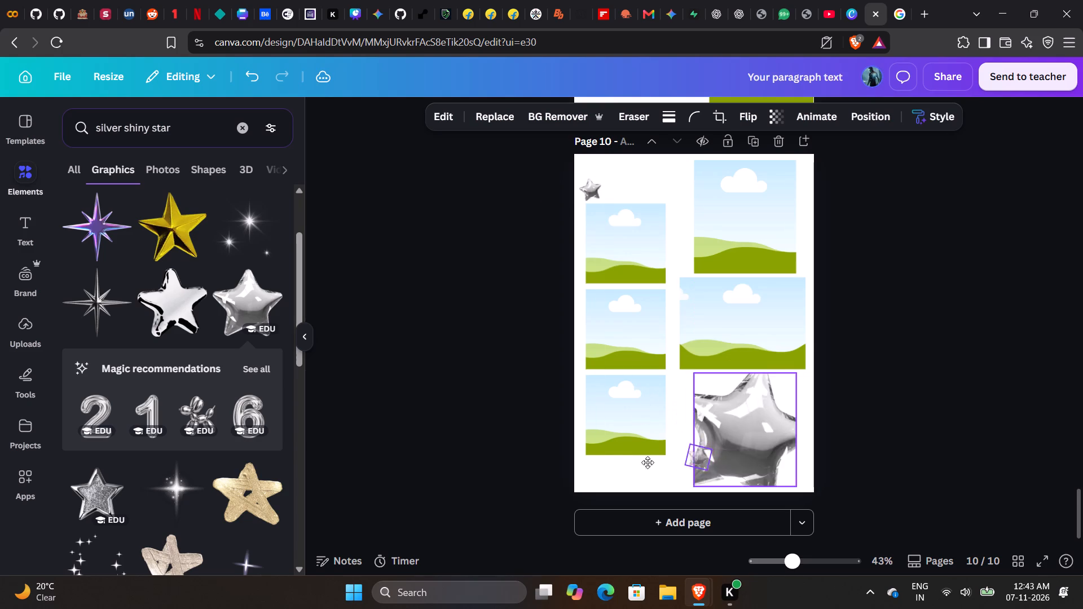
pyautogui.moveTo(648, 462); pyautogui.dragTo(624, 467)
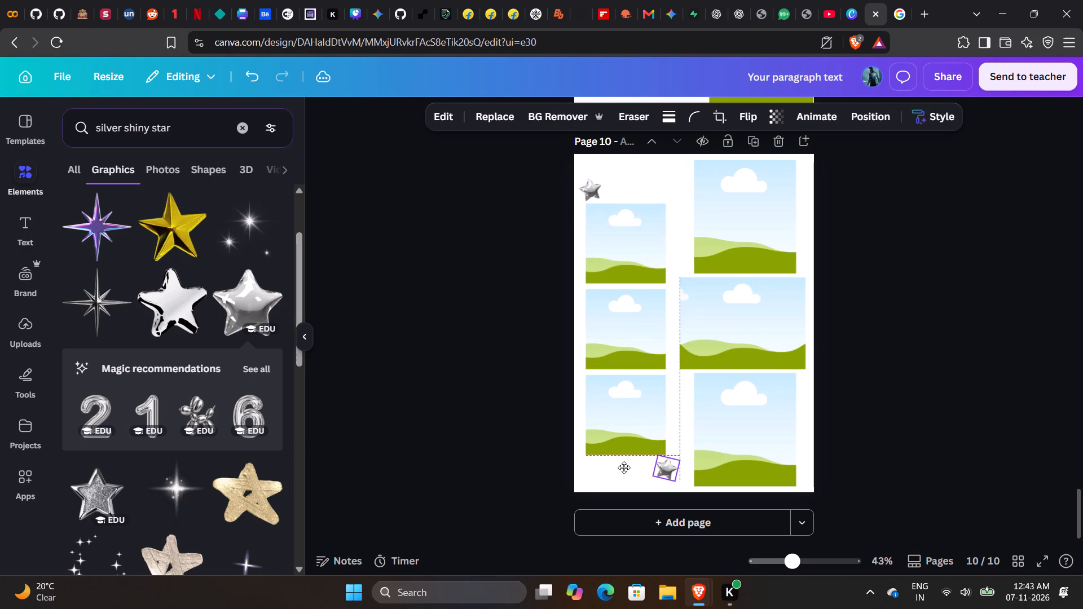
pyautogui.moveTo(624, 467); pyautogui.dragTo(624, 464)
pyautogui.click(610, 475)
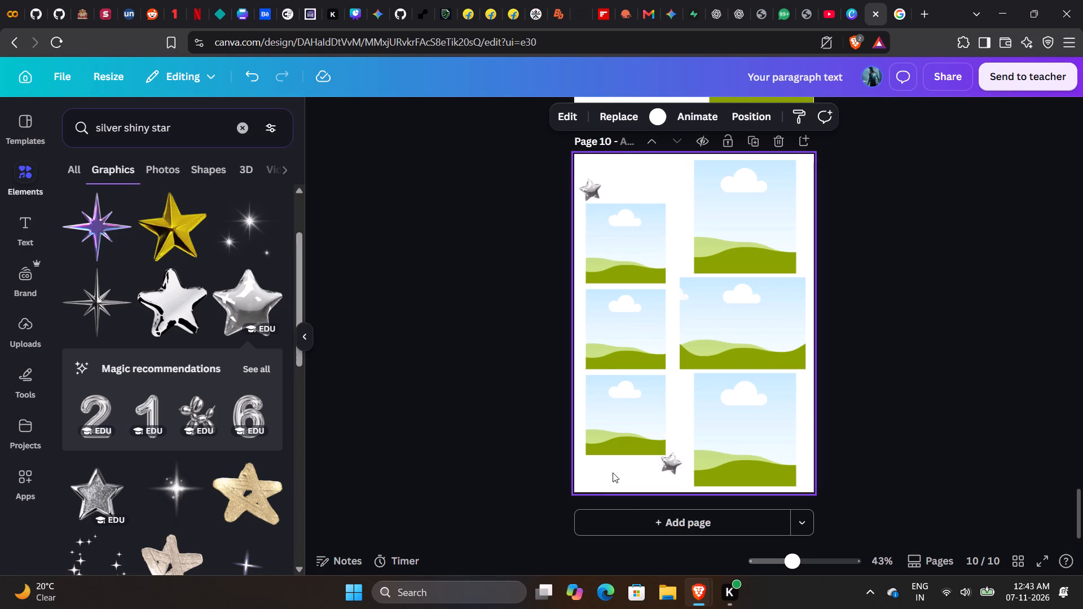
# Browse all the recommended graphics related to the silver star for another matching decoration.
pyautogui.click(253, 361)
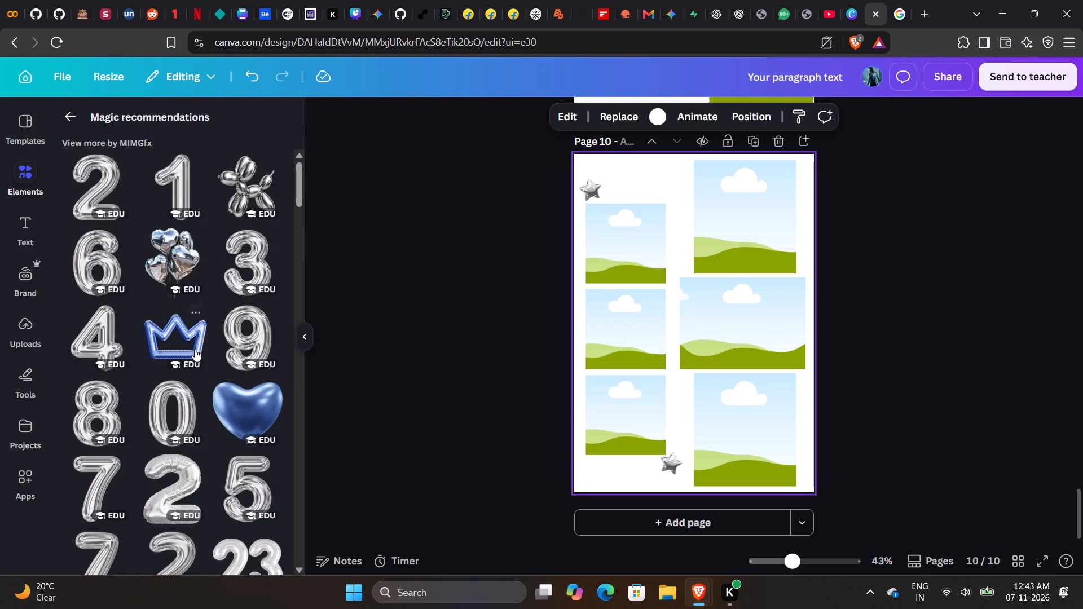
pyautogui.scroll(-7, 195, 349)
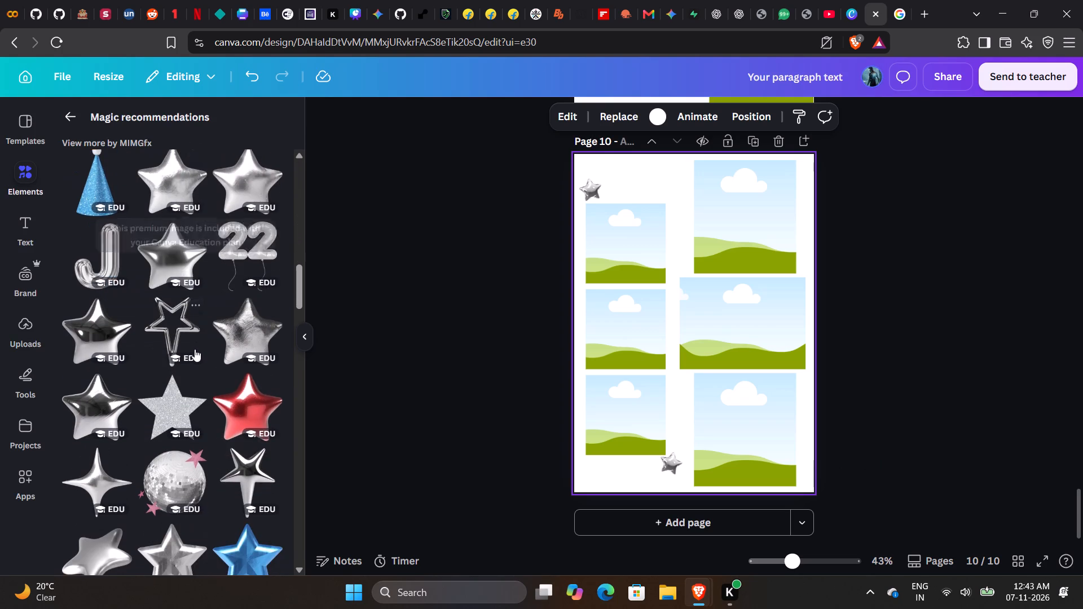
pyautogui.scroll(-1, 195, 349)
pyautogui.scroll(-1, 204, 416)
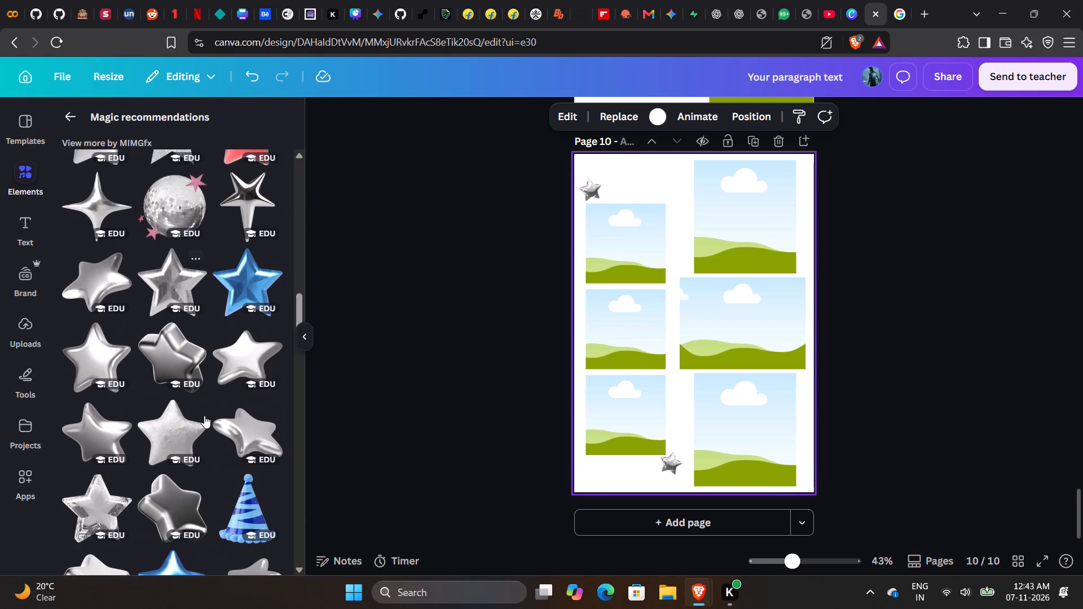
pyautogui.scroll(-3, 204, 416)
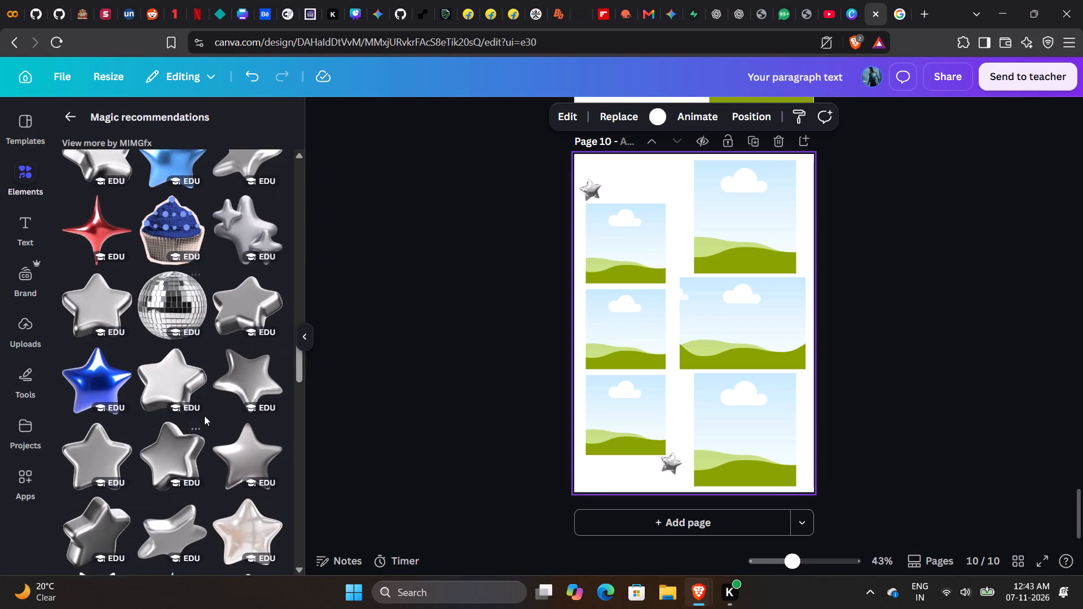
pyautogui.scroll(-2, 204, 416)
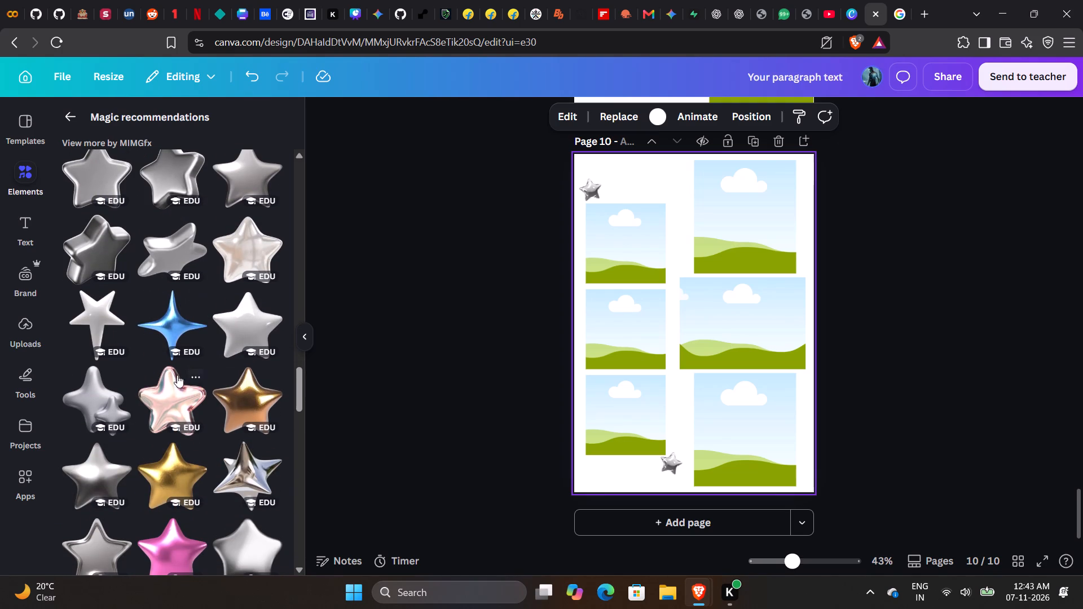
pyautogui.scroll(-1, 145, 394)
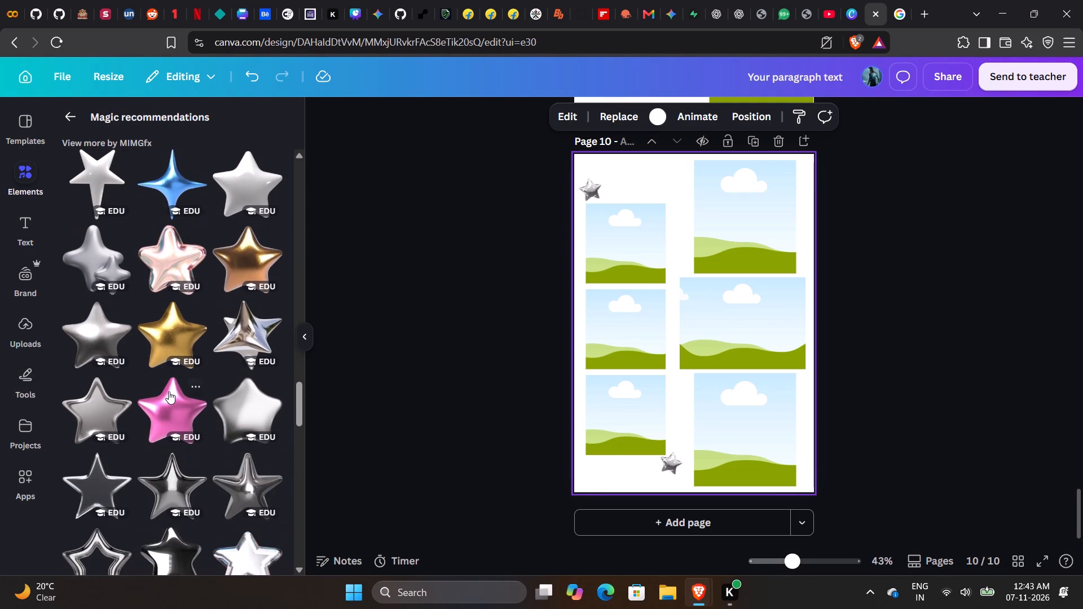
pyautogui.scroll(-3, 169, 391)
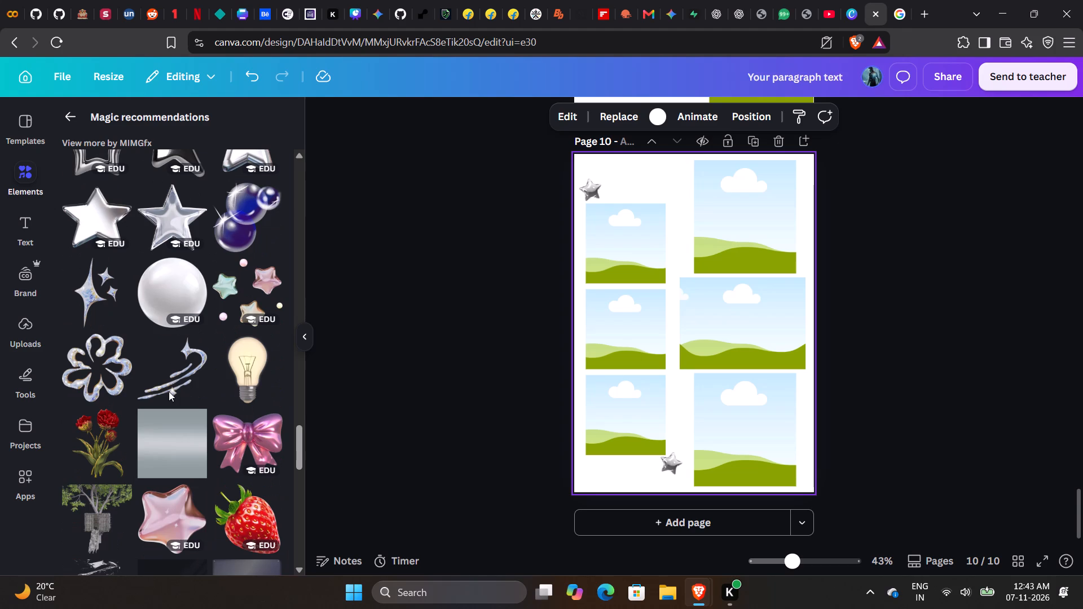
pyautogui.scroll(-1, 169, 391)
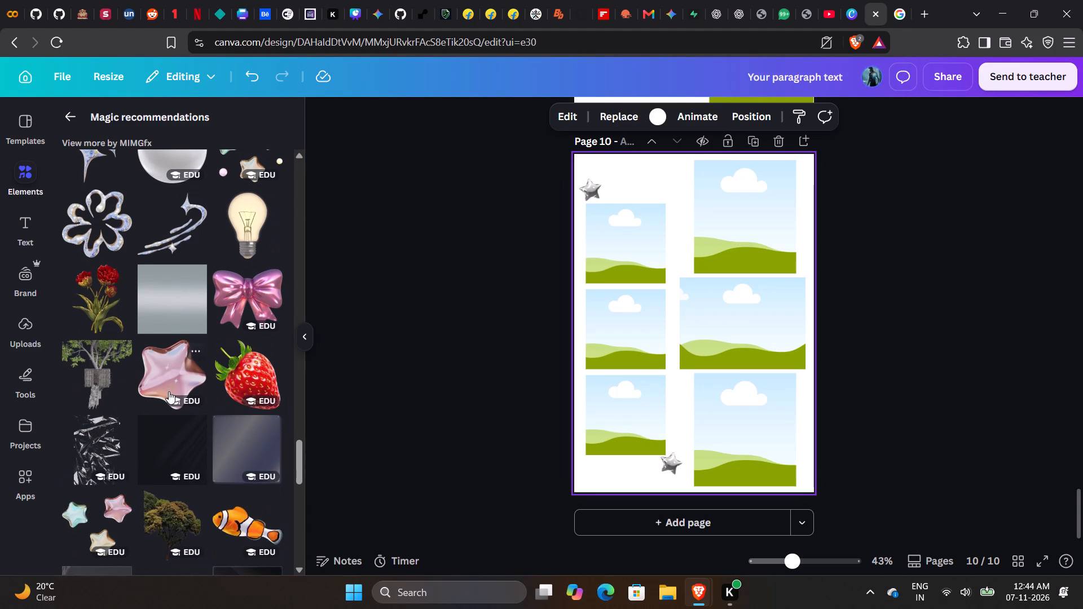
# Insert the glossy pink star, shrink it to a tiny accent, and place it on the upper-left corner of the top large frame.
pyautogui.click(161, 375)
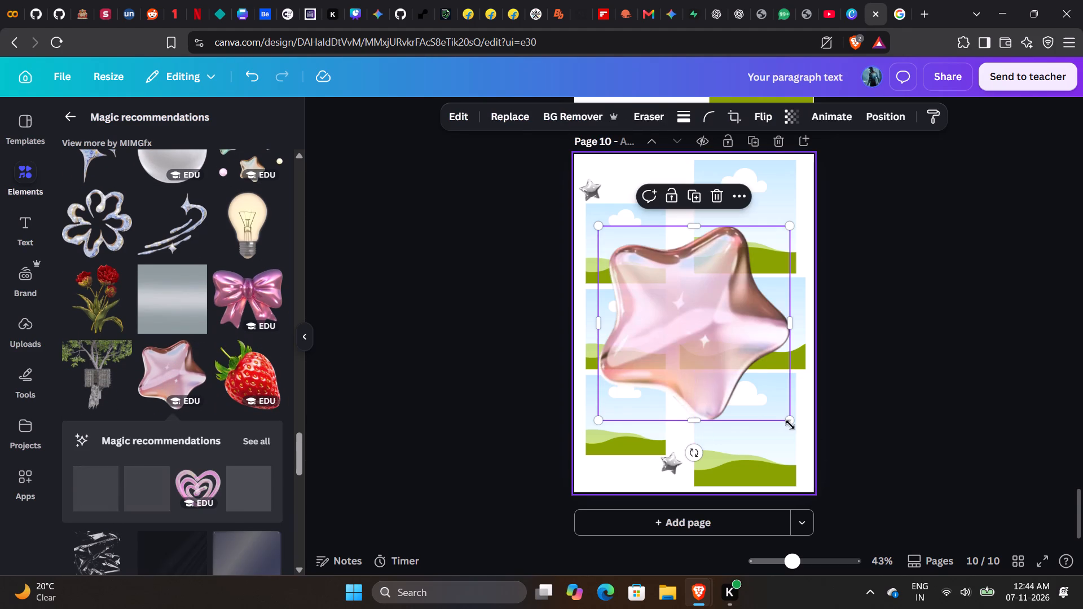
pyautogui.moveTo(790, 422); pyautogui.dragTo(607, 237)
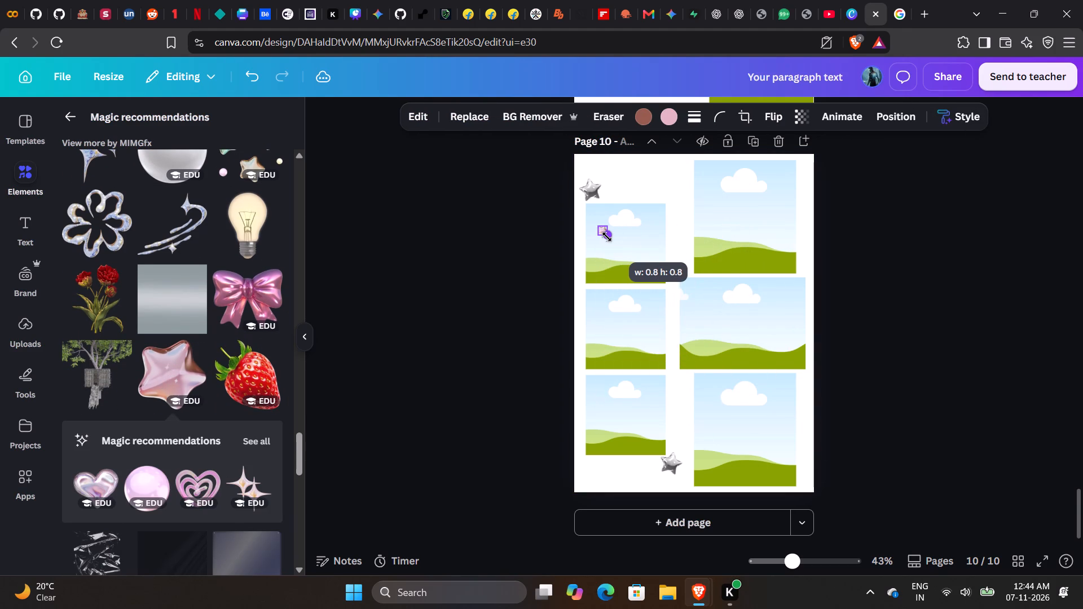
pyautogui.moveTo(607, 237); pyautogui.dragTo(611, 241)
pyautogui.moveTo(617, 272); pyautogui.dragTo(683, 205)
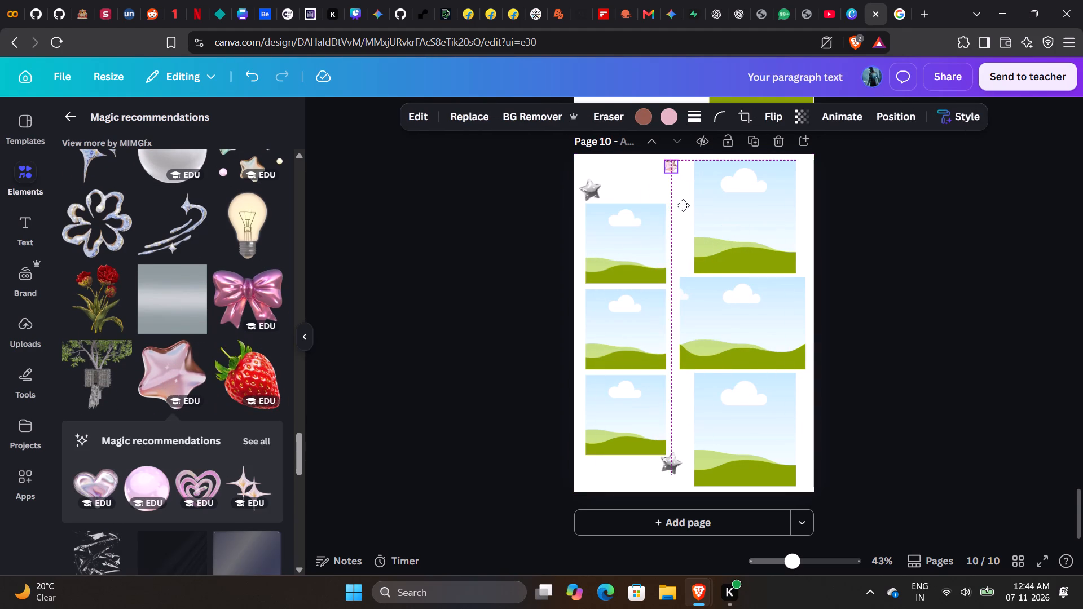
pyautogui.moveTo(683, 205); pyautogui.dragTo(697, 205)
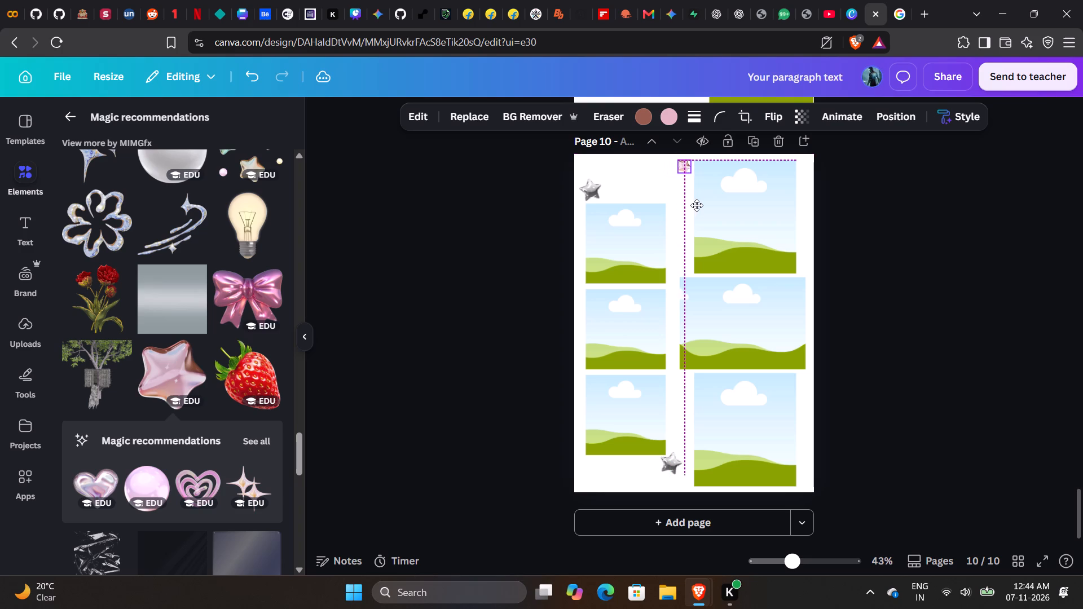
pyautogui.moveTo(697, 205); pyautogui.dragTo(701, 202)
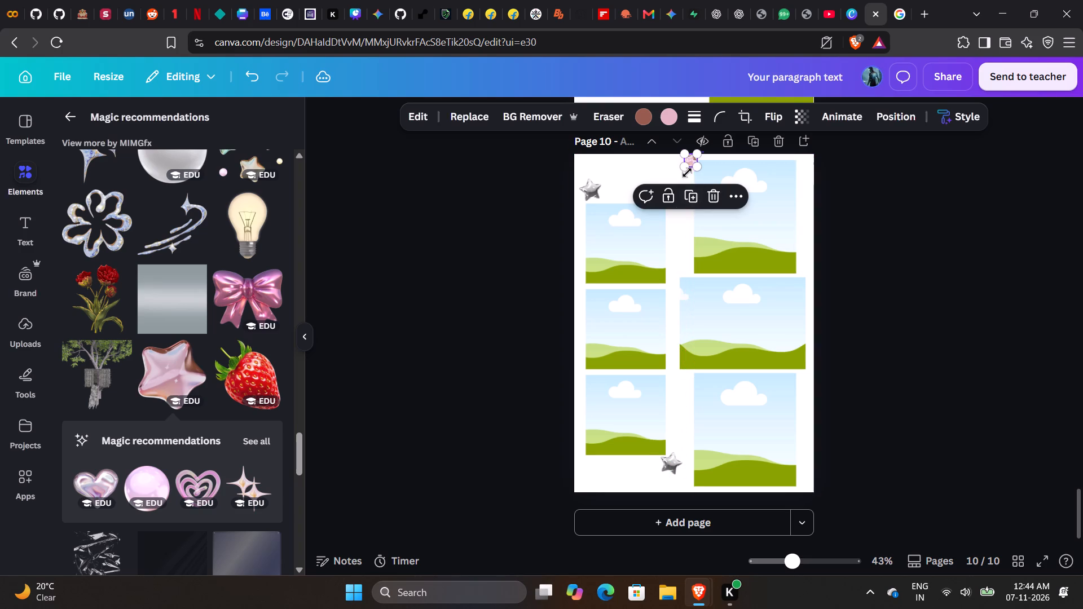
# Duplicate the tiny pink star and place the copy just left of the original, near the page's top edge.
pyautogui.click(695, 195)
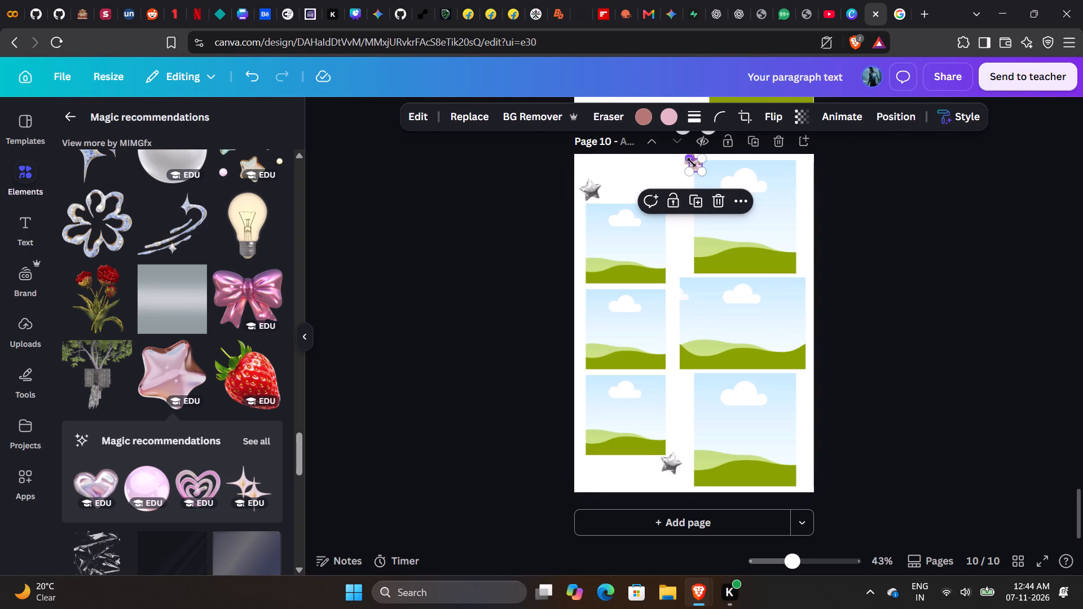
pyautogui.moveTo(695, 165); pyautogui.dragTo(684, 174)
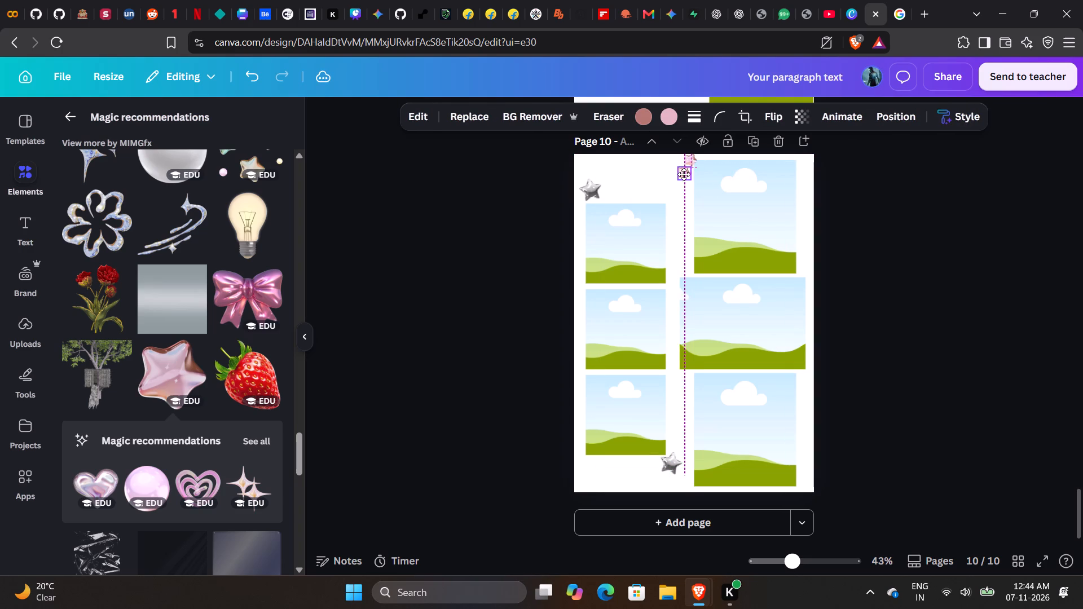
pyautogui.moveTo(684, 174); pyautogui.dragTo(676, 166)
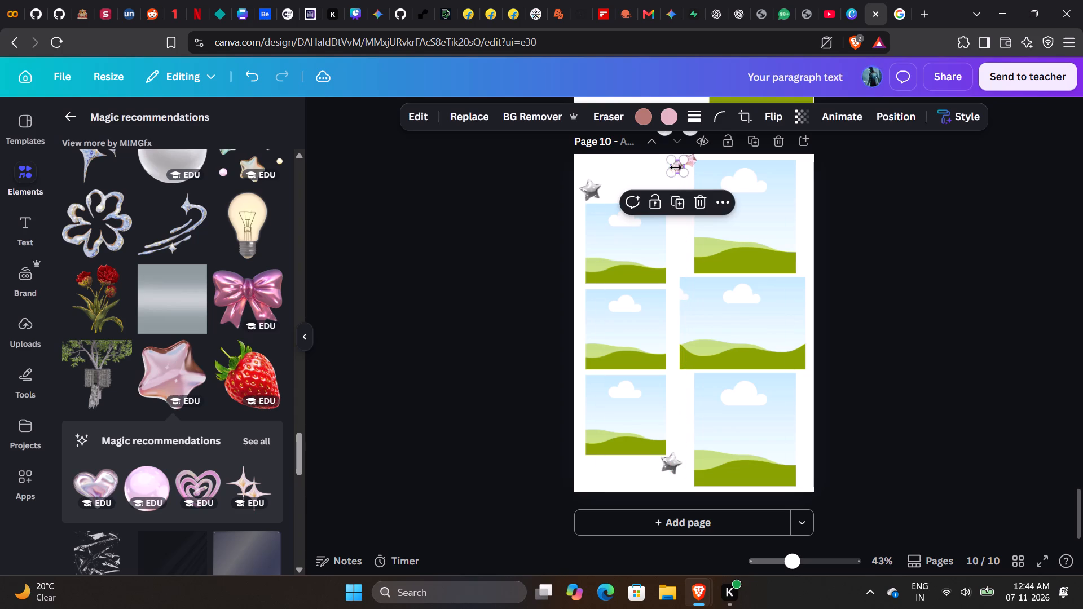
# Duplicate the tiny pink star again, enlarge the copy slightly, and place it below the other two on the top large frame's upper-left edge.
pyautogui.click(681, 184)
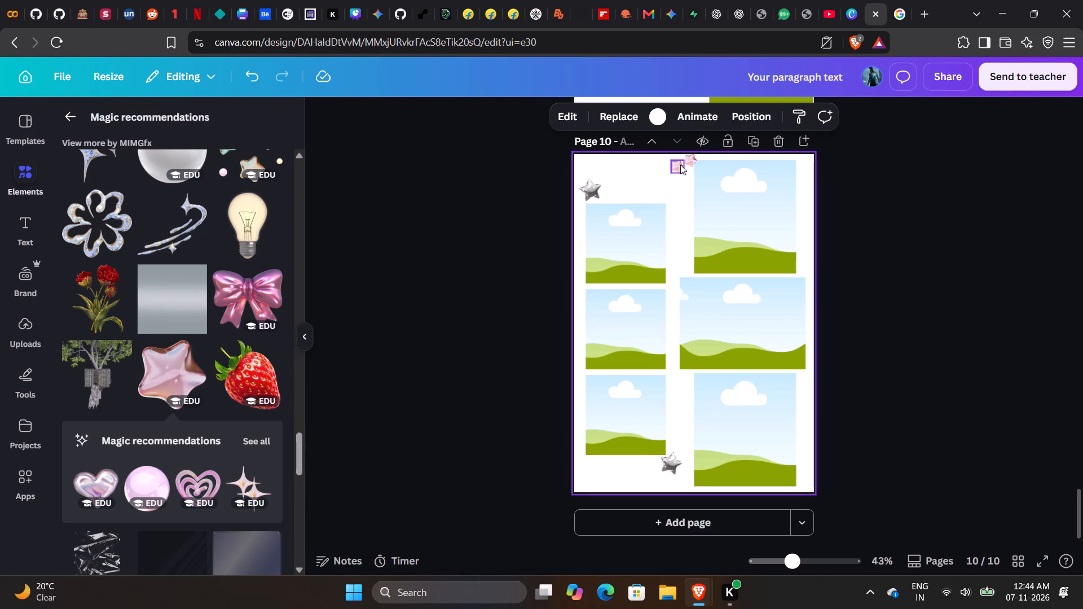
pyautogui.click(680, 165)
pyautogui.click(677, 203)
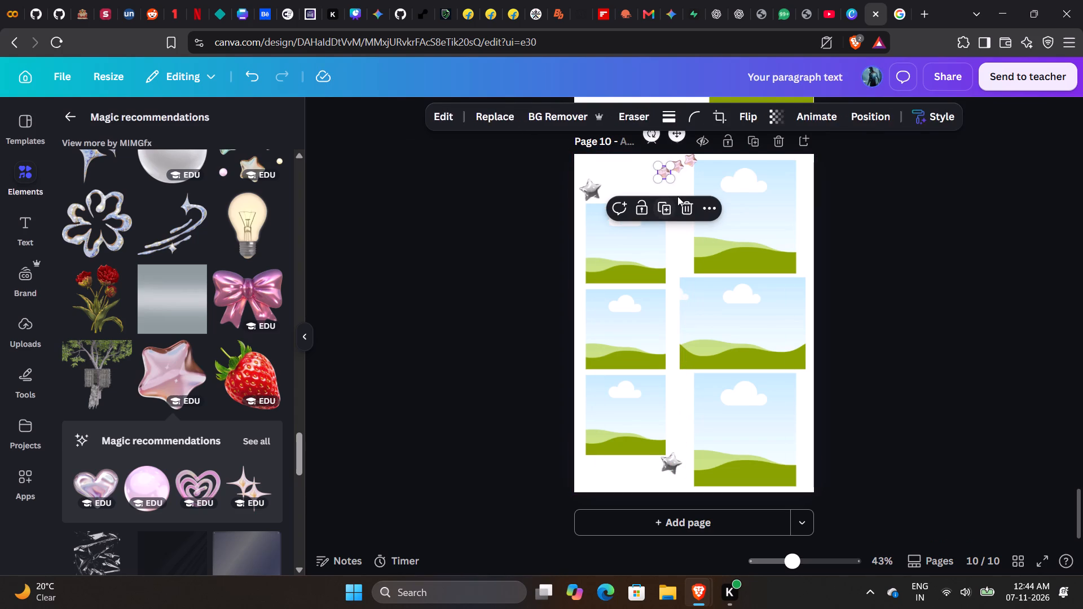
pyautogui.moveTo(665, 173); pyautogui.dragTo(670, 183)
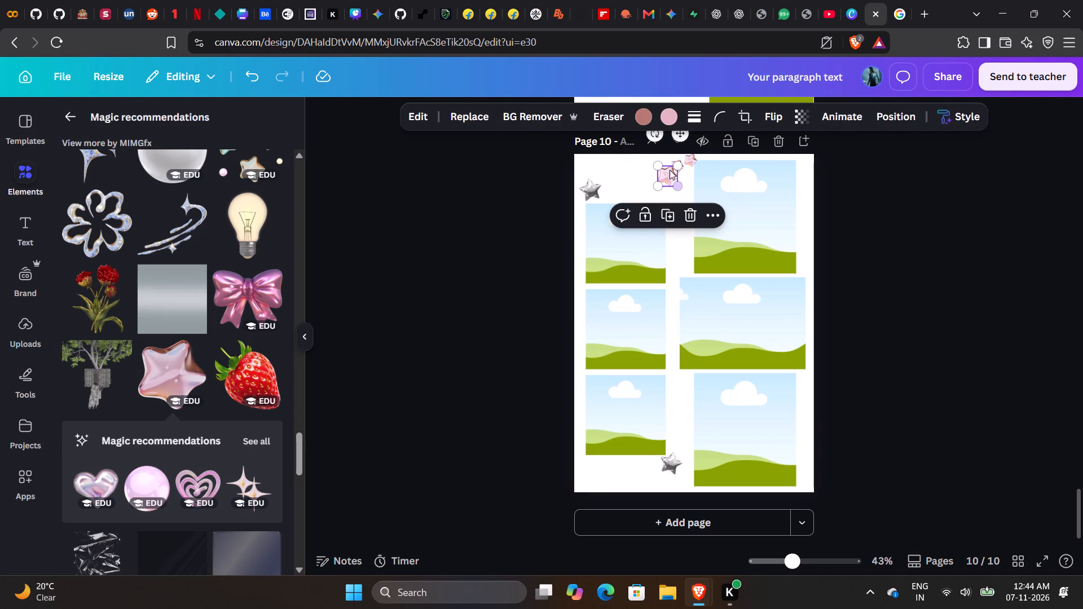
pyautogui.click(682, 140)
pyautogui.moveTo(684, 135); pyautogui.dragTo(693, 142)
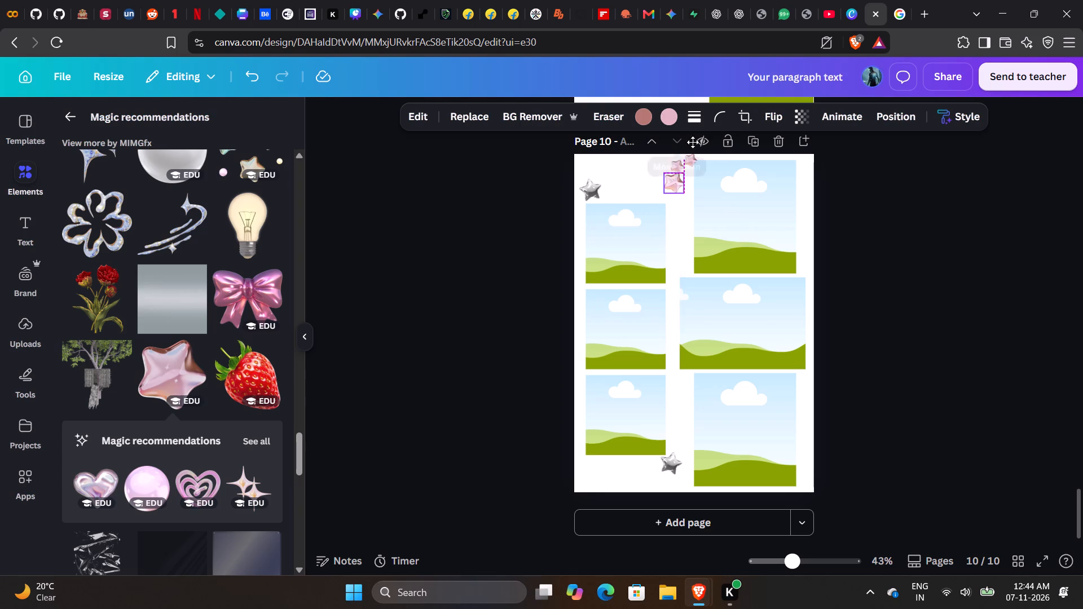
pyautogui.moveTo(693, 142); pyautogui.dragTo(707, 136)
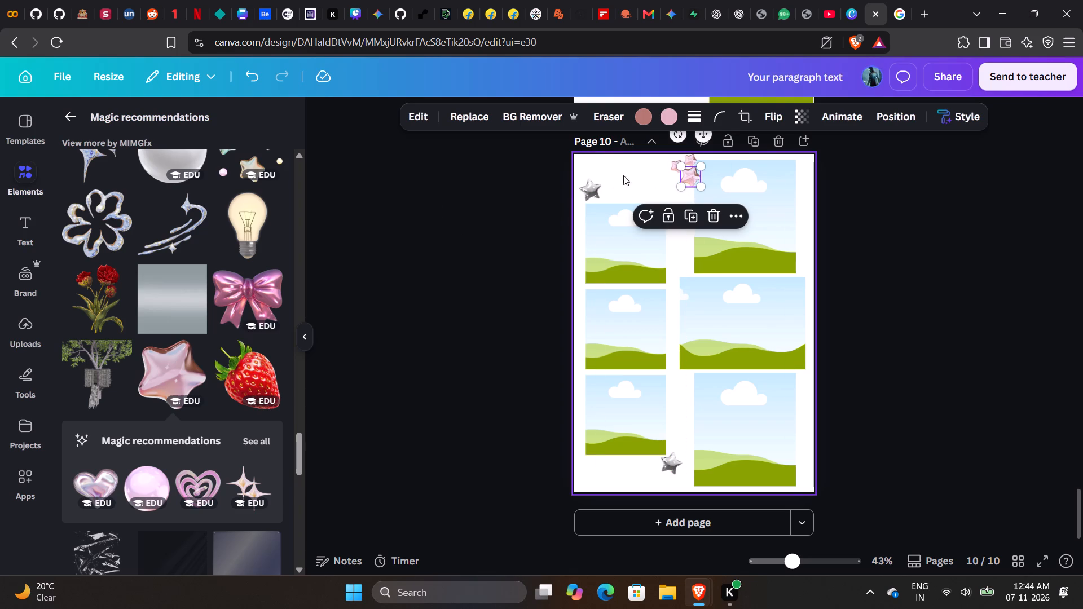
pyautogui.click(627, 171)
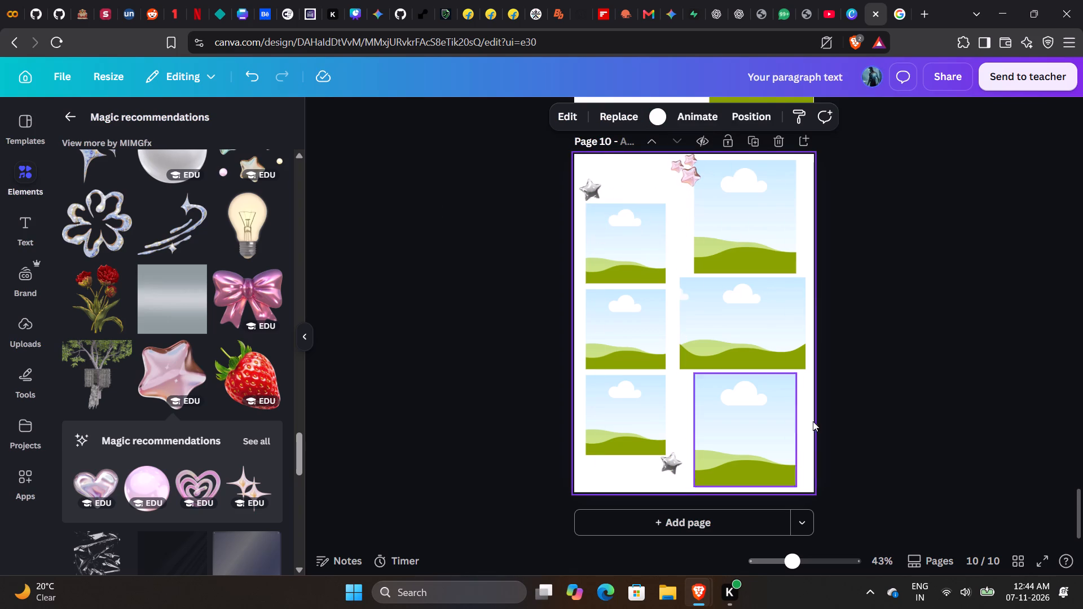
# Switch to Pinterest and examine the remaining spreads in the enlarged Aesthetic DIY Birthday Gift magazine reference, then close the enlarged view.
pyautogui.scroll(-1, 843, 414)
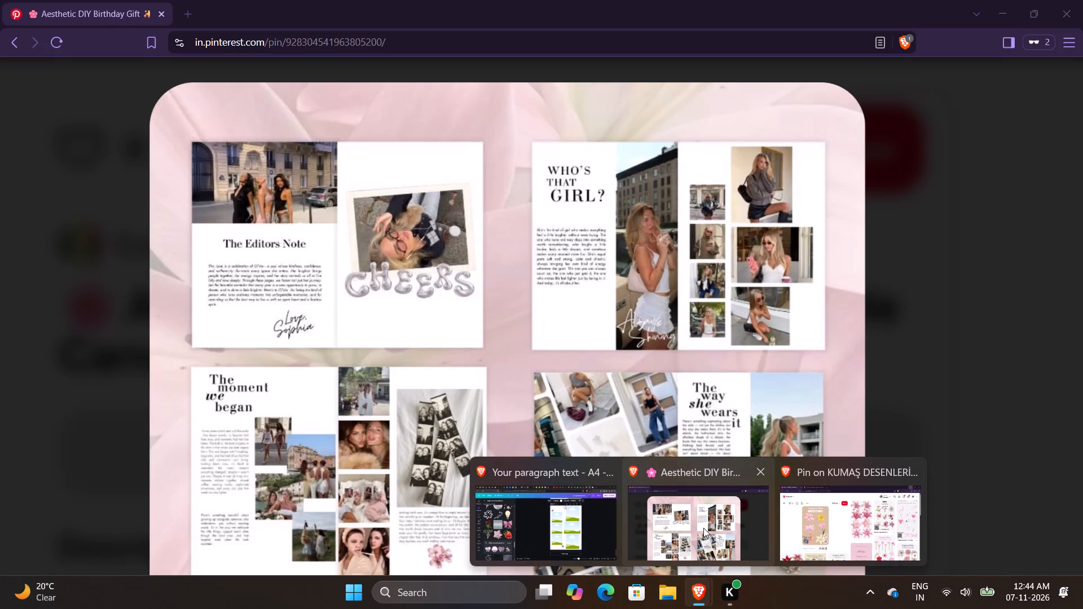
pyautogui.click(703, 528)
pyautogui.scroll(-2, 700, 482)
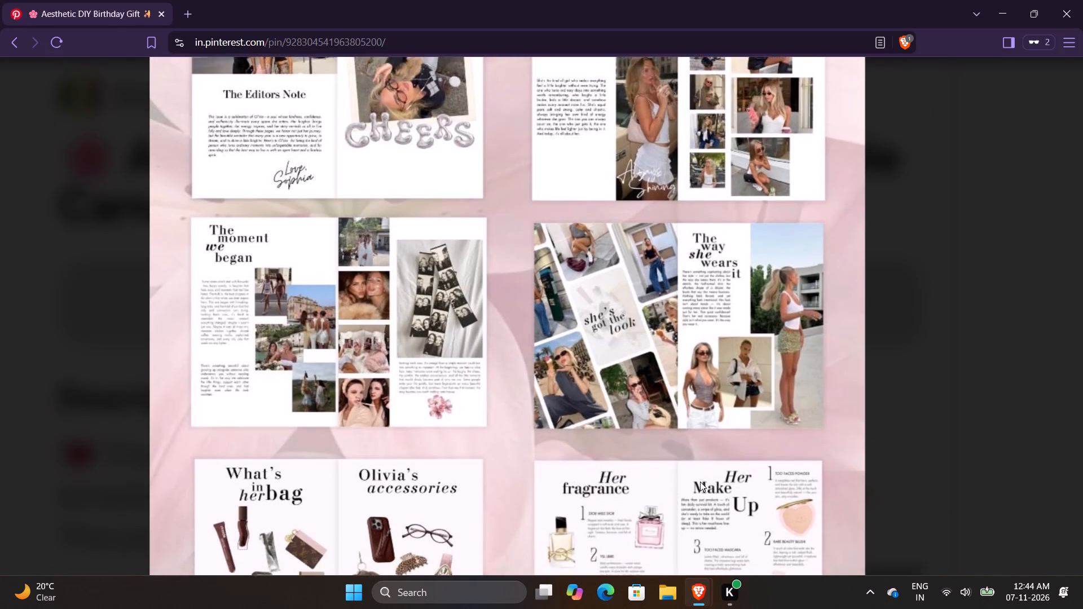
pyautogui.scroll(-2, 700, 482)
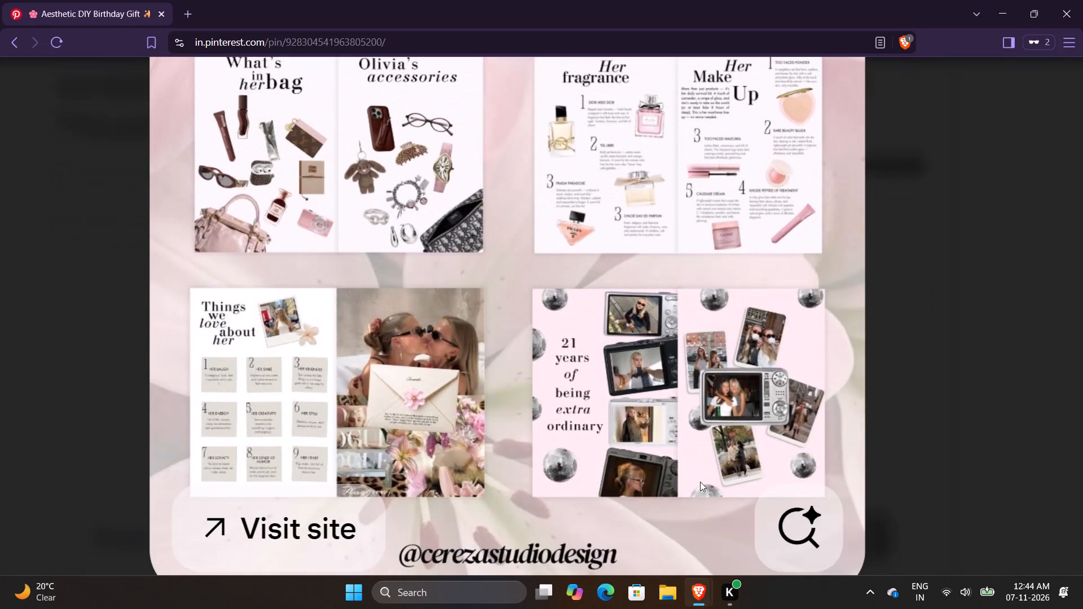
pyautogui.click(984, 409)
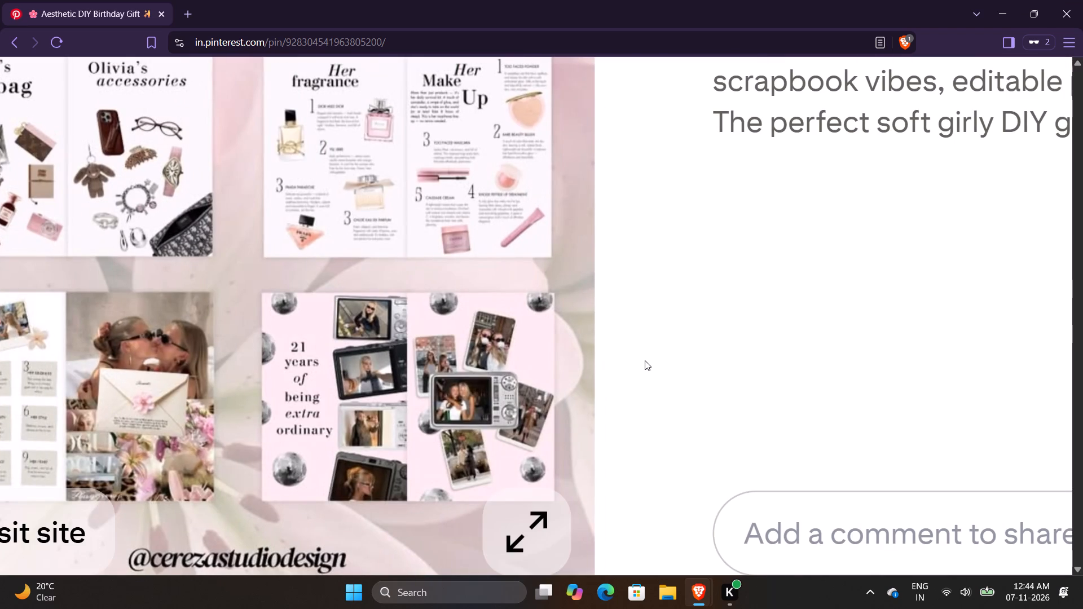
pyautogui.rightClick(645, 360)
pyautogui.scroll(-2, 633, 363)
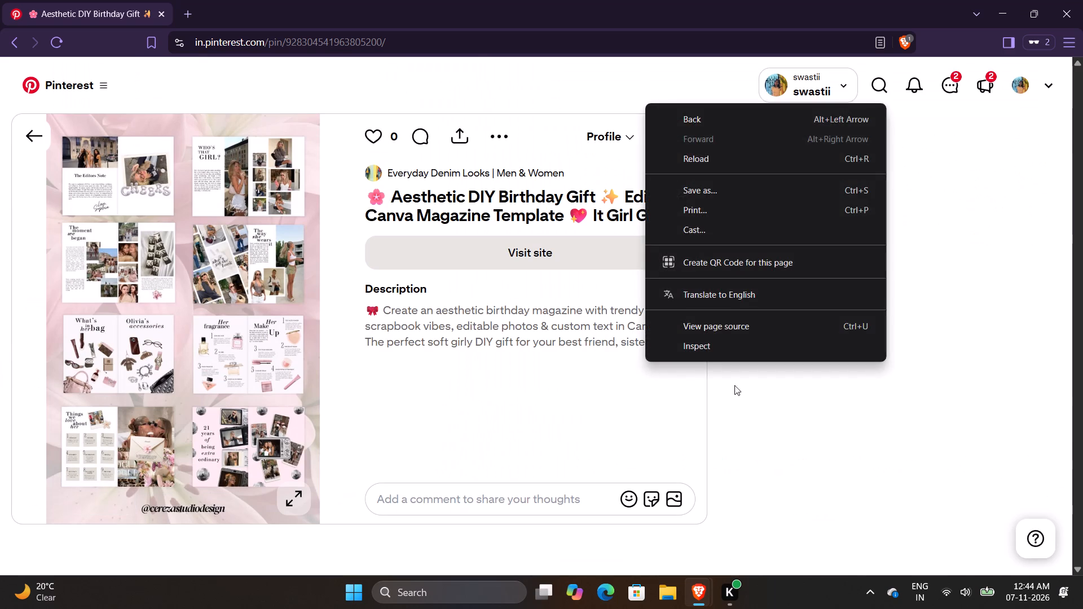
pyautogui.click(866, 413)
pyautogui.scroll(-2, 677, 401)
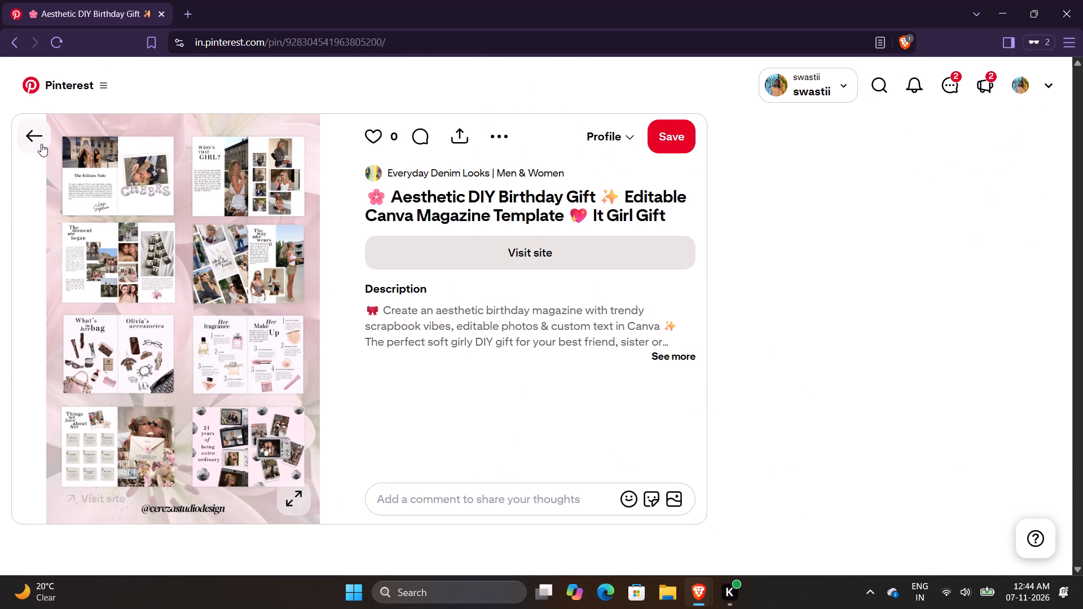
# Browse related magazine pins for another layout idea and open the pink "Who's that girl?" pin with the heart-shaped photo collage.
pyautogui.click(41, 144)
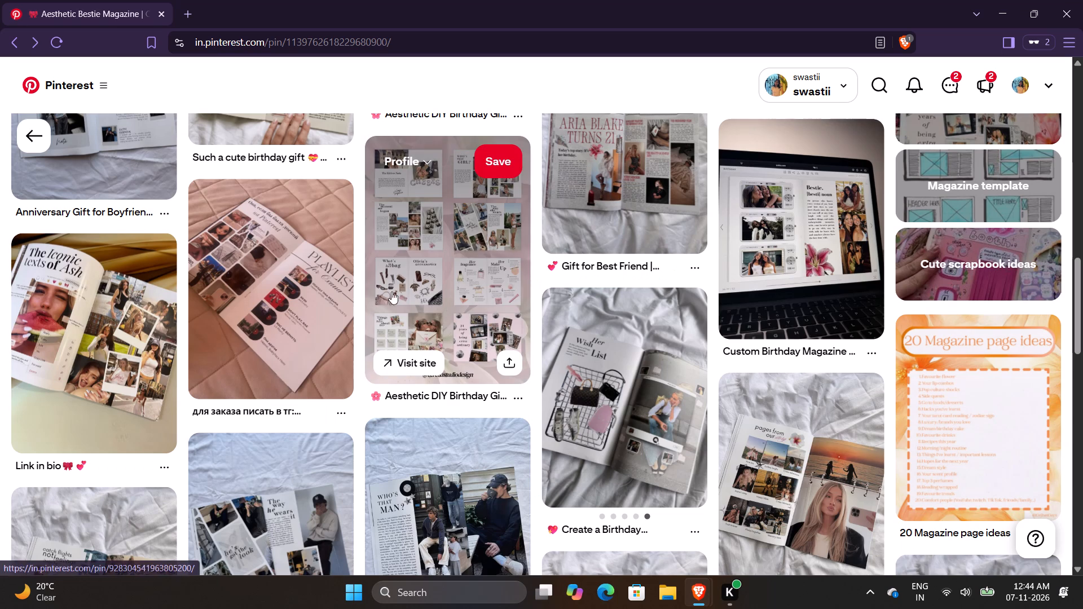
pyautogui.scroll(-2, 521, 328)
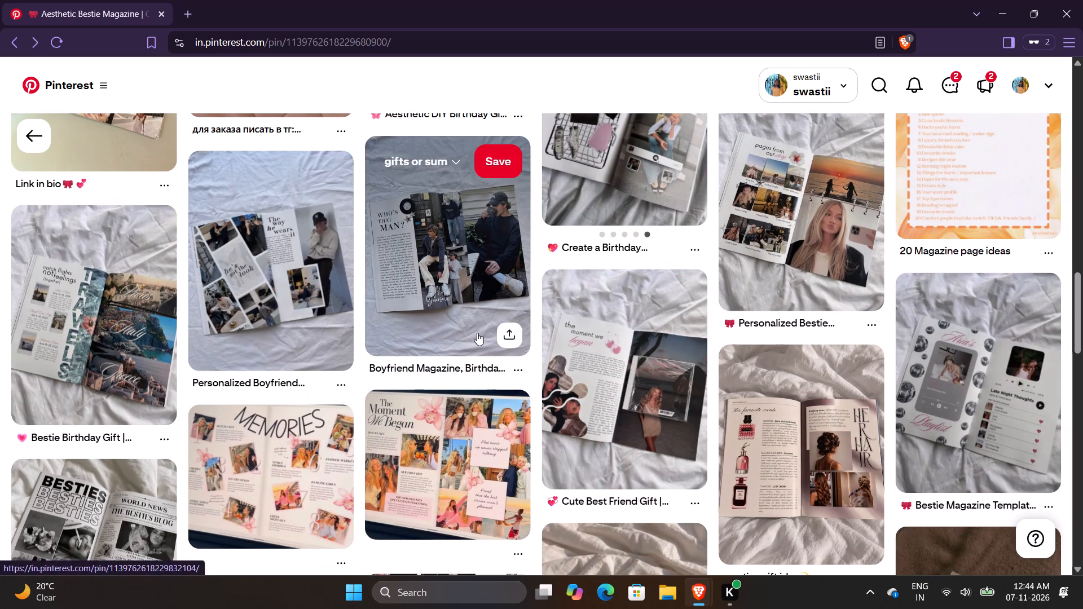
pyautogui.scroll(-1, 477, 333)
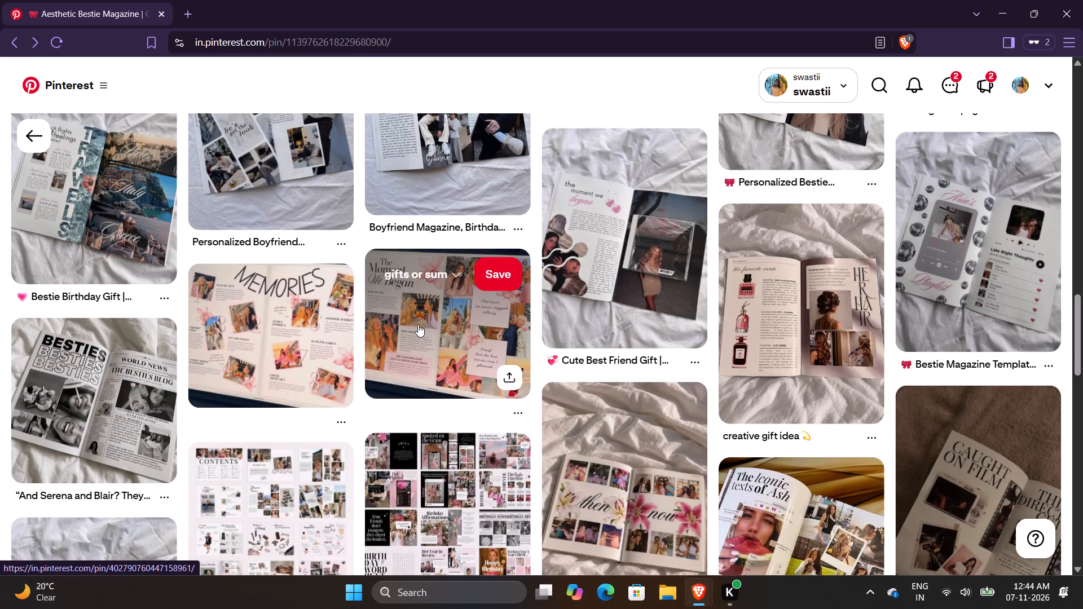
pyautogui.click(418, 324)
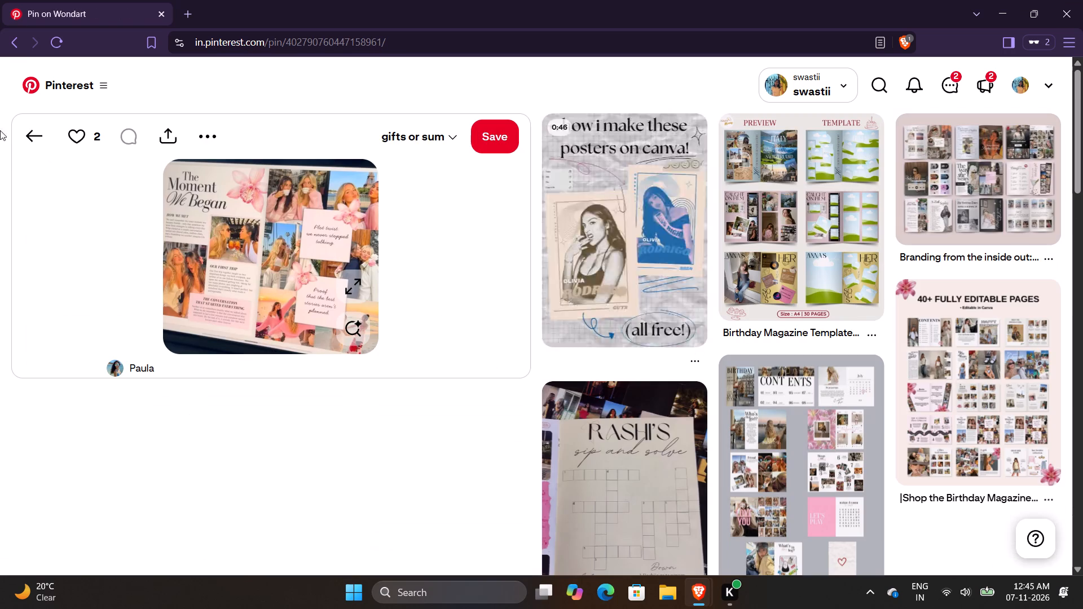
pyautogui.click(37, 135)
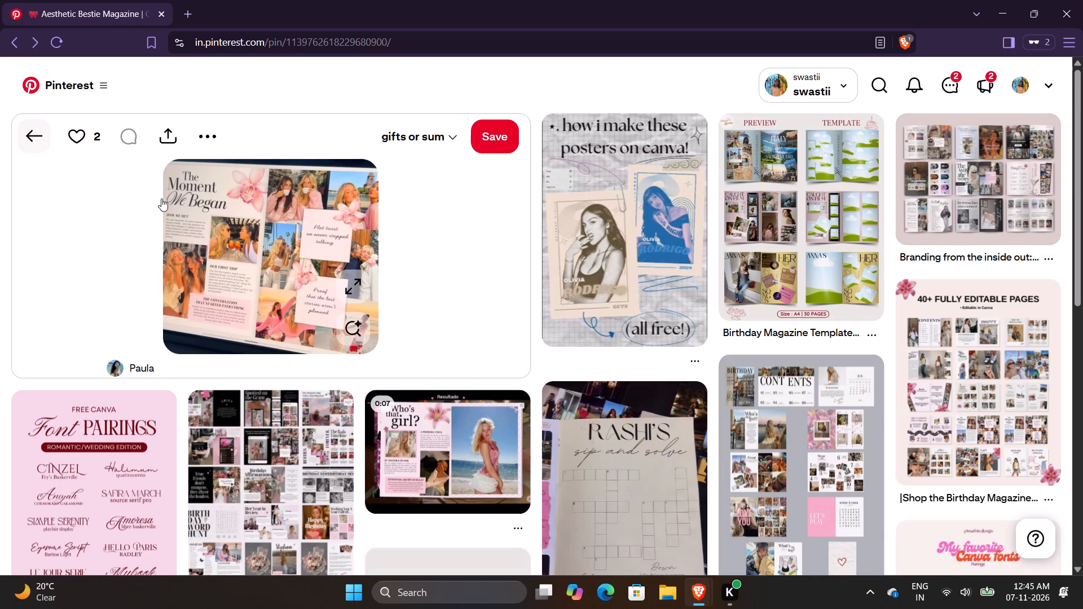
pyautogui.click(816, 179)
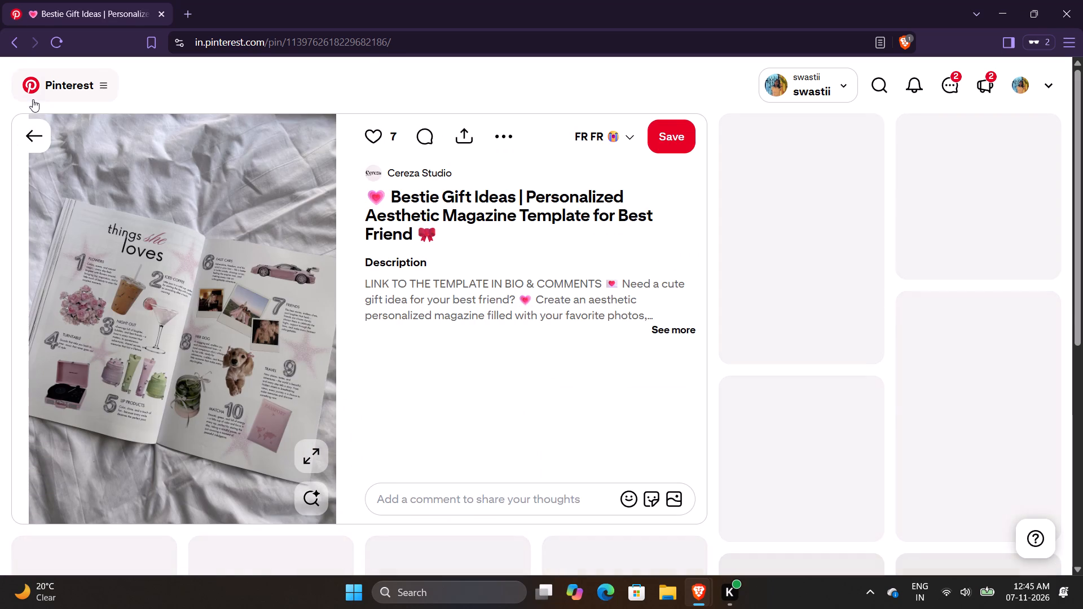
pyautogui.click(41, 132)
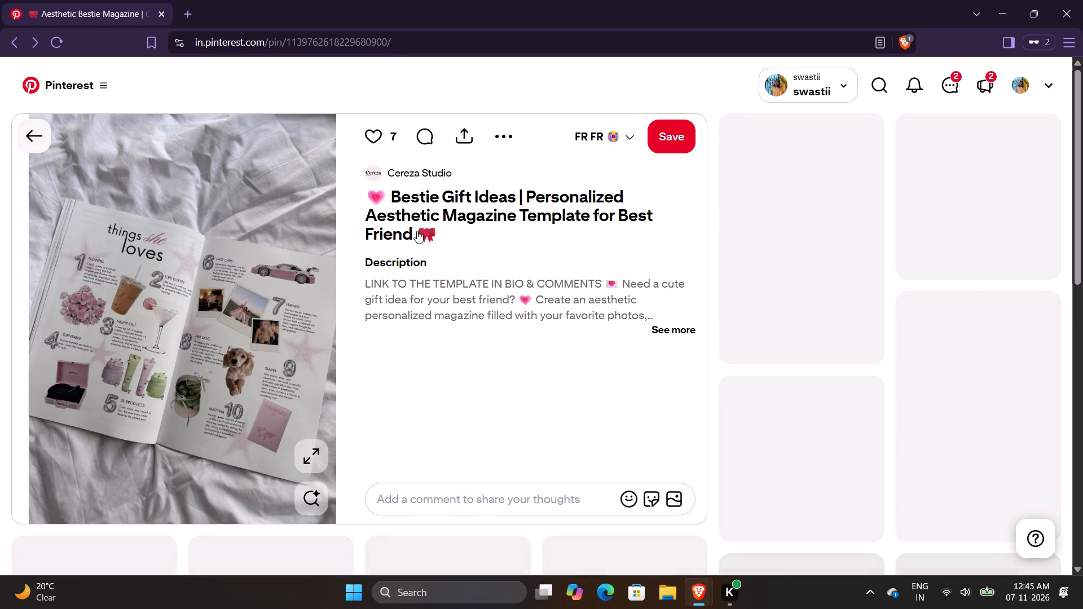
pyautogui.scroll(-2, 332, 297)
pyautogui.scroll(3, 332, 297)
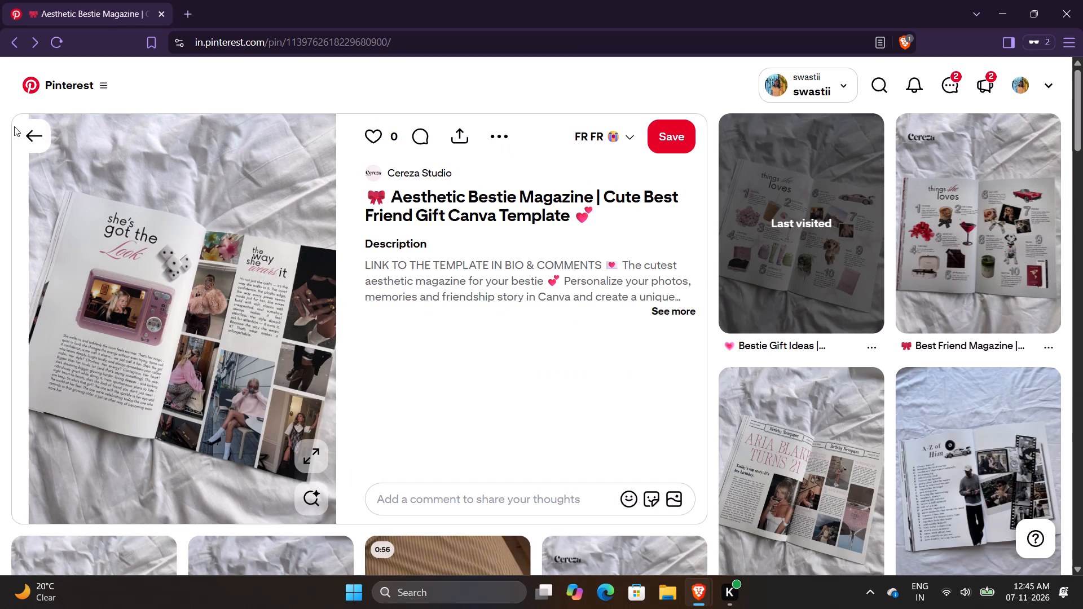
pyautogui.click(28, 123)
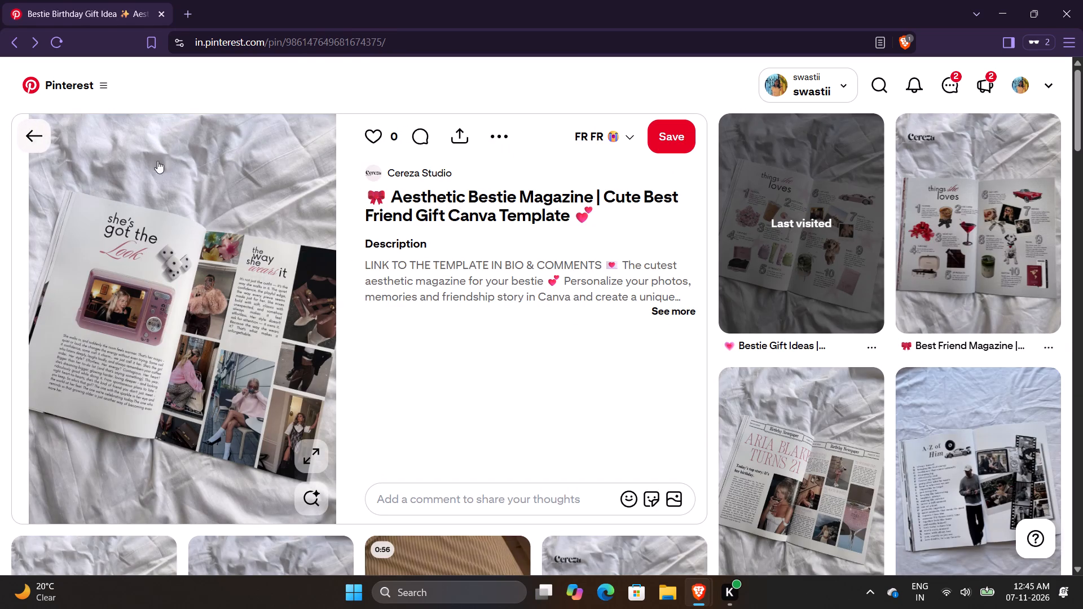
pyautogui.scroll(2, 786, 251)
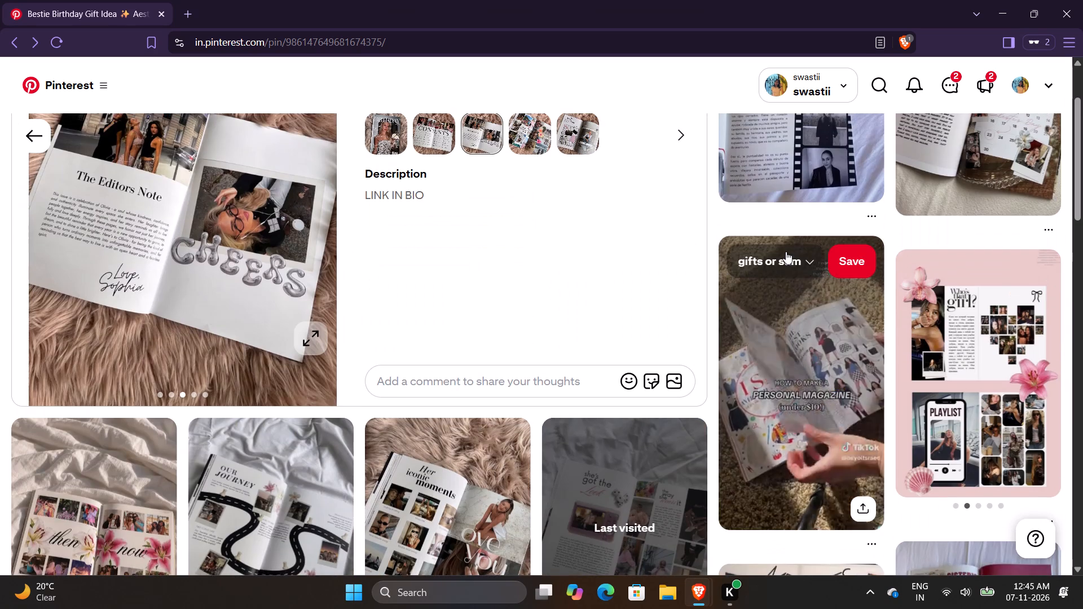
pyautogui.scroll(1, 786, 251)
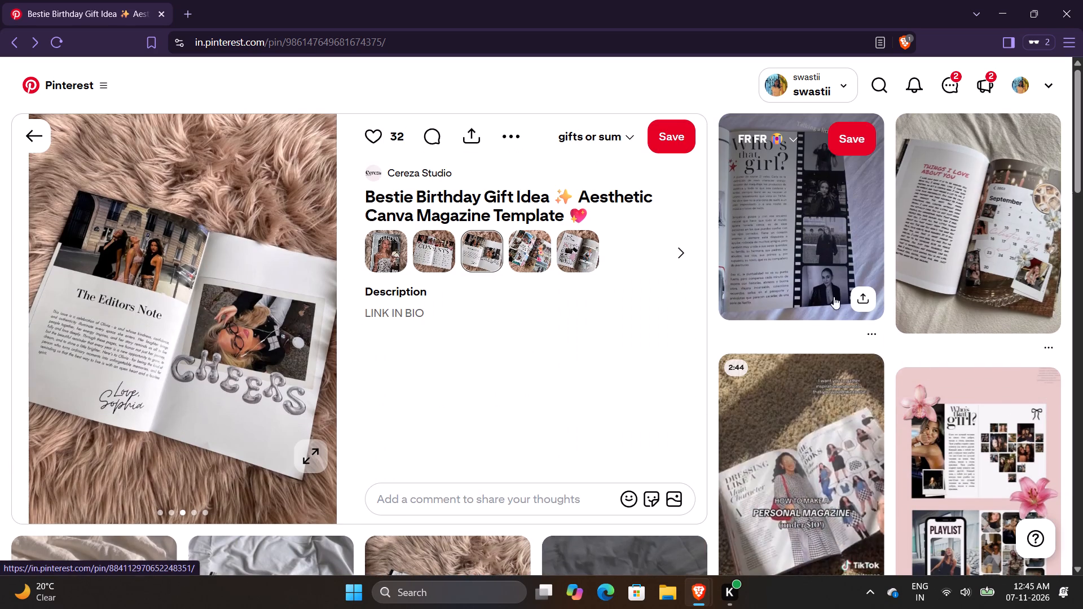
pyautogui.click(962, 415)
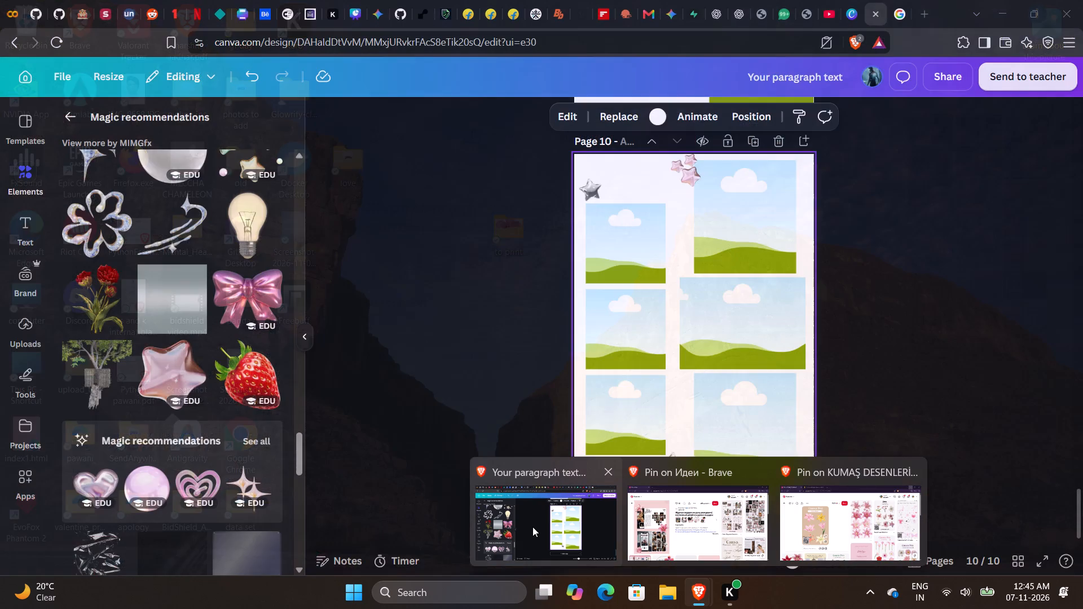
# Switch to the Canva magazine and review pages 8 to 10.
pyautogui.click(532, 527)
pyautogui.scroll(6, 840, 442)
pyautogui.scroll(-3, 846, 442)
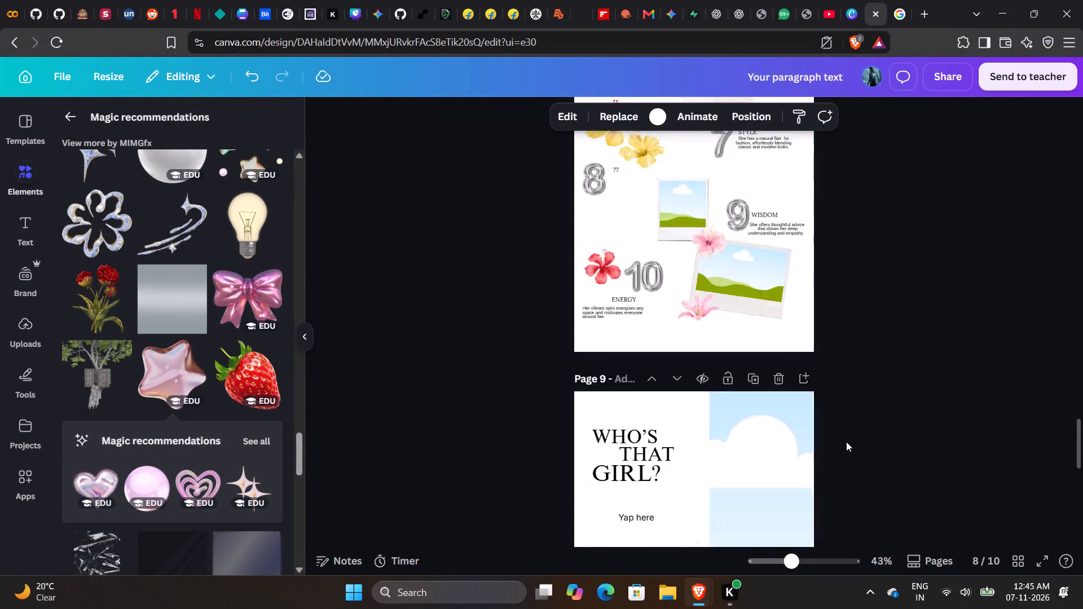
pyautogui.scroll(-3, 846, 442)
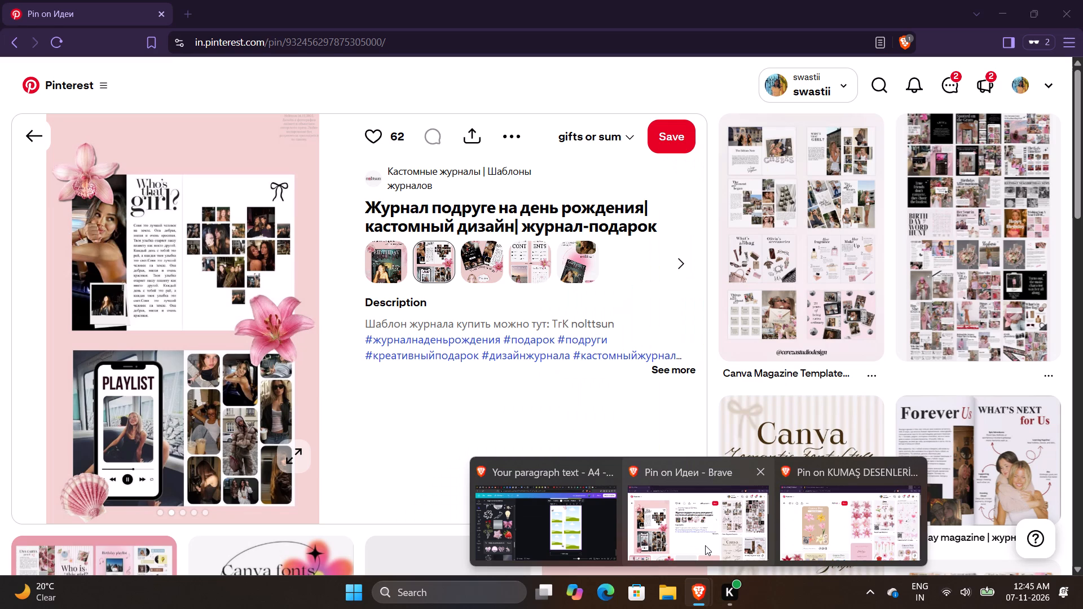
# Switch back to the Pinterest pin, enlarge it, and examine the heart-shaped photo collage beside the "Who's that girl?" text.
pyautogui.click(705, 545)
pyautogui.click(294, 462)
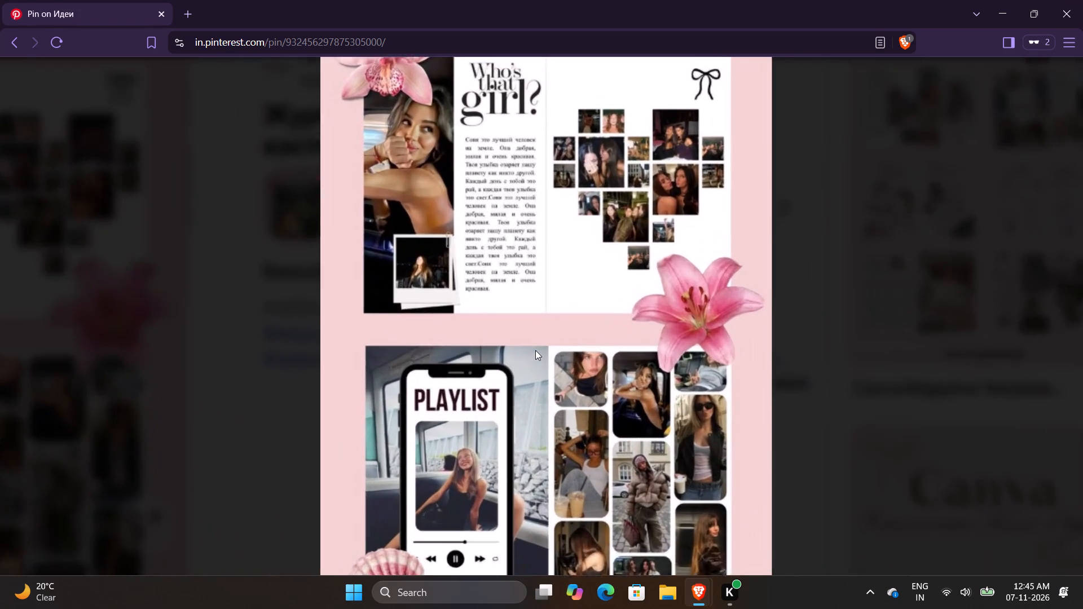
pyautogui.scroll(1, 535, 350)
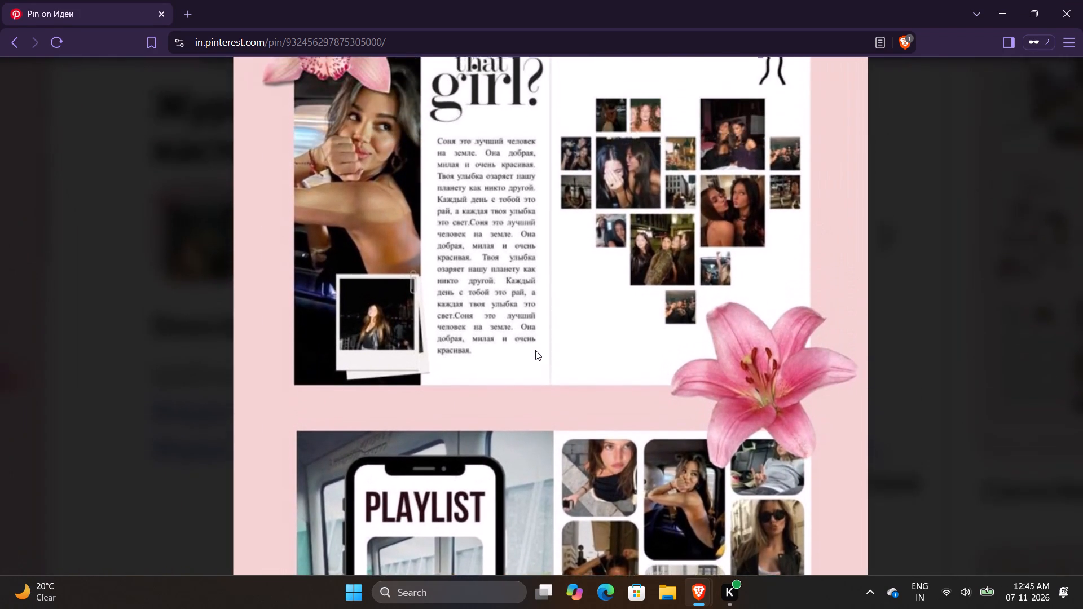
pyautogui.scroll(2, 535, 350)
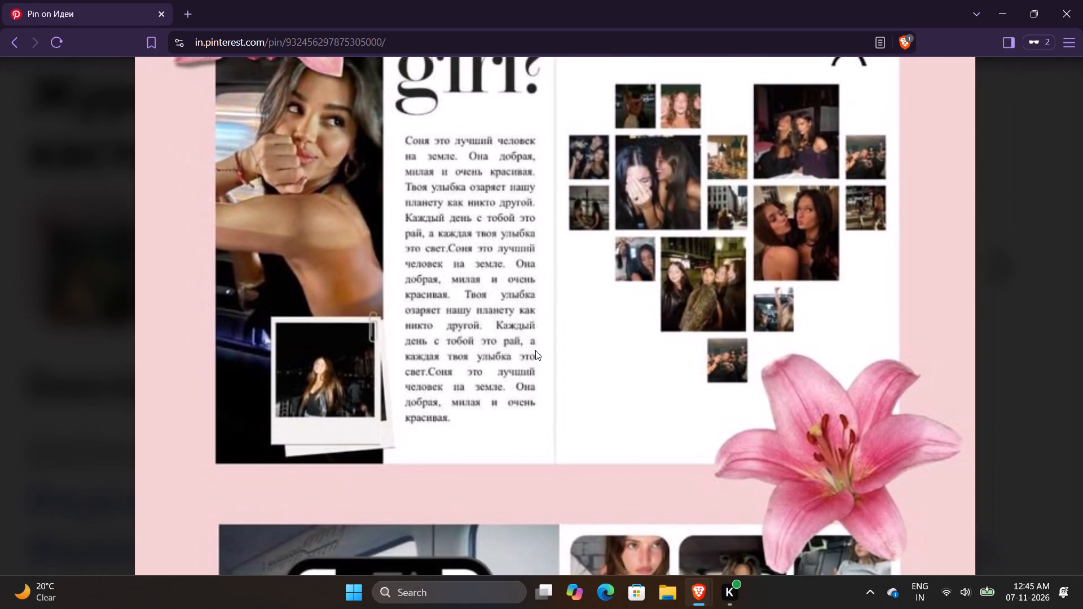
pyautogui.scroll(1, 535, 350)
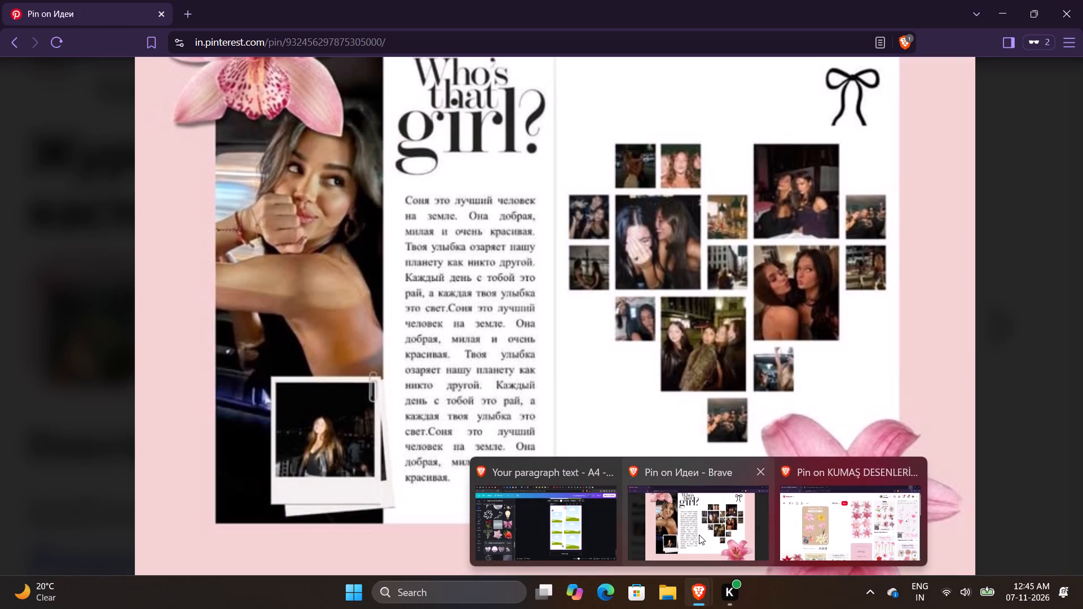
# Switch to Canva, delete page 10 with its six-frame collage, and add a blank page after page 9.
pyautogui.click(583, 530)
pyautogui.click(744, 266)
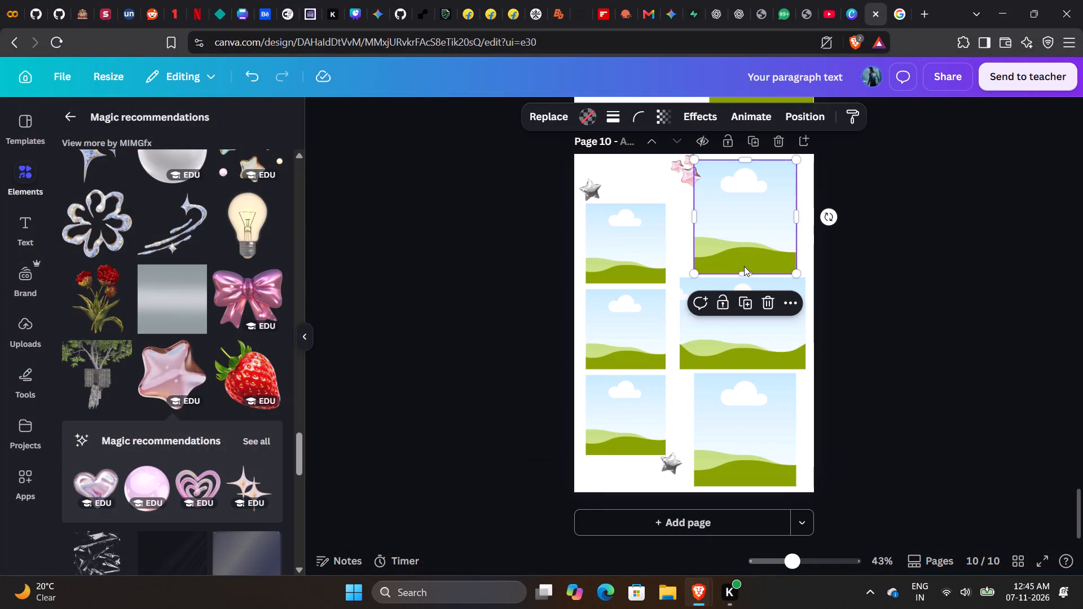
pyautogui.click(965, 292)
pyautogui.click(781, 144)
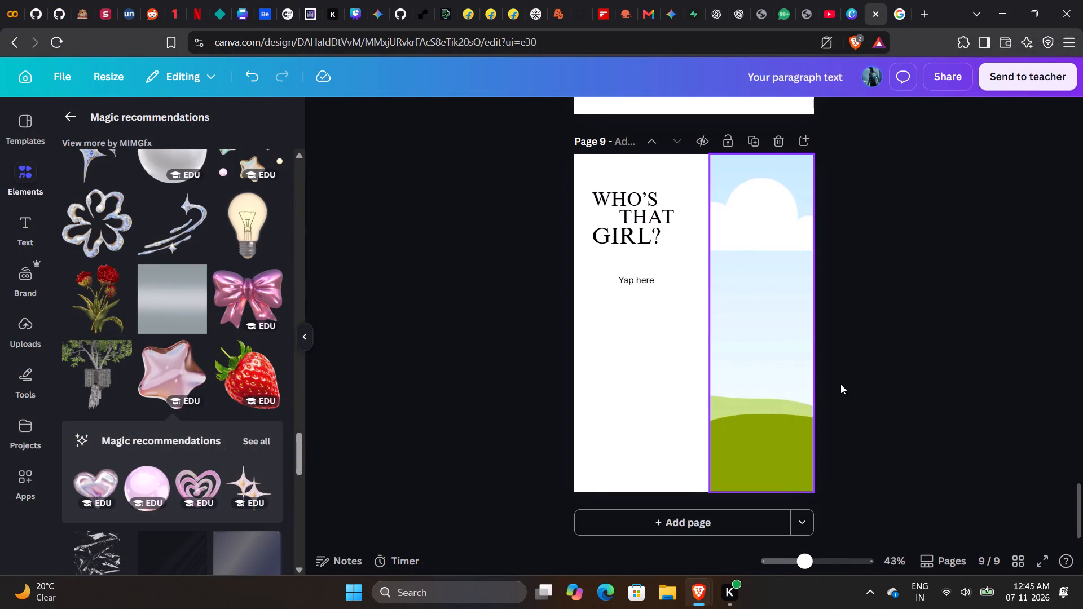
pyautogui.scroll(-1, 863, 390)
pyautogui.click(708, 528)
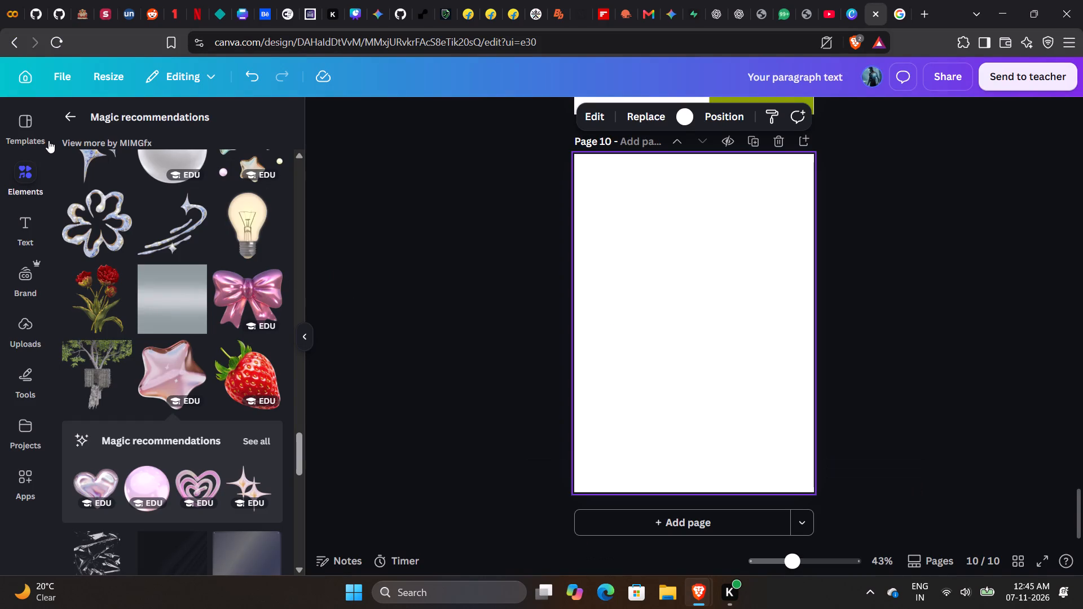
# Search elements for "frame", insert the square frame on blank page 10, and shrink it to about a third of the page width, left of centre.
pyautogui.click(63, 111)
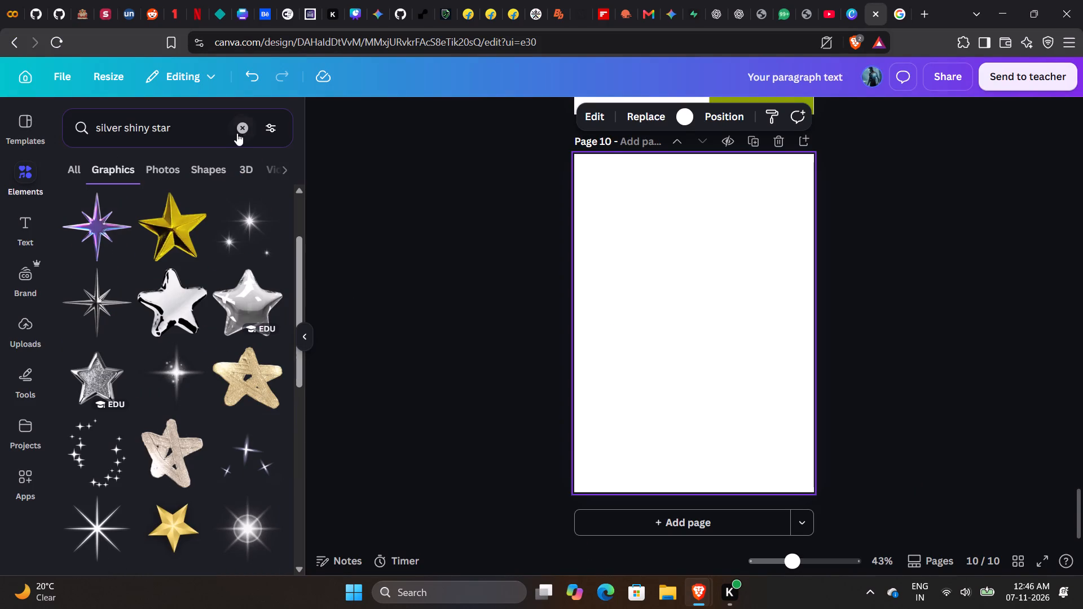
pyautogui.click(245, 130)
pyautogui.click(116, 249)
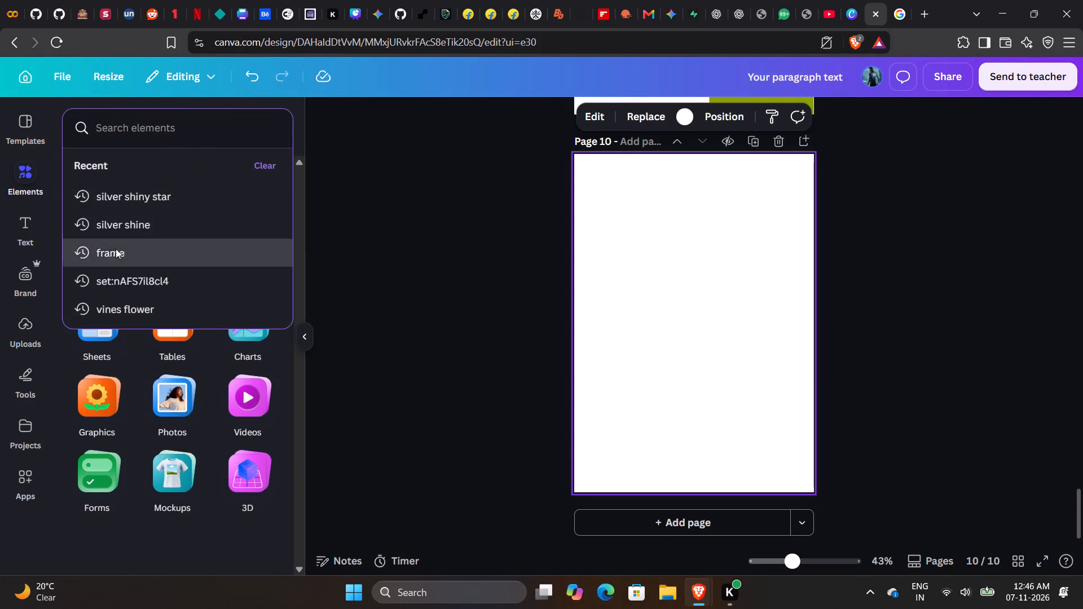
pyautogui.click(85, 249)
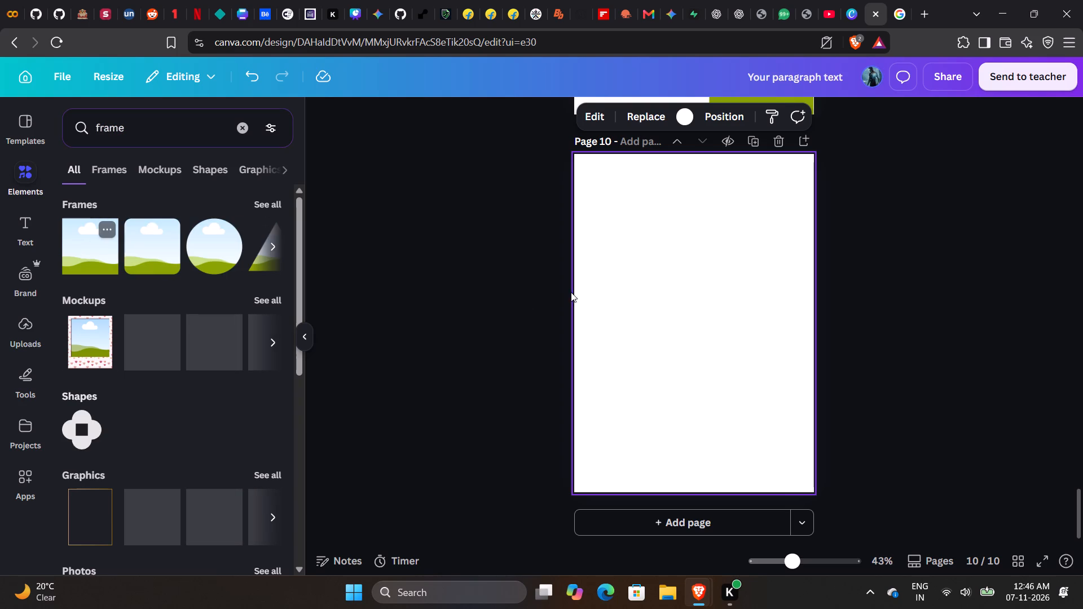
pyautogui.moveTo(752, 381); pyautogui.dragTo(695, 327)
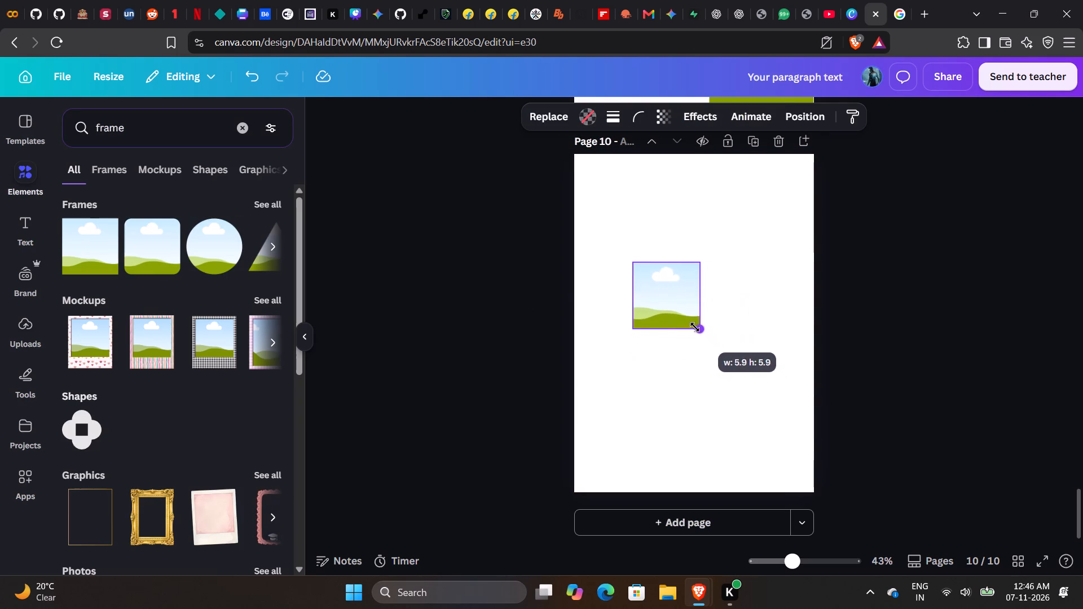
pyautogui.moveTo(695, 327); pyautogui.dragTo(694, 326)
pyautogui.moveTo(665, 298); pyautogui.dragTo(646, 298)
pyautogui.moveTo(677, 328); pyautogui.dragTo(681, 331)
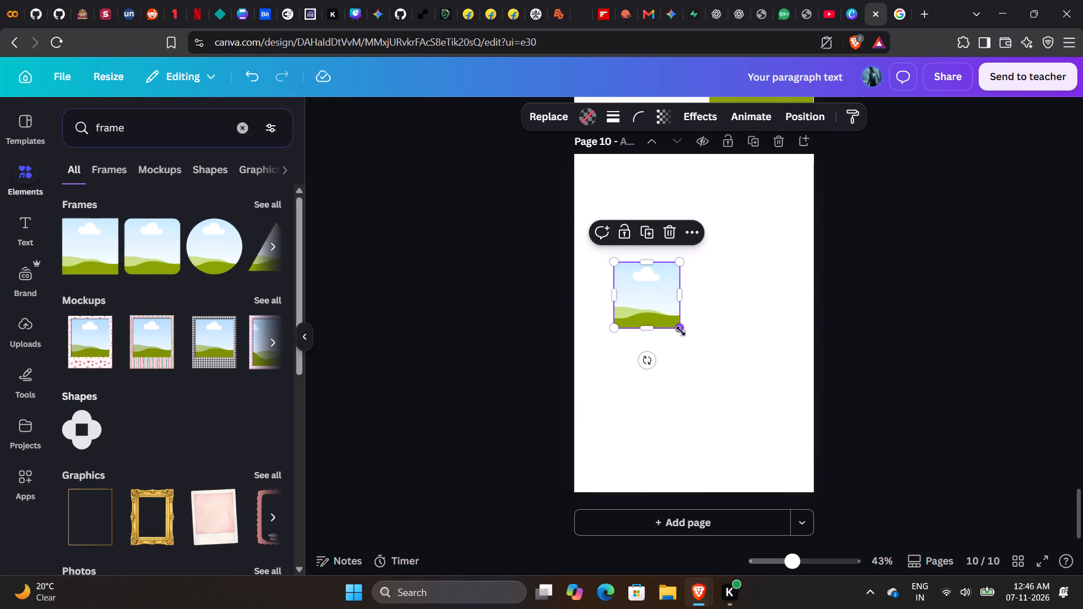
pyautogui.moveTo(681, 331); pyautogui.dragTo(689, 337)
pyautogui.moveTo(664, 308); pyautogui.dragTo(662, 303)
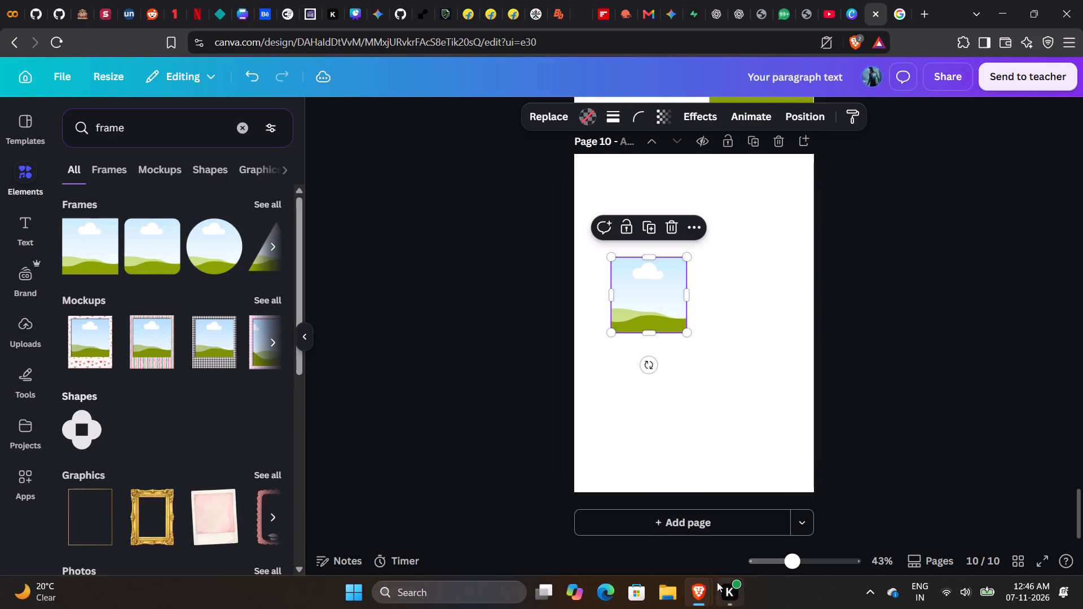
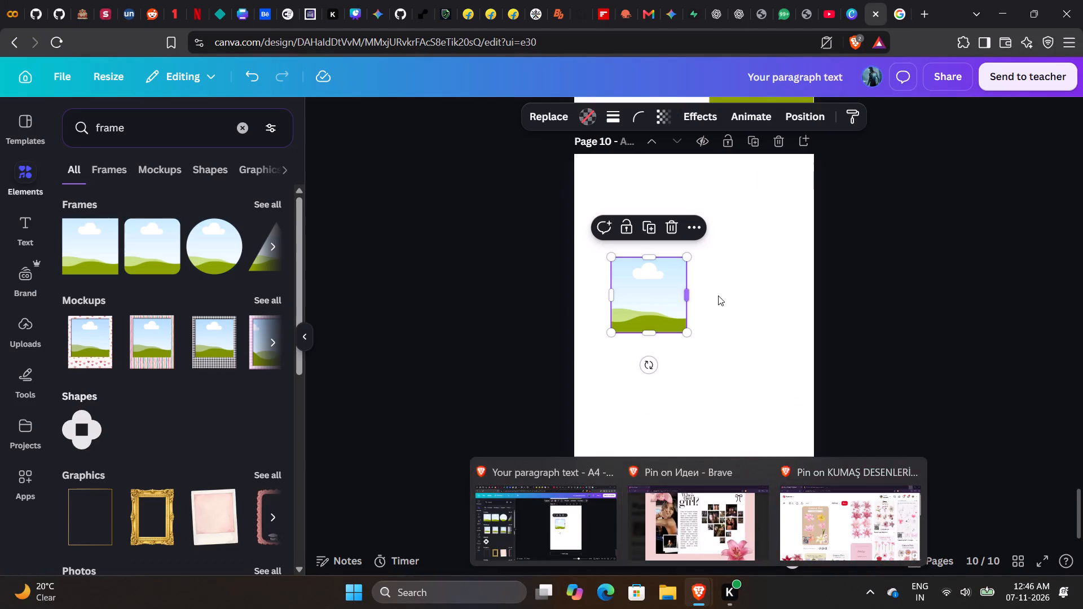
# Move the square frame on page 10 slightly lower, keeping it left of centre.
pyautogui.click(687, 333)
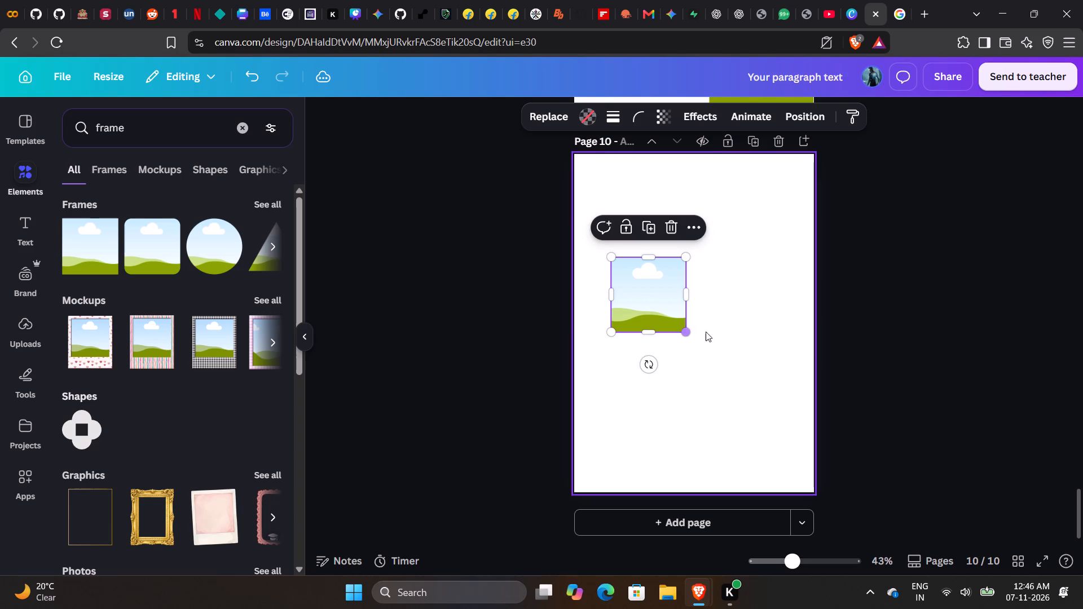
pyautogui.moveTo(655, 299); pyautogui.dragTo(654, 308)
pyautogui.click(725, 325)
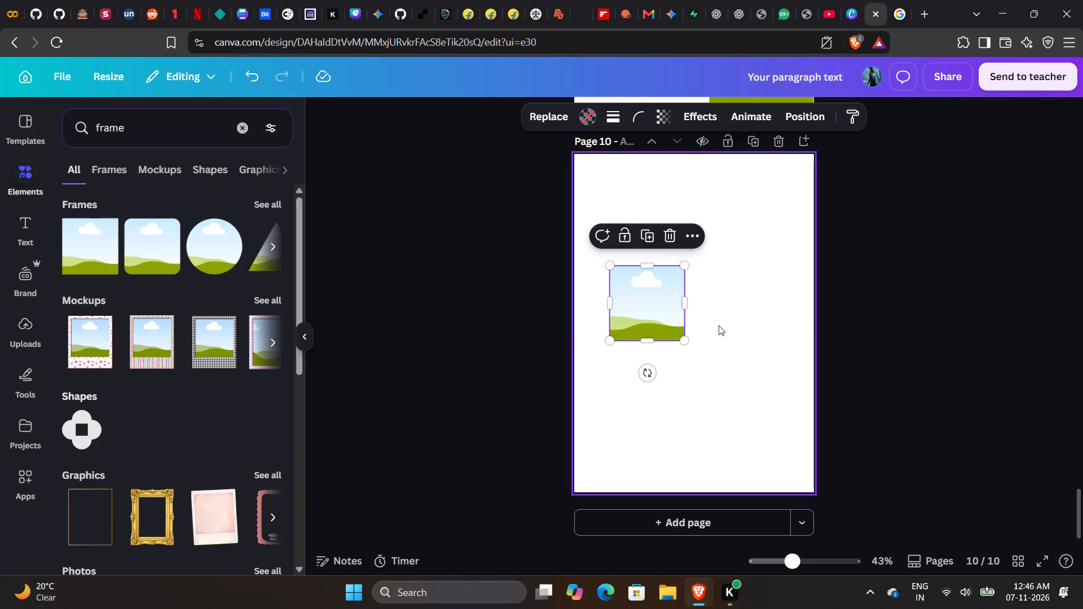
# Insert a second square frame, shrink it to about half the first frame's width, and place it above the first frame's left half.
pyautogui.click(102, 249)
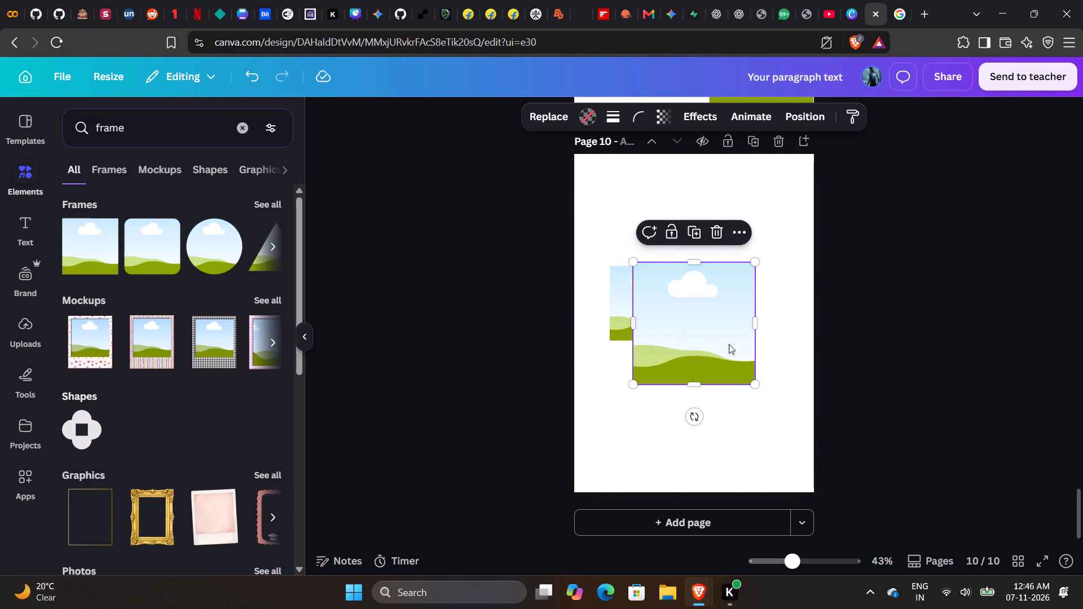
pyautogui.moveTo(755, 384); pyautogui.dragTo(674, 301)
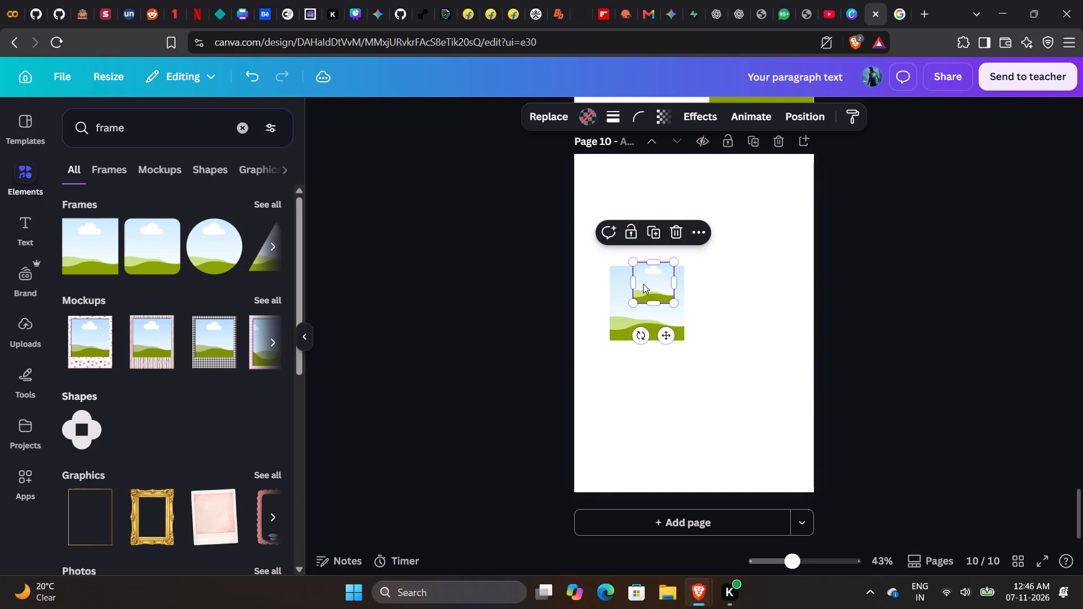
pyautogui.moveTo(643, 284); pyautogui.dragTo(621, 241)
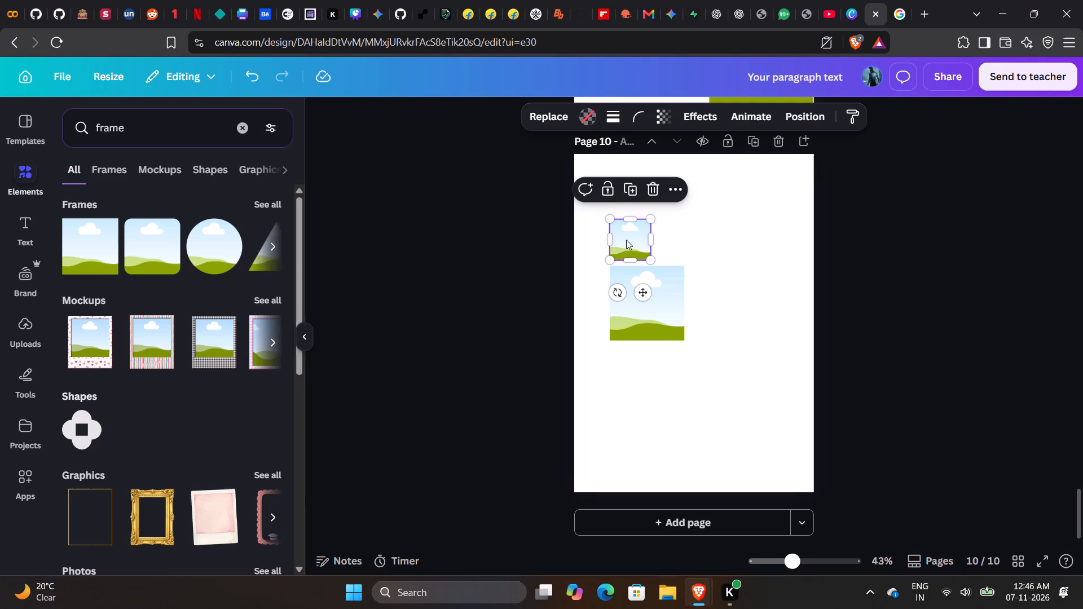
# Try a duplicate beside the small frame, shrink the original small frame slightly, and delete the duplicate.
pyautogui.click(630, 188)
pyautogui.moveTo(632, 237); pyautogui.dragTo(669, 230)
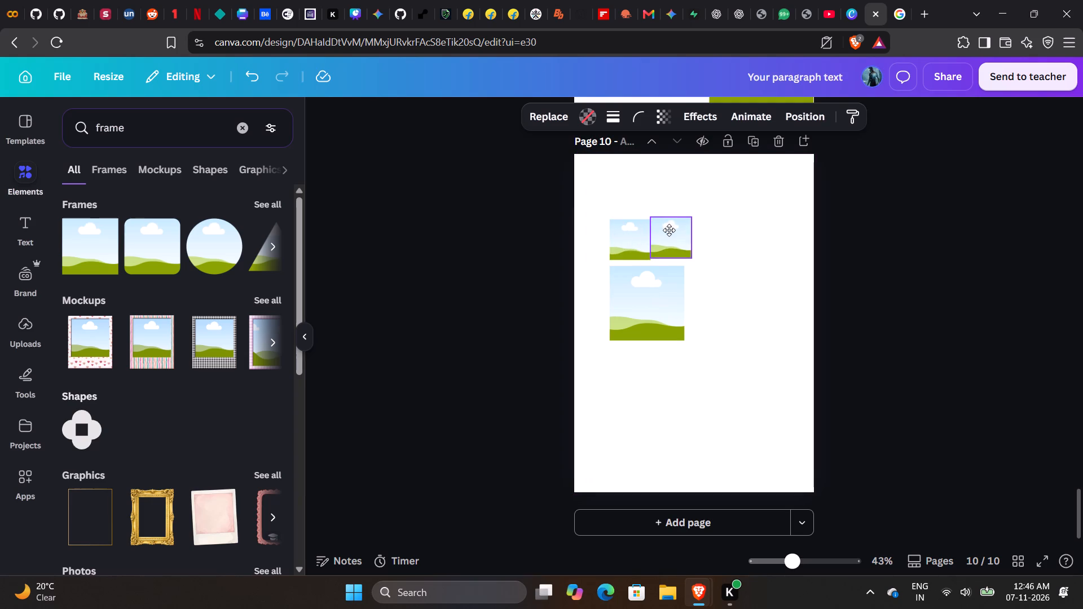
pyautogui.moveTo(669, 230); pyautogui.dragTo(671, 230)
pyautogui.click(629, 245)
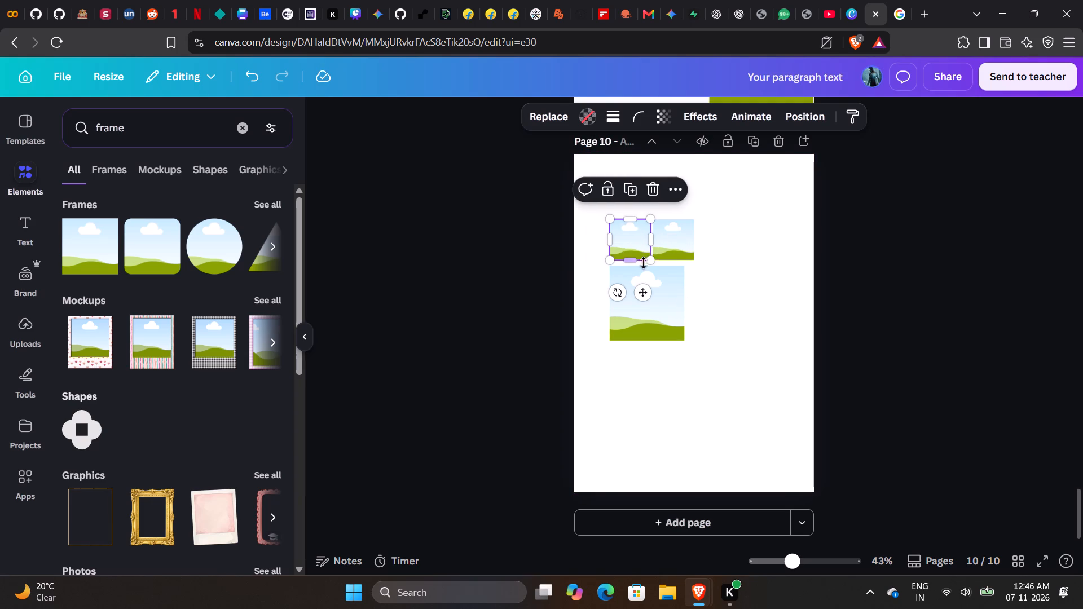
pyautogui.moveTo(655, 261); pyautogui.dragTo(648, 257)
pyautogui.click(683, 249)
pyautogui.click(699, 189)
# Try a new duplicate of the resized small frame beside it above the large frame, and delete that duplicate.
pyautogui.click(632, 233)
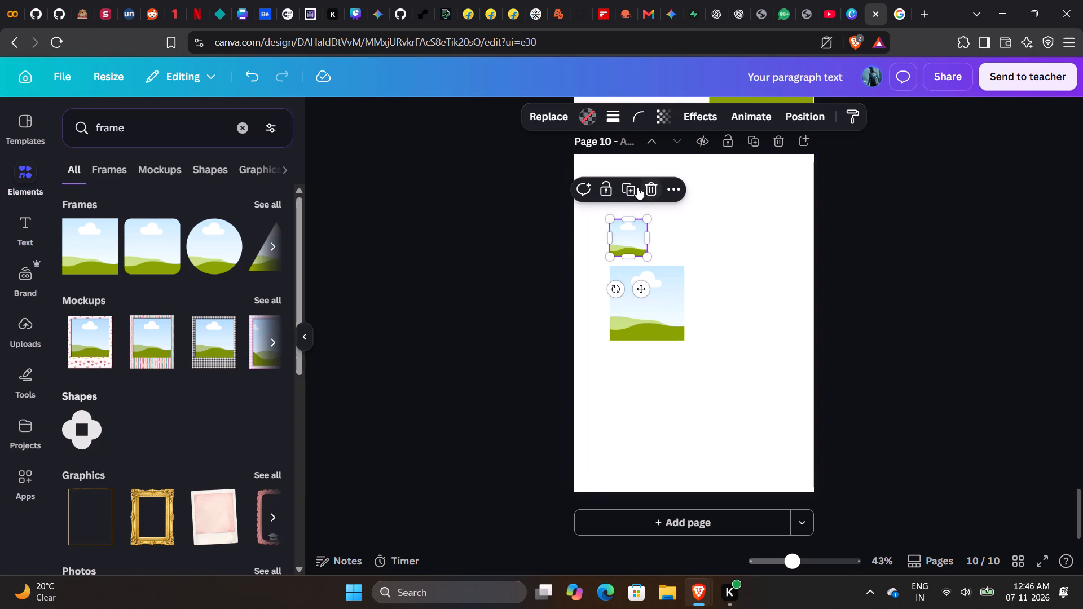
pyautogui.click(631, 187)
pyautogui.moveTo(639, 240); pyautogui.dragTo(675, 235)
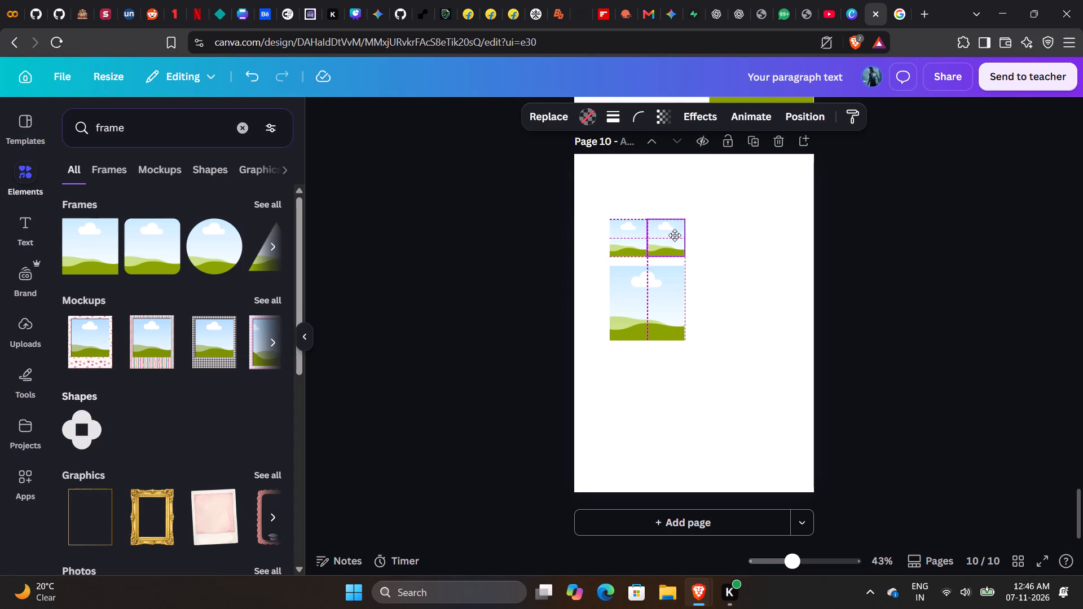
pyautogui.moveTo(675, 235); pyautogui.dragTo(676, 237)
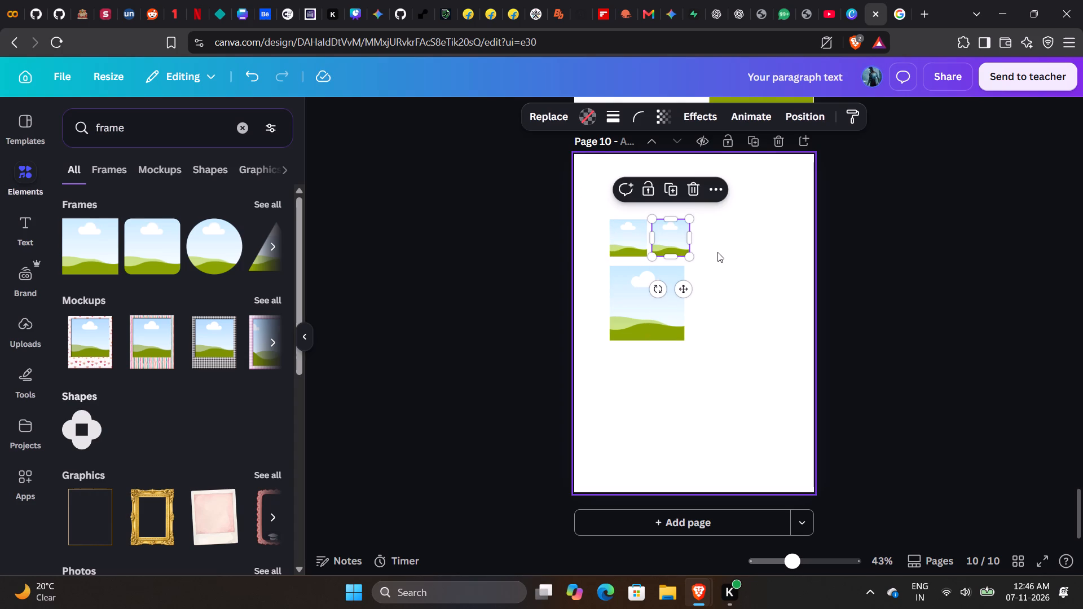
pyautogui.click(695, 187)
# Nudge the 3.3 × 3.3 small frame down slightly, duplicate it, and place the copy to its right with a narrow gap.
pyautogui.click(629, 245)
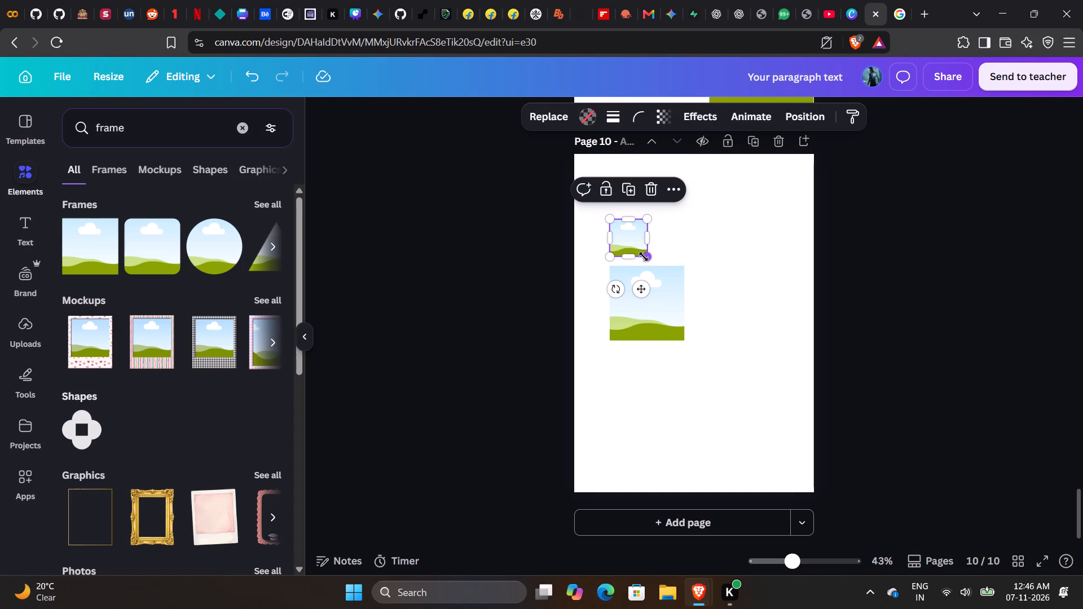
pyautogui.click(645, 257)
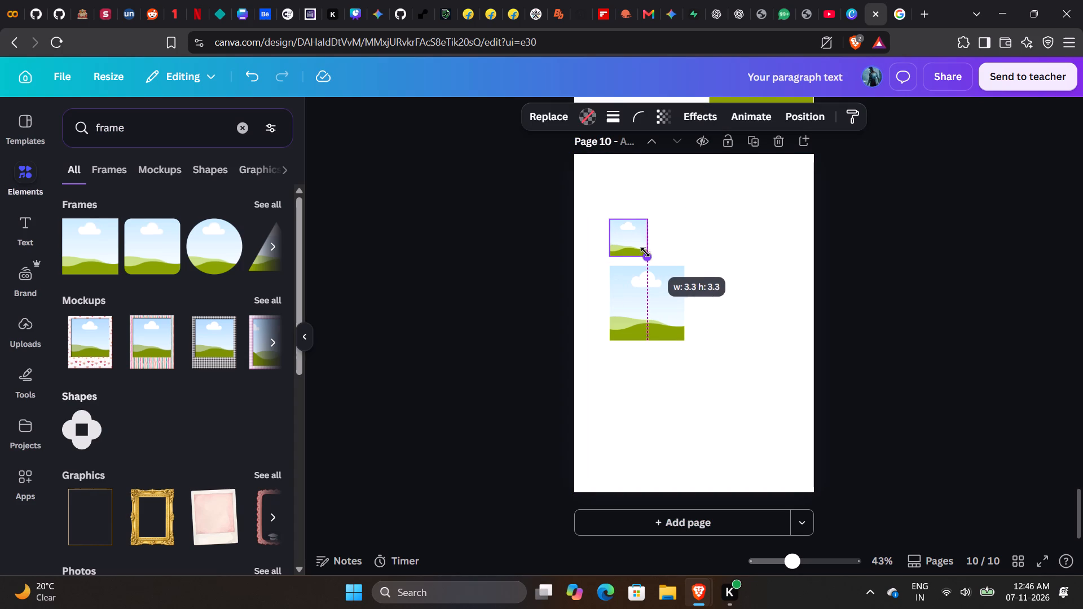
pyautogui.click(627, 240)
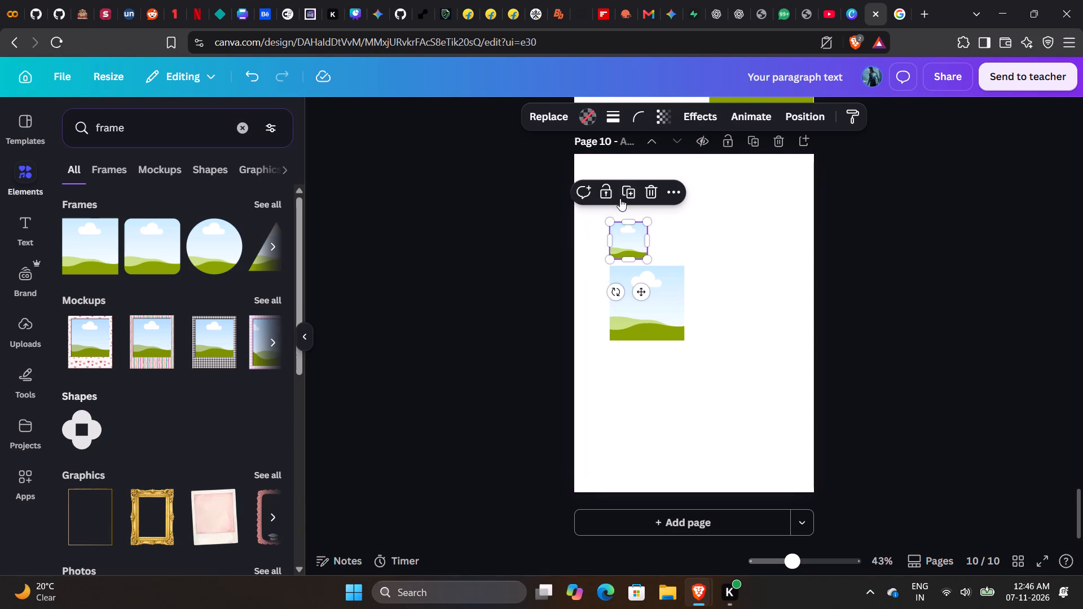
pyautogui.click(628, 193)
pyautogui.moveTo(638, 246); pyautogui.dragTo(674, 241)
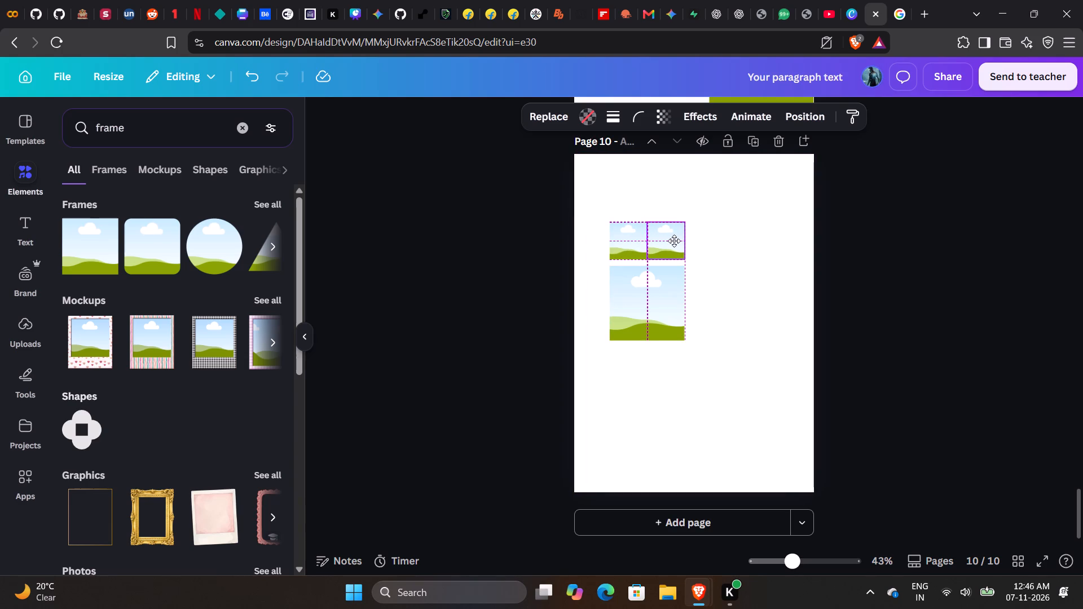
pyautogui.moveTo(674, 241); pyautogui.dragTo(675, 240)
# Widen the large frame so its right edge lines up with the right-hand small frame above.
pyautogui.click(650, 283)
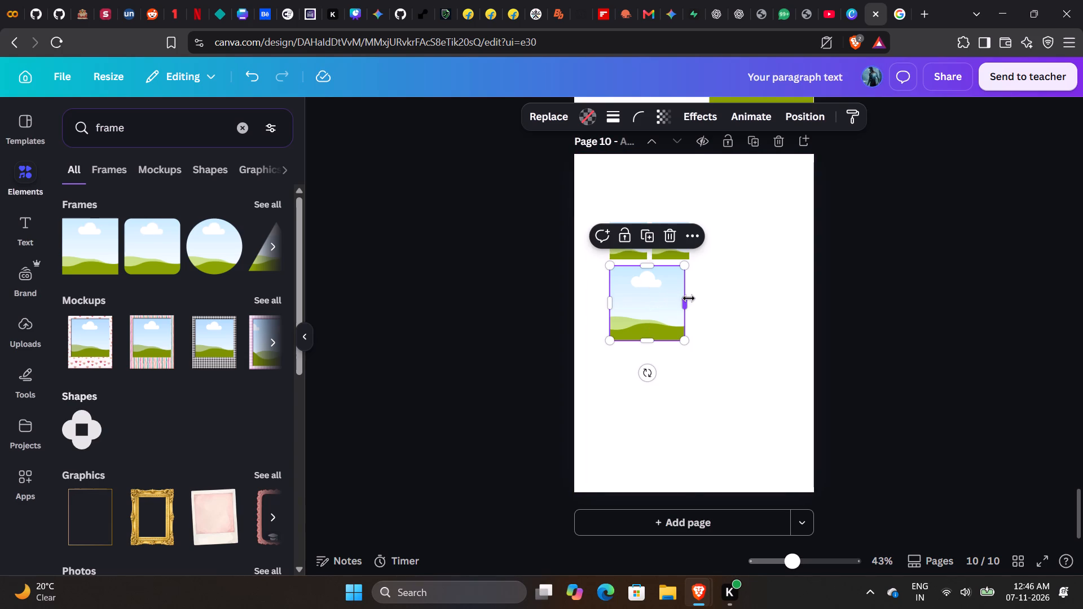
pyautogui.click(689, 299)
pyautogui.click(767, 292)
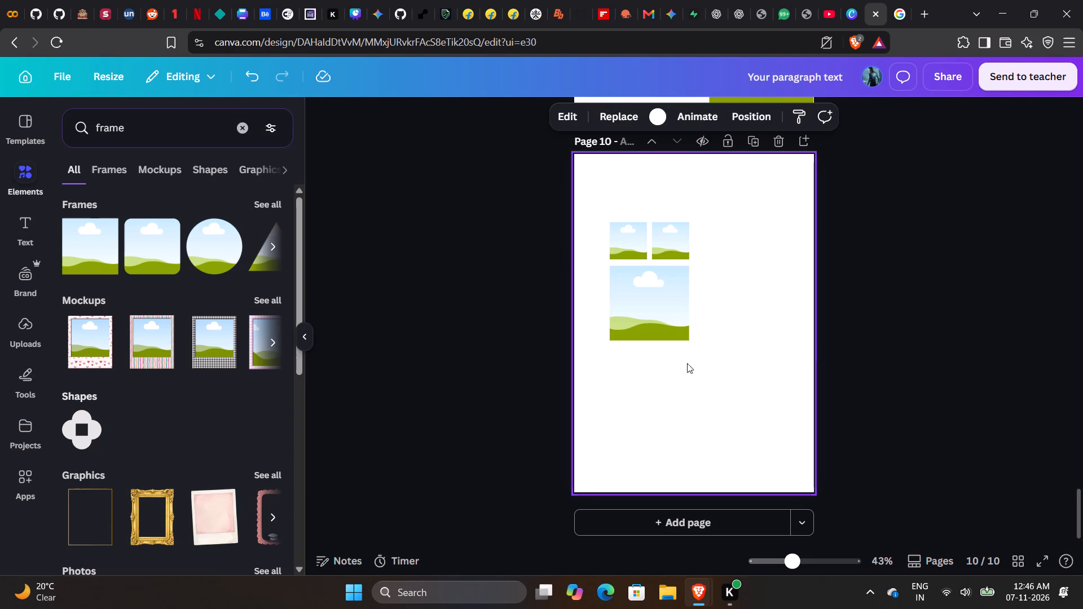
# Shift the large frame and both small frames above it slightly right, aligning the small frames with the large frame's outer edges.
pyautogui.click(657, 301)
pyautogui.moveTo(657, 301); pyautogui.dragTo(663, 300)
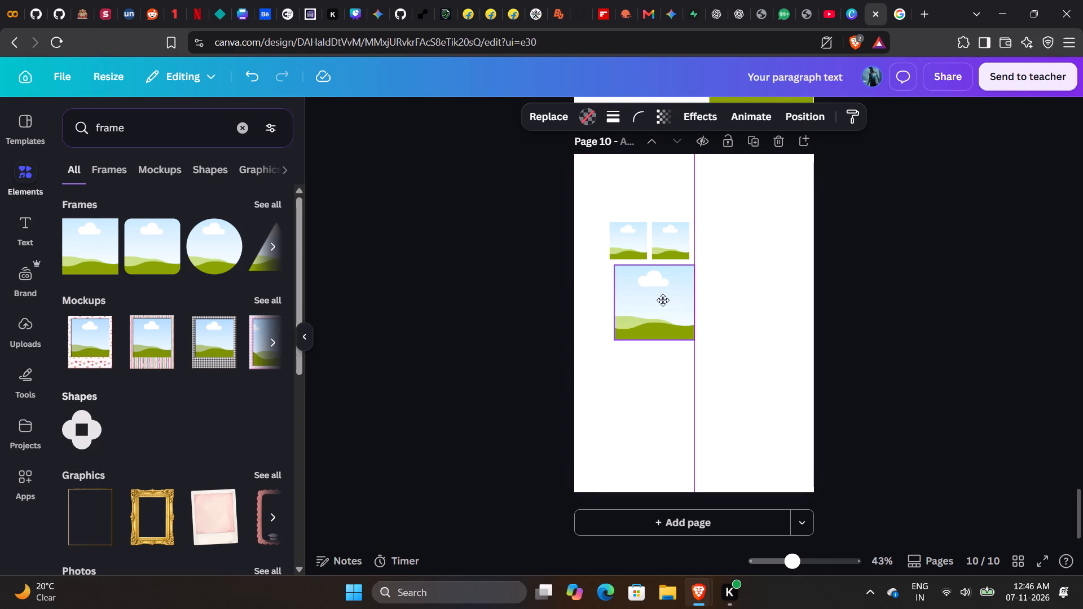
pyautogui.moveTo(663, 300); pyautogui.dragTo(666, 300)
pyautogui.click(746, 273)
pyautogui.click(680, 248)
pyautogui.moveTo(675, 246); pyautogui.dragTo(679, 246)
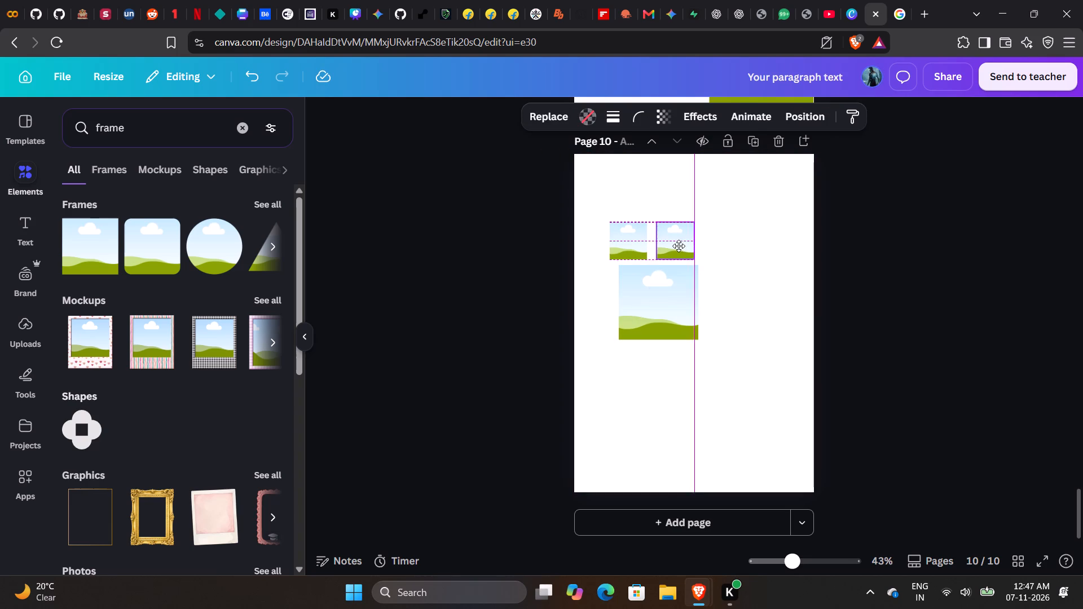
pyautogui.moveTo(679, 246); pyautogui.dragTo(682, 246)
pyautogui.click(622, 242)
pyautogui.moveTo(622, 241); pyautogui.dragTo(627, 241)
pyautogui.click(774, 280)
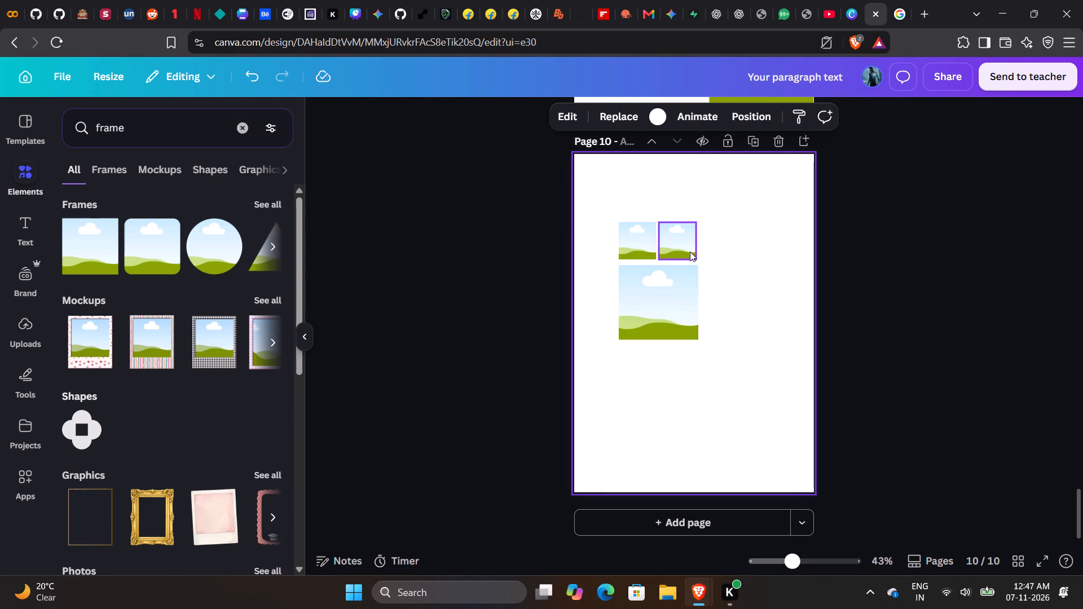
pyautogui.click(690, 251)
pyautogui.click(687, 250)
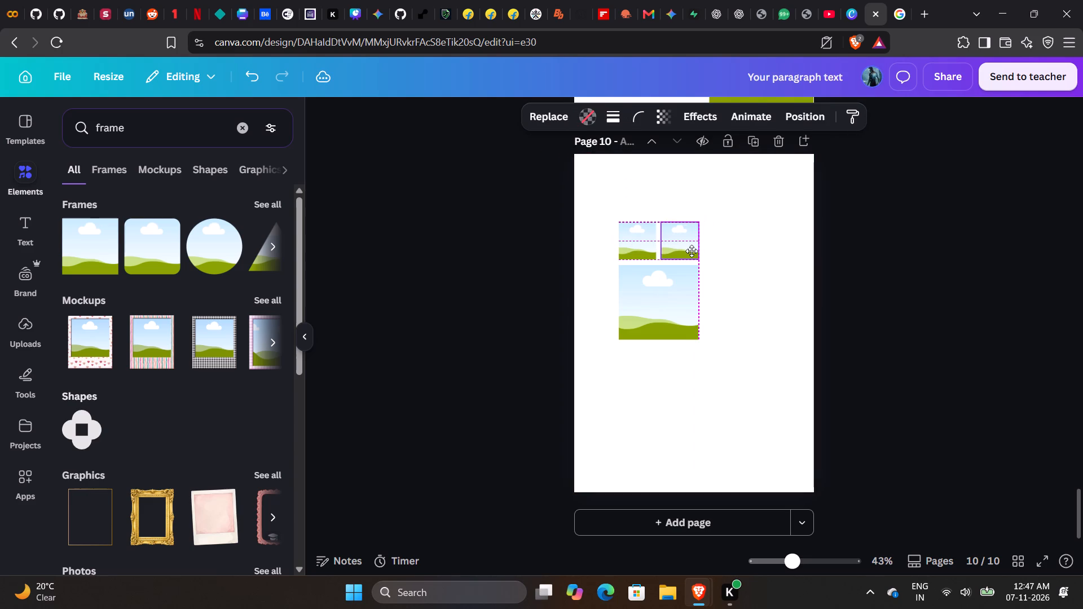
pyautogui.click(736, 266)
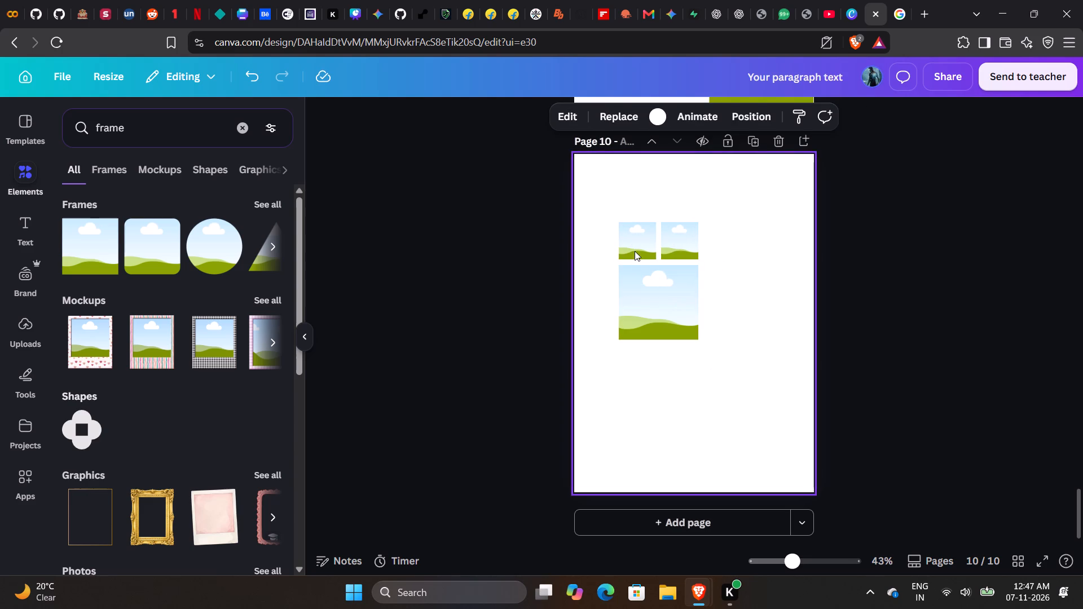
# Duplicate the left small frame, place it left of the large frame level with its top, and nudge the large frame right.
pyautogui.click(635, 251)
pyautogui.click(637, 192)
pyautogui.moveTo(637, 244); pyautogui.dragTo(597, 283)
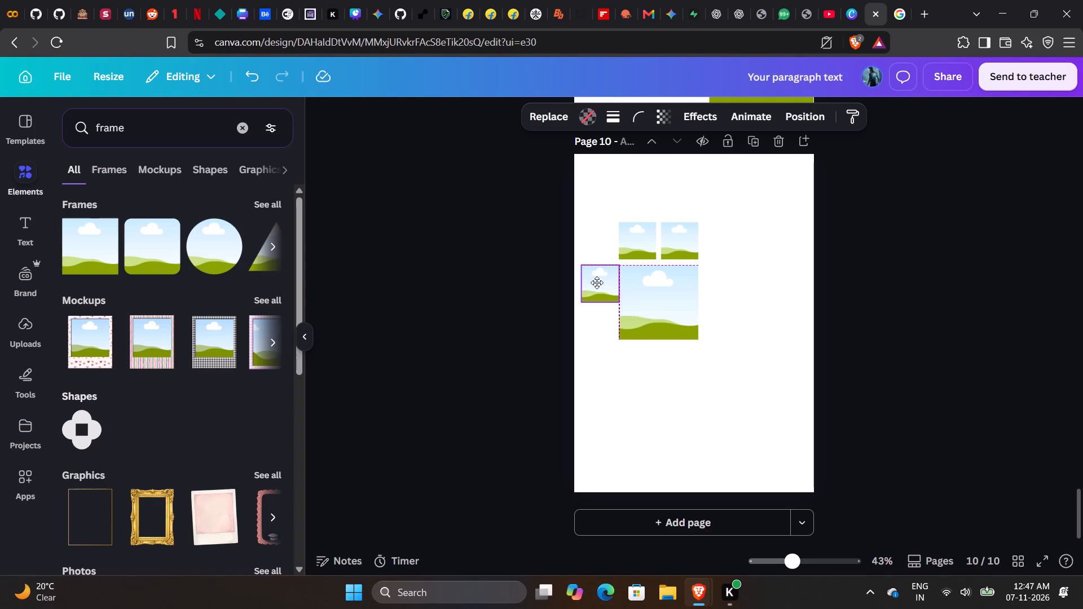
pyautogui.moveTo(597, 283); pyautogui.dragTo(591, 283)
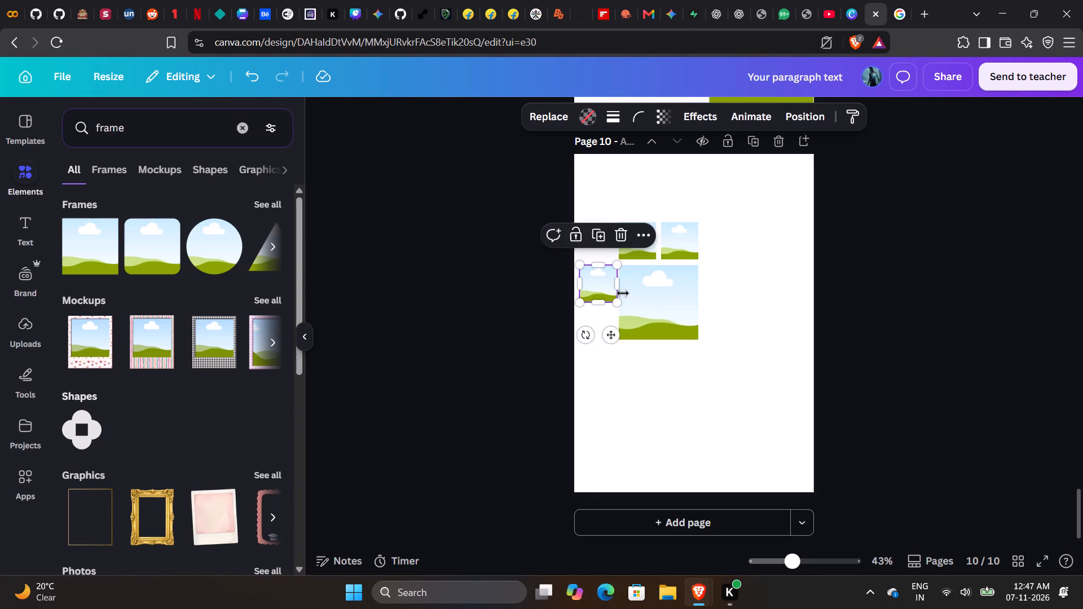
pyautogui.click(672, 305)
pyautogui.moveTo(655, 299); pyautogui.dragTo(662, 299)
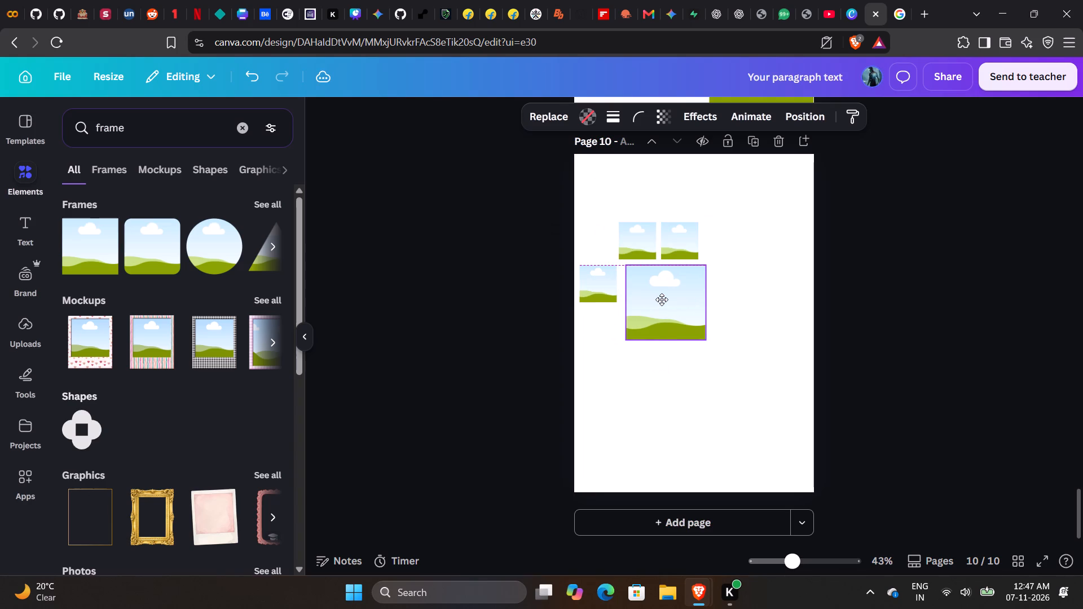
pyautogui.moveTo(662, 299); pyautogui.dragTo(660, 299)
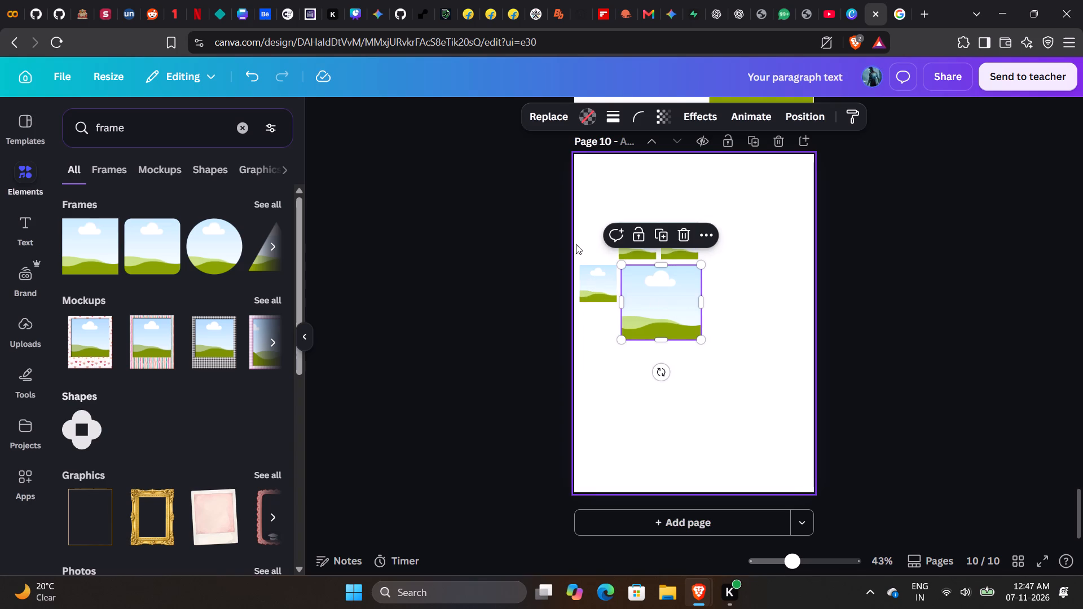
# Move the left small frame of the top row directly below the small frame beside the large frame.
pyautogui.click(592, 242)
pyautogui.click(641, 257)
pyautogui.moveTo(639, 242); pyautogui.dragTo(601, 325)
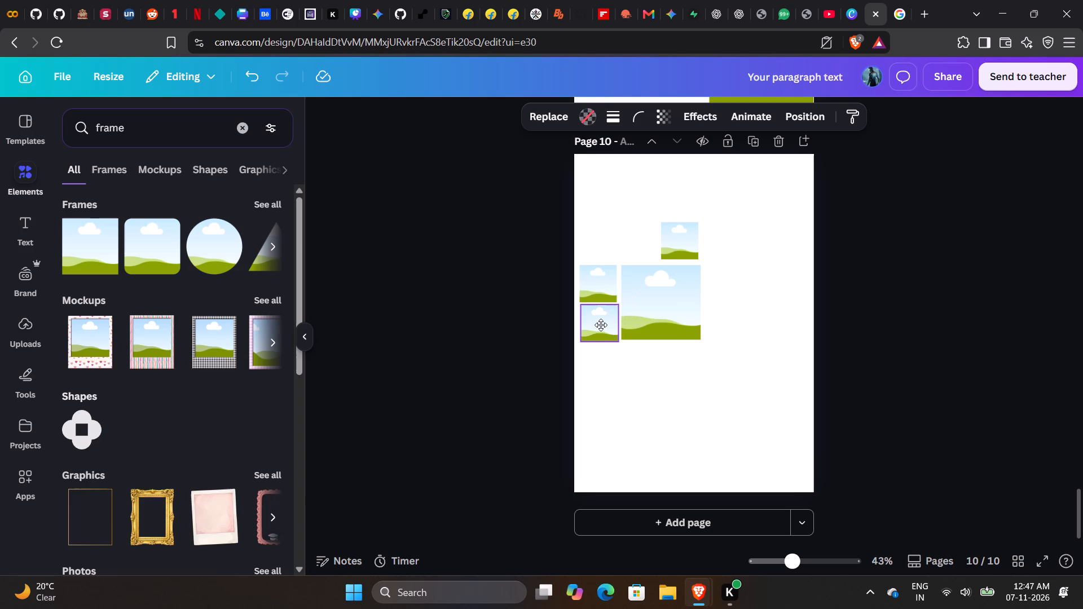
pyautogui.moveTo(601, 325); pyautogui.dragTo(598, 325)
pyautogui.click(751, 368)
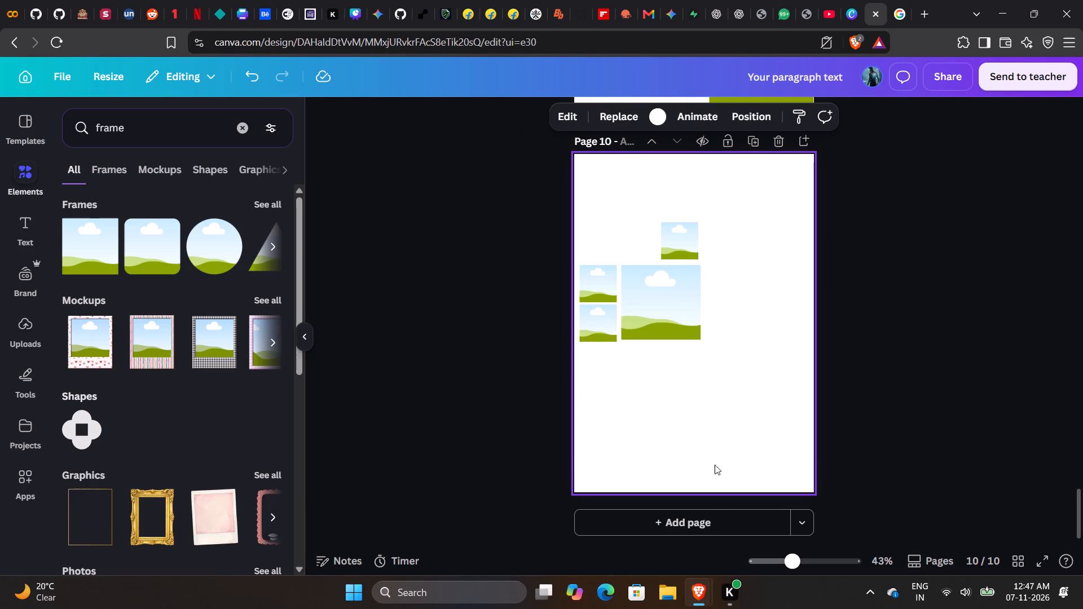
# Duplicate the remaining small frame above the large frame and place the copy to its left, aligned with the large frame's left edge.
pyautogui.click(681, 251)
pyautogui.click(676, 192)
pyautogui.moveTo(681, 246); pyautogui.dragTo(652, 246)
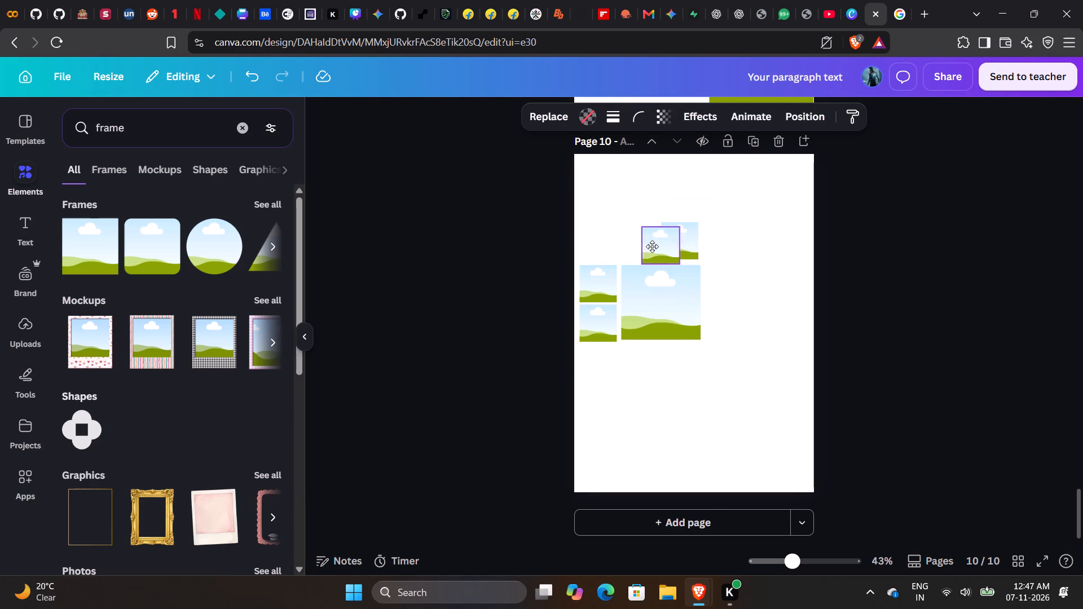
pyautogui.moveTo(652, 246); pyautogui.dragTo(637, 242)
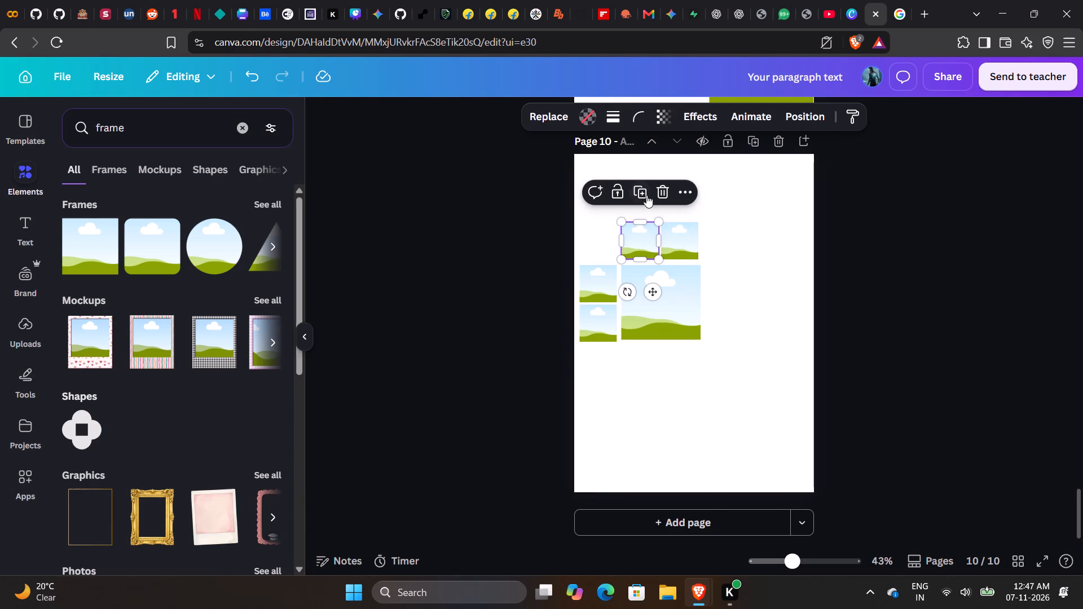
# Duplicate the small frame twice and place the copies side by side directly below the large frame.
pyautogui.click(642, 191)
pyautogui.moveTo(600, 240); pyautogui.dragTo(639, 365)
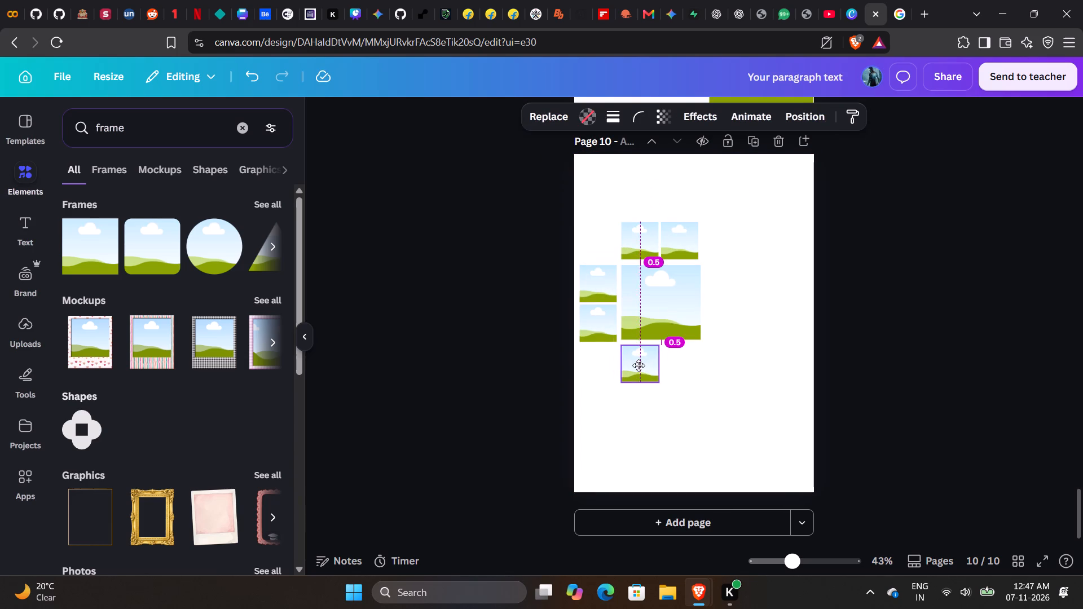
pyautogui.moveTo(639, 365); pyautogui.dragTo(641, 363)
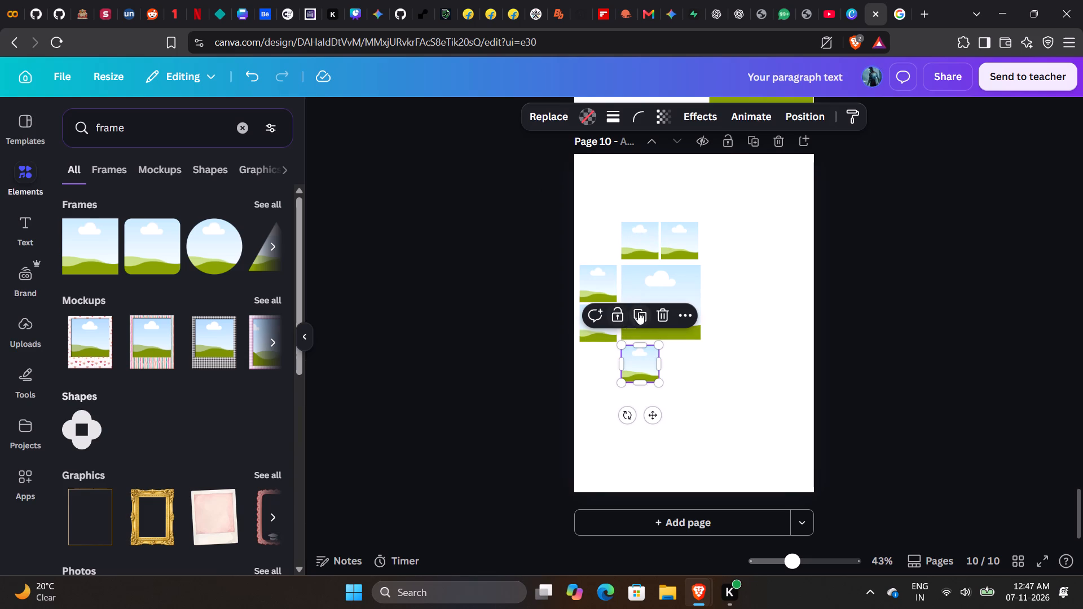
pyautogui.click(639, 312)
pyautogui.moveTo(641, 482); pyautogui.dragTo(686, 365)
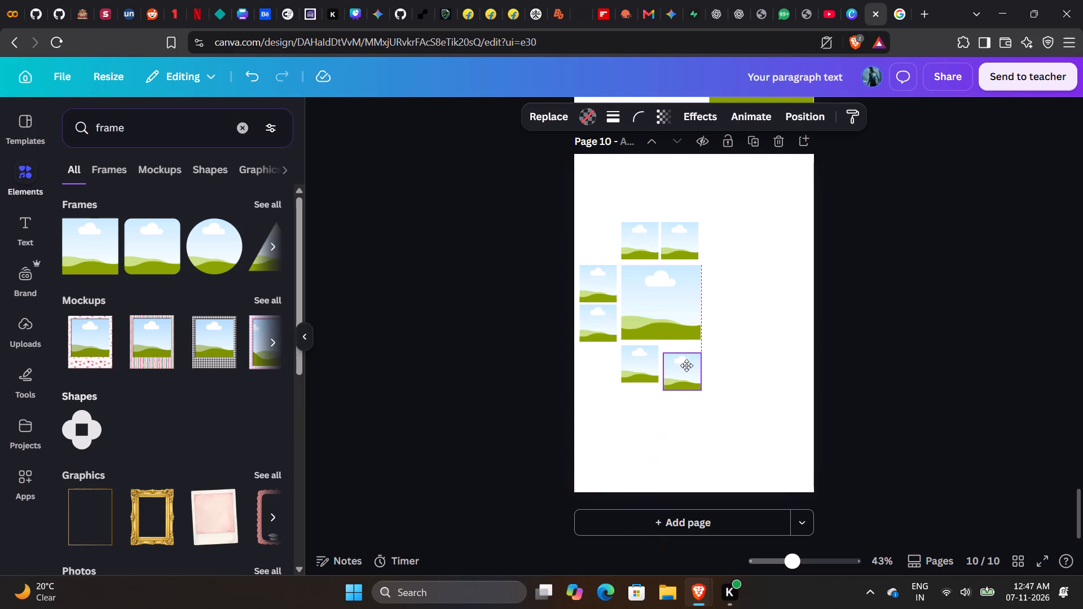
pyautogui.moveTo(686, 365); pyautogui.dragTo(685, 361)
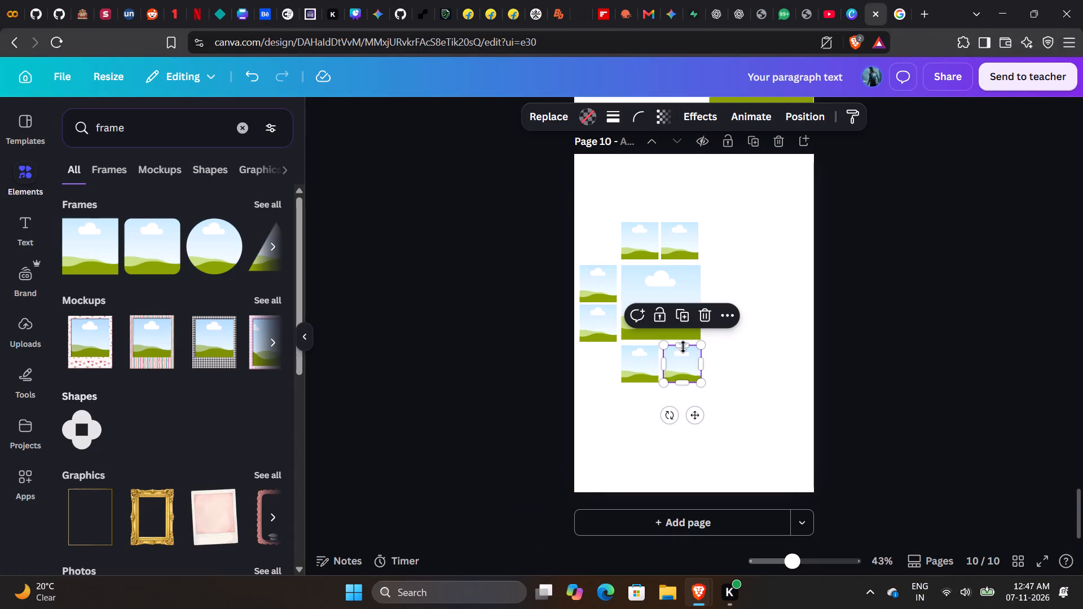
# Move the right small frame of the bottom row up against the large frame's right side, near its top.
pyautogui.moveTo(680, 362); pyautogui.dragTo(721, 283)
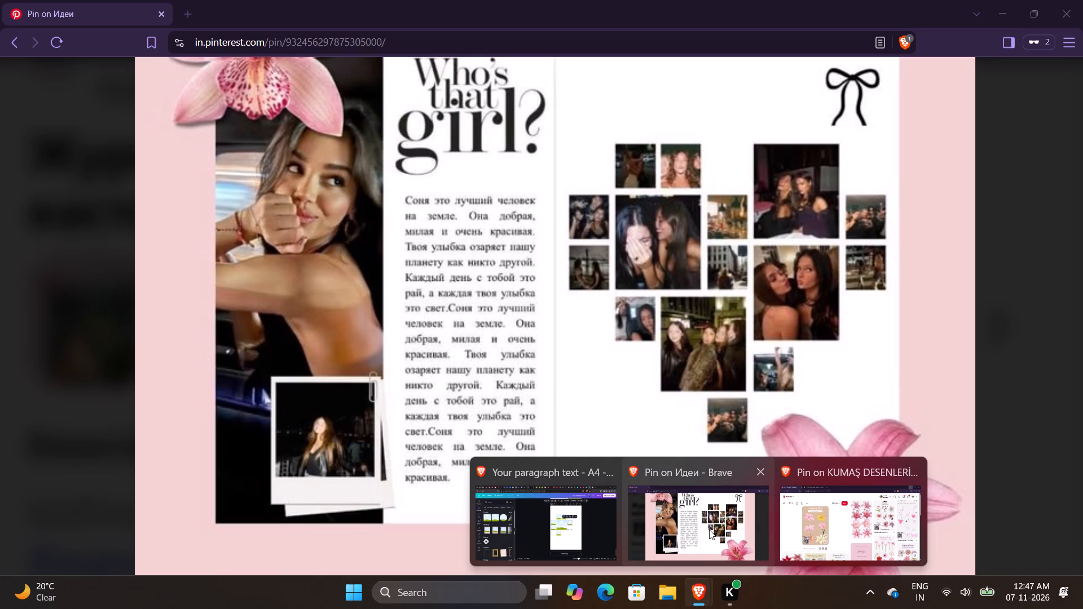
# Add a square frame, shrink it to the large frame's size, and place it below the large frame, beside the lower small frame.
pyautogui.click(93, 252)
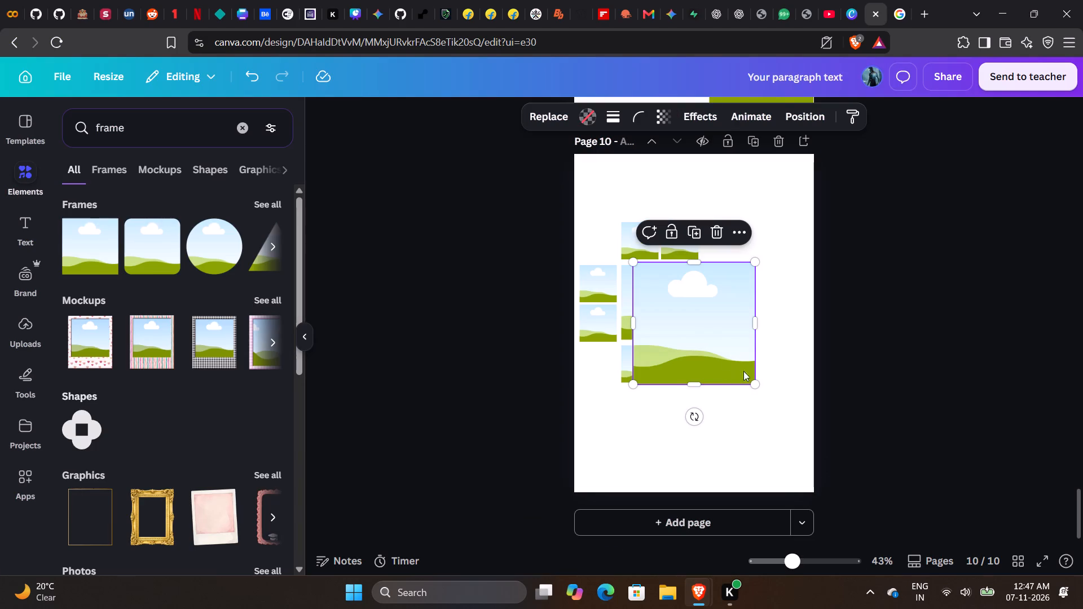
pyautogui.moveTo(754, 383); pyautogui.dragTo(705, 348)
pyautogui.moveTo(686, 304); pyautogui.dragTo(721, 386)
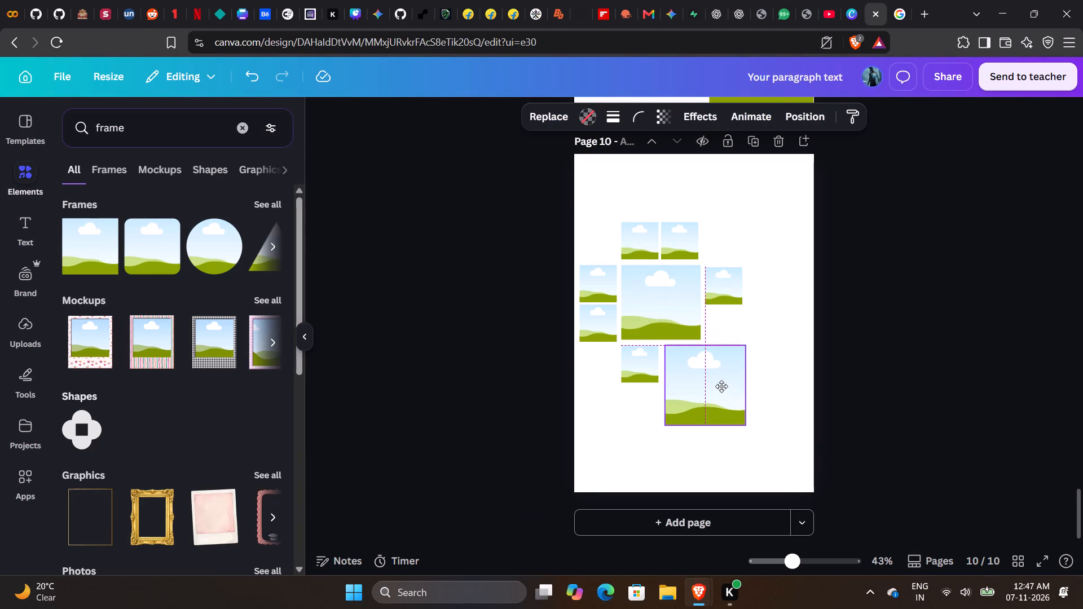
pyautogui.moveTo(721, 386); pyautogui.dragTo(720, 387)
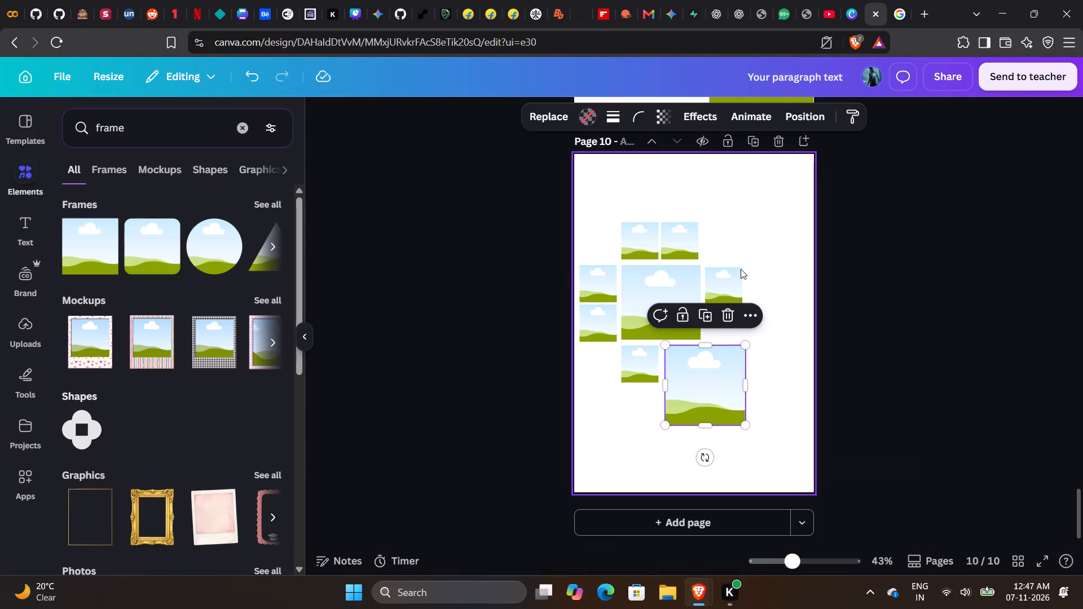
# Duplicate the small frame beside the large frame and place the copy directly below it.
pyautogui.click(737, 290)
pyautogui.click(724, 242)
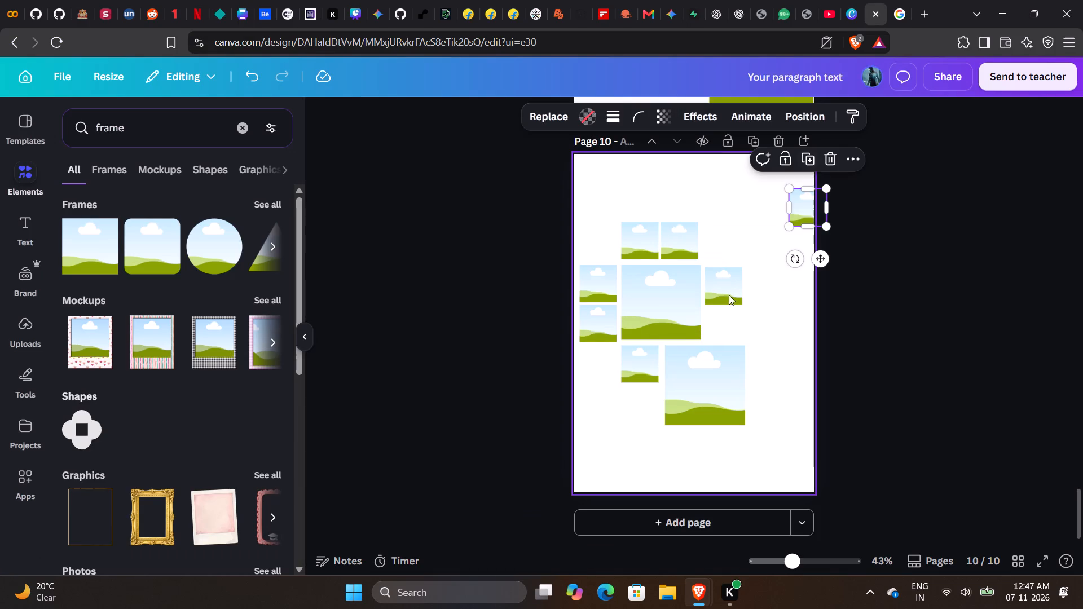
pyautogui.moveTo(793, 211); pyautogui.dragTo(765, 281)
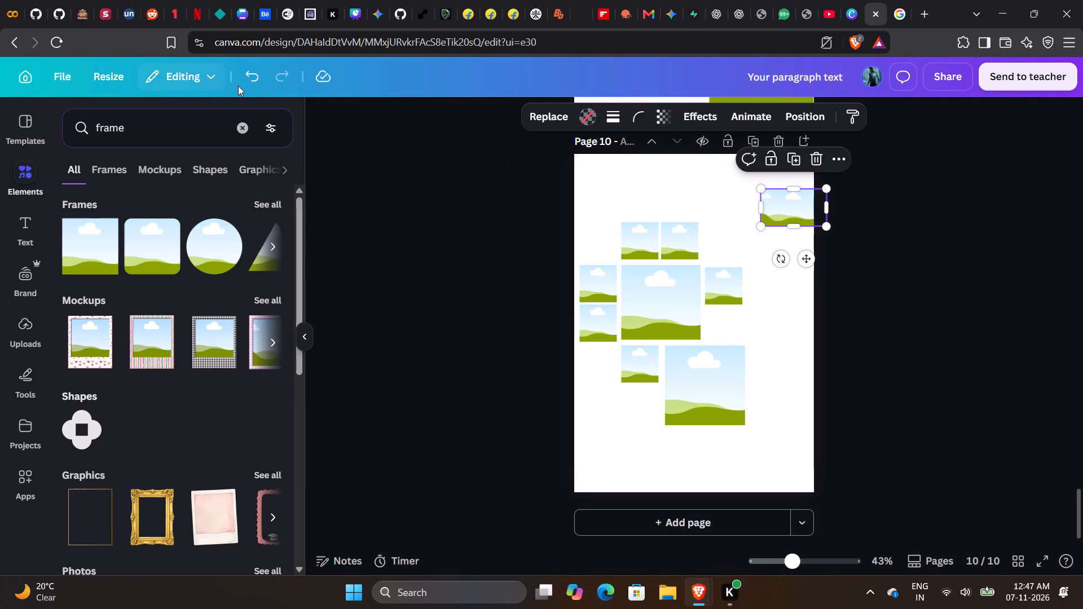
pyautogui.click(248, 74)
pyautogui.moveTo(805, 205); pyautogui.dragTo(747, 329)
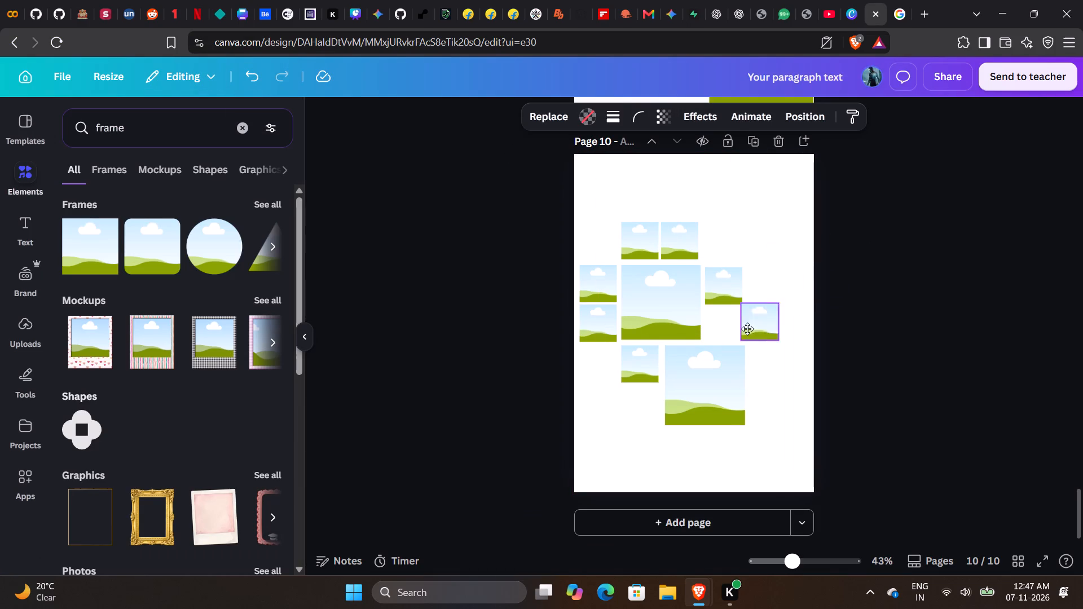
pyautogui.moveTo(747, 329); pyautogui.dragTo(721, 322)
pyautogui.click(790, 329)
# Nudge the upper of the two stacked small frames slightly up to line up with the large frame's top edge.
pyautogui.click(710, 272)
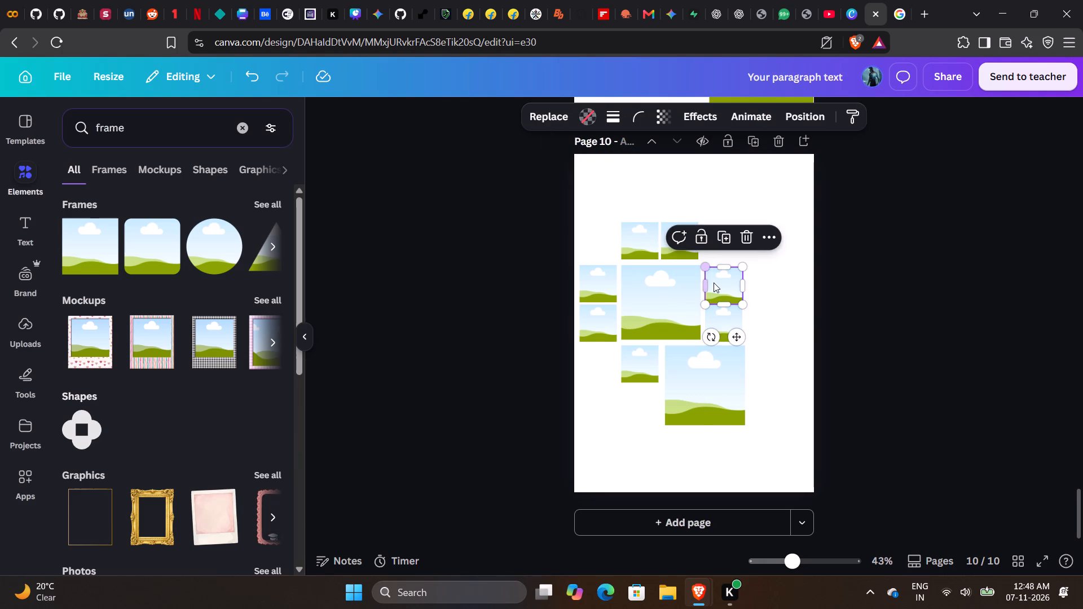
pyautogui.click(714, 283)
pyautogui.click(813, 299)
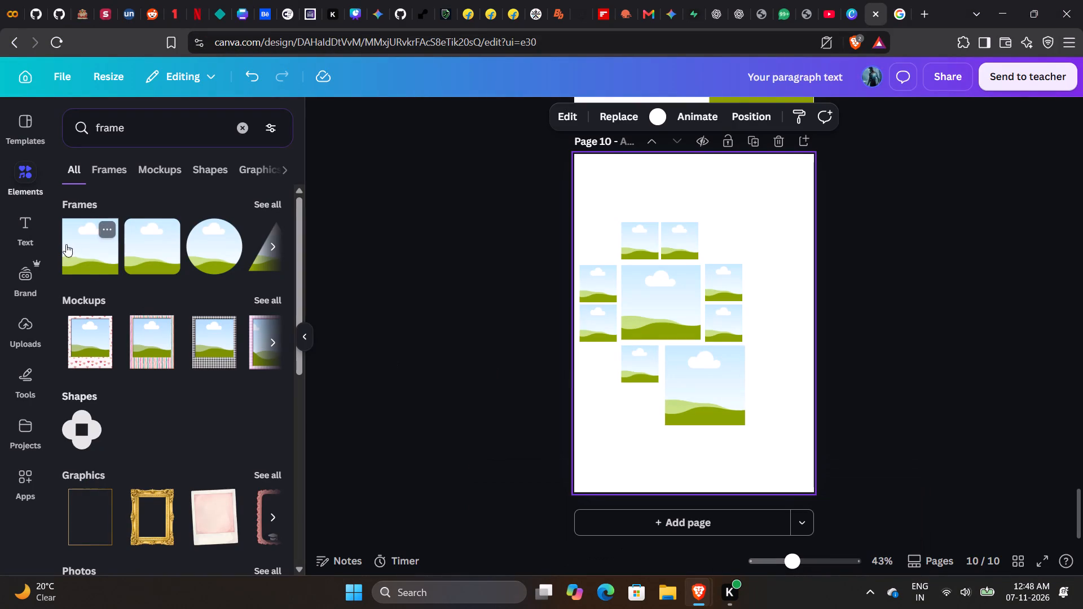
# Group all the collage frames, scale the group down, shift it slightly toward the page's centre, and ungroup it.
pyautogui.click(83, 248)
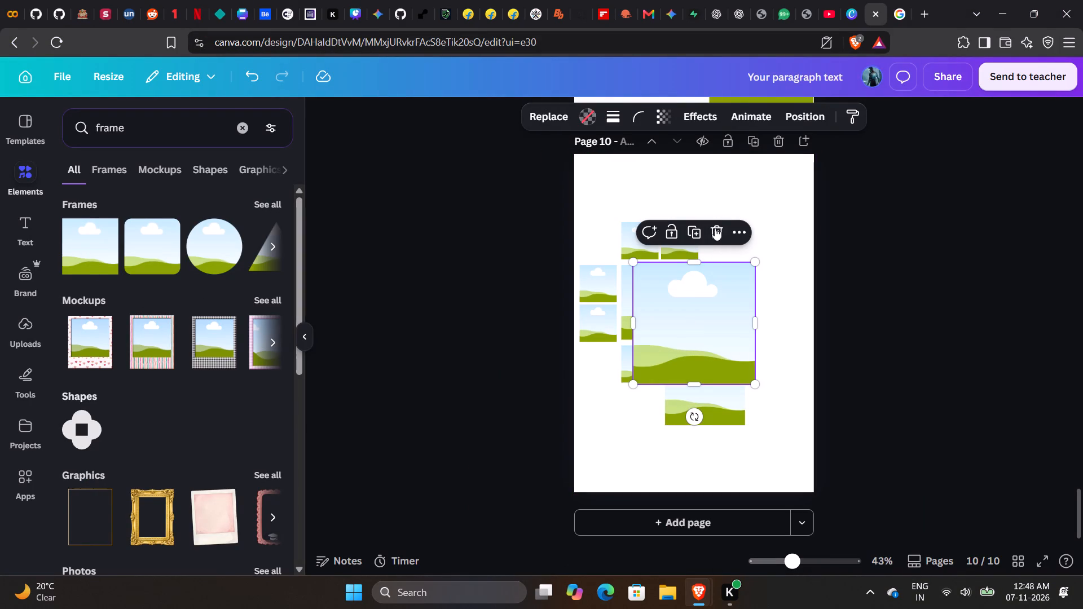
pyautogui.click(715, 225)
pyautogui.moveTo(764, 241); pyautogui.dragTo(565, 285)
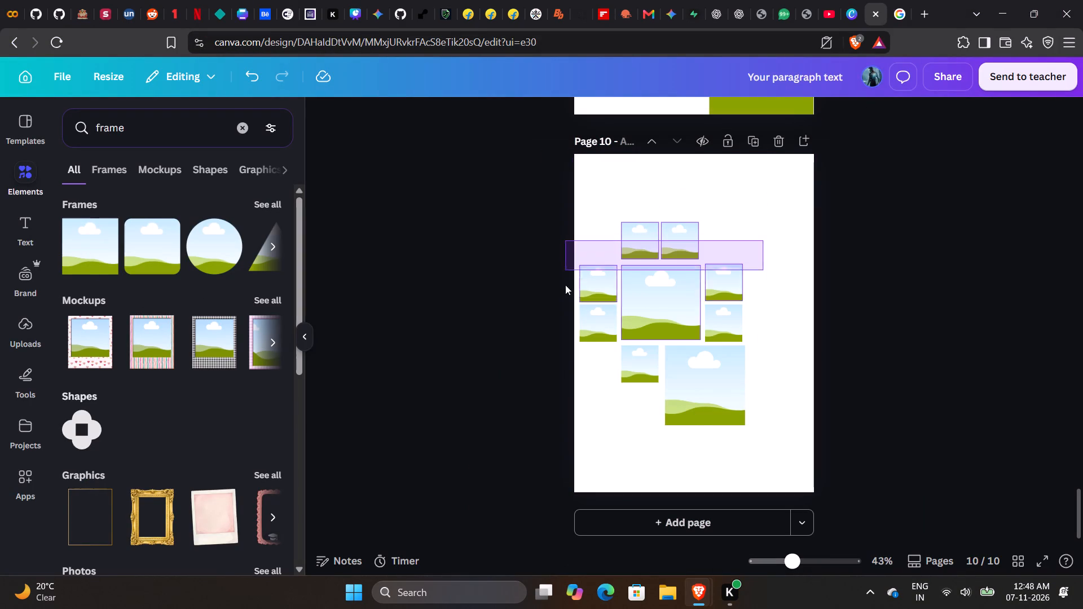
pyautogui.moveTo(565, 285); pyautogui.dragTo(570, 435)
pyautogui.click(613, 196)
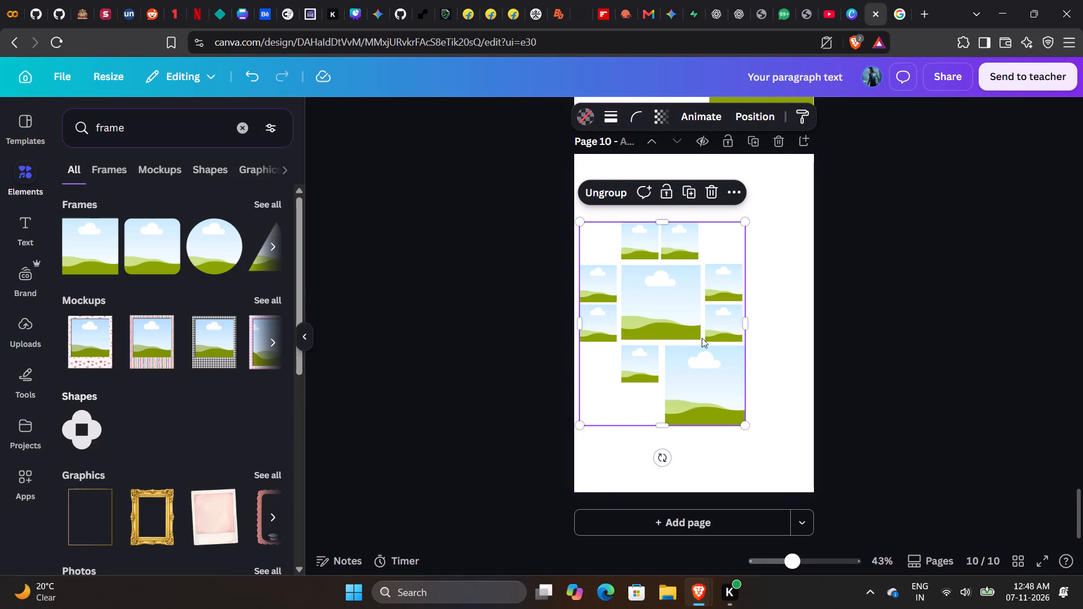
pyautogui.moveTo(747, 431); pyautogui.dragTo(717, 368)
pyautogui.moveTo(645, 288); pyautogui.dragTo(659, 312)
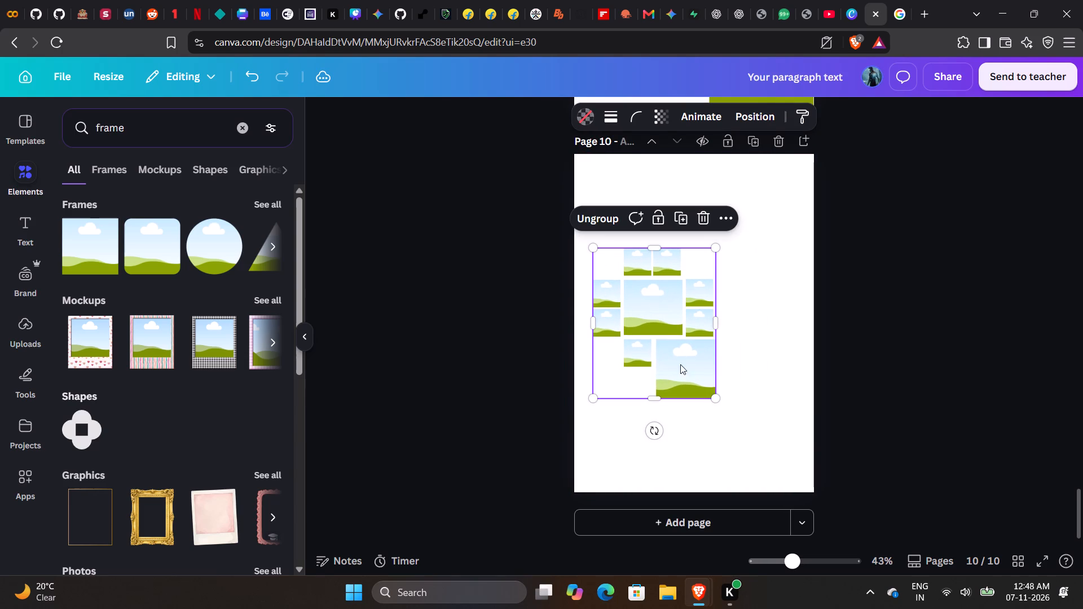
pyautogui.moveTo(717, 397); pyautogui.dragTo(706, 377)
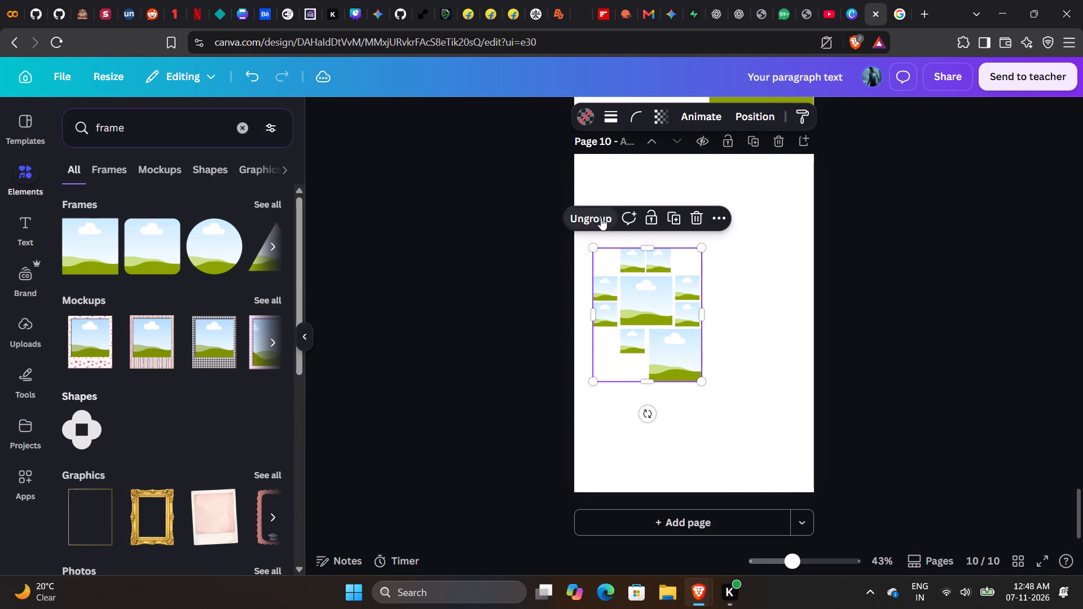
pyautogui.click(601, 218)
pyautogui.click(754, 367)
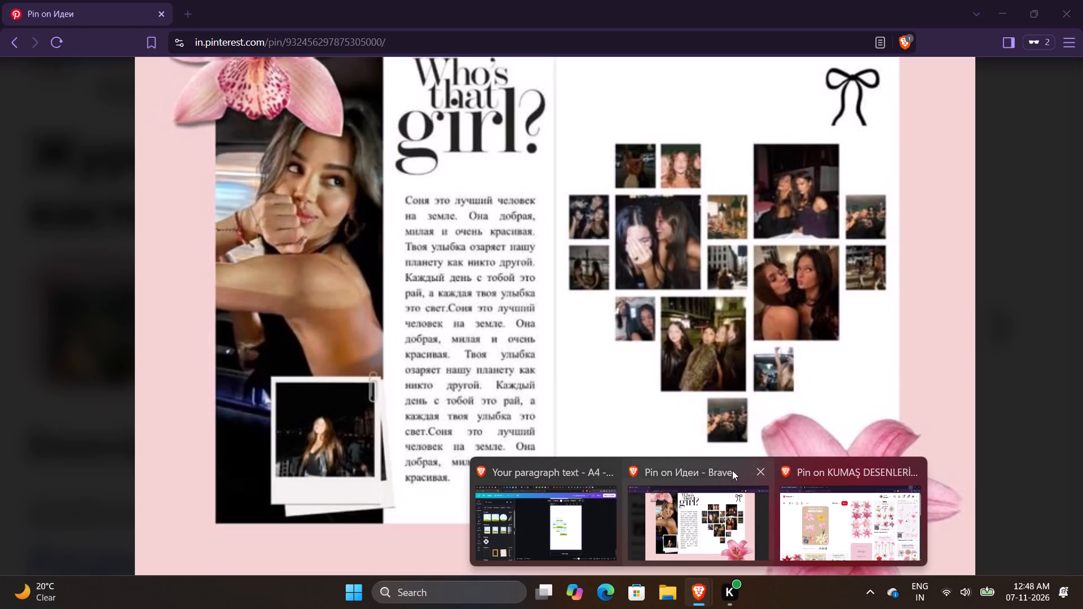
# Add a square frame, shrink it, place it at the collage's upper-right side, and stretch it to about 4.6 wide by 5.4 high.
pyautogui.click(81, 254)
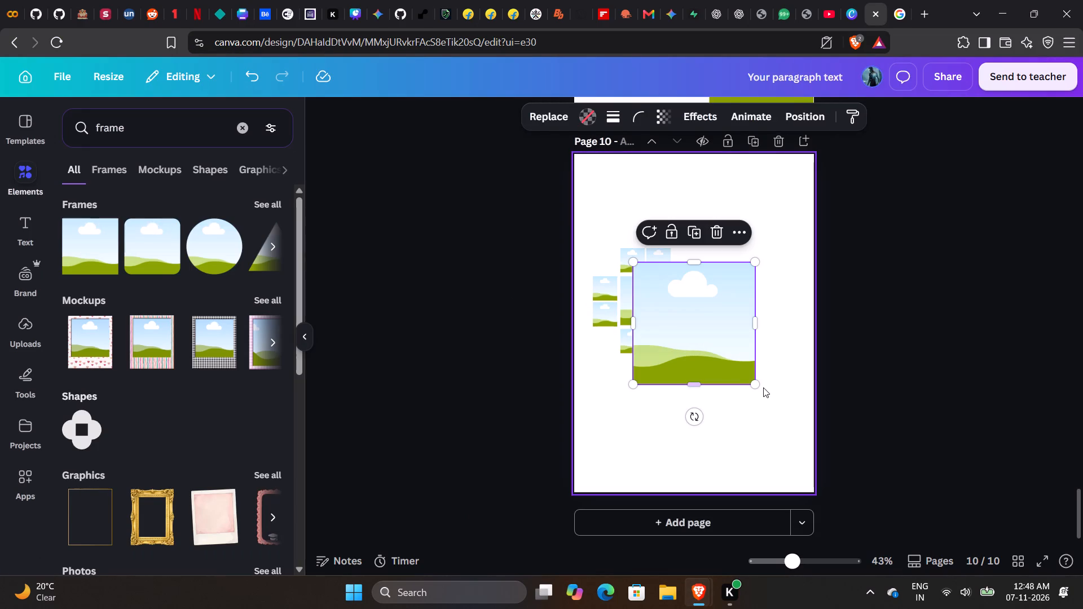
pyautogui.moveTo(756, 386); pyautogui.dragTo(675, 330)
pyautogui.moveTo(659, 291); pyautogui.dragTo(742, 286)
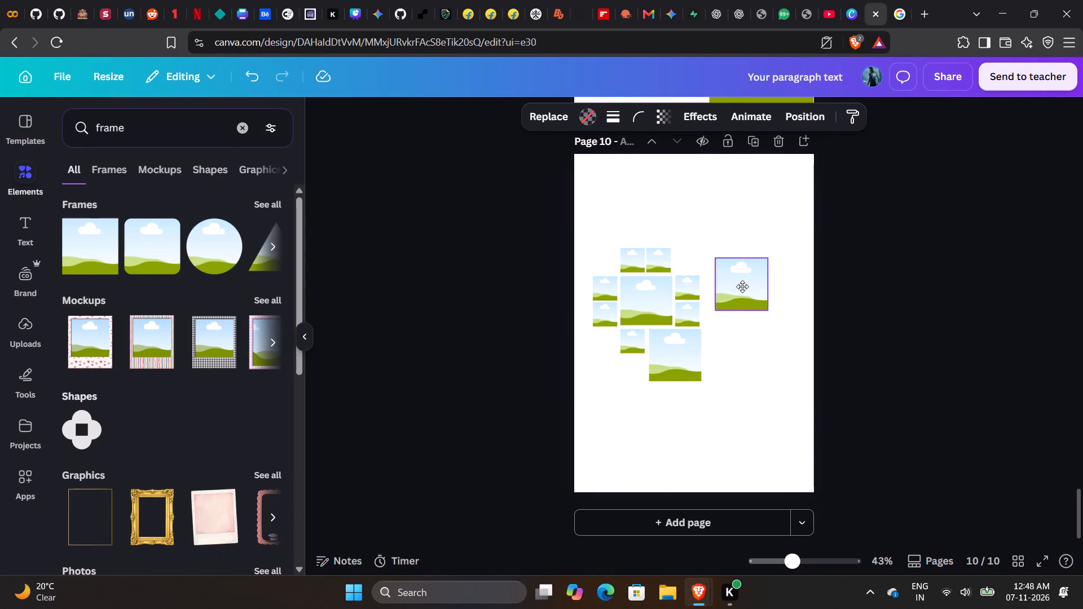
pyautogui.moveTo(742, 286); pyautogui.dragTo(729, 274)
pyautogui.moveTo(724, 299); pyautogui.dragTo(724, 310)
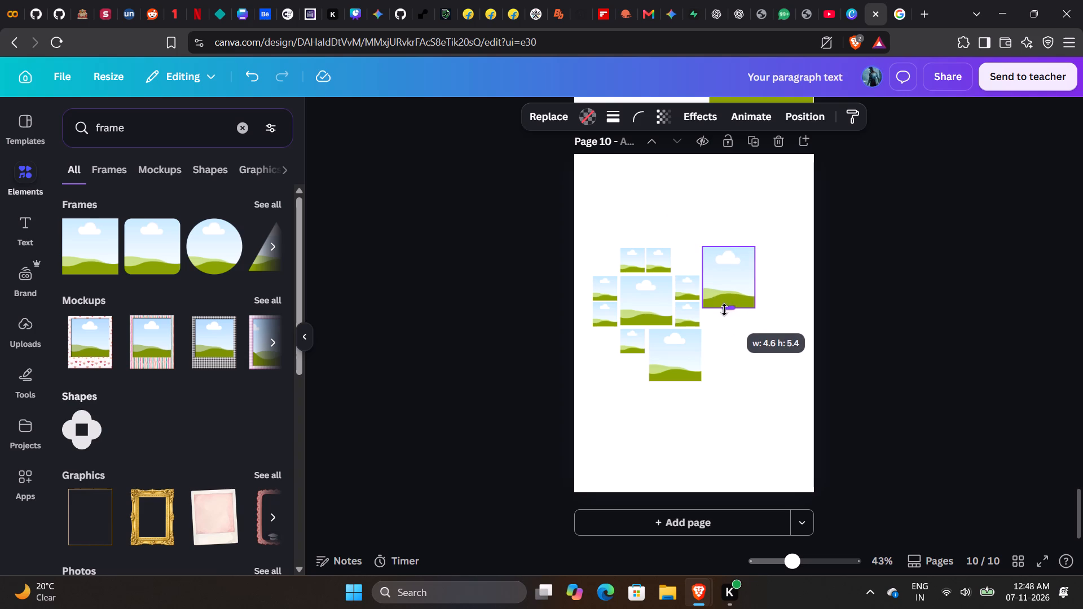
pyautogui.moveTo(724, 310); pyautogui.dragTo(724, 310)
pyautogui.click(776, 334)
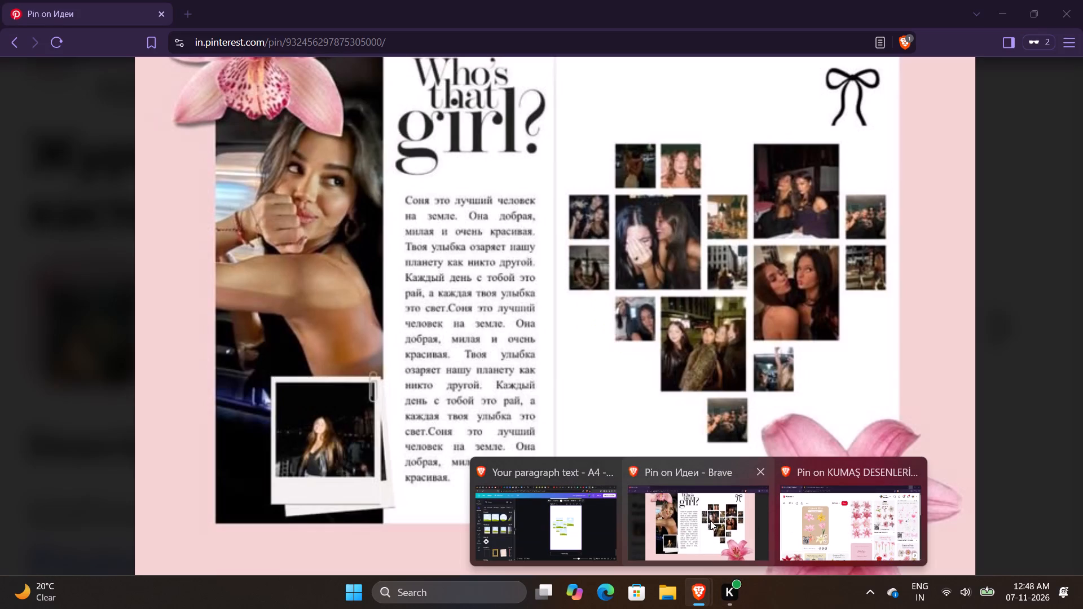
# Duplicate the tall upper-right frame, place the copy directly below it, and widen the copy slightly.
pyautogui.click(724, 293)
pyautogui.click(734, 213)
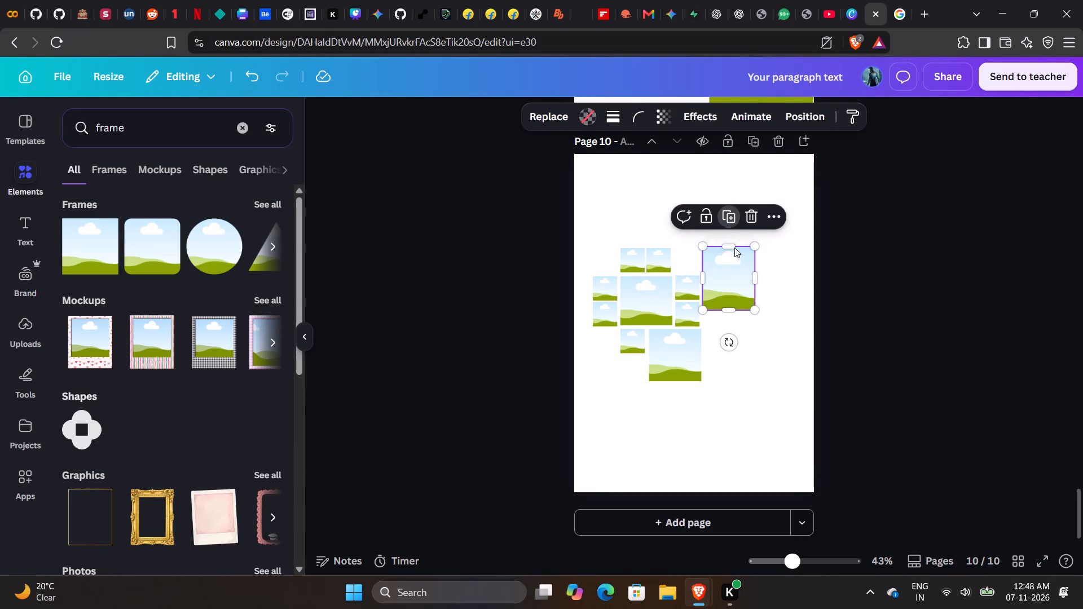
pyautogui.moveTo(743, 288); pyautogui.dragTo(738, 350)
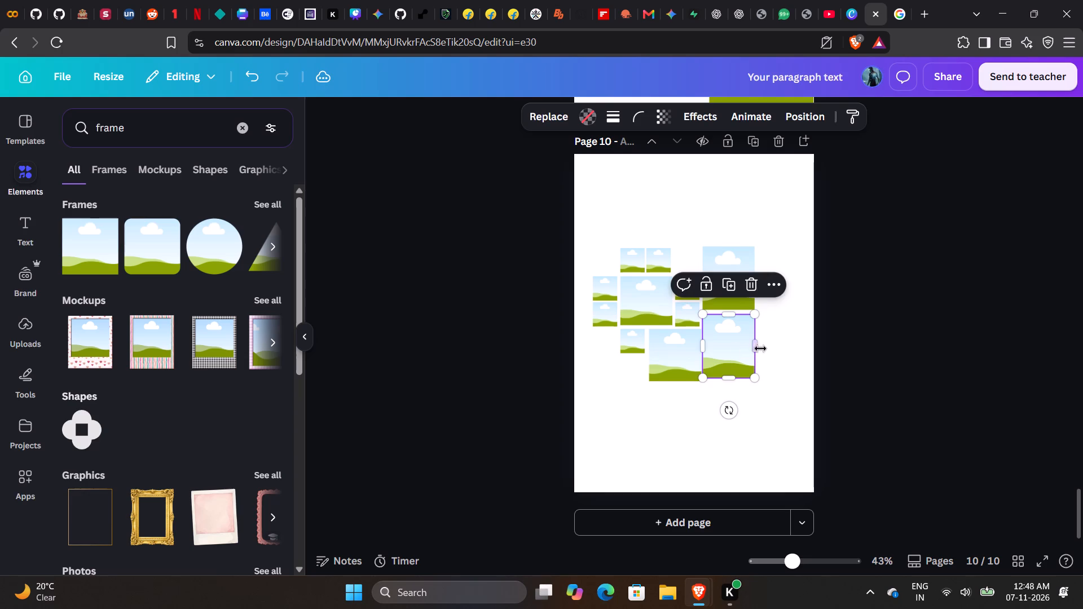
pyautogui.moveTo(756, 345); pyautogui.dragTo(761, 345)
pyautogui.click(735, 347)
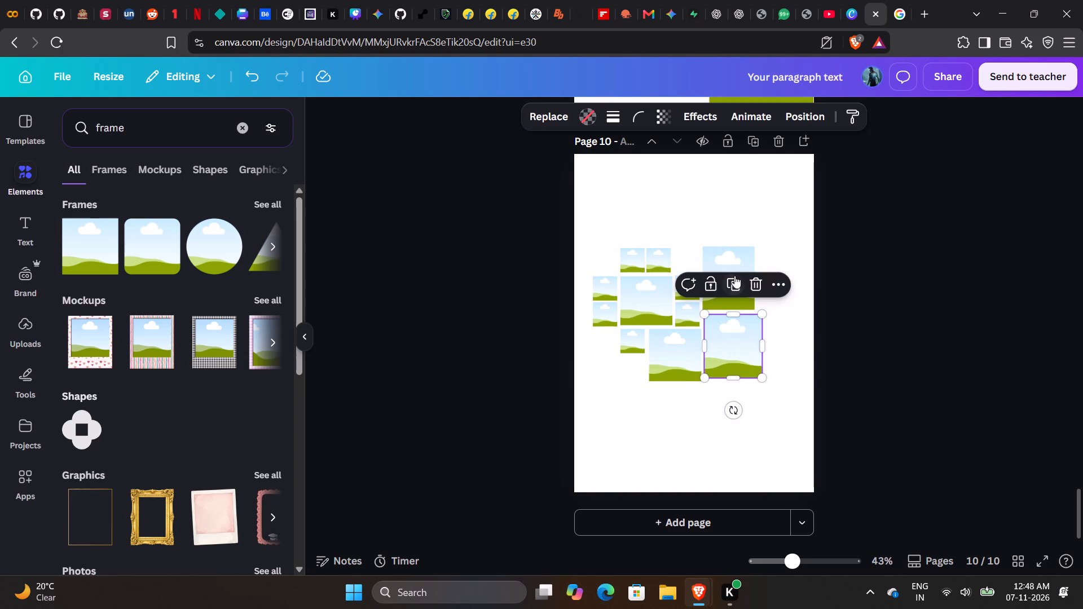
# Shrink the tall upper-right frame and reposition it above the wider frame.
pyautogui.doubleClick(733, 264)
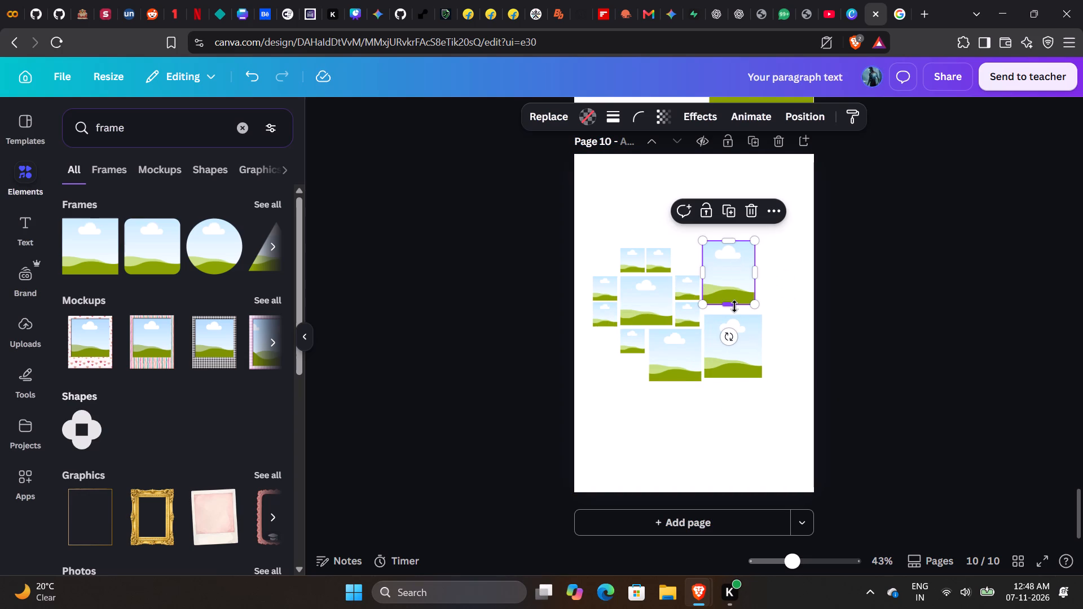
pyautogui.moveTo(734, 306); pyautogui.dragTo(734, 298)
pyautogui.click(755, 300)
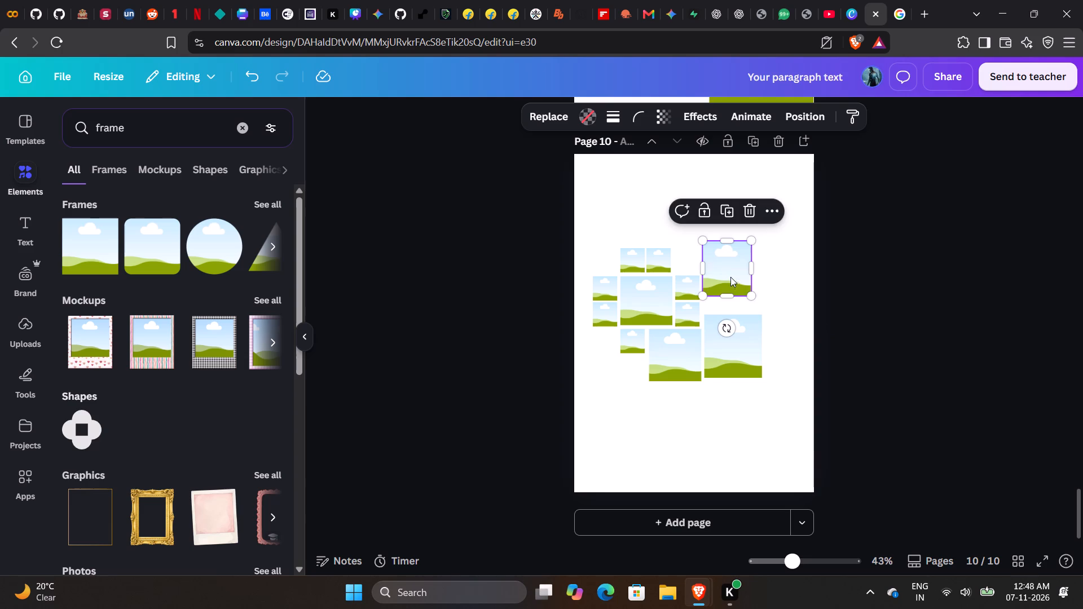
pyautogui.moveTo(726, 272); pyautogui.dragTo(731, 275)
# Move the wider lower-right frame up to sit just below the upper-right frame.
pyautogui.click(733, 356)
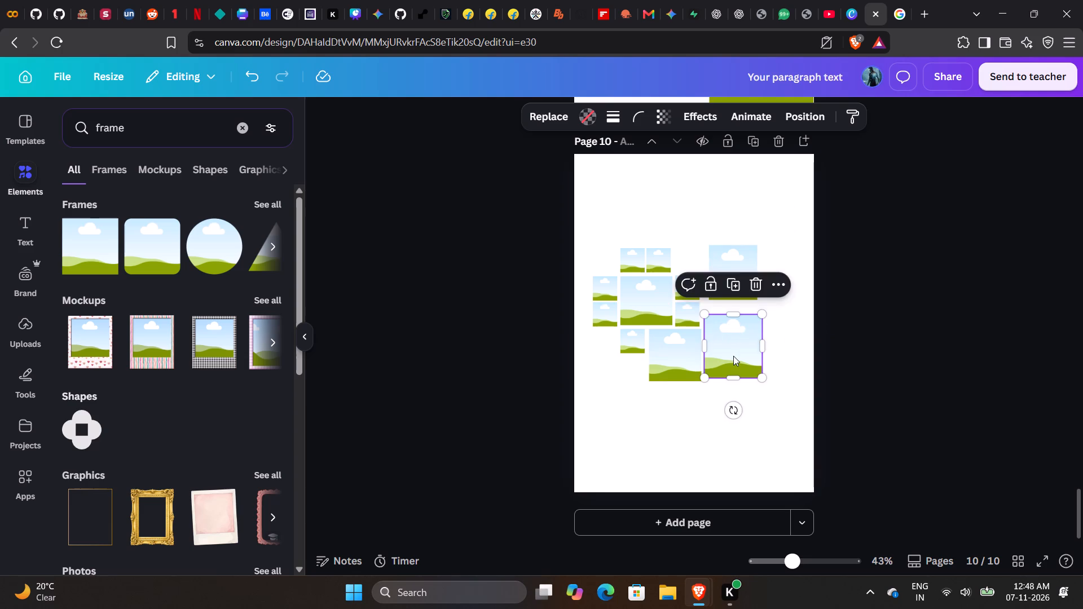
pyautogui.moveTo(733, 356); pyautogui.dragTo(736, 345)
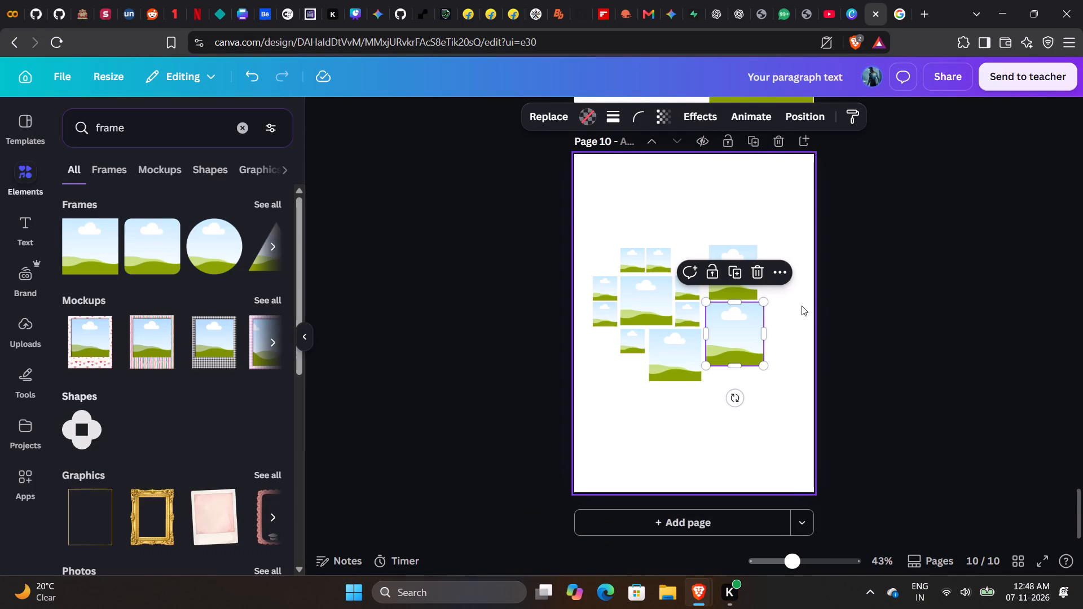
pyautogui.click(802, 306)
# Widen the upper-right frame to about 4.8 by 4.8, aligning its right edge with the frame below.
pyautogui.click(714, 275)
pyautogui.click(761, 274)
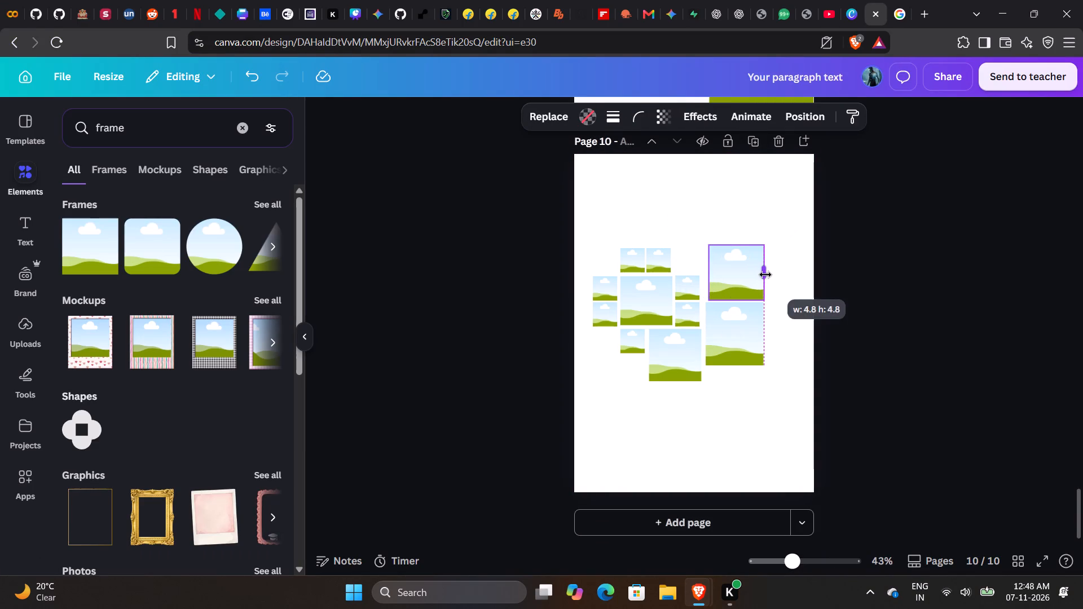
pyautogui.click(799, 325)
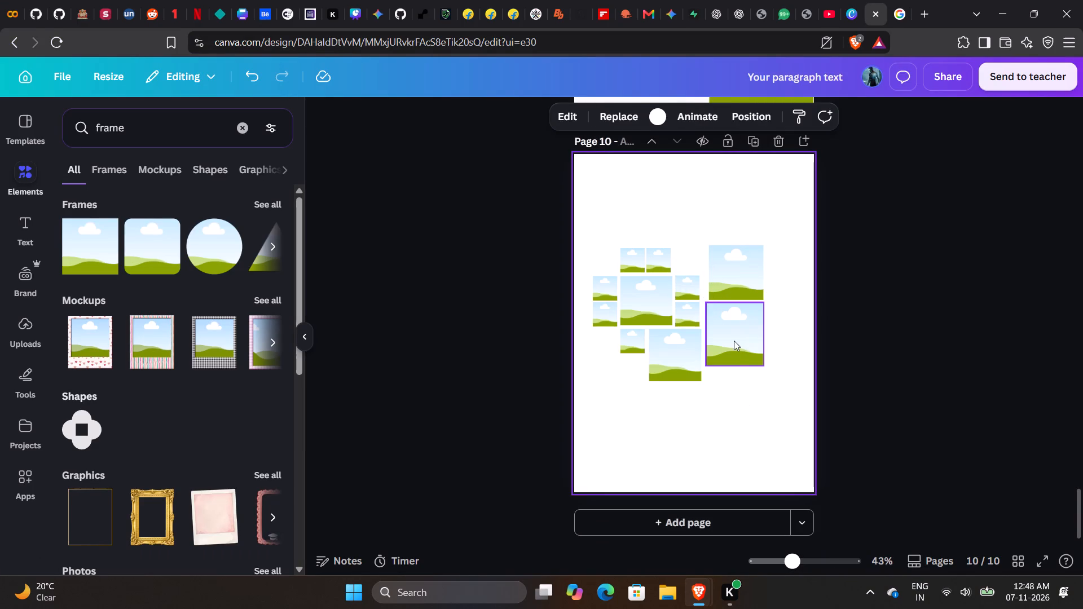
# Shift the two large right-hand frames against the small frames beside them, aligning their left edges.
pyautogui.click(734, 341)
pyautogui.click(815, 328)
pyautogui.click(755, 285)
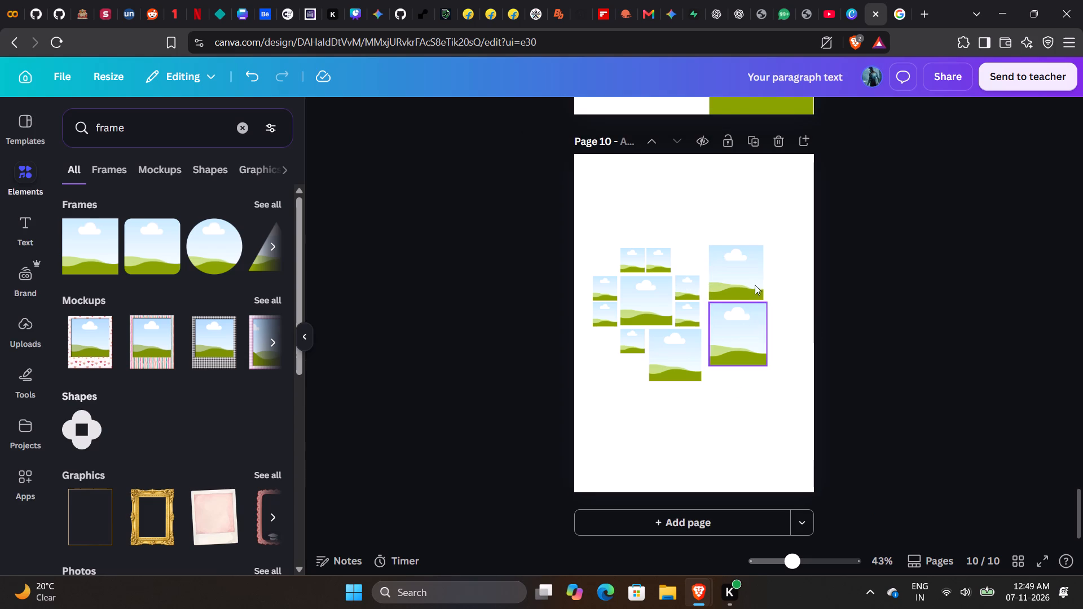
pyautogui.click(750, 283)
pyautogui.doubleClick(738, 324)
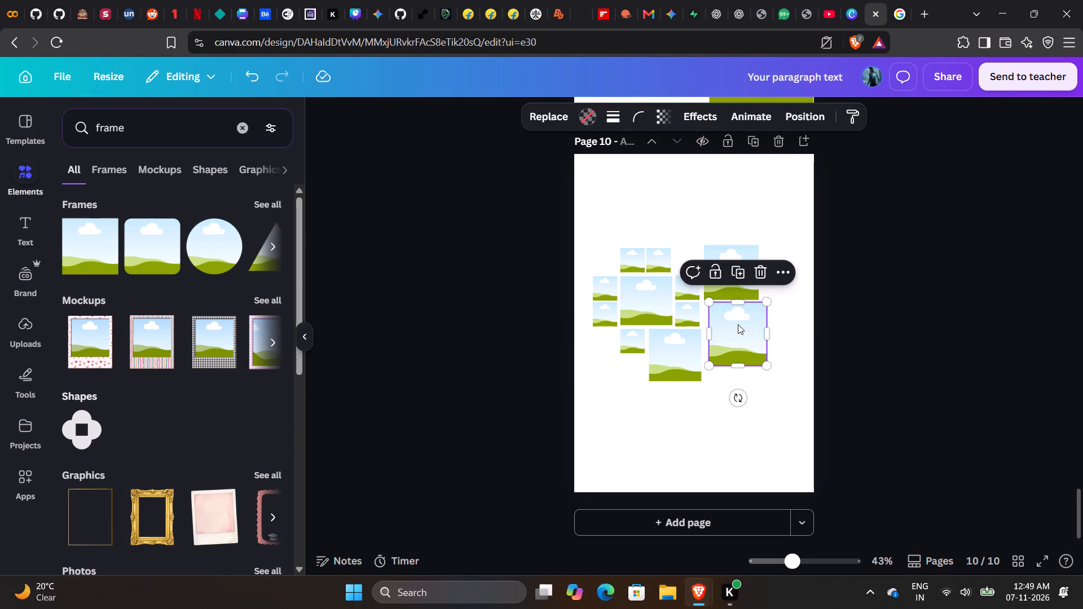
pyautogui.click(788, 333)
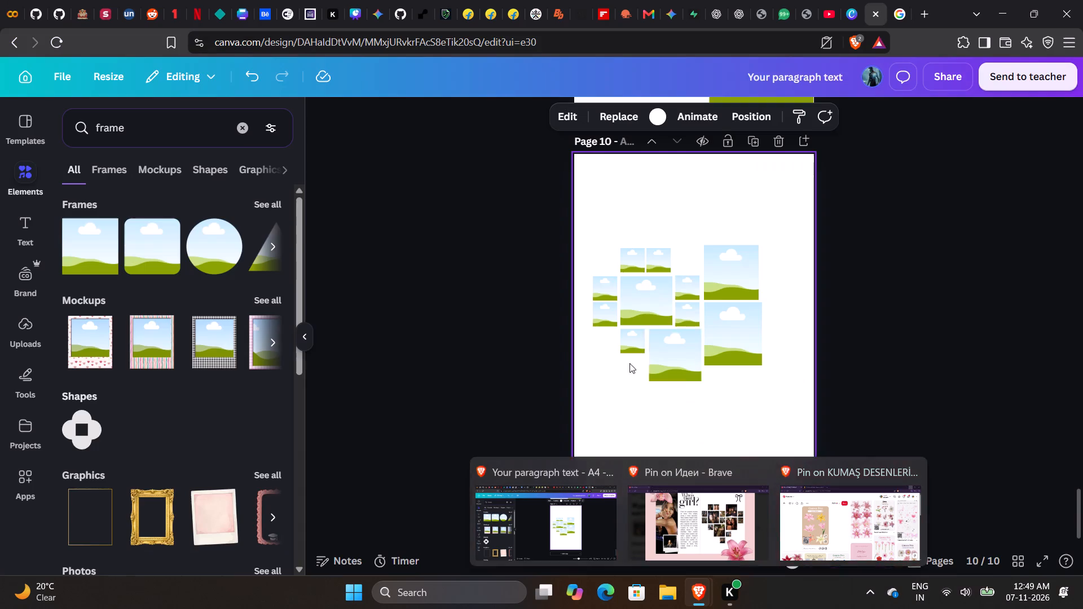
# Duplicate a small frame and place the copy directly below the lower-right large frame, aligned with its left edge.
pyautogui.click(681, 282)
pyautogui.click(691, 250)
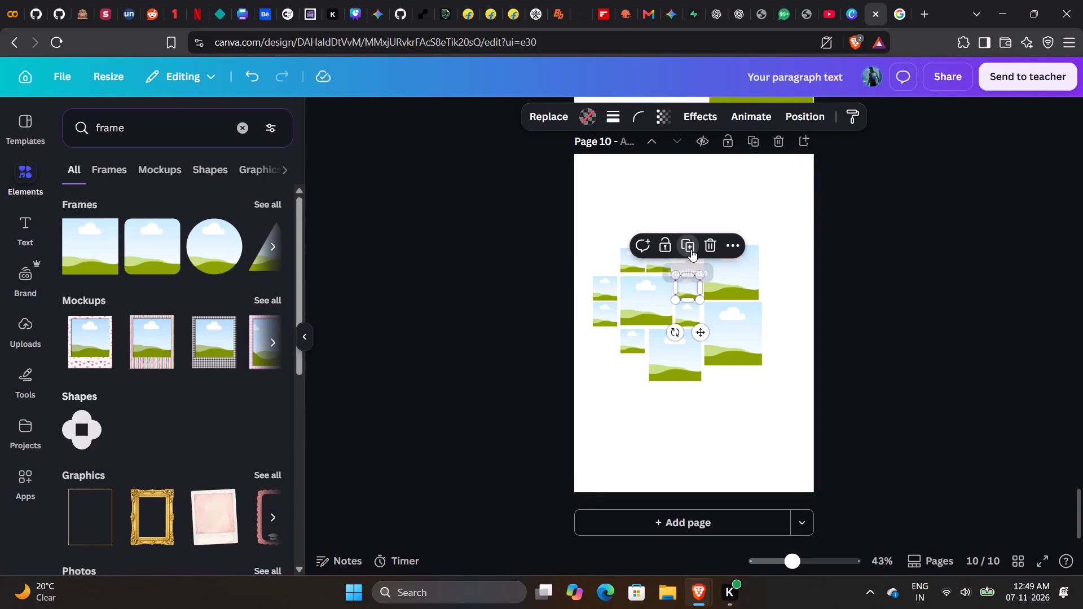
pyautogui.moveTo(706, 338); pyautogui.dragTo(732, 426)
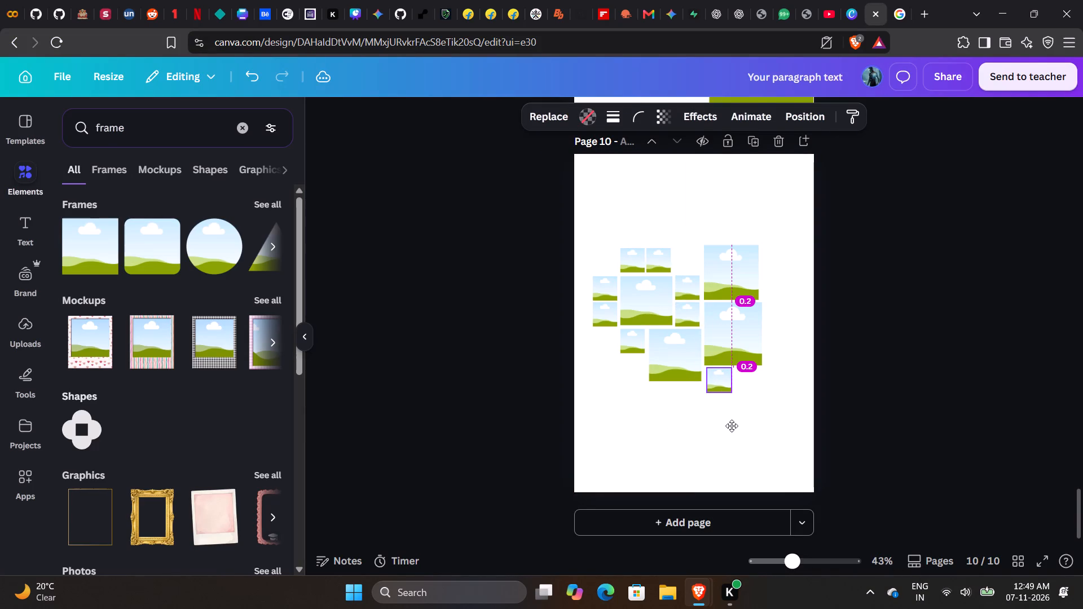
pyautogui.moveTo(732, 426); pyautogui.dragTo(730, 427)
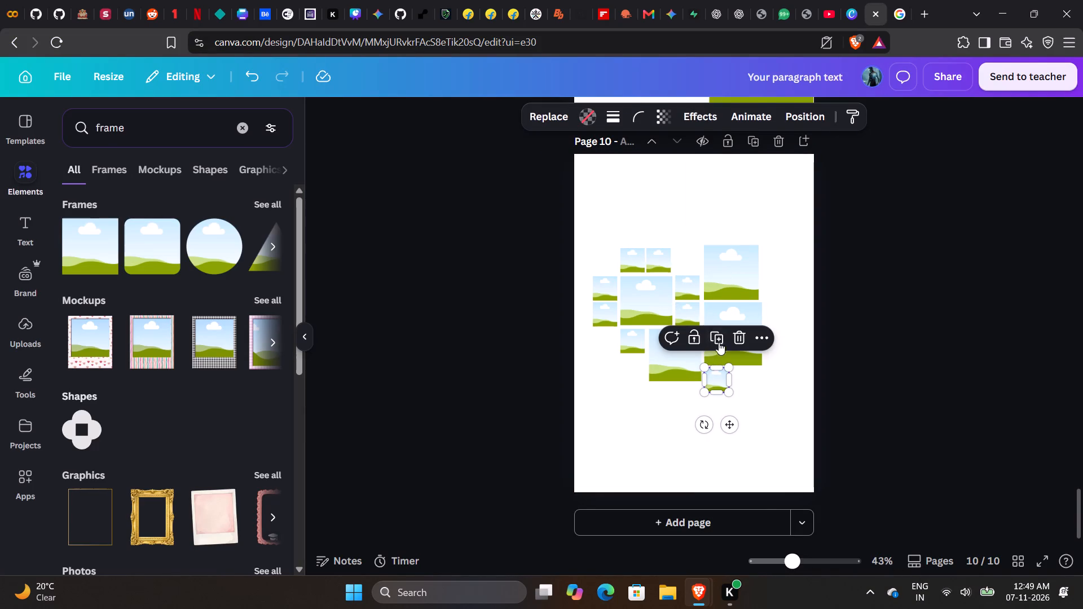
# Duplicate that small frame and place the copy below the collage as the heart's bottom tip.
pyautogui.click(719, 337)
pyautogui.moveTo(756, 518); pyautogui.dragTo(707, 461)
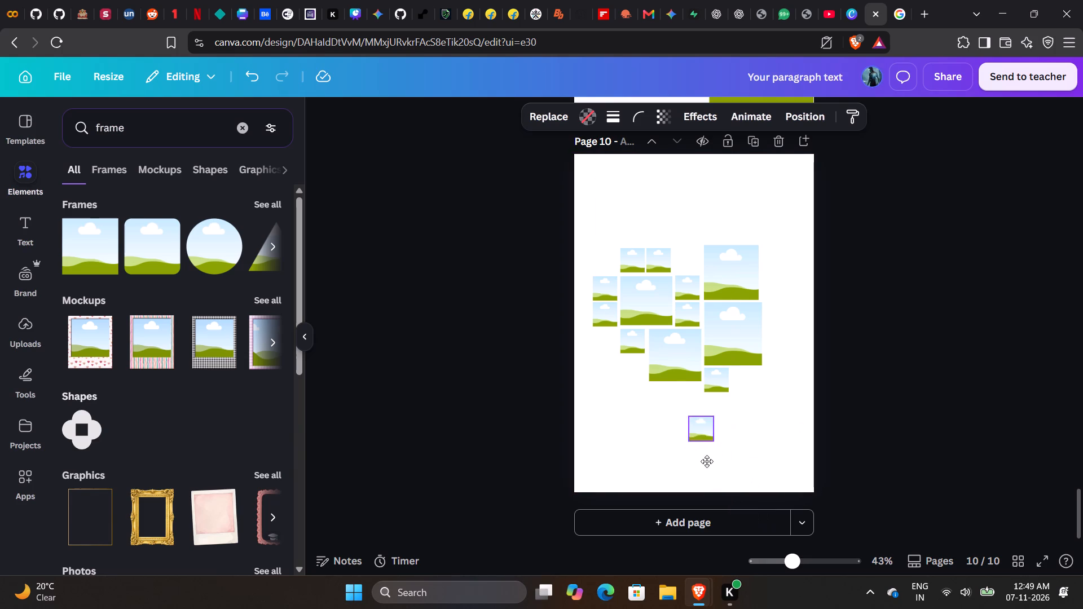
pyautogui.moveTo(707, 461); pyautogui.dragTo(699, 442)
pyautogui.click(752, 444)
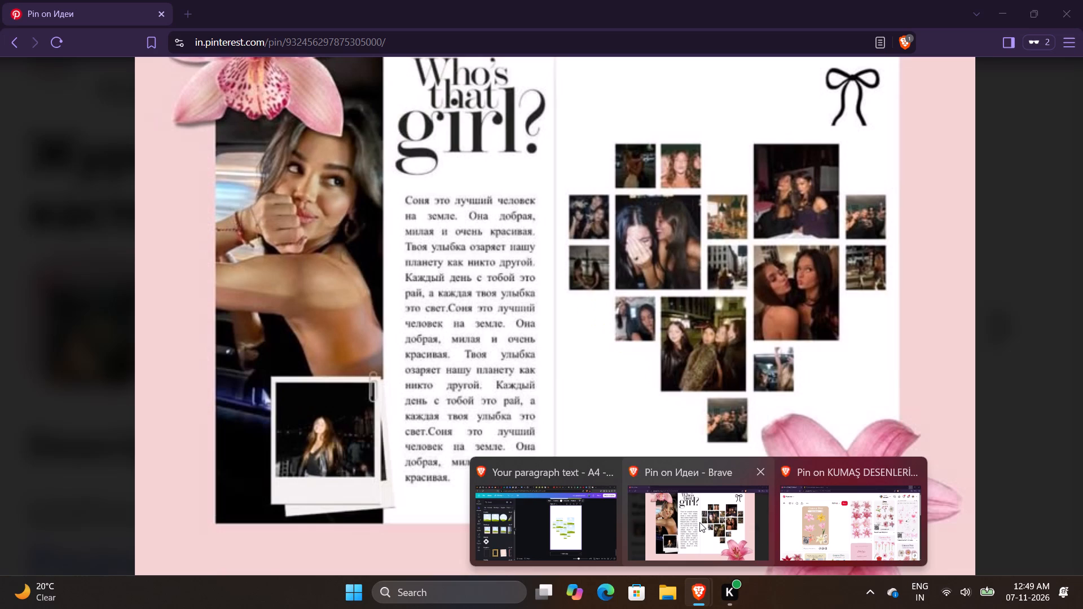
# Duplicate the small frame under the lower-right large frame twice and move one copy out past the upper-right large frame.
pyautogui.click(724, 384)
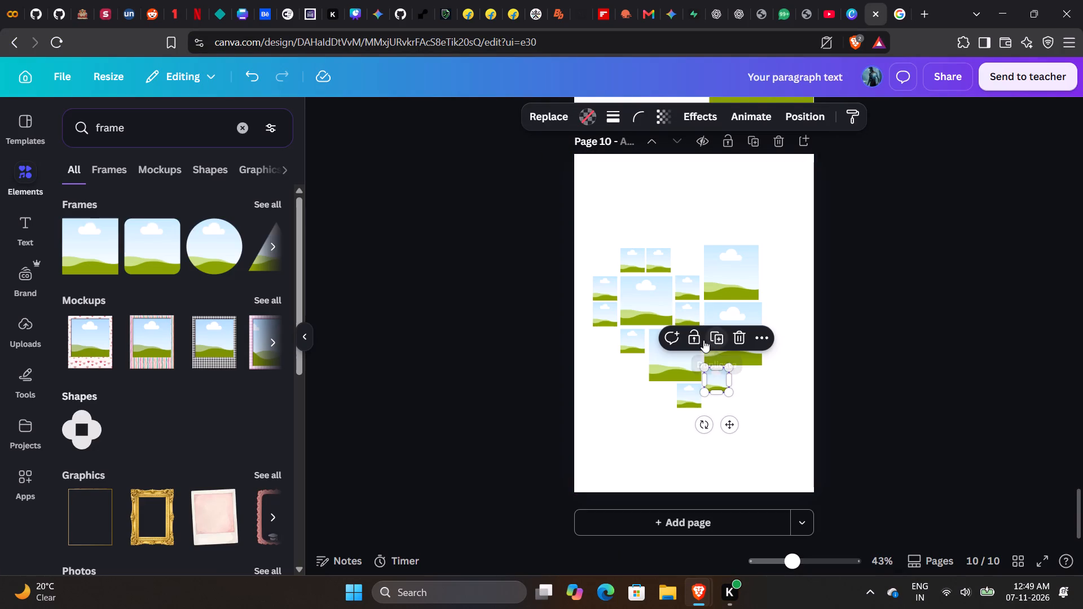
pyautogui.click(708, 338)
pyautogui.click(721, 342)
pyautogui.moveTo(739, 434); pyautogui.dragTo(755, 412)
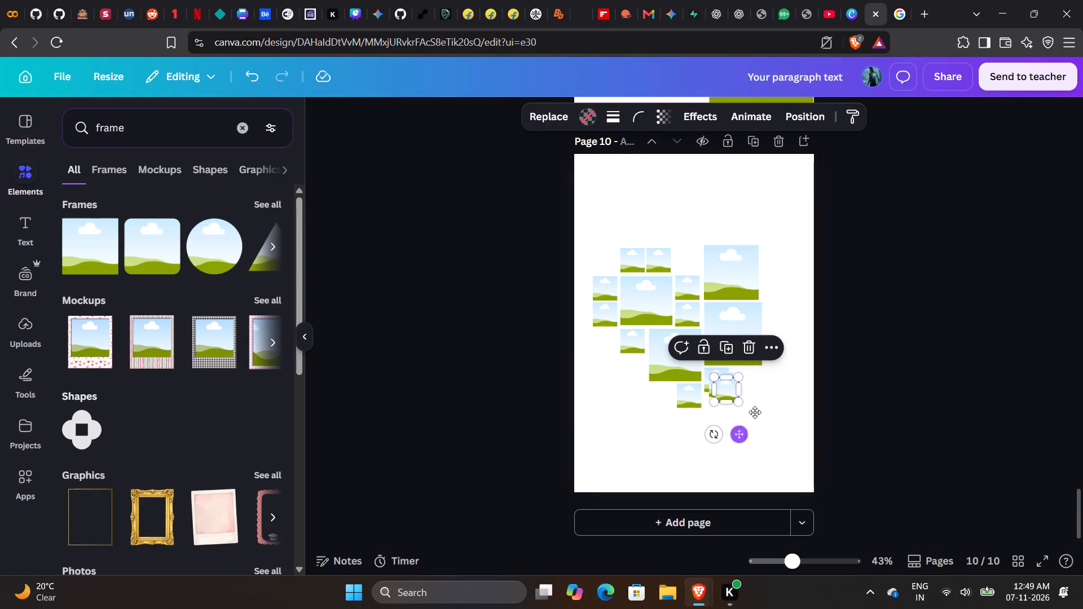
pyautogui.moveTo(755, 412); pyautogui.dragTo(808, 312)
# Narrow the lower-right large frame so its right edge aligns with the large frame above it.
pyautogui.click(739, 326)
pyautogui.click(759, 327)
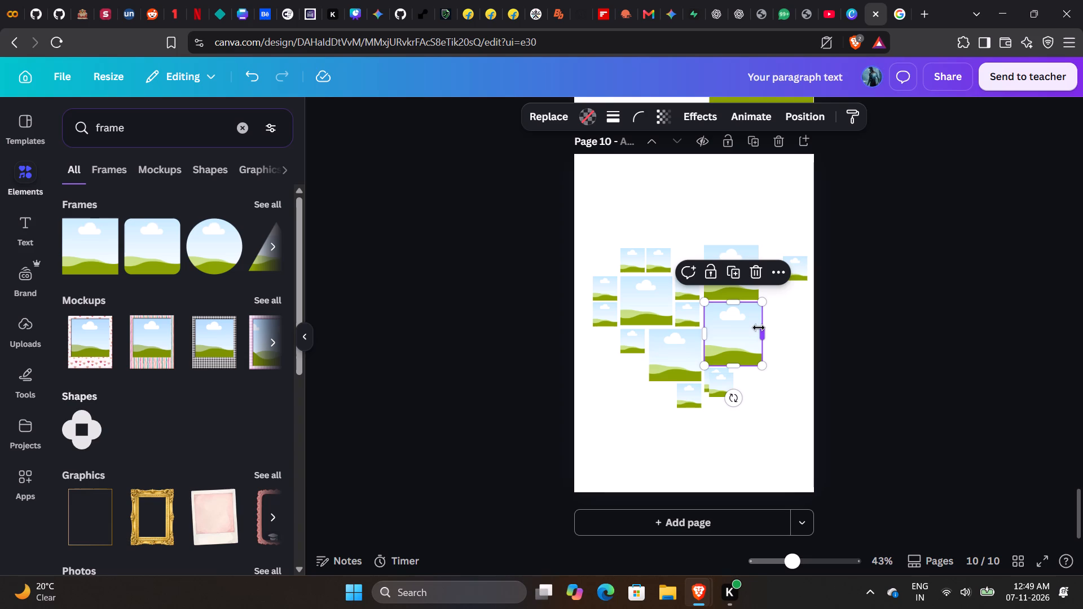
# Move the outlying small frame against the right side of the upper-right large frame, near its bottom.
pyautogui.click(797, 270)
pyautogui.moveTo(805, 313); pyautogui.dragTo(804, 315)
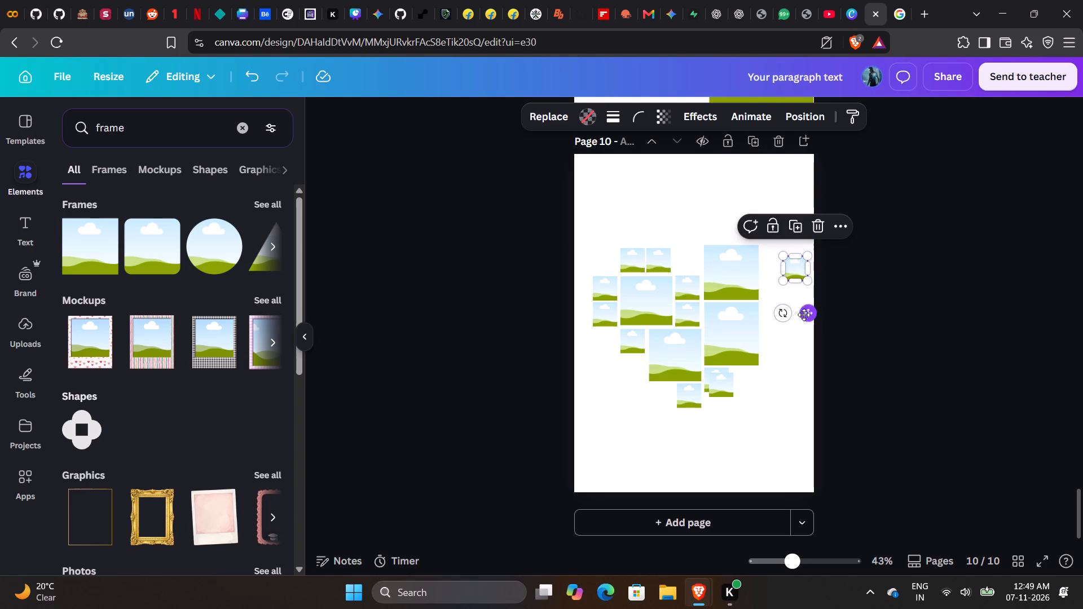
pyautogui.moveTo(804, 315); pyautogui.dragTo(786, 327)
# Move the other small copy against the right side of the lower-right large frame, near its top.
pyautogui.click(721, 392)
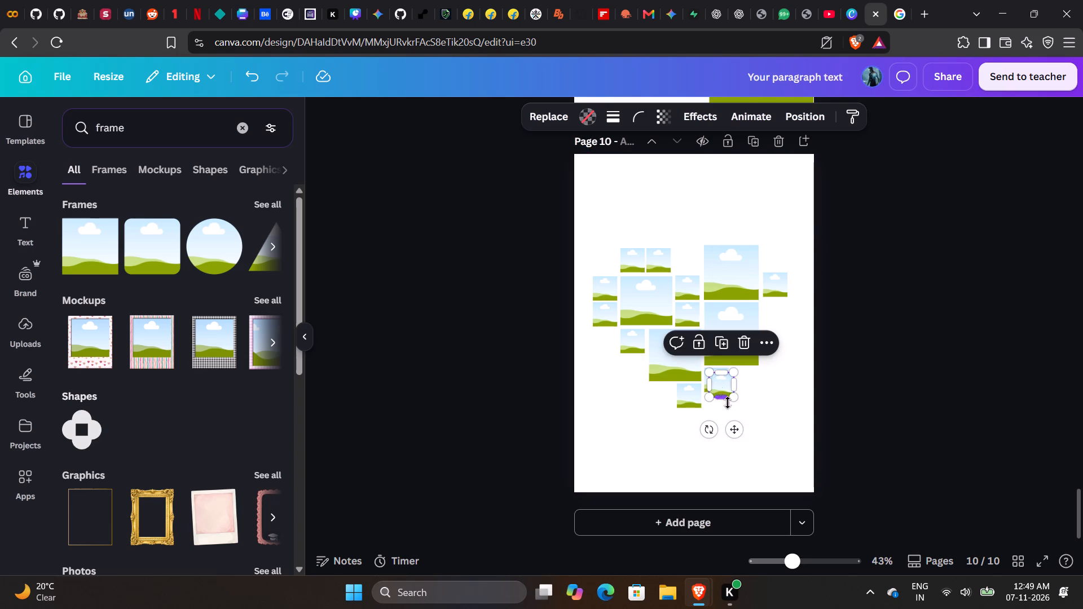
pyautogui.moveTo(734, 433); pyautogui.dragTo(786, 363)
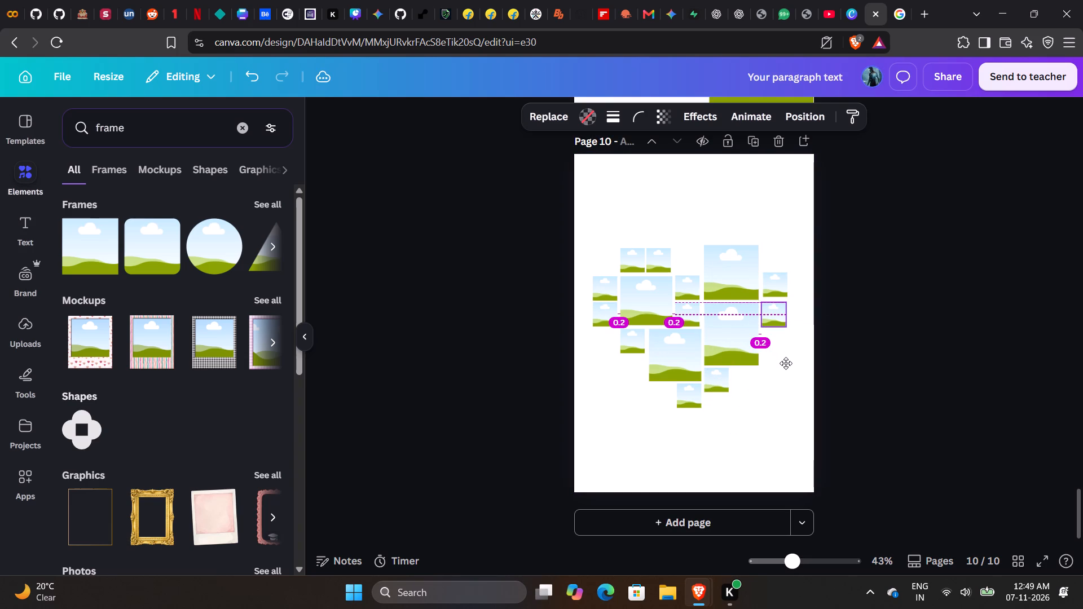
pyautogui.moveTo(786, 363); pyautogui.dragTo(786, 365)
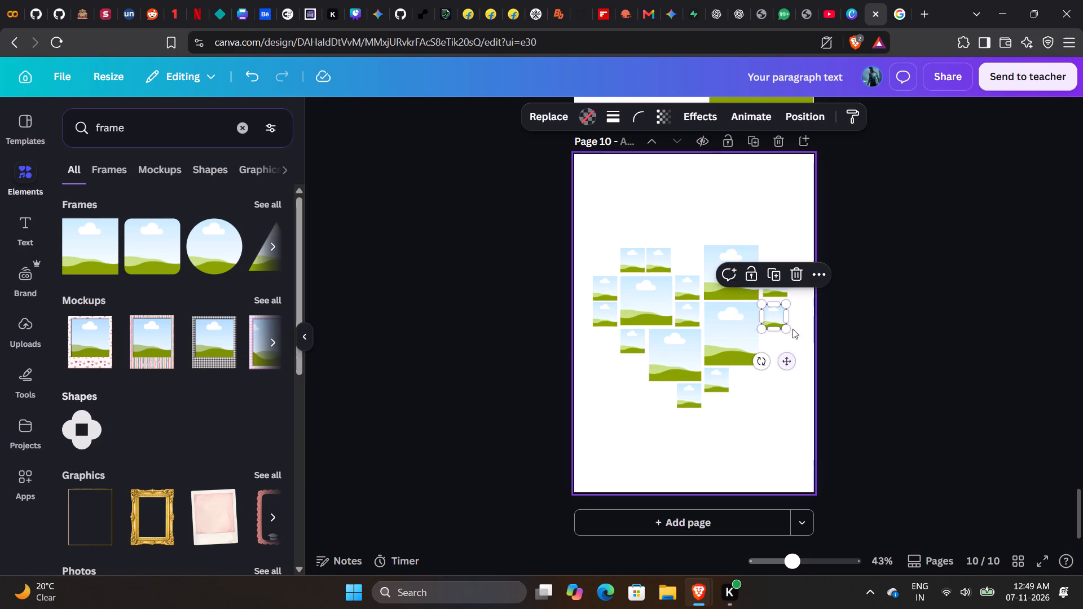
pyautogui.click(806, 319)
# Align the upper outer small frame with the small frame beneath it and with the row of small frames across the heart.
pyautogui.click(776, 287)
pyautogui.click(784, 329)
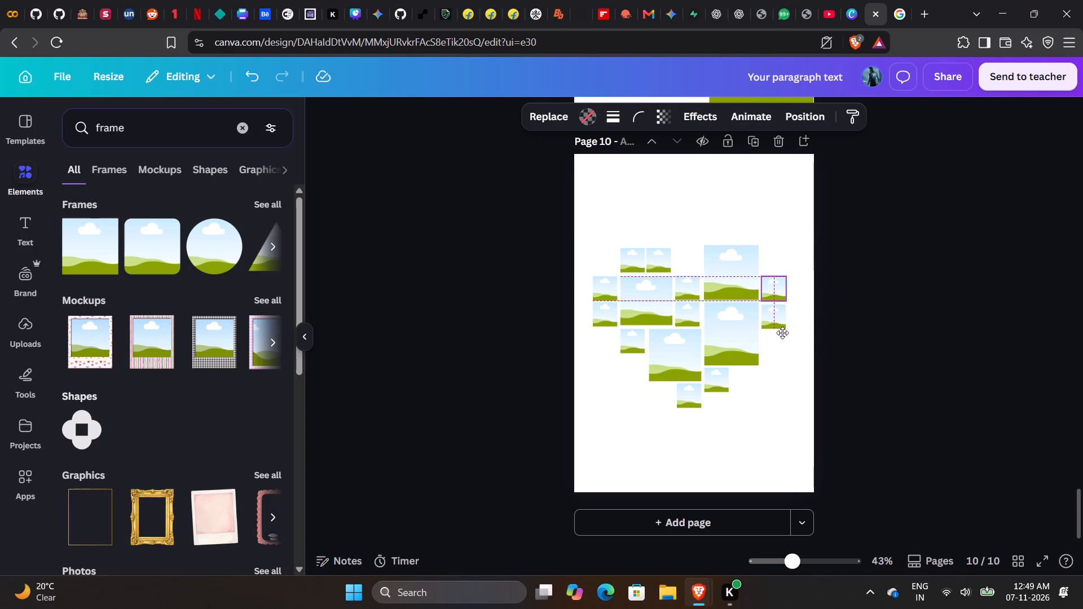
pyautogui.click(817, 360)
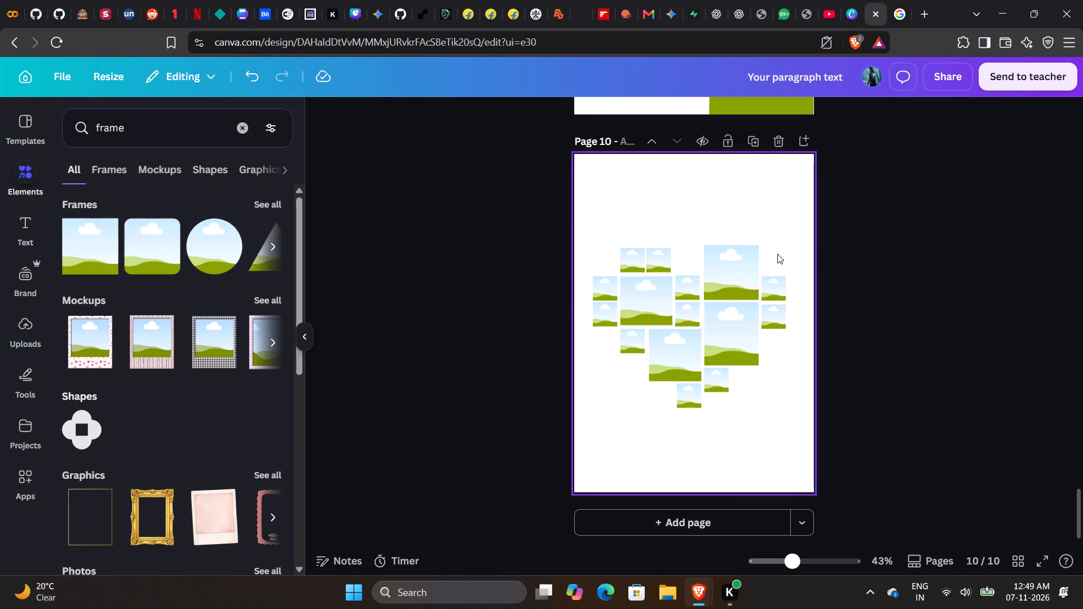
# Group all the heart collage frames, centre the group on page 10, and ungroup them.
pyautogui.moveTo(781, 241); pyautogui.dragTo(588, 397)
pyautogui.click(647, 218)
pyautogui.moveTo(680, 308); pyautogui.dragTo(689, 308)
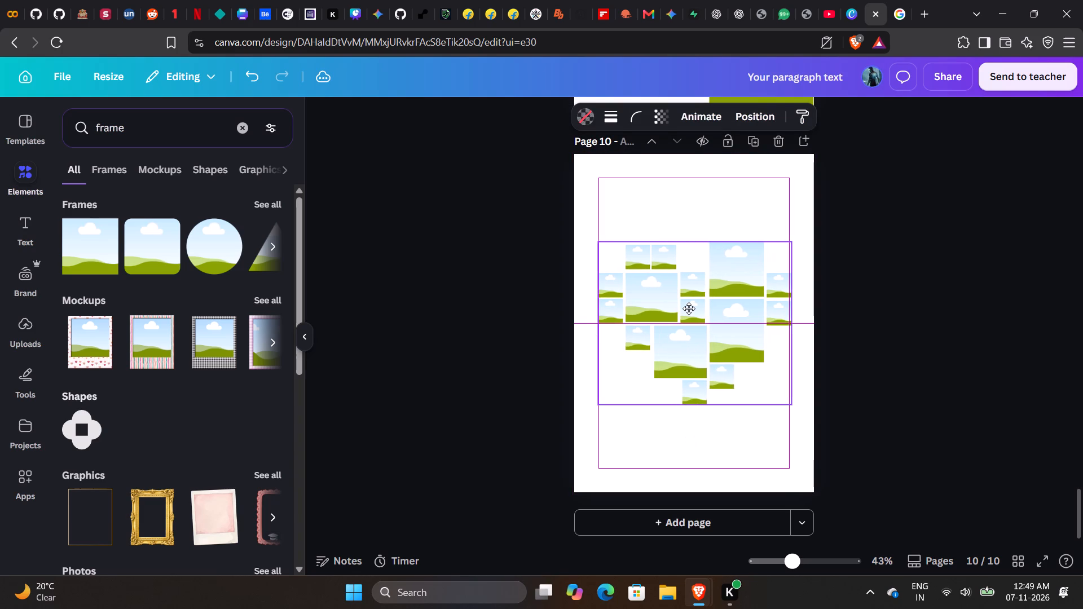
pyautogui.moveTo(689, 308); pyautogui.dragTo(689, 309)
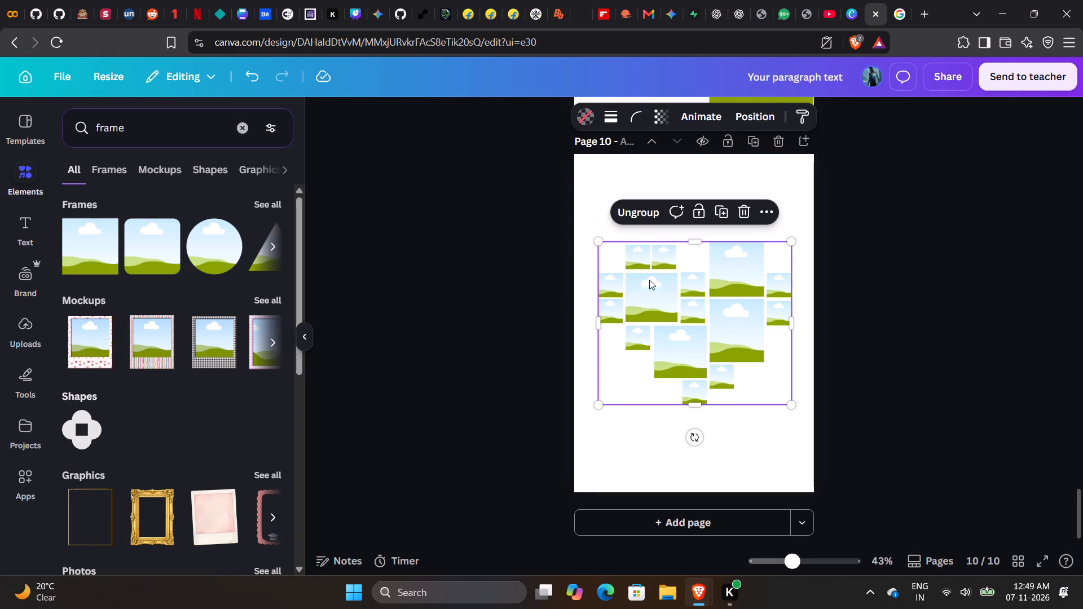
pyautogui.click(642, 211)
pyautogui.click(766, 448)
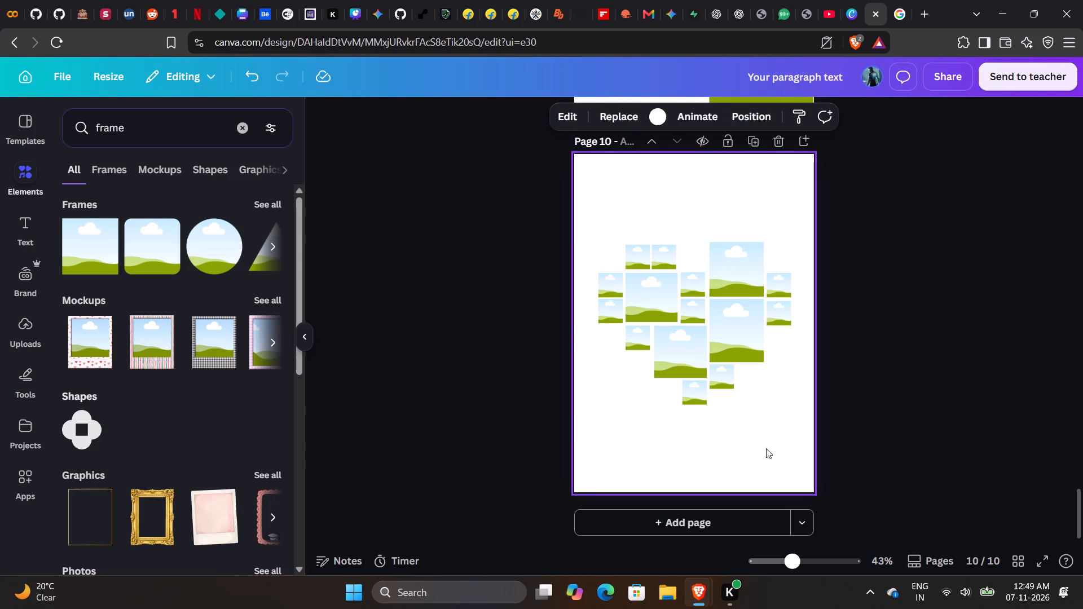
# Review the magazine's earlier pages up to the opening ones, ending back at the heart collage page.
pyautogui.scroll(2, 705, 494)
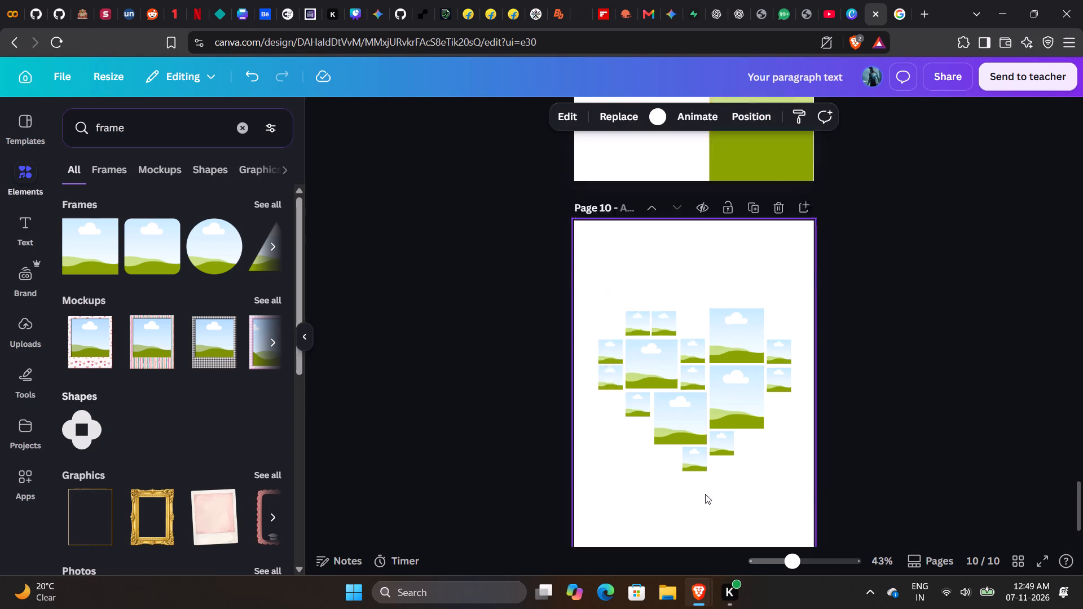
pyautogui.scroll(13, 705, 494)
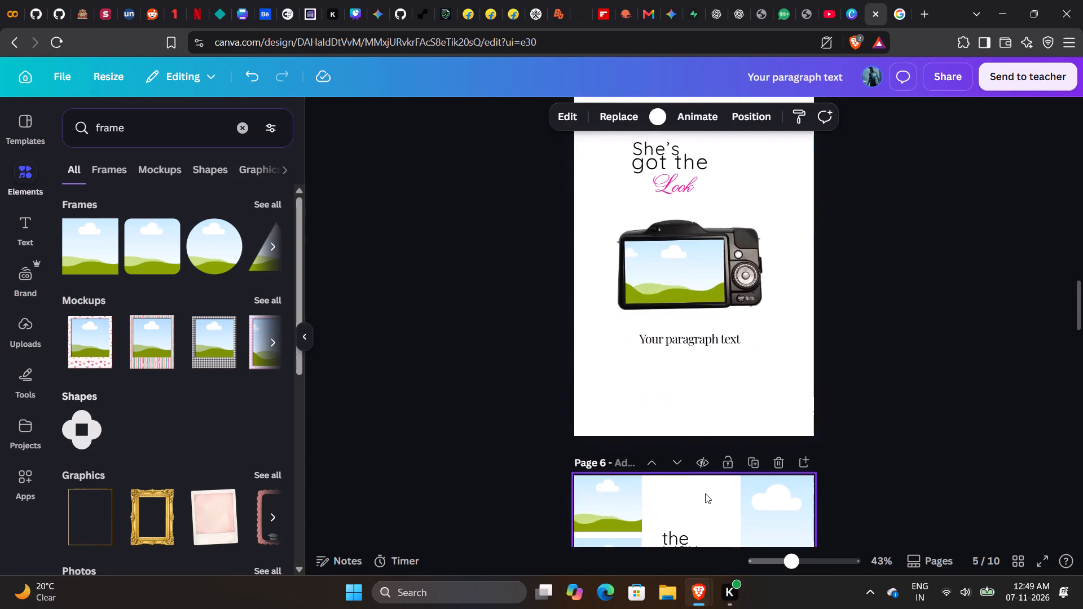
pyautogui.scroll(12, 705, 493)
pyautogui.scroll(-6, 705, 493)
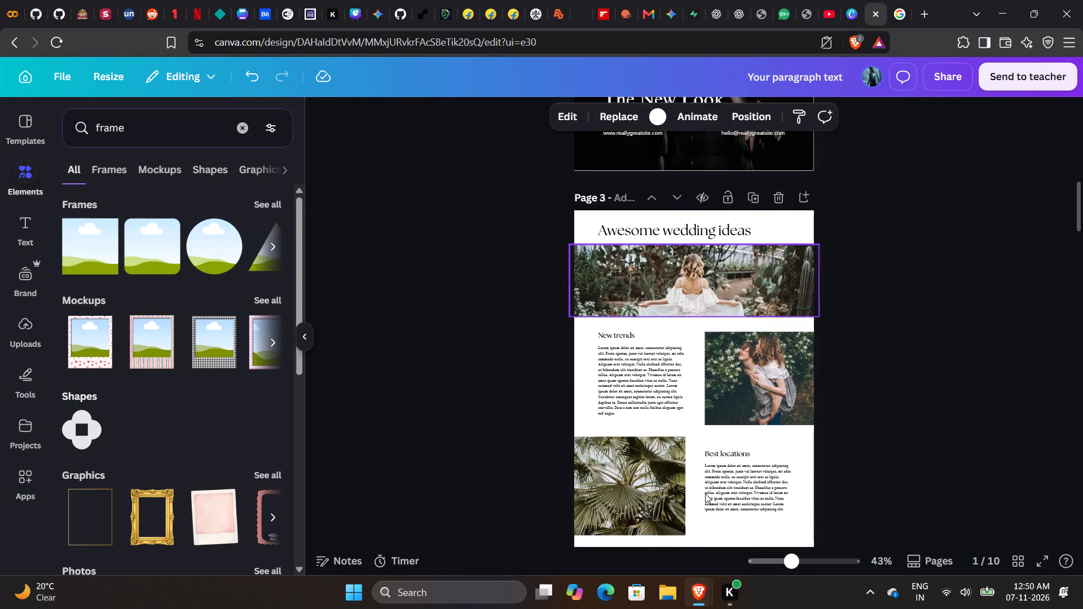
pyautogui.scroll(-16, 705, 493)
pyautogui.scroll(-5, 705, 493)
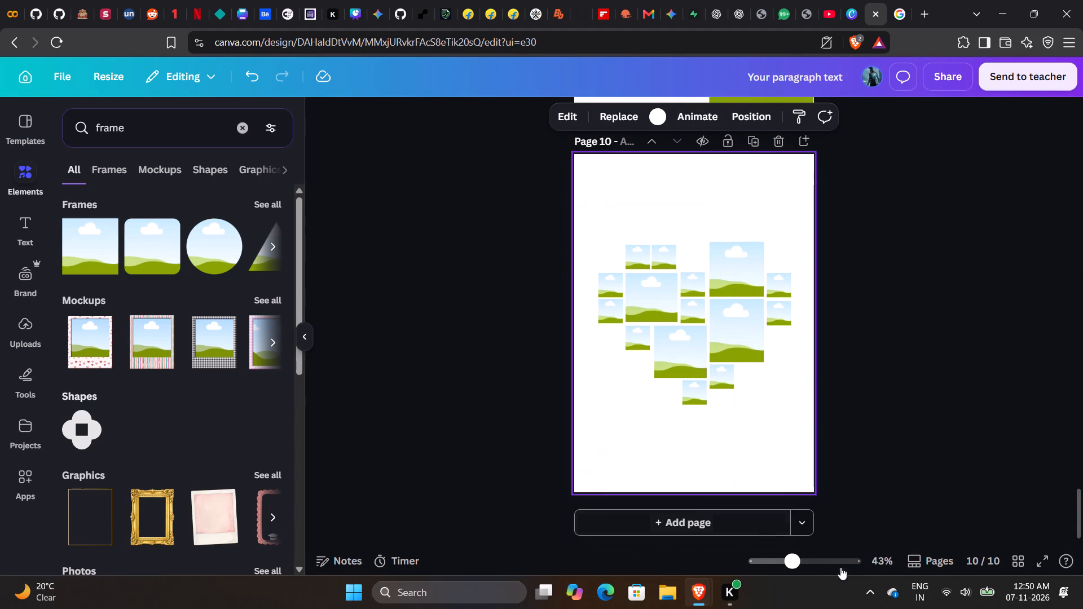
# Add a blank page after page 10.
pyautogui.click(716, 519)
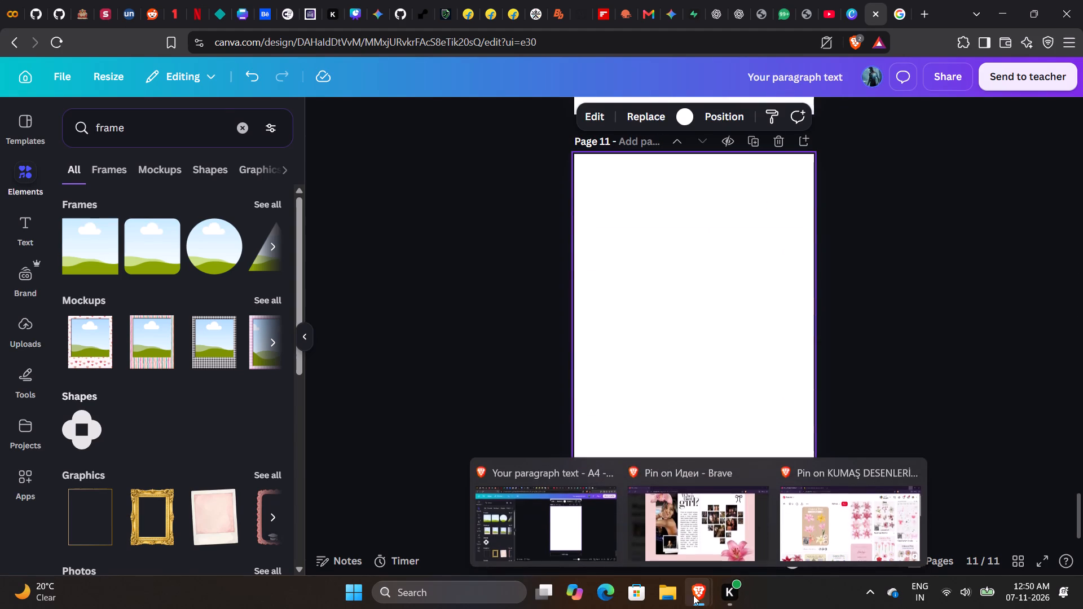
# Switch to the Pinterest reference pin and examine the whole image with the collage and playlist spreads.
pyautogui.click(693, 520)
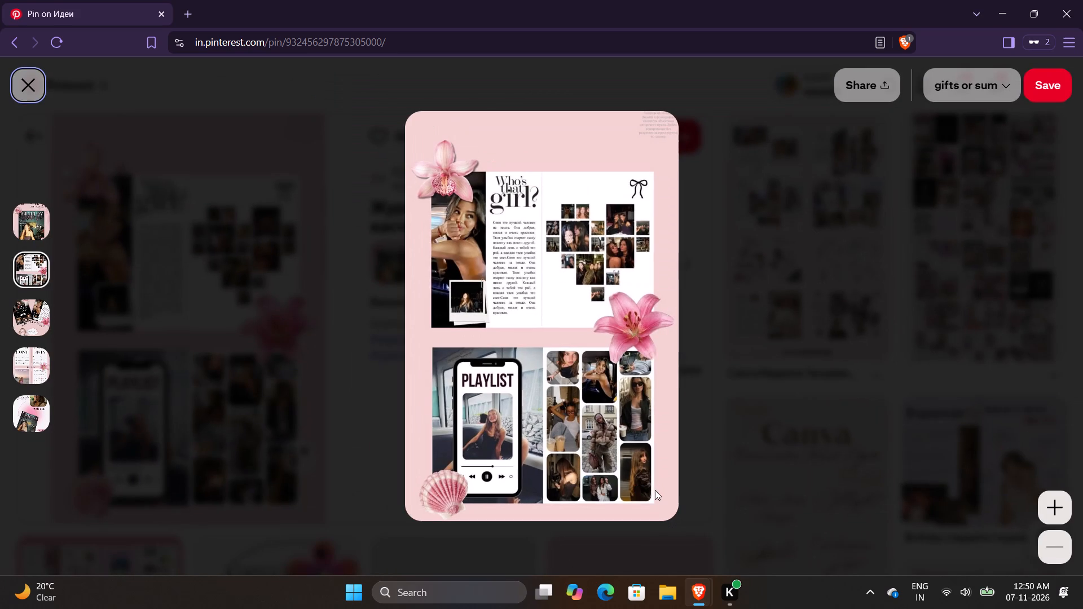
pyautogui.scroll(-1, 655, 490)
pyautogui.click(685, 530)
# Return to page 10 of the Canva design and clear the "frame" element search.
pyautogui.click(583, 536)
pyautogui.scroll(3, 628, 425)
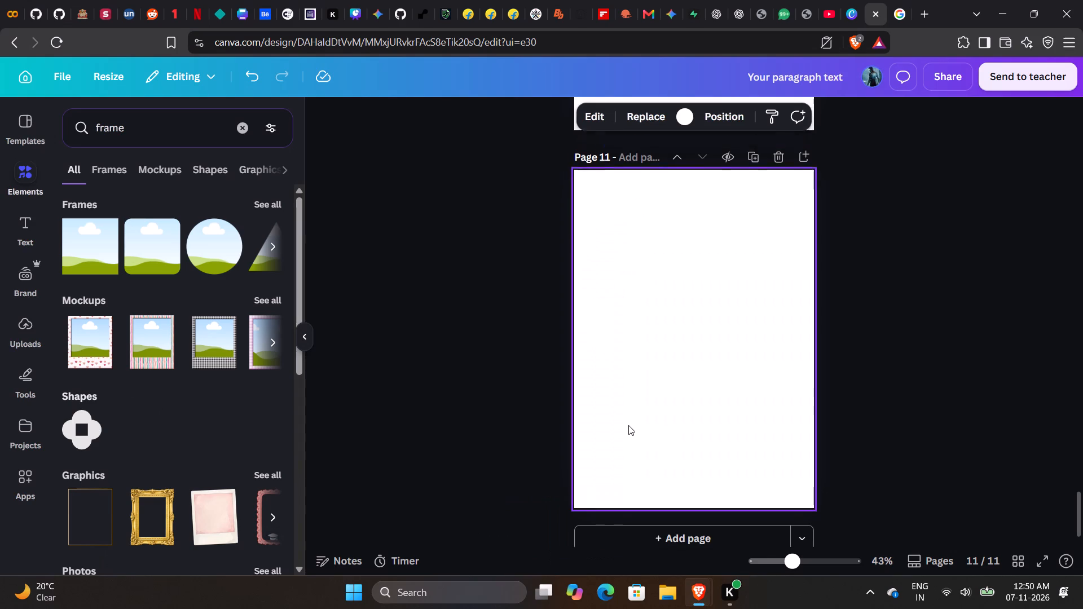
pyautogui.scroll(2, 628, 425)
pyautogui.scroll(-2, 631, 414)
pyautogui.click(653, 244)
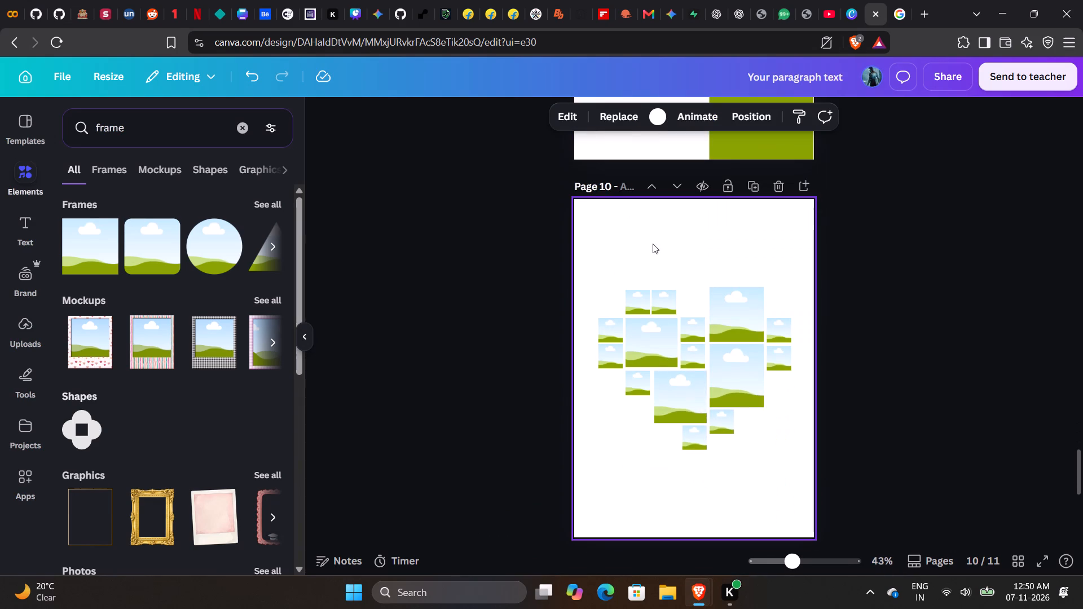
pyautogui.click(240, 130)
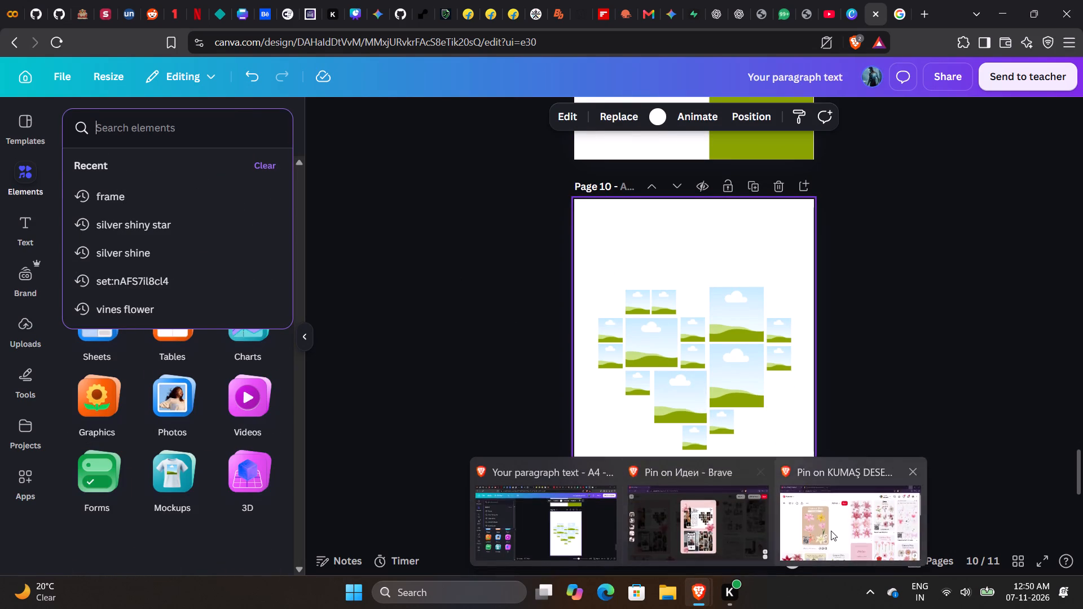
# Switch to the other Pinterest window, go back to the "canva stickers keywords" results, and browse them for useful element keywords.
pyautogui.click(831, 531)
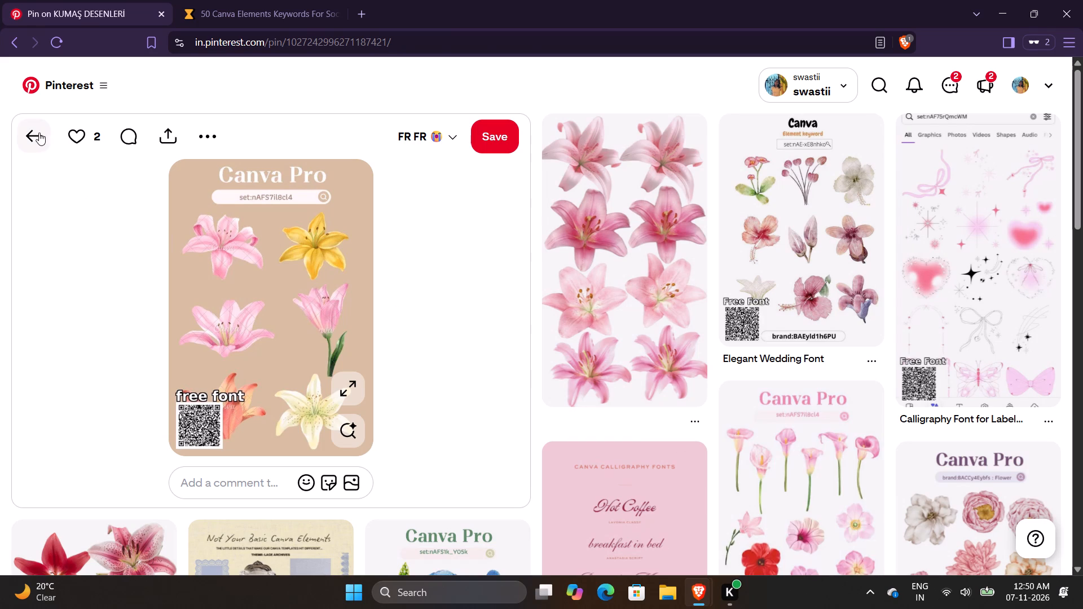
pyautogui.click(33, 133)
pyautogui.scroll(3, 448, 179)
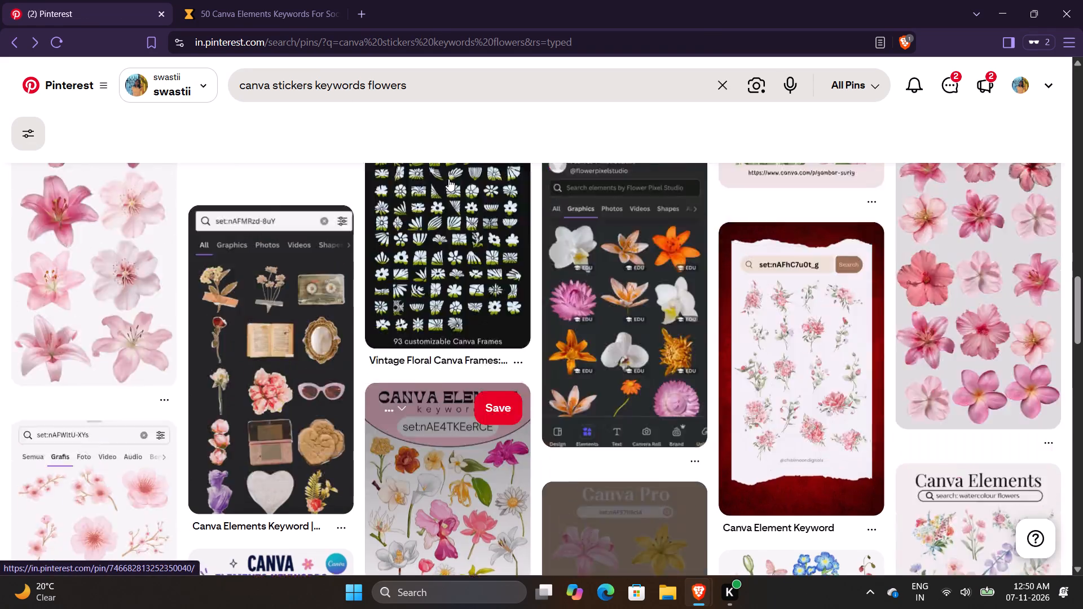
pyautogui.scroll(2, 448, 179)
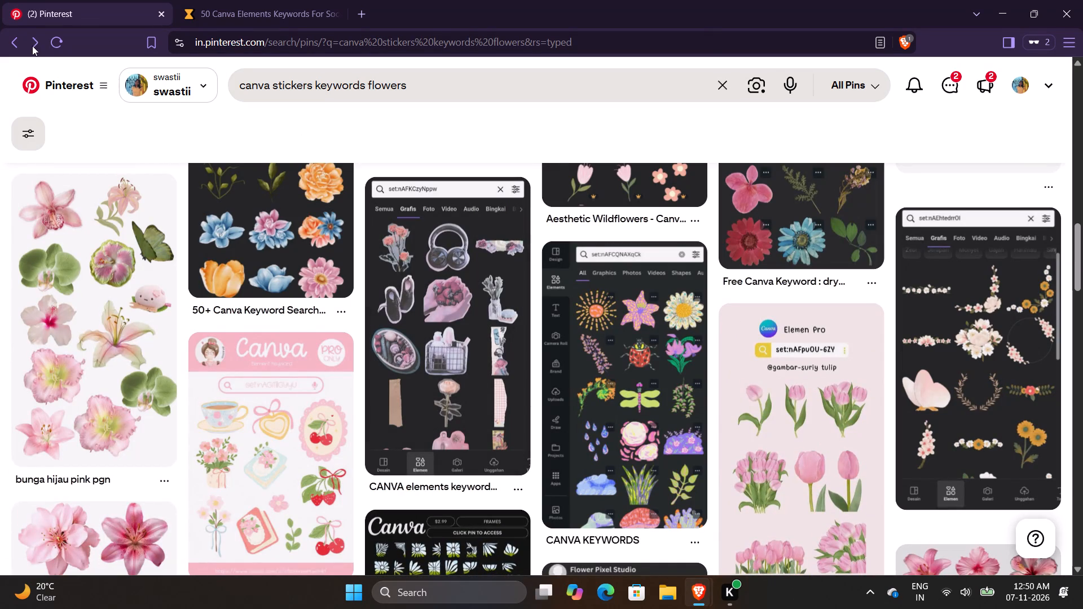
pyautogui.click(10, 39)
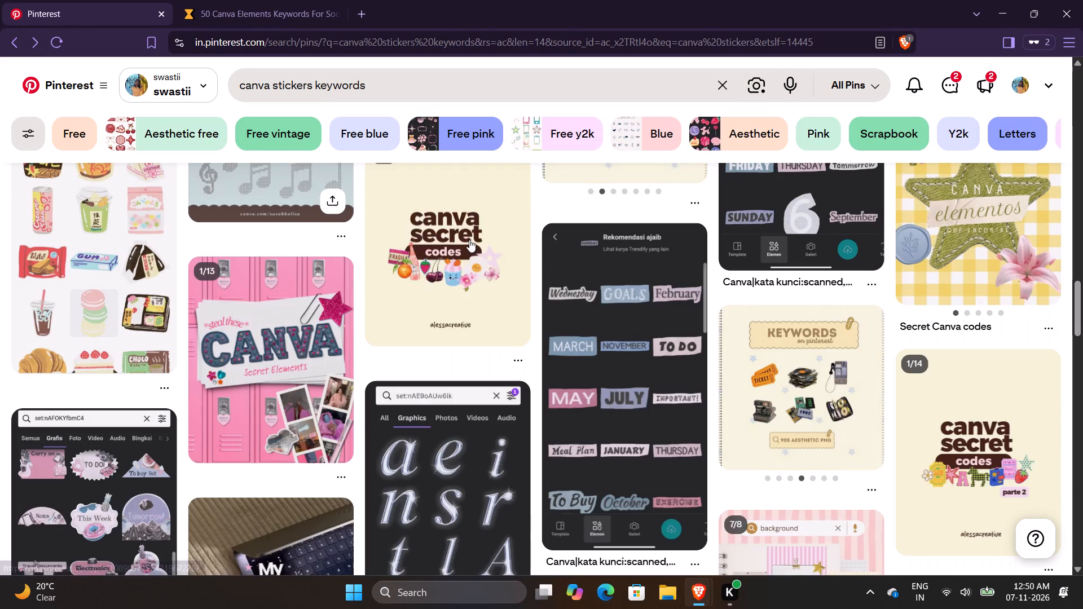
pyautogui.scroll(3, 472, 292)
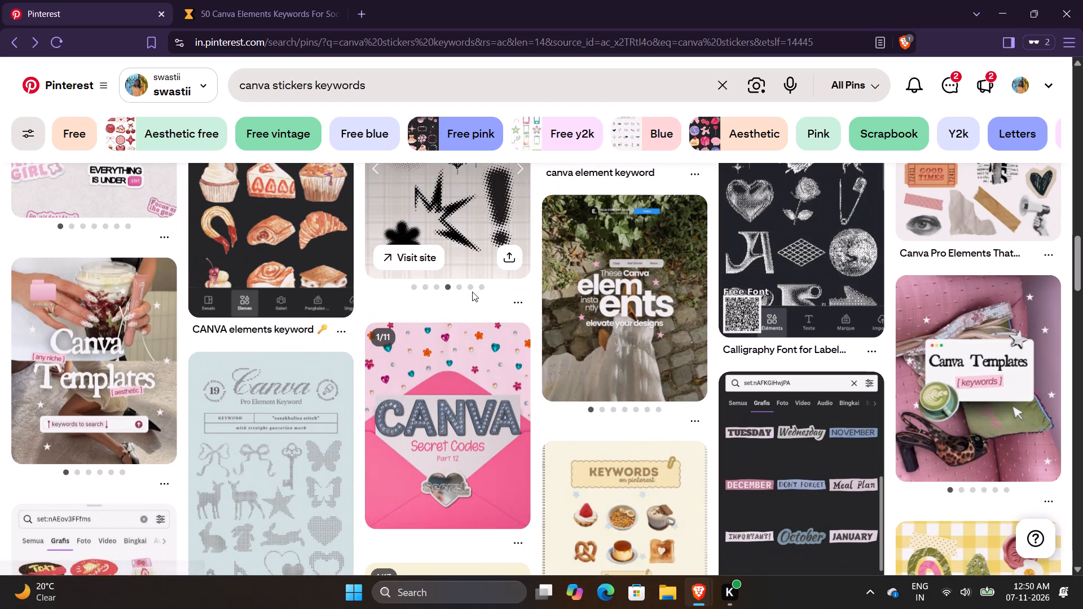
pyautogui.scroll(-1, 472, 292)
pyautogui.scroll(4, 472, 292)
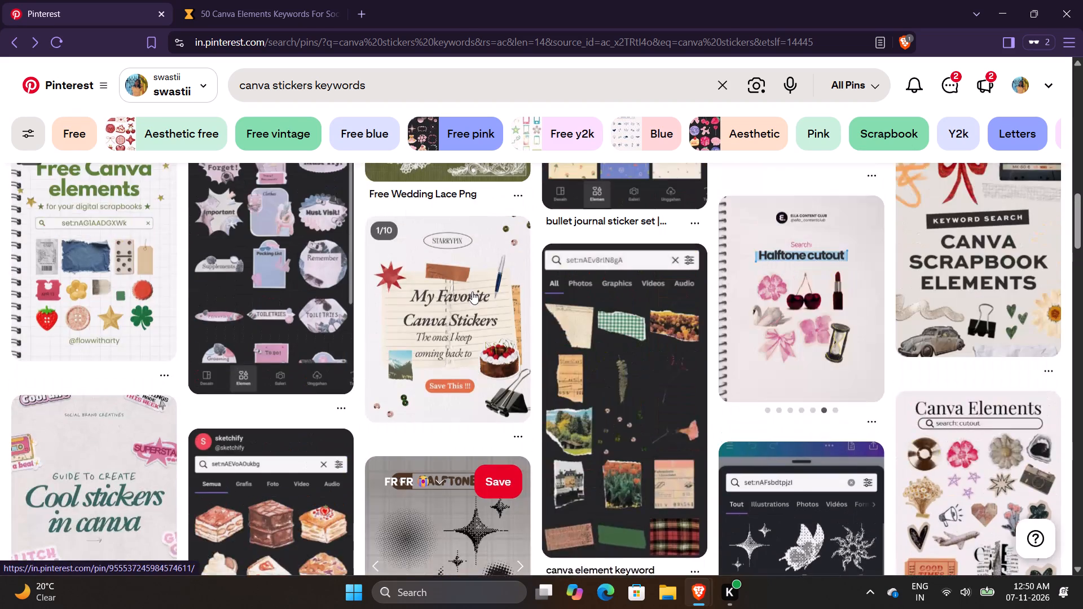
pyautogui.scroll(4, 472, 292)
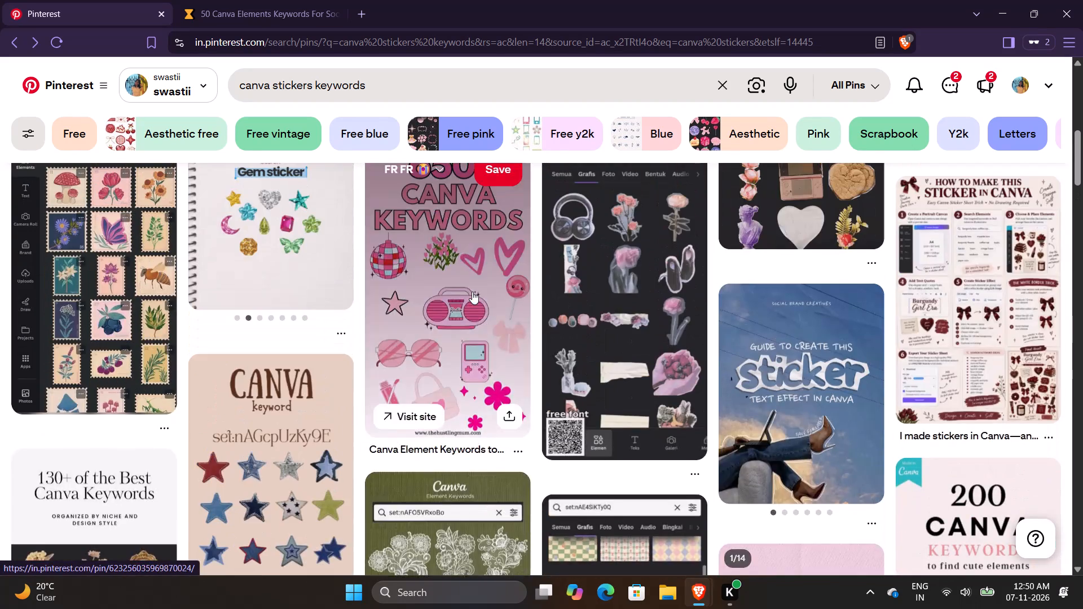
pyautogui.scroll(3, 472, 292)
pyautogui.scroll(-3, 472, 292)
# Open the website behind the pink Canva element keywords pin and browse its abstract and 3D keyword lists.
pyautogui.click(472, 292)
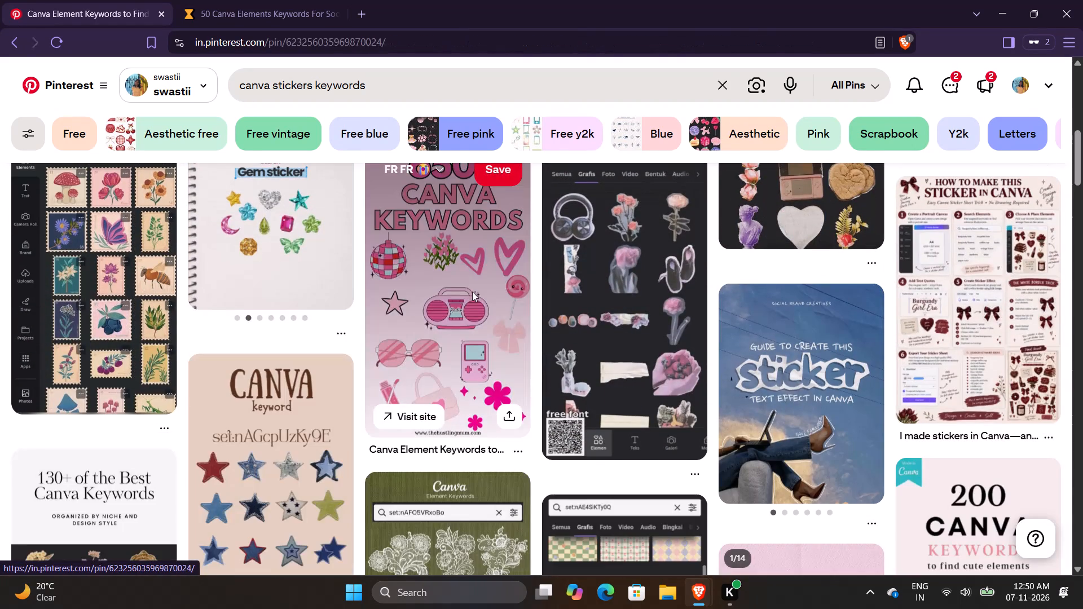
pyautogui.click(496, 256)
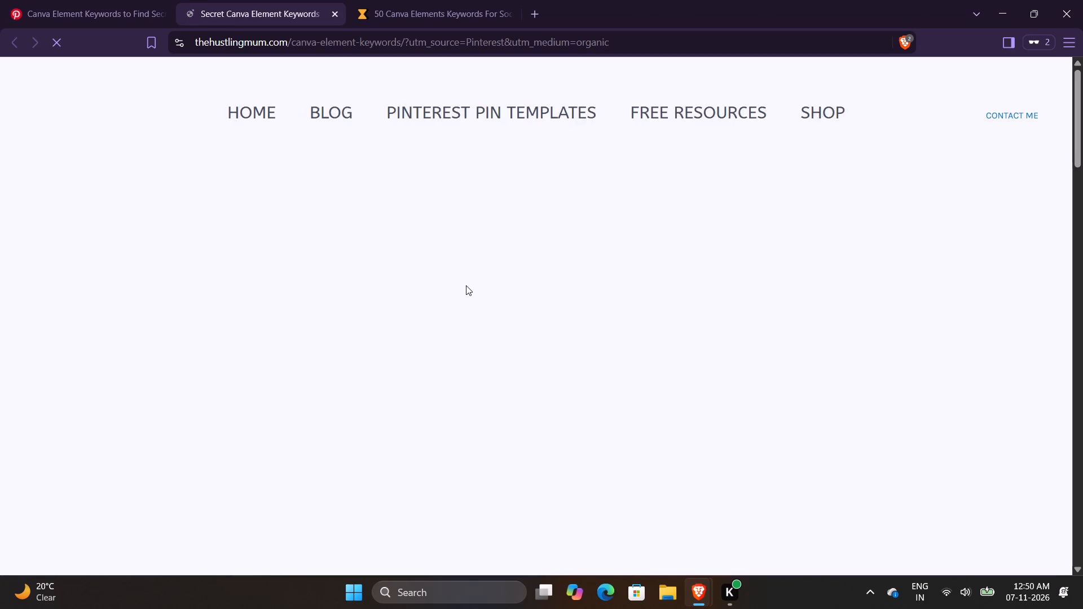
pyautogui.scroll(-15, 466, 285)
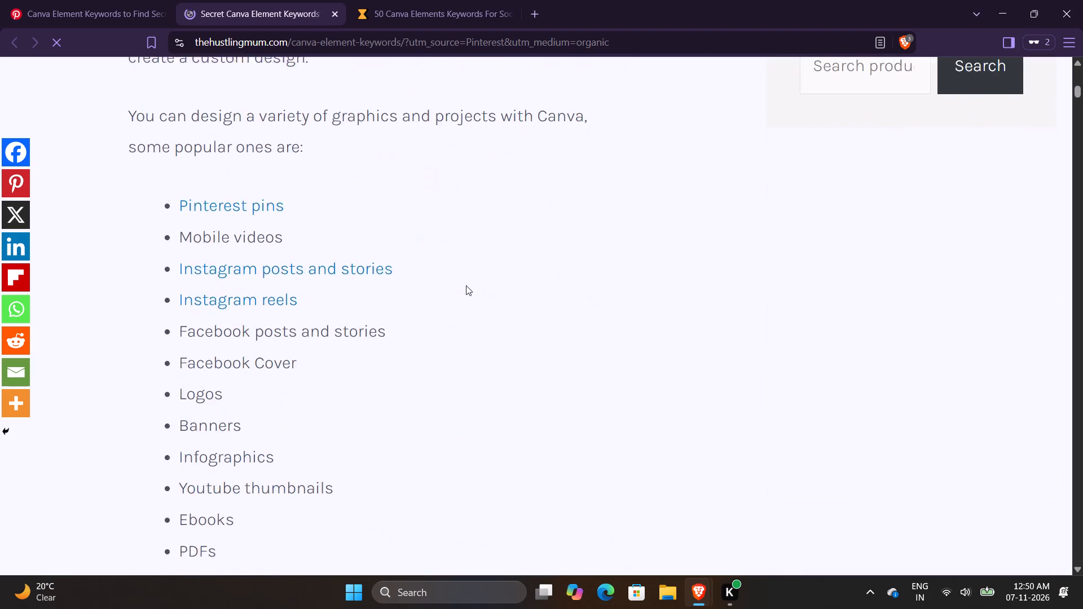
pyautogui.scroll(-16, 466, 285)
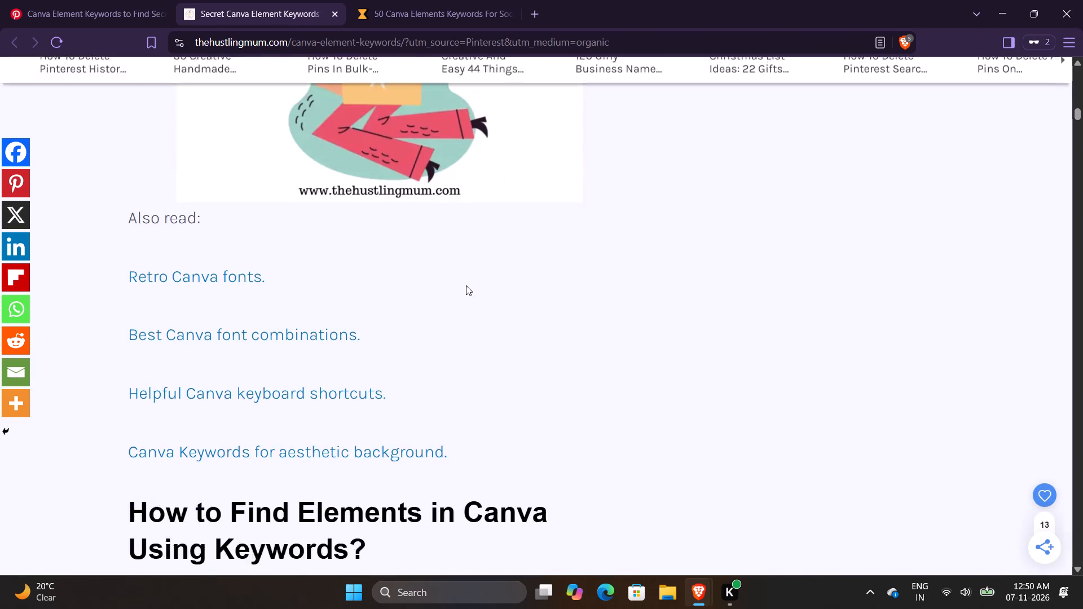
pyautogui.scroll(-10, 466, 285)
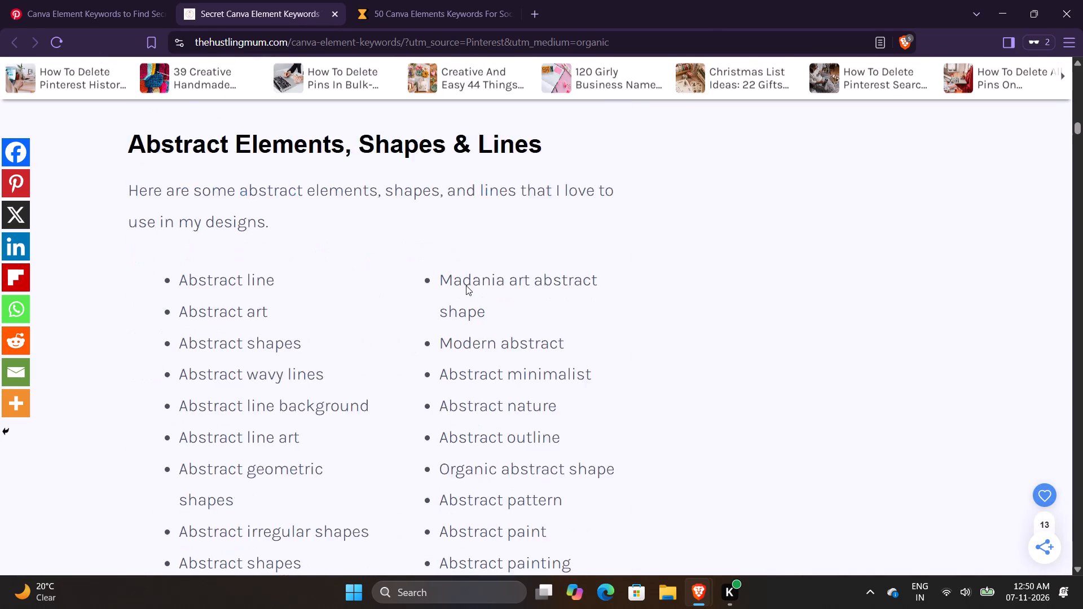
pyautogui.scroll(-3, 466, 285)
pyautogui.scroll(3, 466, 285)
pyautogui.scroll(-6, 466, 285)
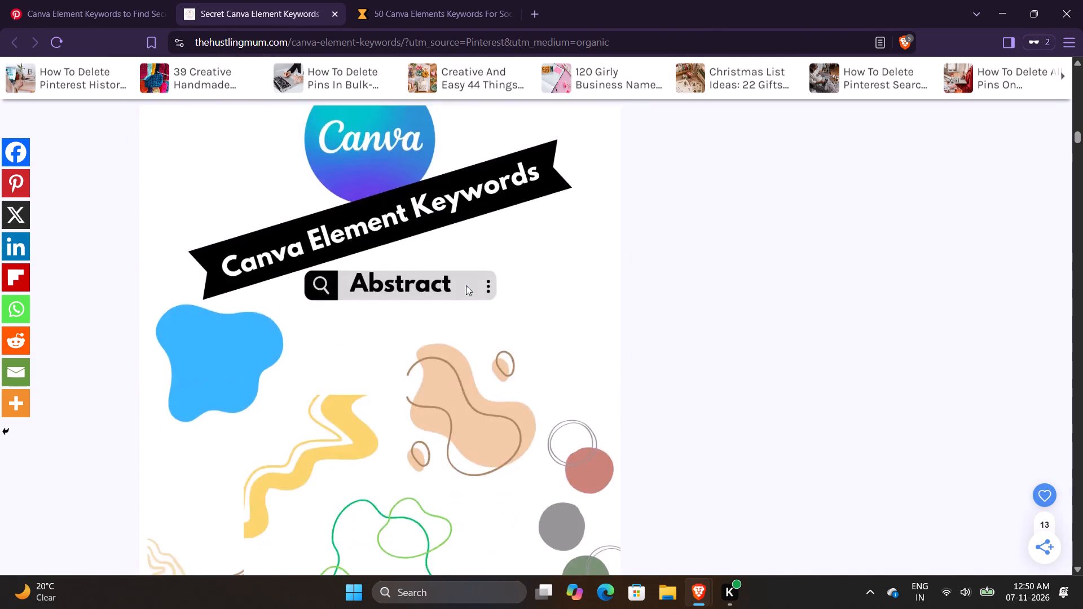
pyautogui.scroll(-13, 466, 285)
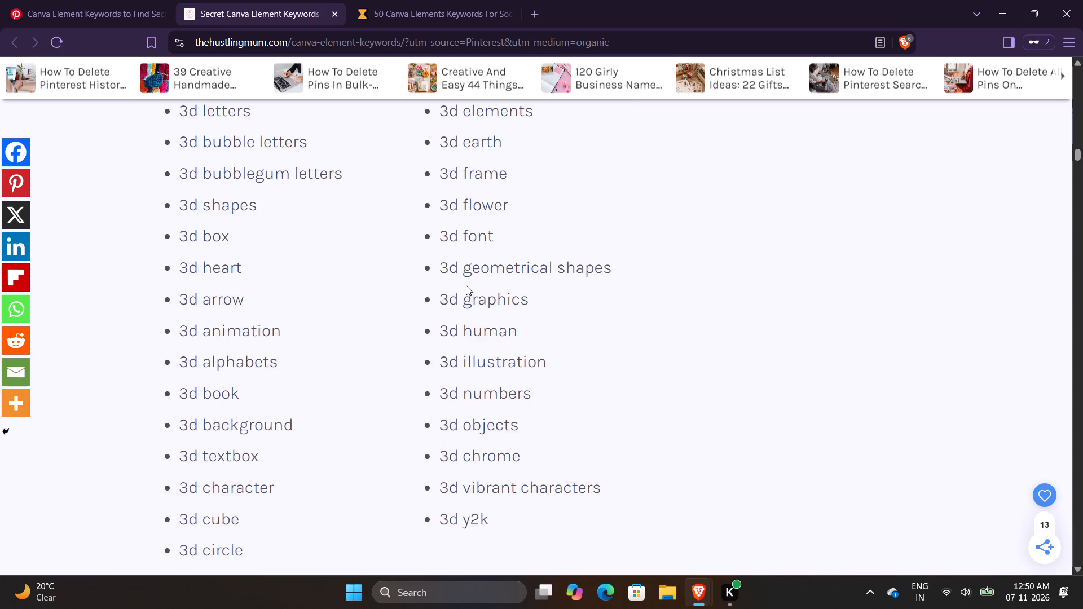
pyautogui.scroll(-6, 466, 285)
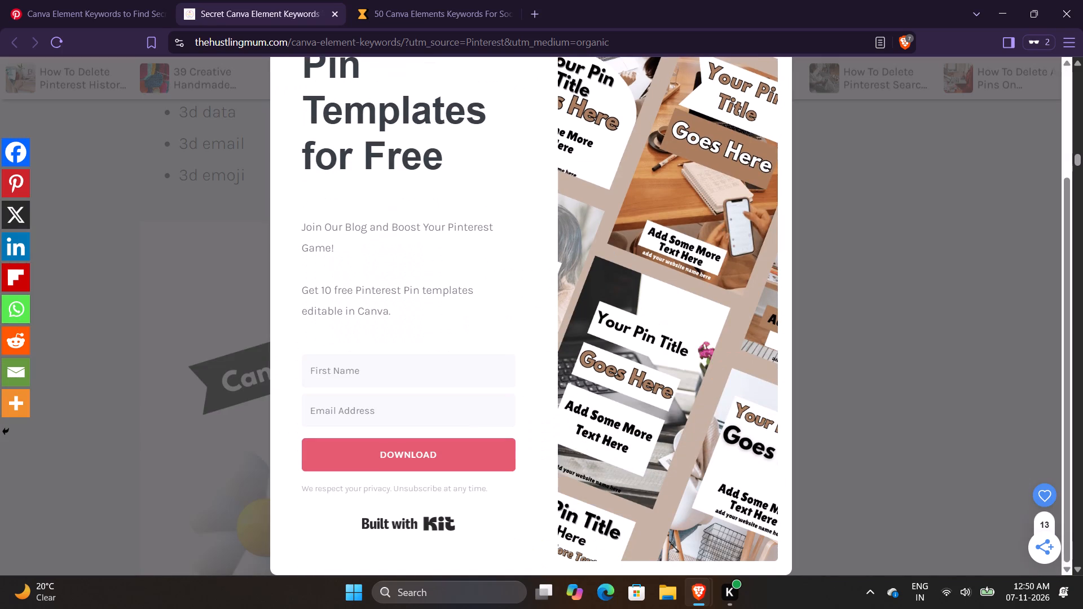
# Dismiss the free Pinterest pin templates sign-up pop-up covering the article.
pyautogui.scroll(-2, 466, 285)
pyautogui.scroll(2, 654, 337)
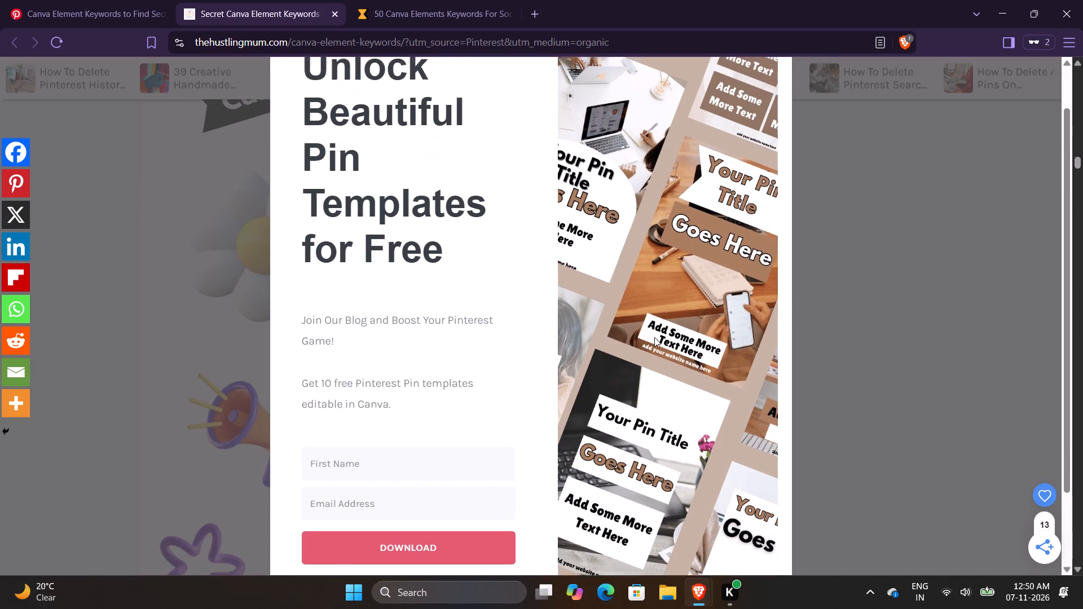
pyautogui.scroll(5, 654, 337)
pyautogui.click(772, 70)
# Browse the rest of the article's Canva keyword categories, from nature and textures through borders, kawaii and effects, for decoration ideas.
pyautogui.scroll(-3, 548, 311)
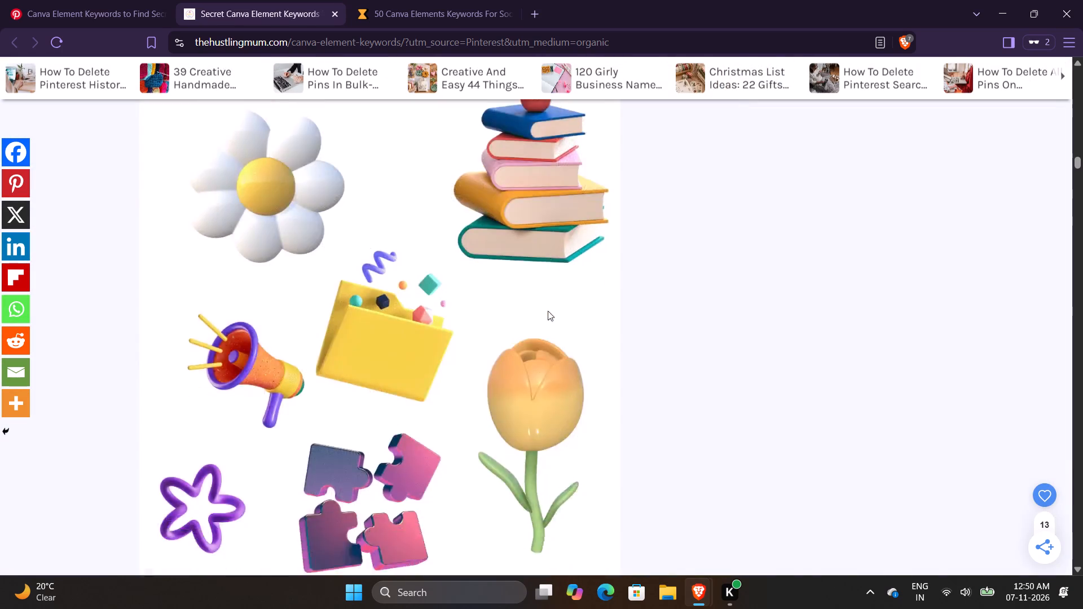
pyautogui.scroll(-10, 548, 311)
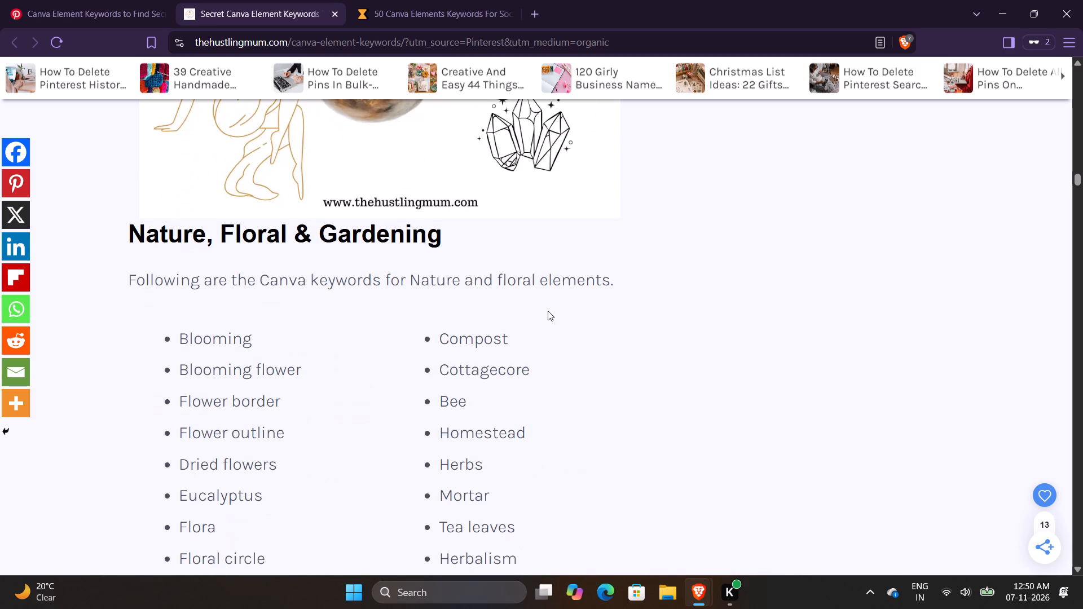
pyautogui.scroll(-12, 548, 311)
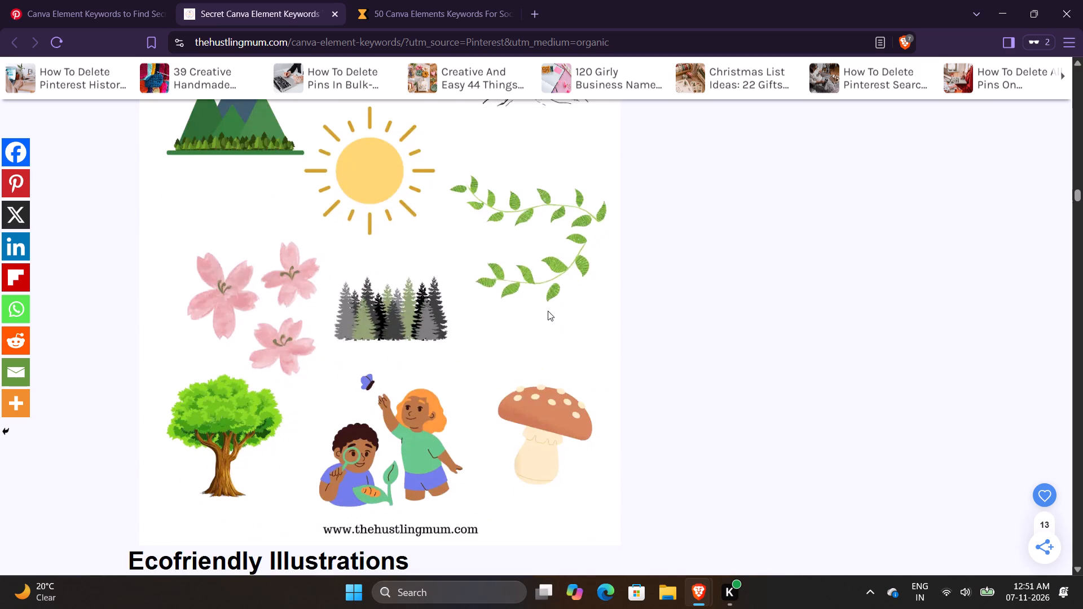
pyautogui.scroll(-14, 548, 311)
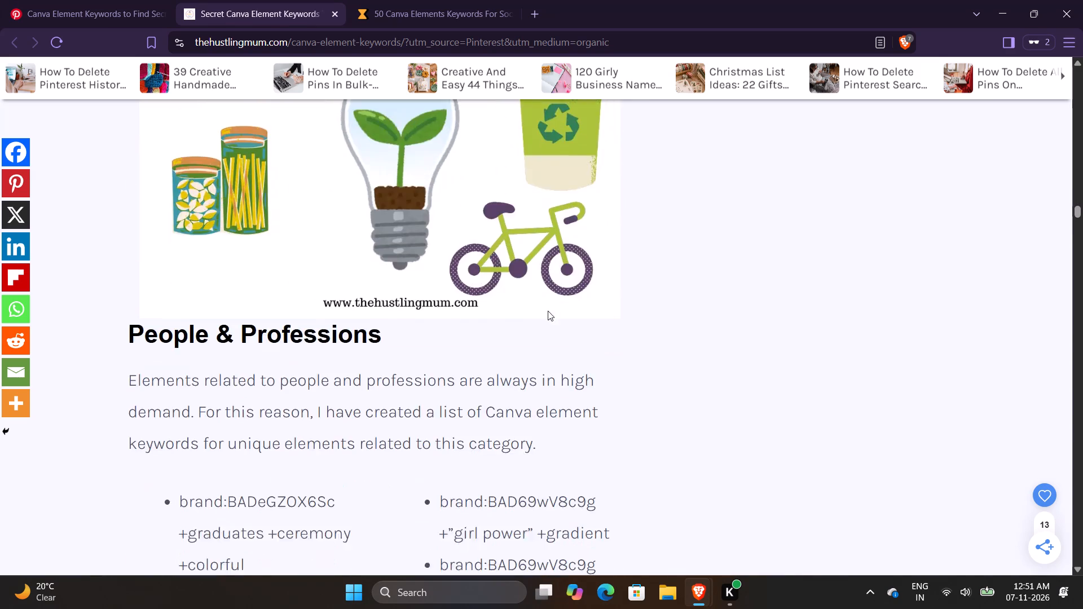
pyautogui.scroll(-14, 548, 311)
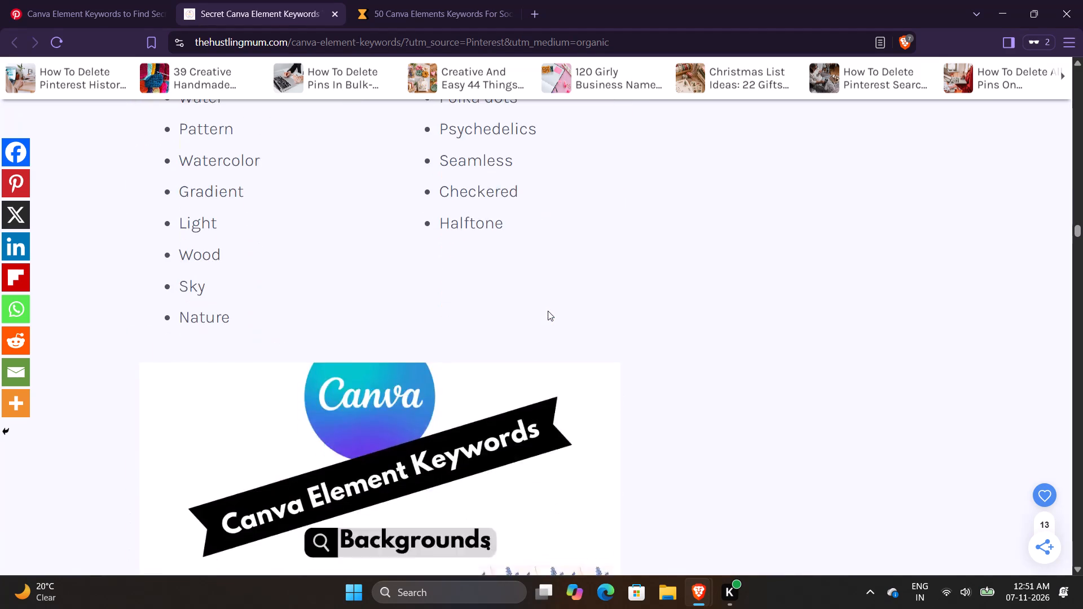
pyautogui.scroll(-4, 548, 311)
pyautogui.scroll(3, 548, 311)
pyautogui.scroll(-4, 548, 311)
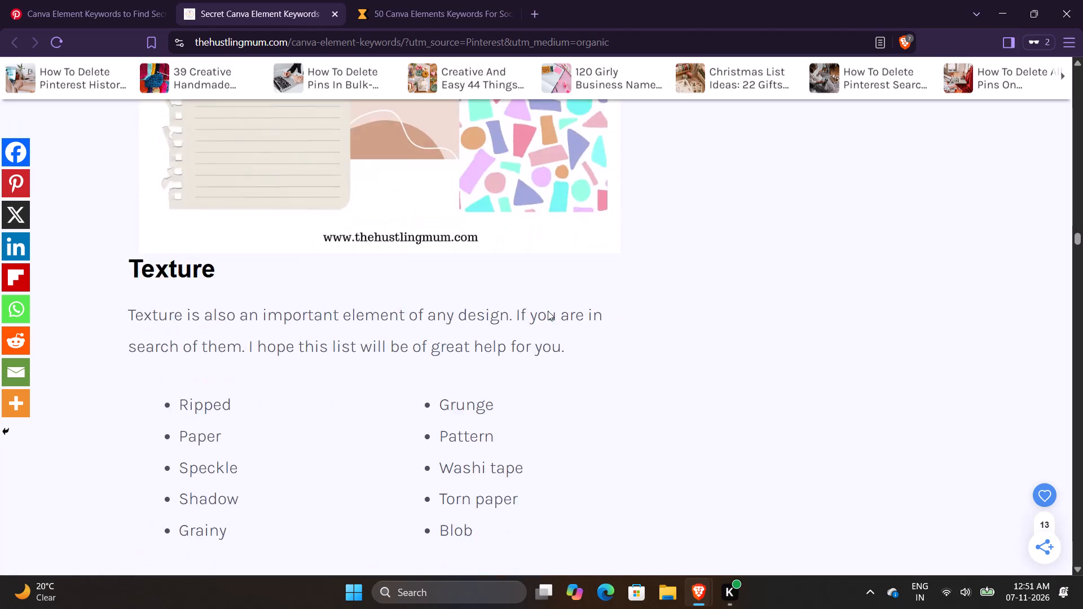
pyautogui.scroll(-10, 548, 311)
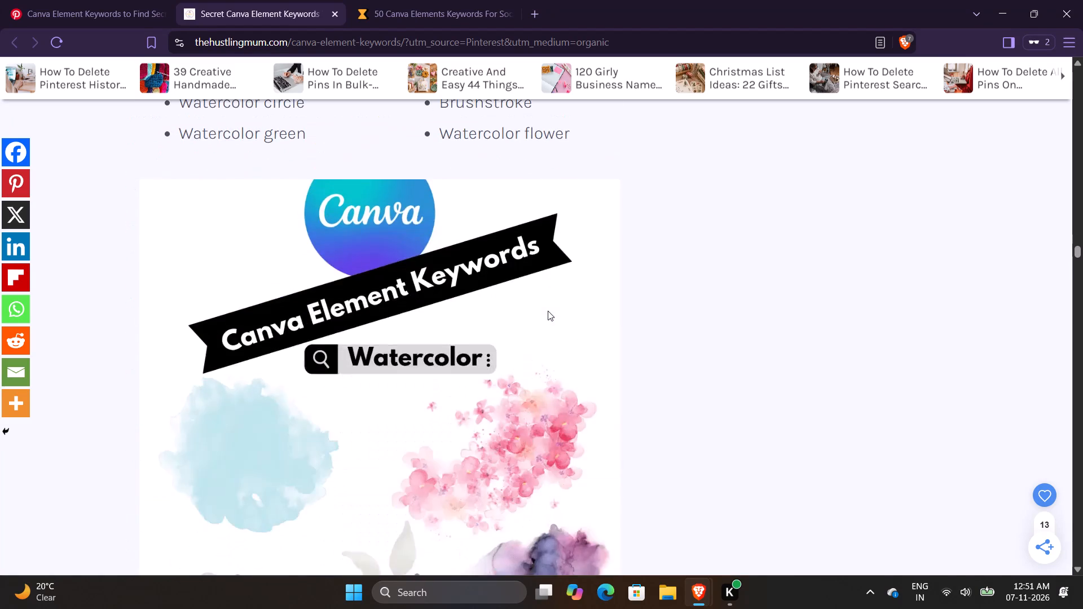
pyautogui.scroll(-2, 548, 311)
pyautogui.scroll(2, 548, 311)
pyautogui.scroll(-3, 548, 311)
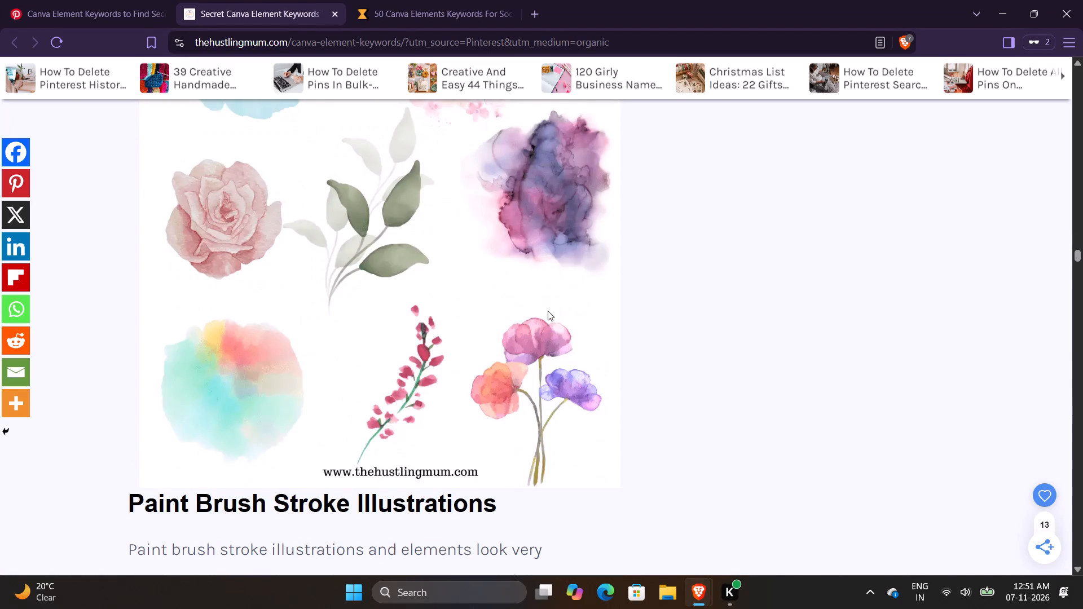
pyautogui.scroll(3, 548, 311)
pyautogui.scroll(-4, 548, 311)
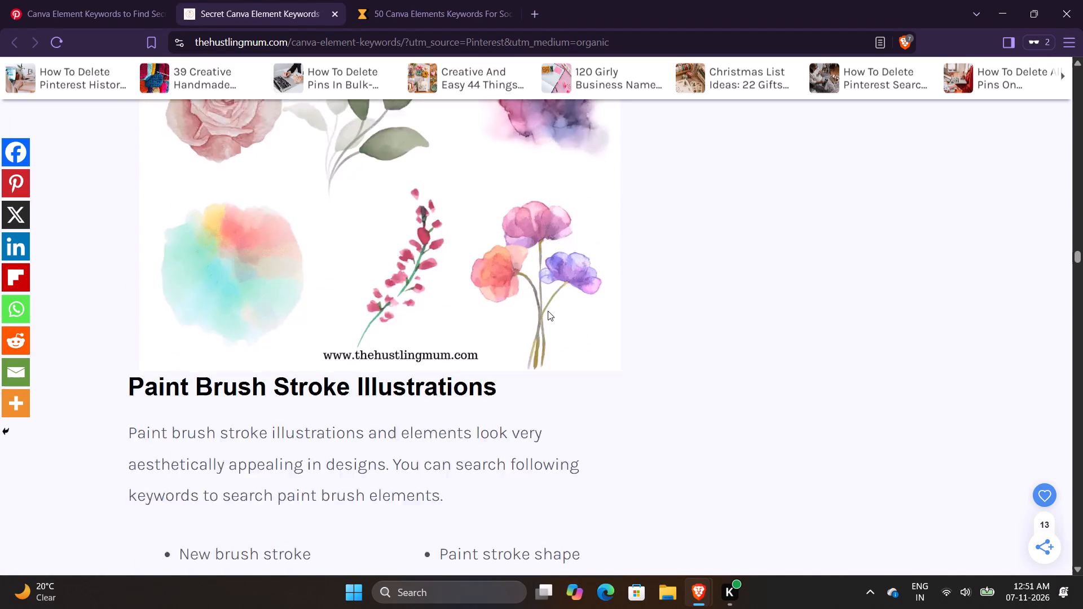
pyautogui.scroll(-12, 548, 311)
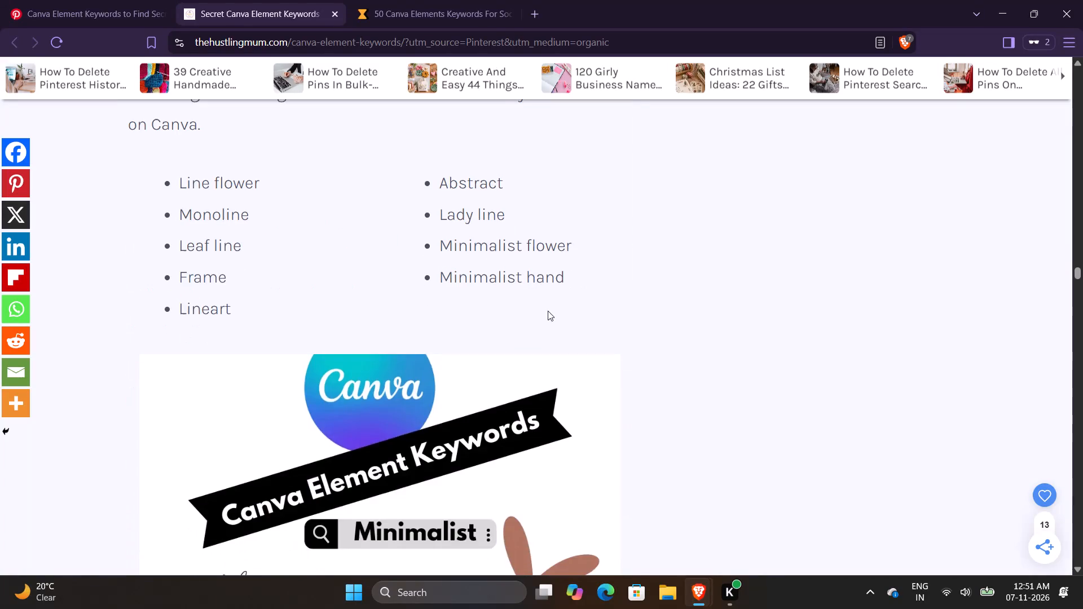
pyautogui.scroll(-13, 548, 311)
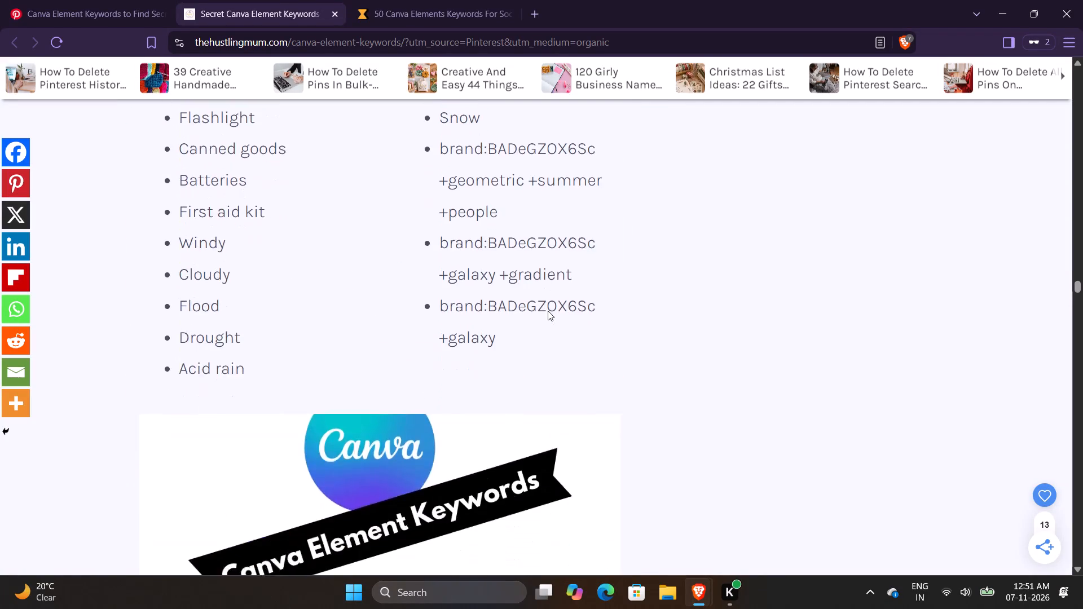
pyautogui.scroll(-10, 548, 311)
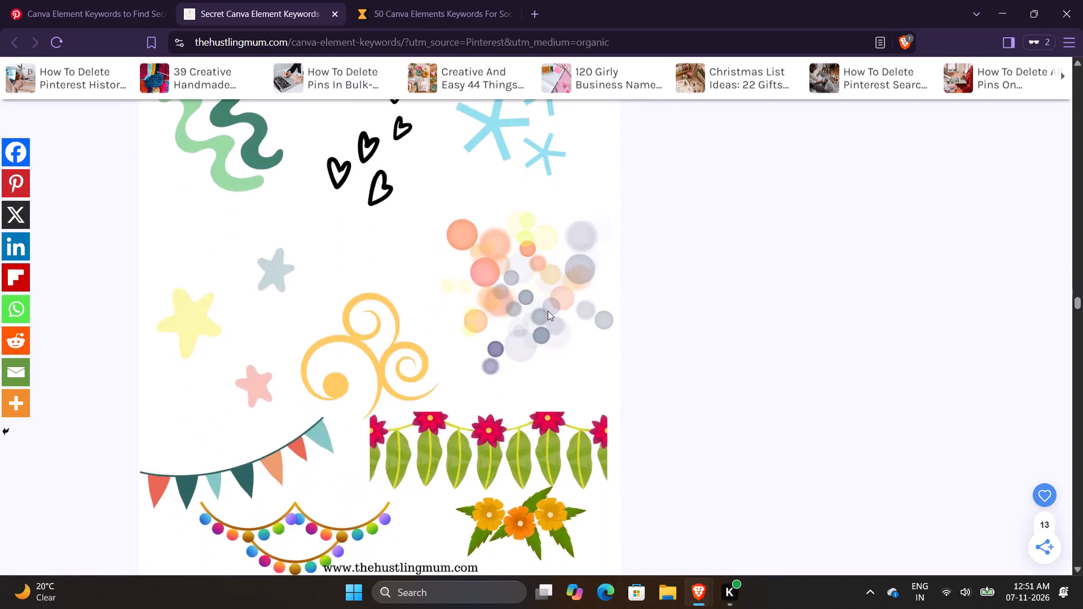
pyautogui.scroll(-13, 548, 311)
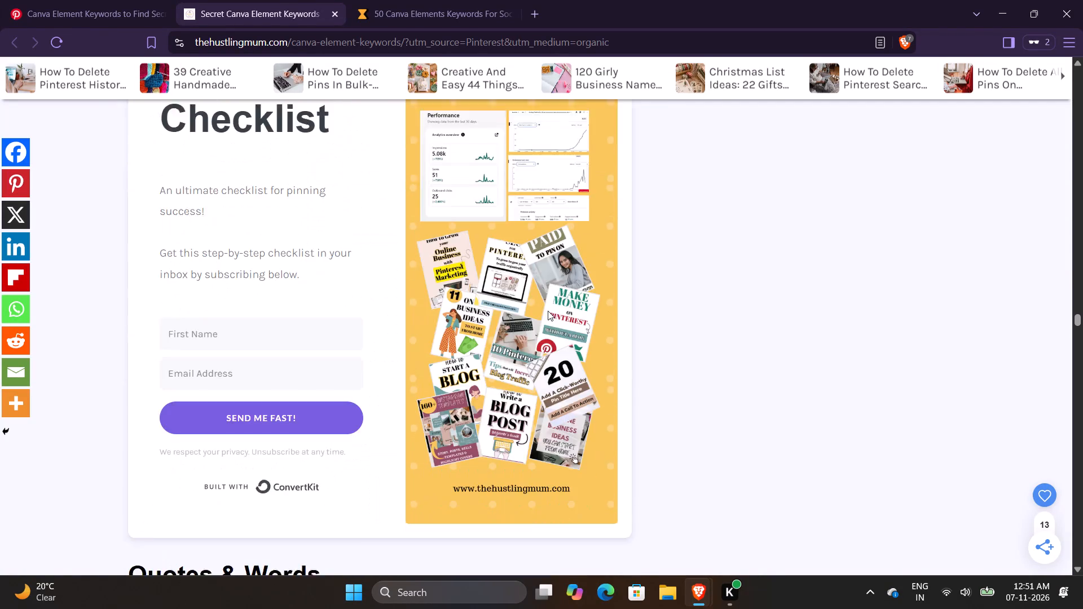
pyautogui.scroll(-13, 548, 311)
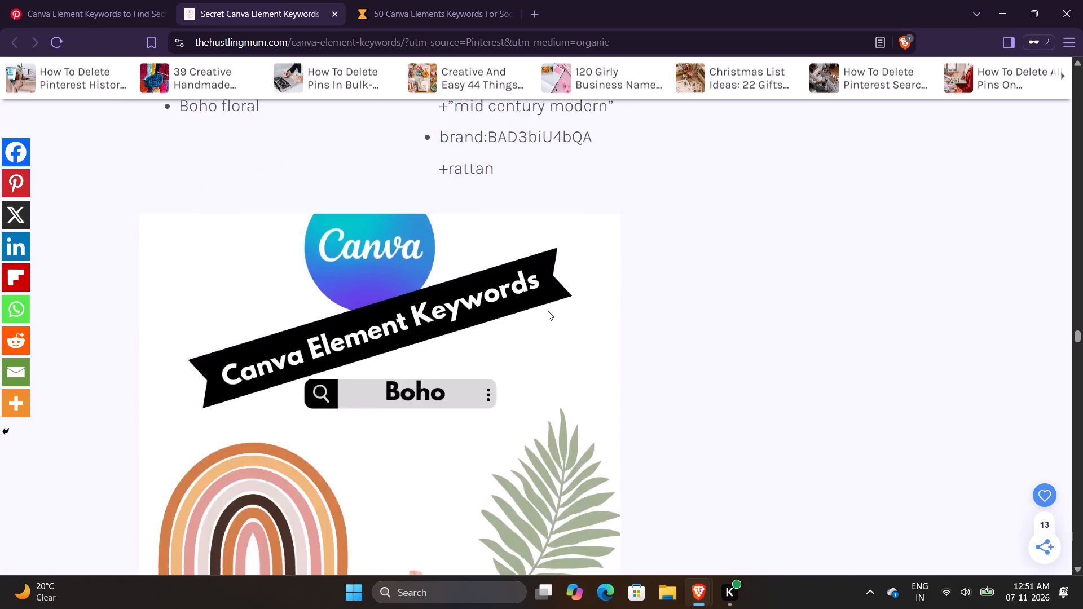
pyautogui.scroll(-4, 548, 311)
pyautogui.scroll(3, 548, 311)
pyautogui.scroll(-6, 548, 311)
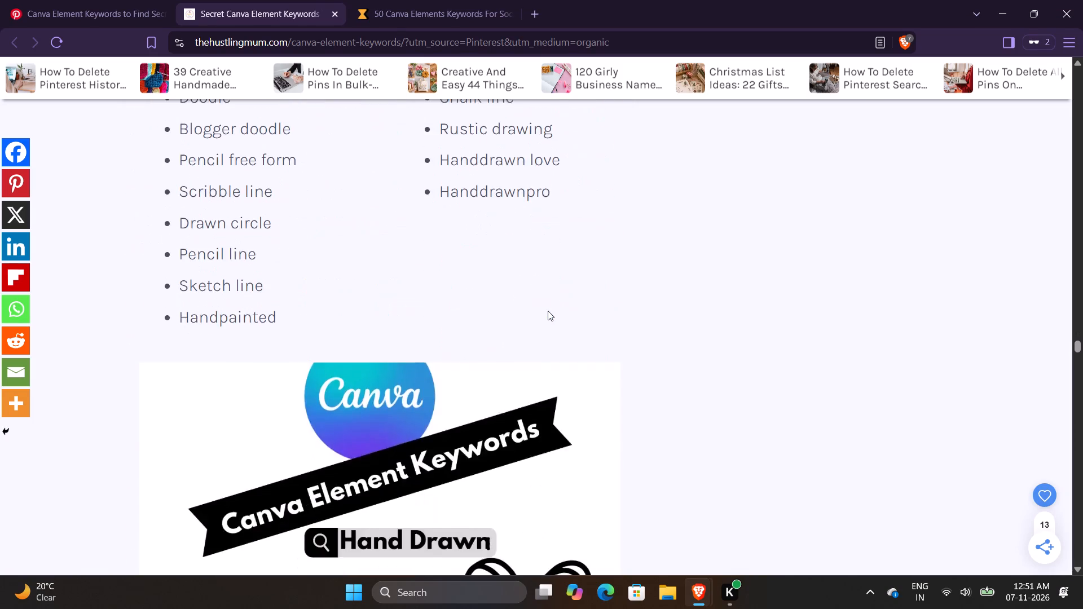
pyautogui.scroll(-12, 548, 311)
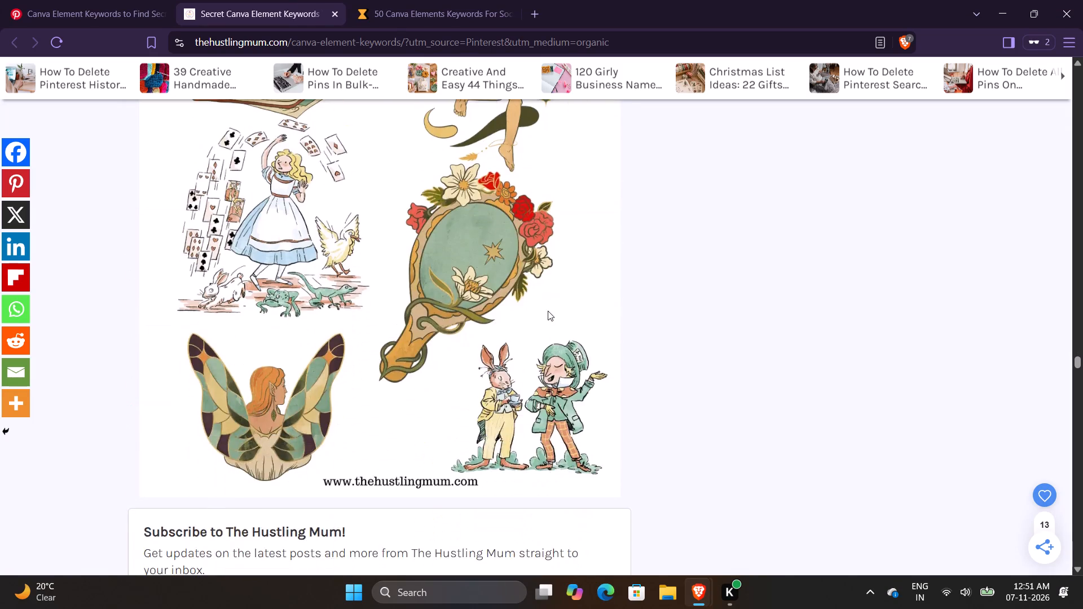
pyautogui.scroll(-14, 548, 311)
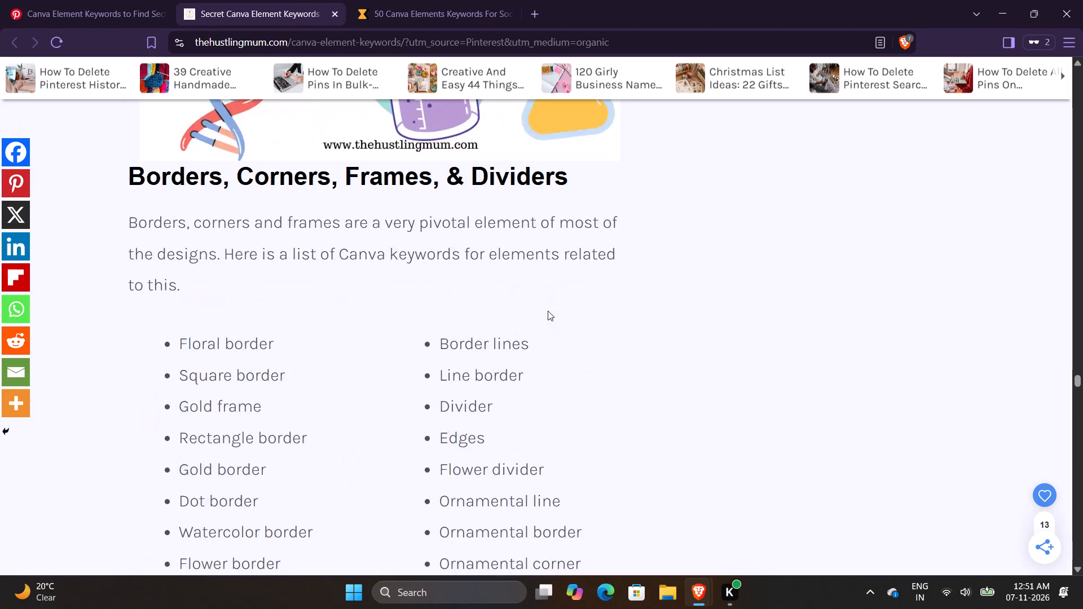
pyautogui.scroll(-9, 548, 311)
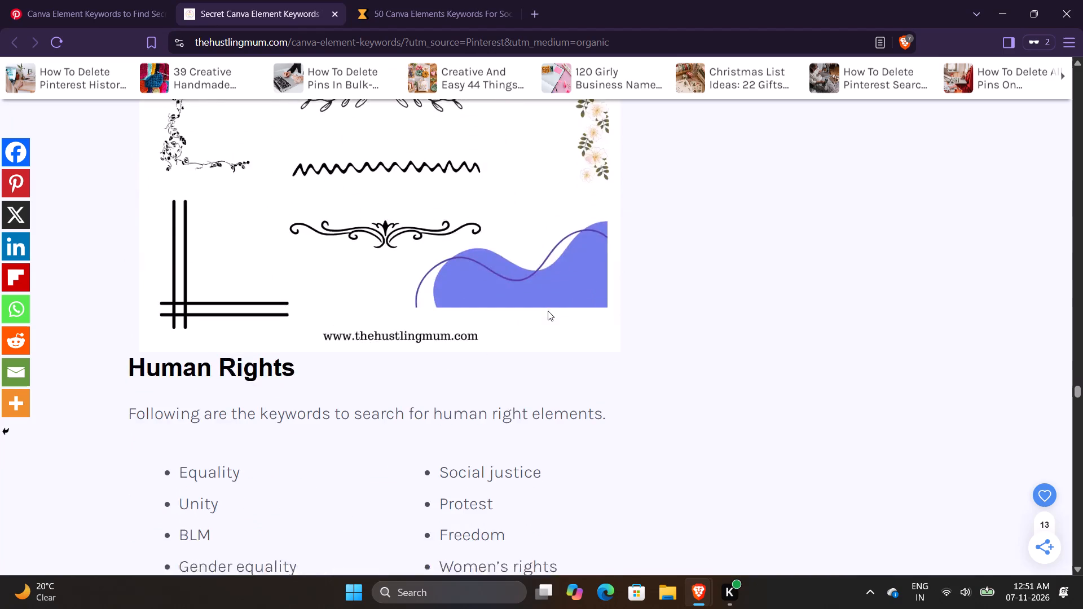
pyautogui.scroll(-18, 548, 311)
pyautogui.scroll(-4, 548, 311)
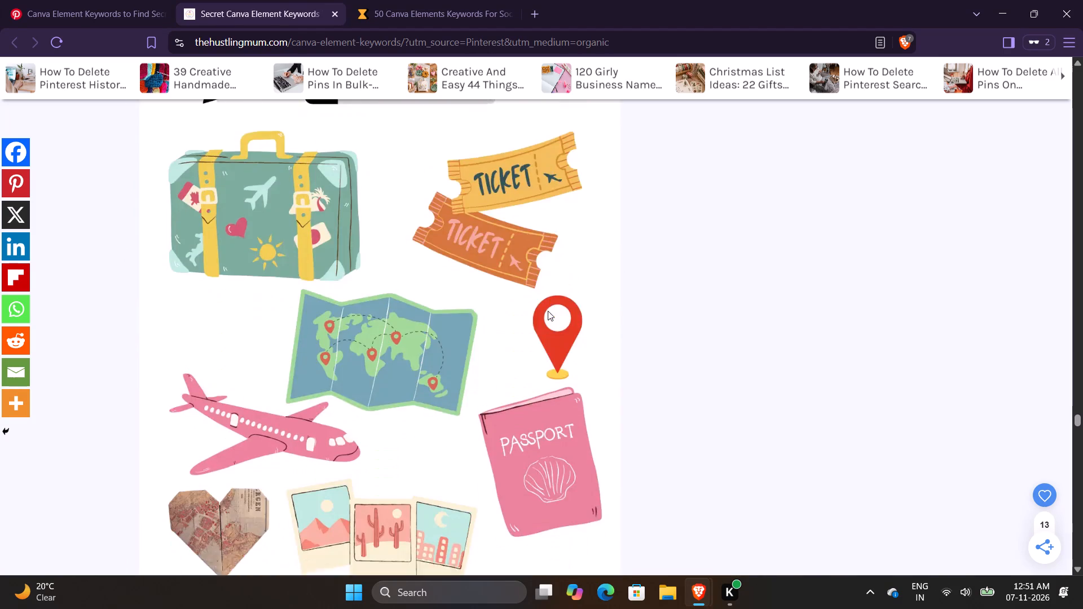
pyautogui.scroll(-11, 548, 311)
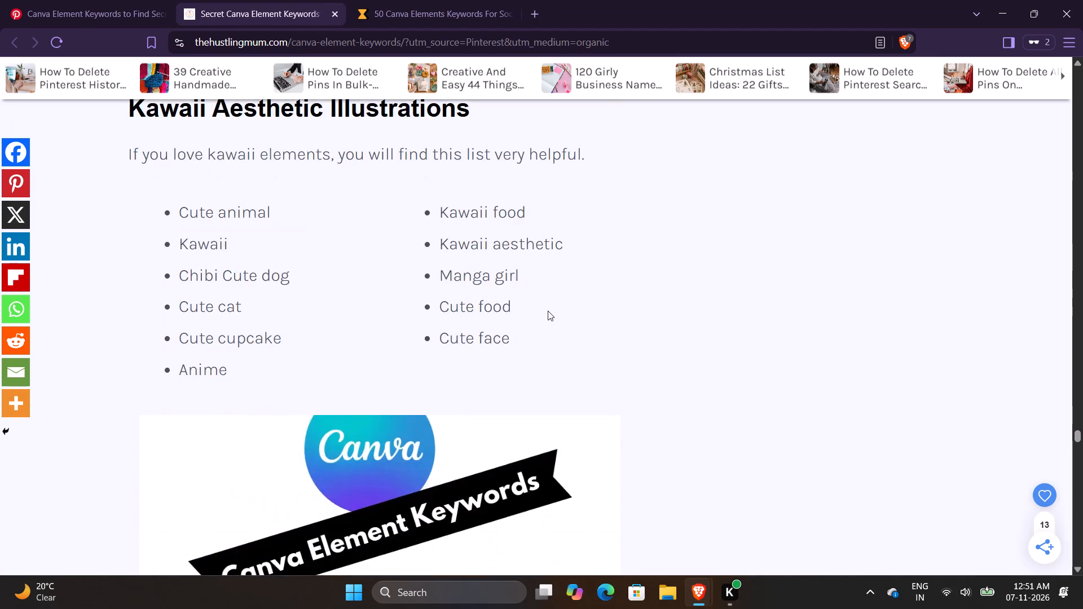
pyautogui.scroll(-14, 548, 311)
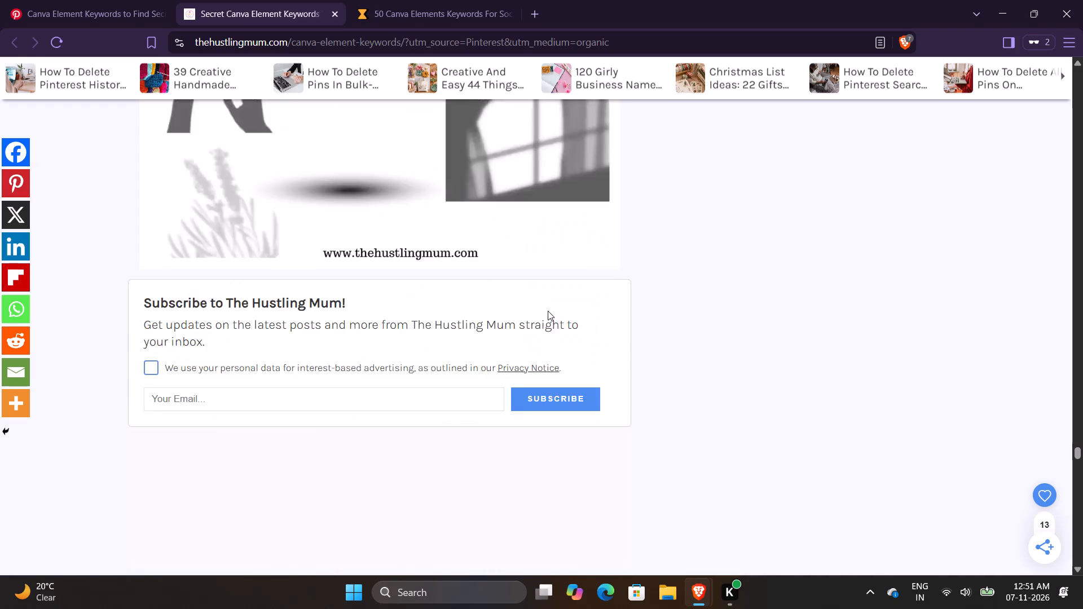
pyautogui.scroll(-11, 548, 311)
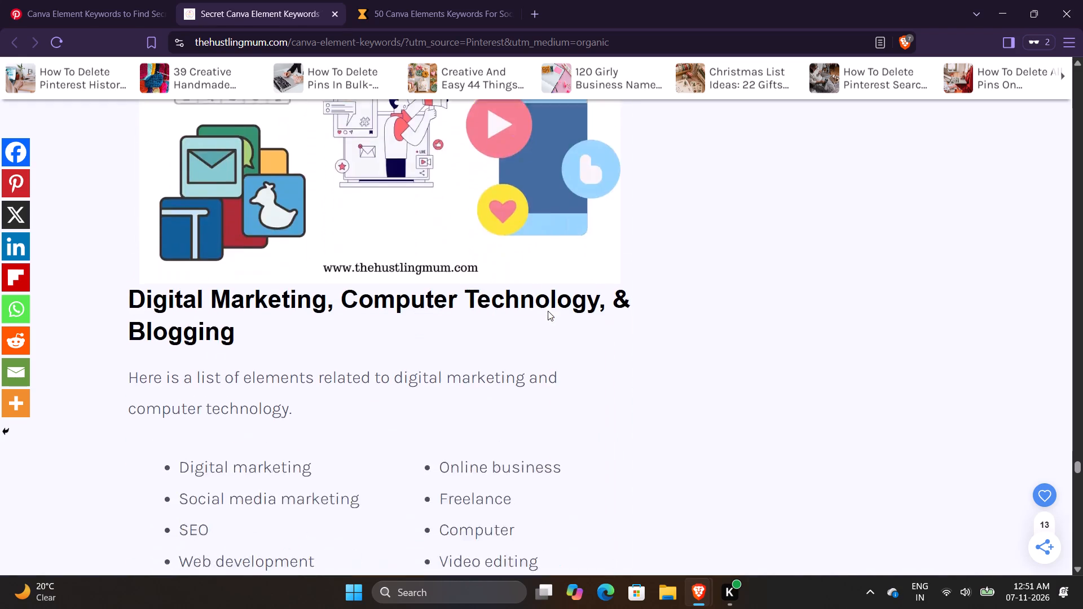
pyautogui.scroll(-9, 548, 311)
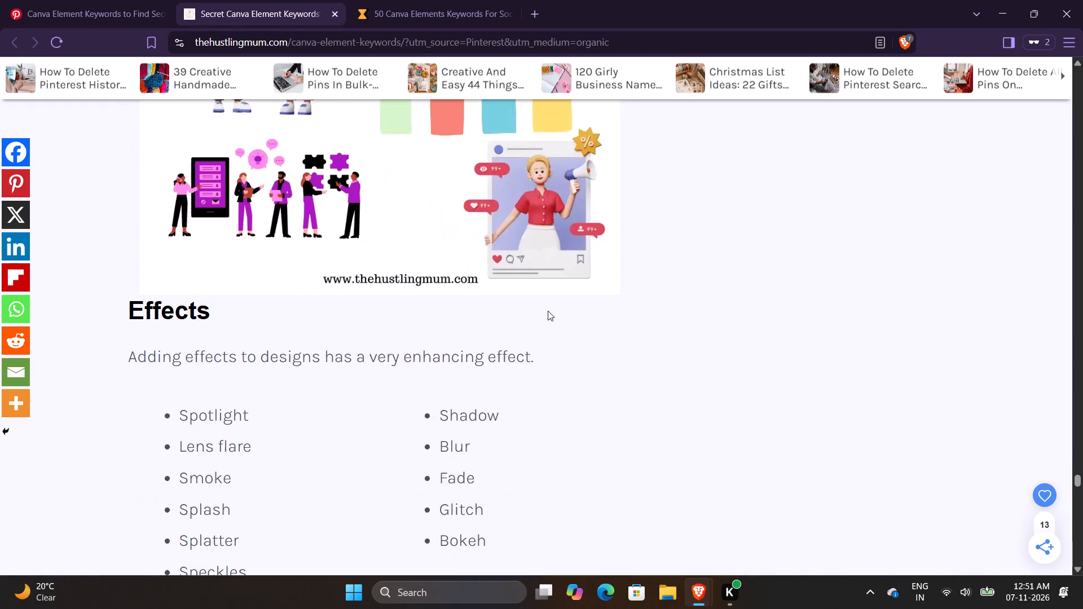
pyautogui.scroll(-5, 548, 311)
# Switch to the Keyframe Kit article on 50 Canva element keywords and browse its sets from number 49 back to 38.
pyautogui.click(468, 6)
pyautogui.scroll(-2, 407, 233)
pyautogui.scroll(13, 407, 233)
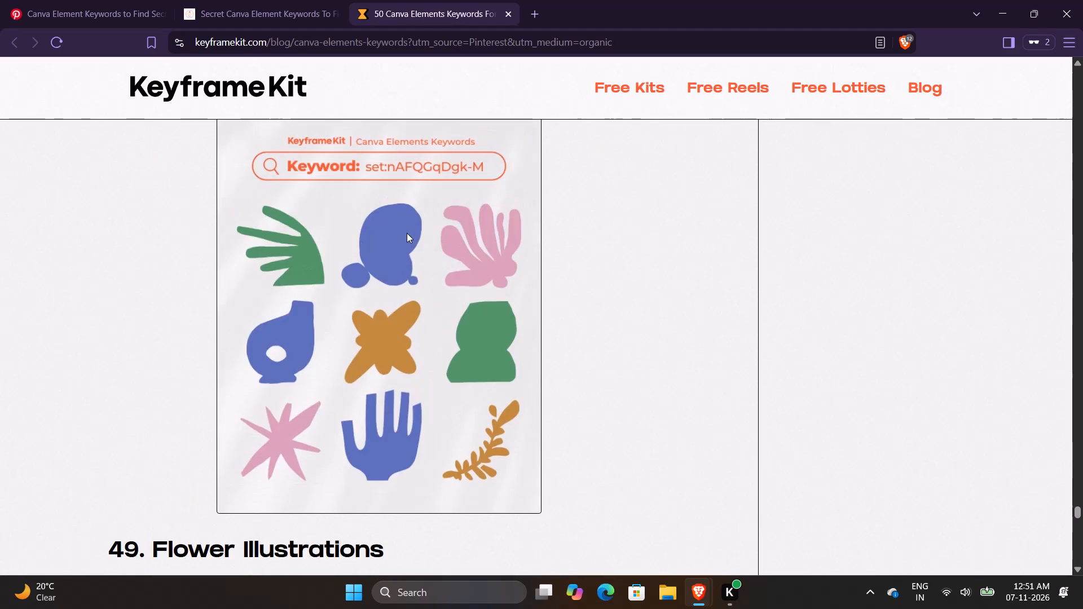
pyautogui.scroll(8, 407, 233)
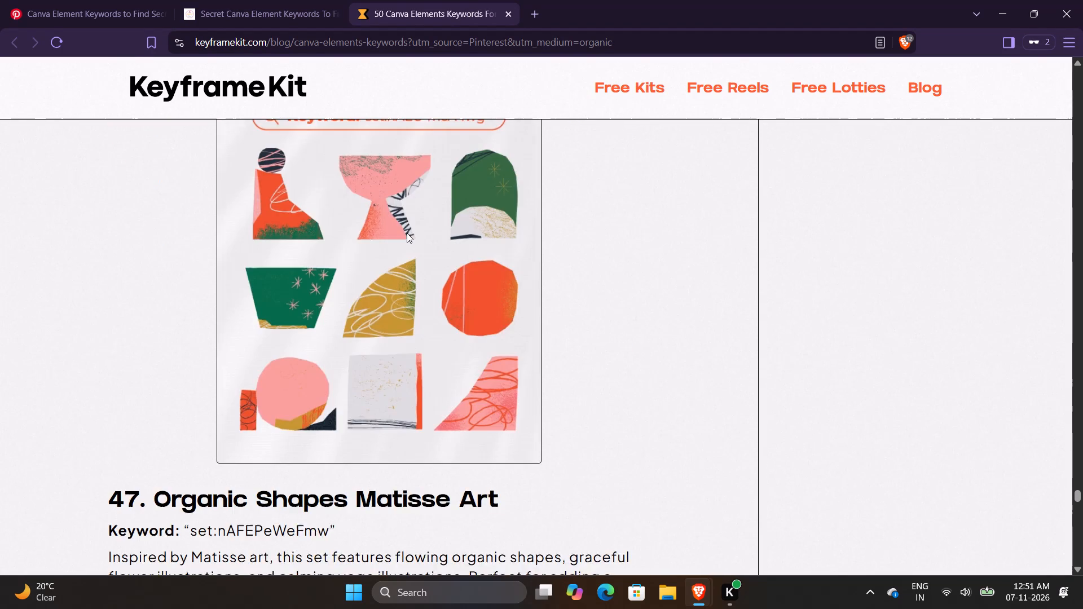
pyautogui.scroll(12, 407, 233)
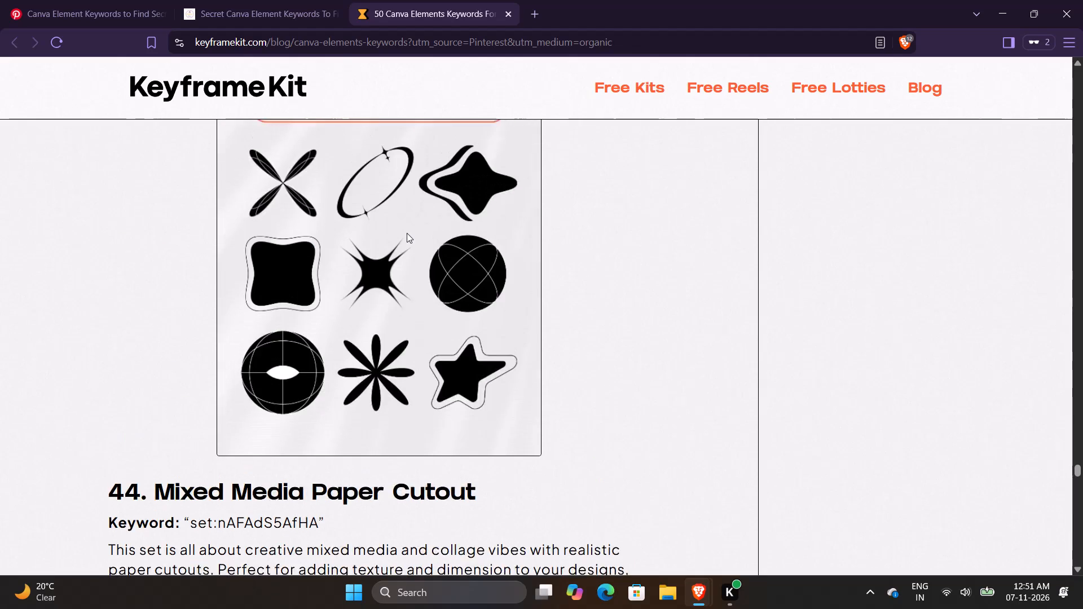
pyautogui.scroll(17, 407, 233)
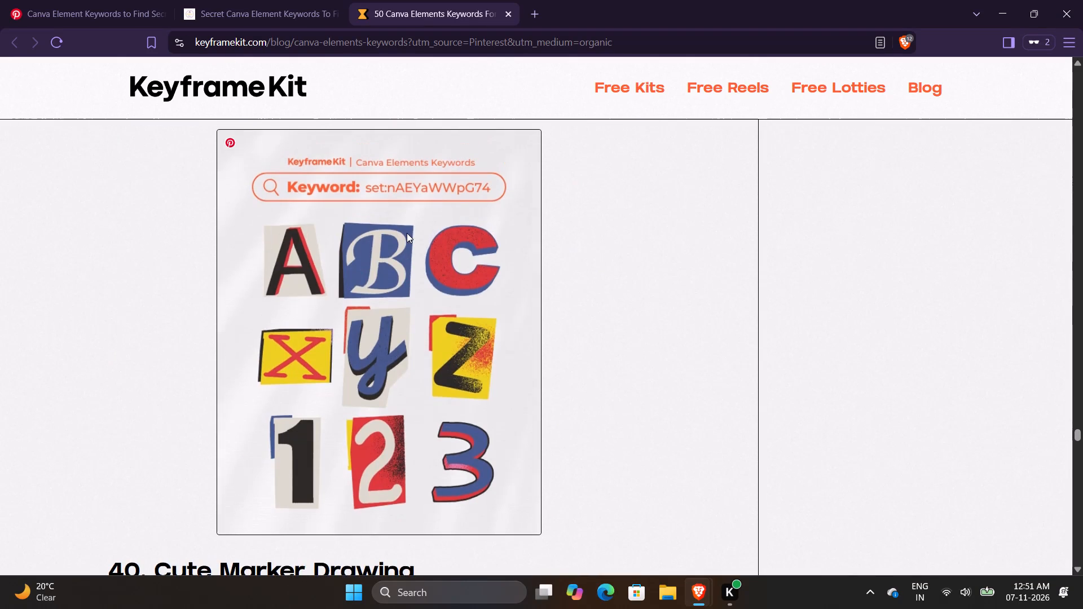
pyautogui.scroll(6, 407, 233)
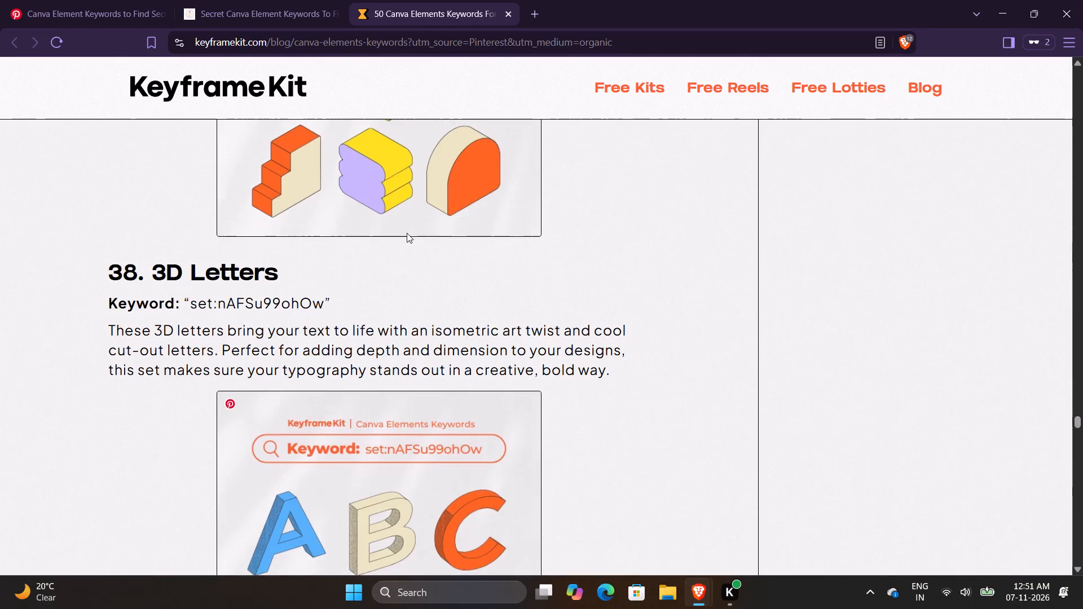
# Browse the article's sets from 37 back to 29, including frames, scrapbook stickers, Y2K icons and birthday illustrations, for magazine decorations.
pyautogui.scroll(10, 407, 233)
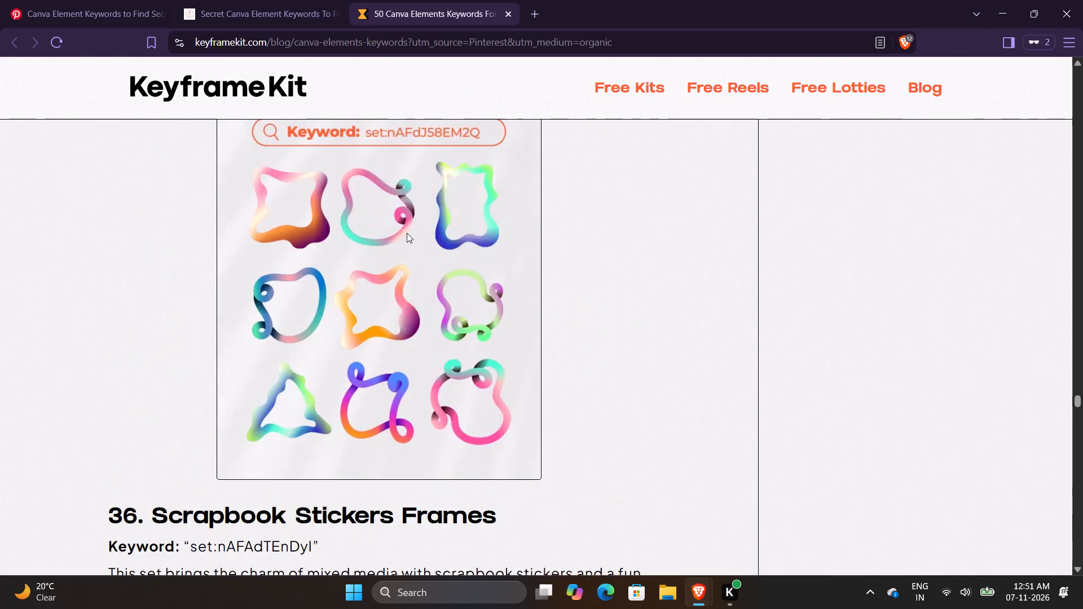
pyautogui.scroll(12, 407, 233)
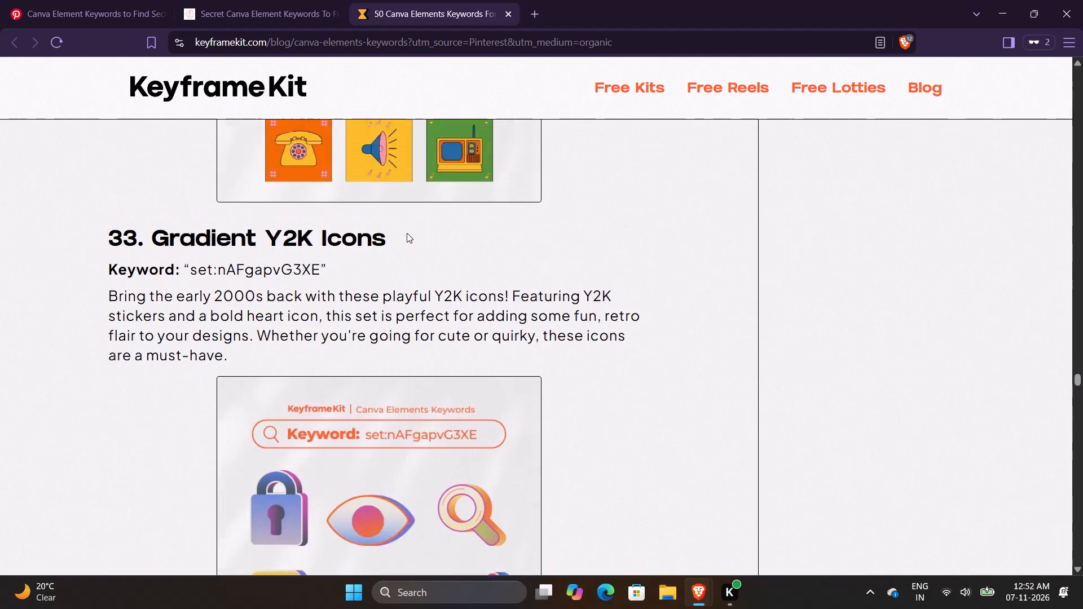
pyautogui.scroll(9, 407, 233)
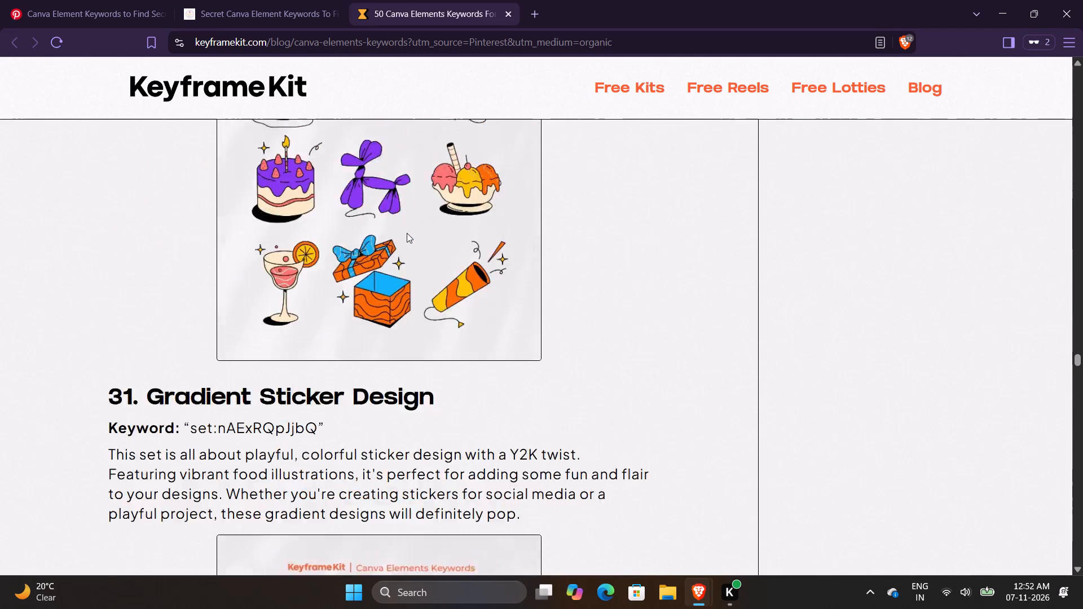
pyautogui.scroll(1, 407, 233)
pyautogui.scroll(-1, 407, 233)
pyautogui.scroll(1, 407, 233)
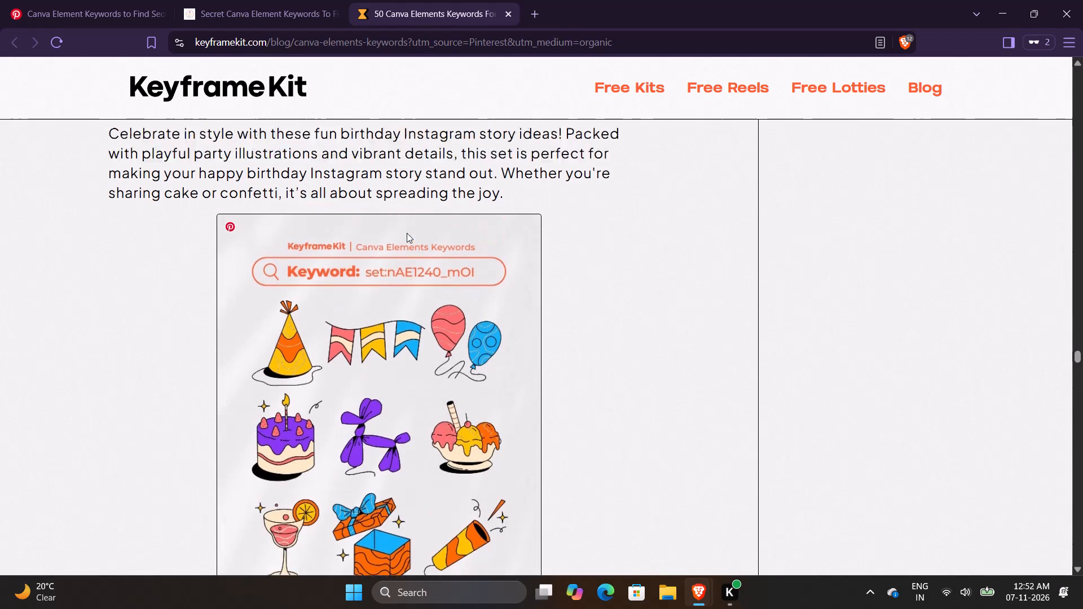
pyautogui.scroll(7, 407, 233)
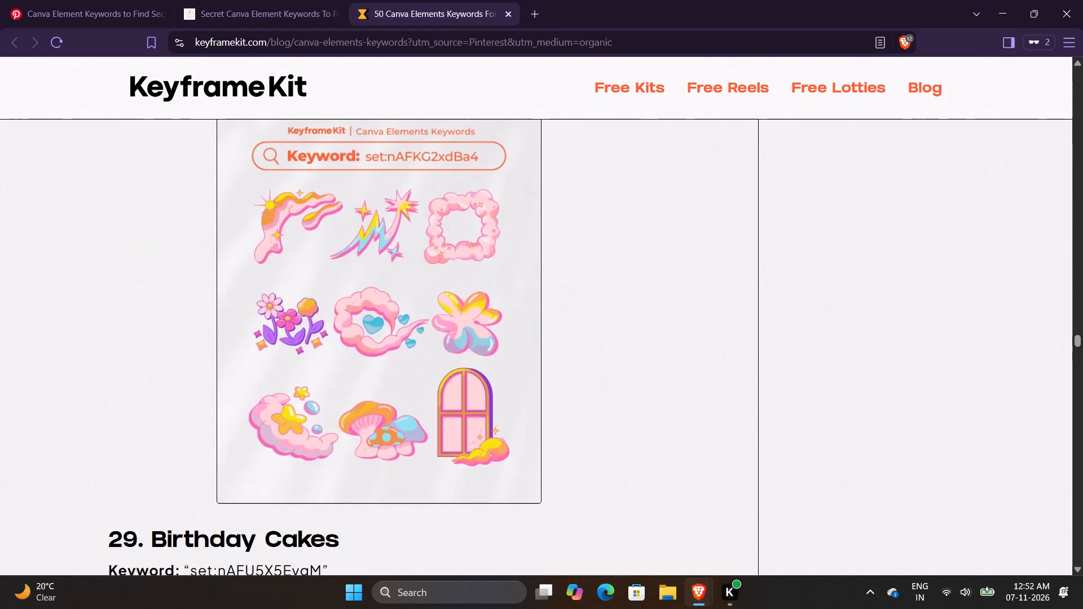
# Browse the article's sets from Cartoon Cloud Drawing (28) back to Vintage Collage Mixed Media (19) for a suitable element style.
pyautogui.scroll(1, 407, 233)
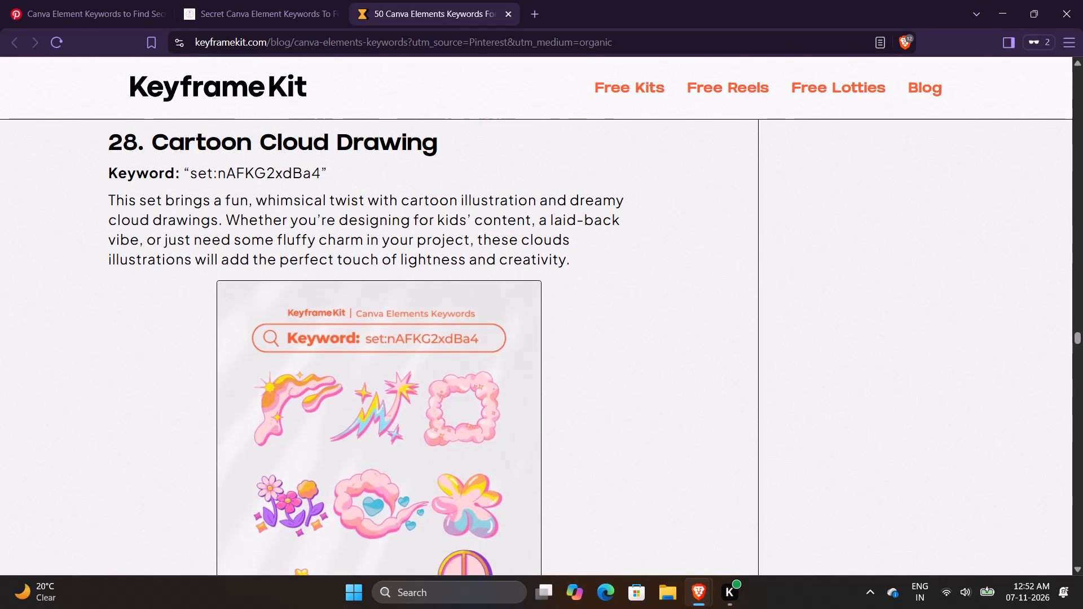
pyautogui.scroll(4, 228, 182)
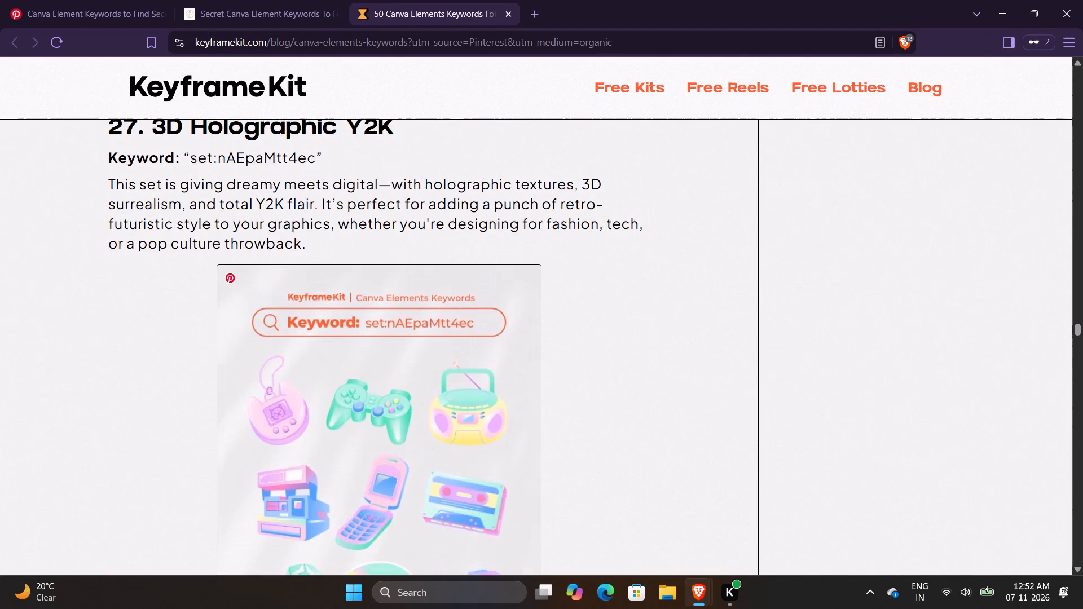
pyautogui.scroll(7, 228, 182)
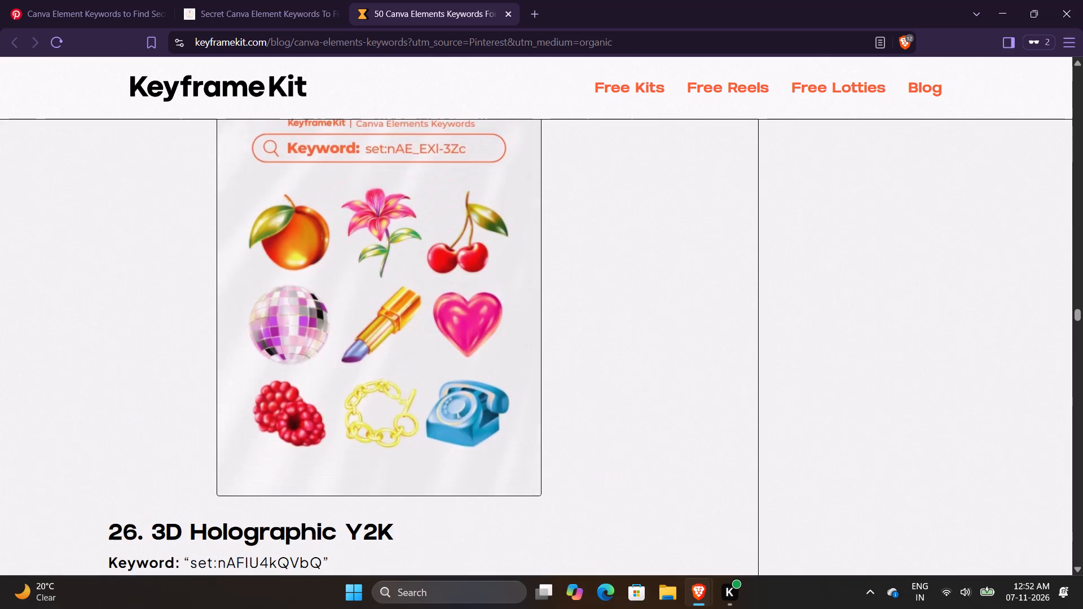
pyautogui.scroll(3, 228, 182)
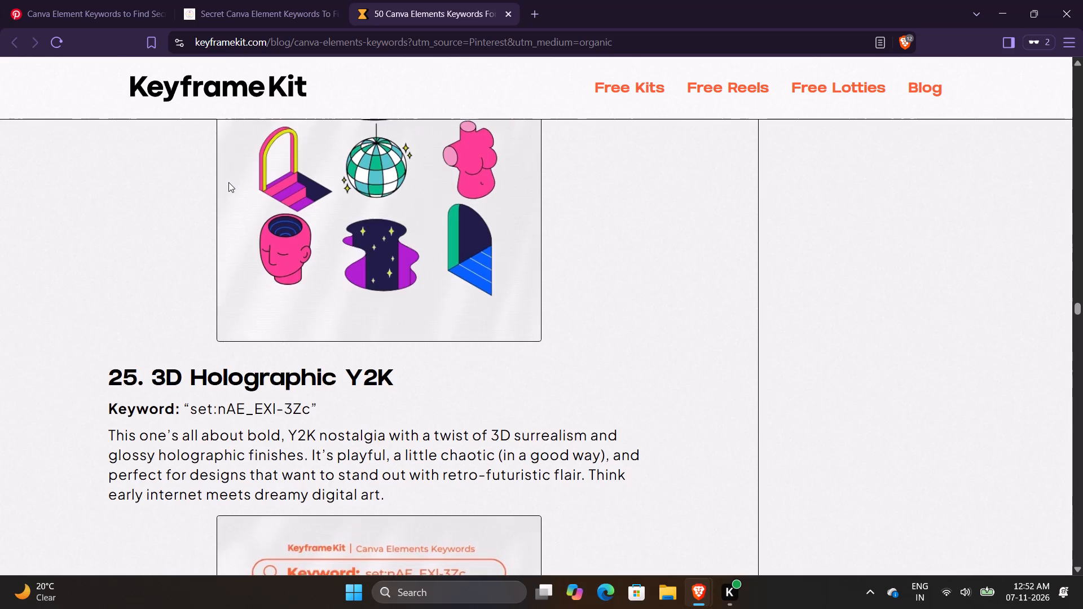
pyautogui.scroll(7, 228, 182)
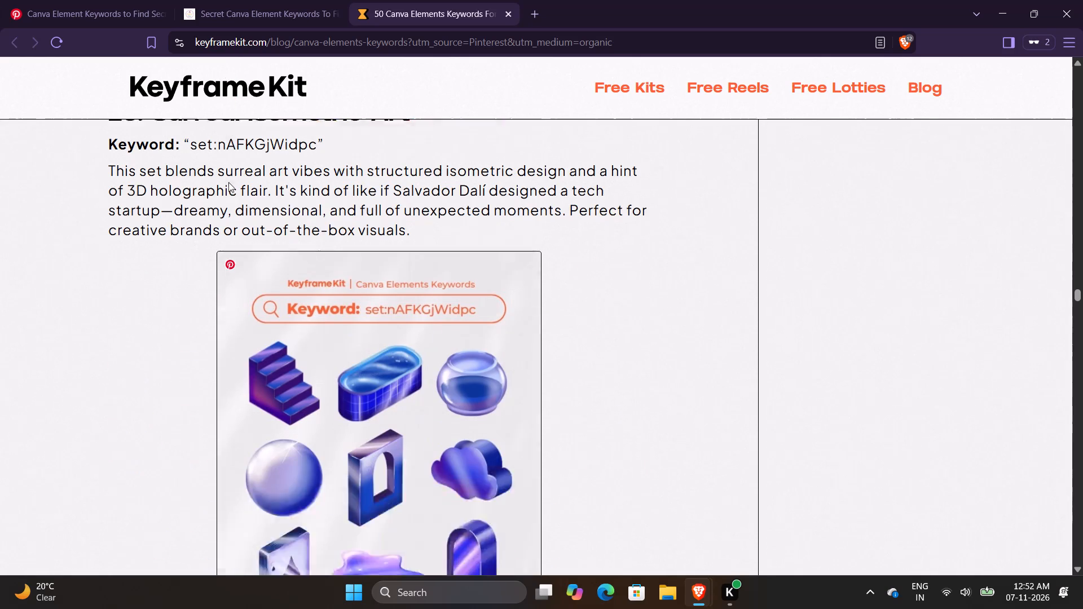
pyautogui.scroll(2, 228, 182)
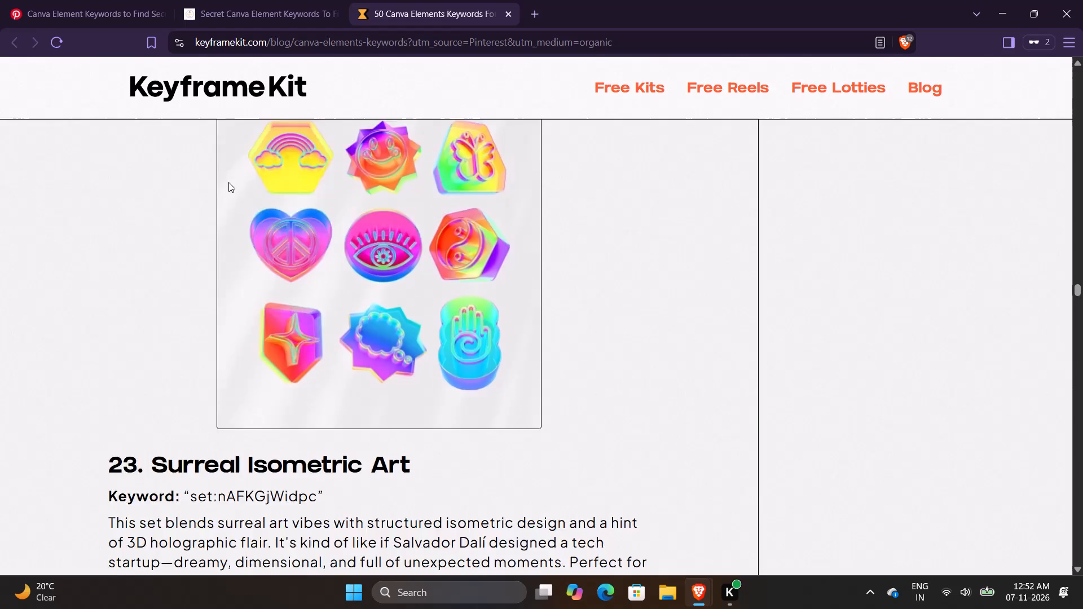
pyautogui.scroll(9, 228, 182)
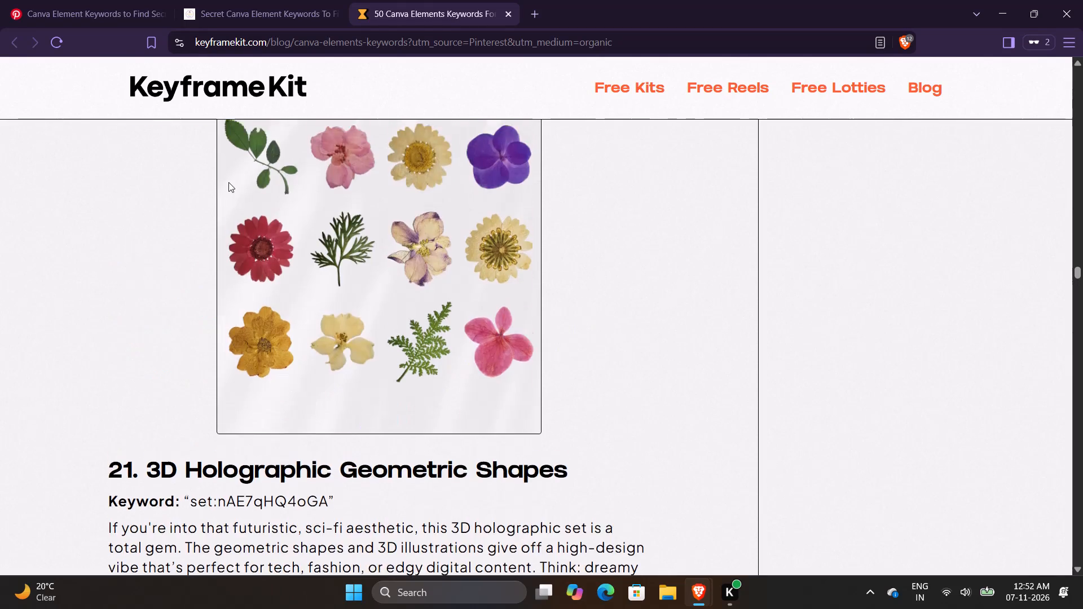
pyautogui.scroll(5, 228, 182)
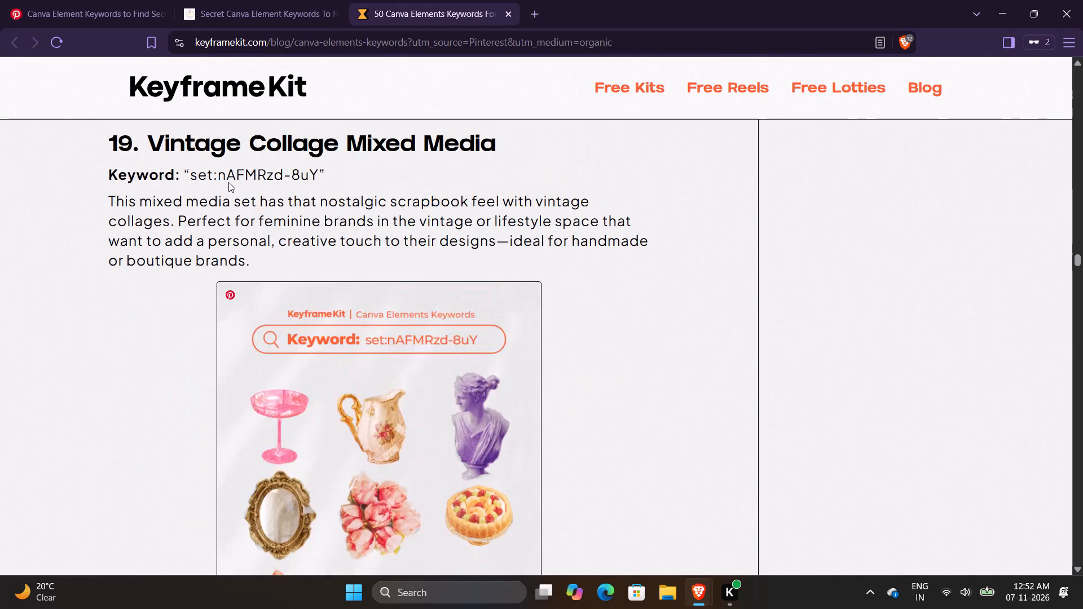
# Copy the Vintage Collage Mixed Media keyword "set:nAFMRzd-8uY" and search for it in the Canva design's elements.
pyautogui.moveTo(188, 178); pyautogui.dragTo(271, 179)
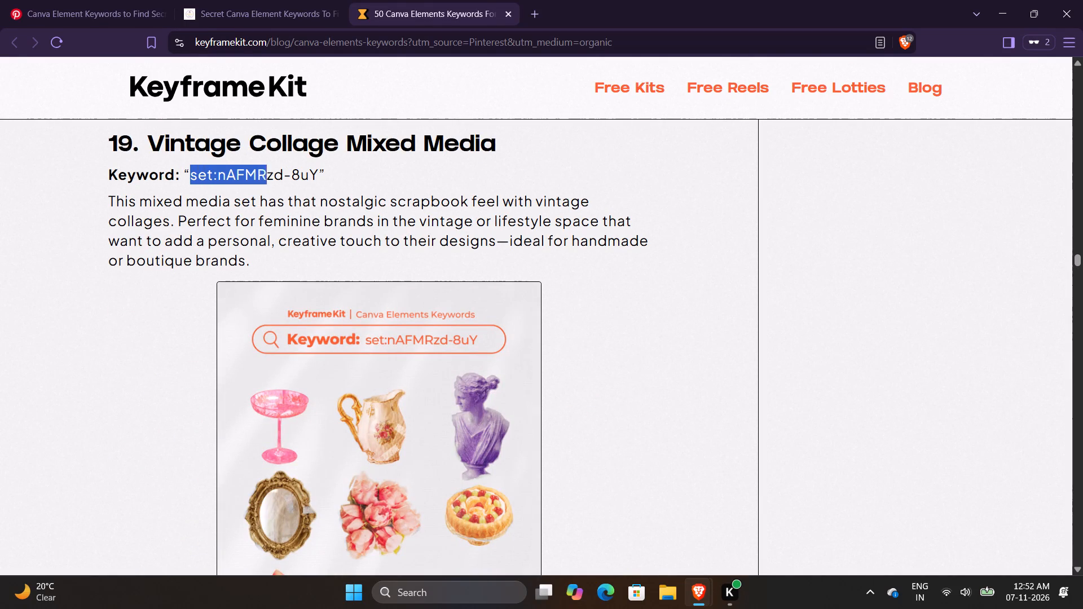
pyautogui.moveTo(271, 179); pyautogui.dragTo(315, 182)
pyautogui.rightClick(315, 182)
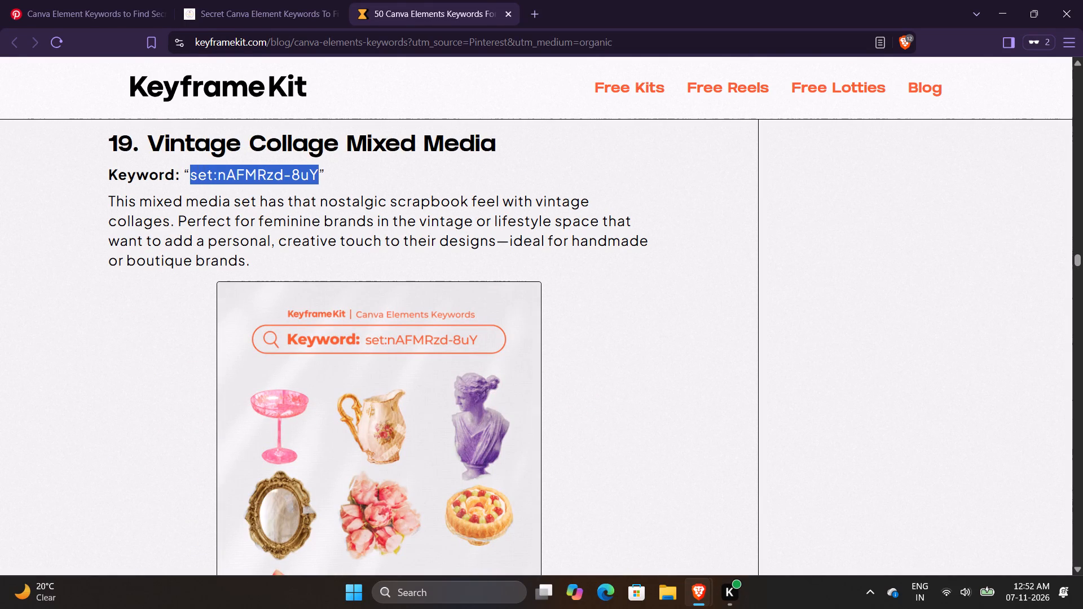
pyautogui.click(347, 197)
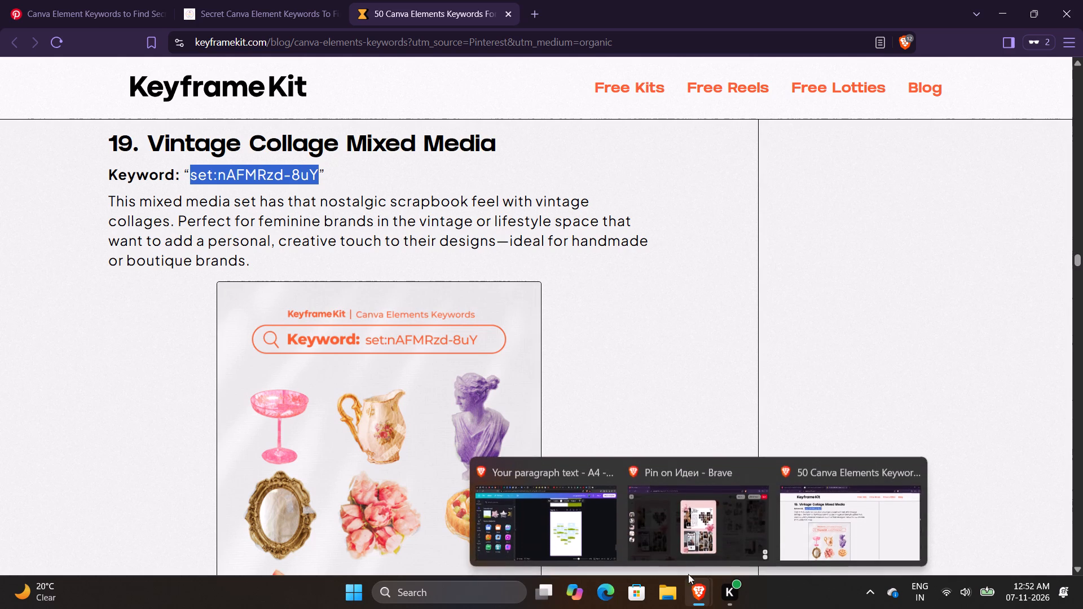
pyautogui.click(611, 526)
pyautogui.rightClick(187, 128)
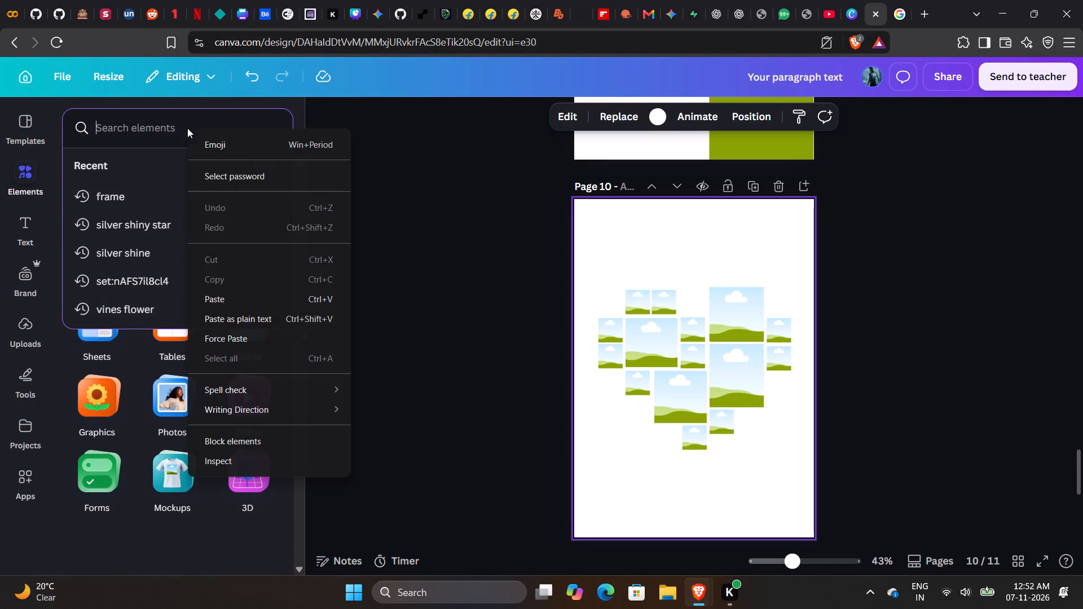
pyautogui.click(220, 295)
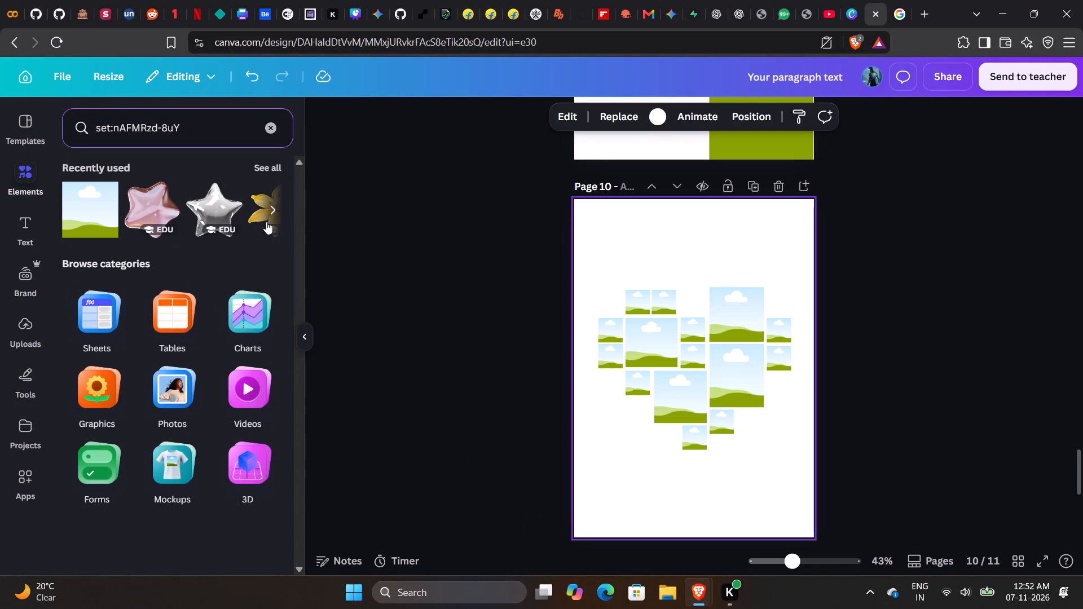
pyautogui.press('Return')
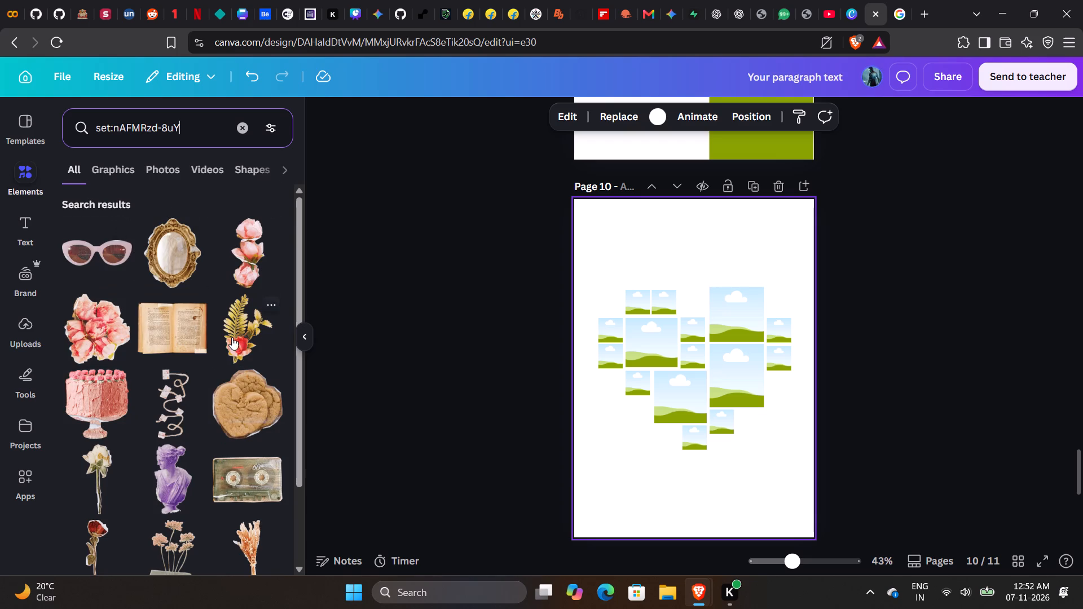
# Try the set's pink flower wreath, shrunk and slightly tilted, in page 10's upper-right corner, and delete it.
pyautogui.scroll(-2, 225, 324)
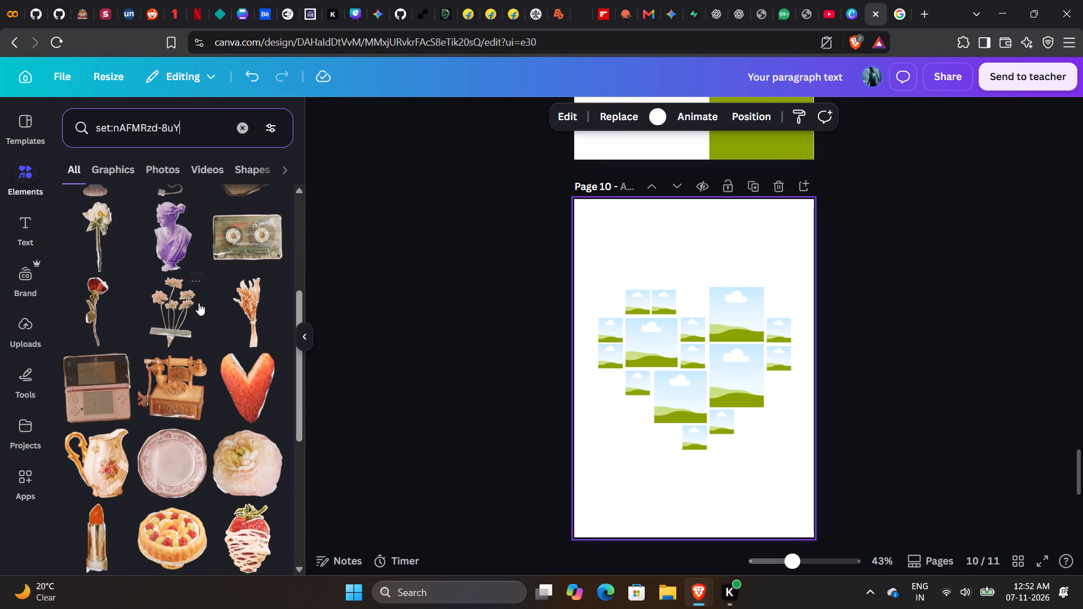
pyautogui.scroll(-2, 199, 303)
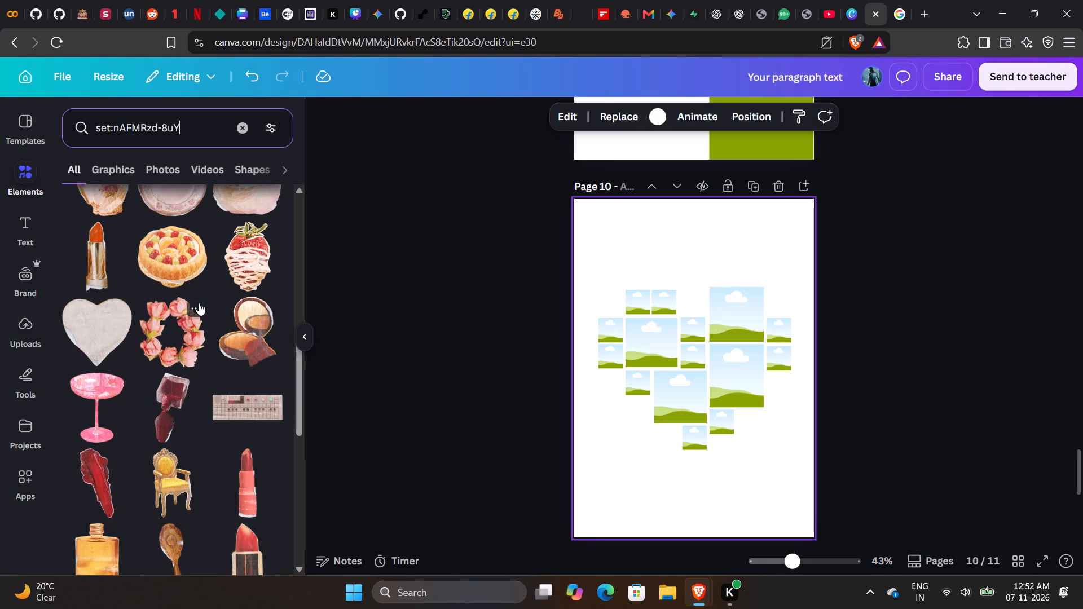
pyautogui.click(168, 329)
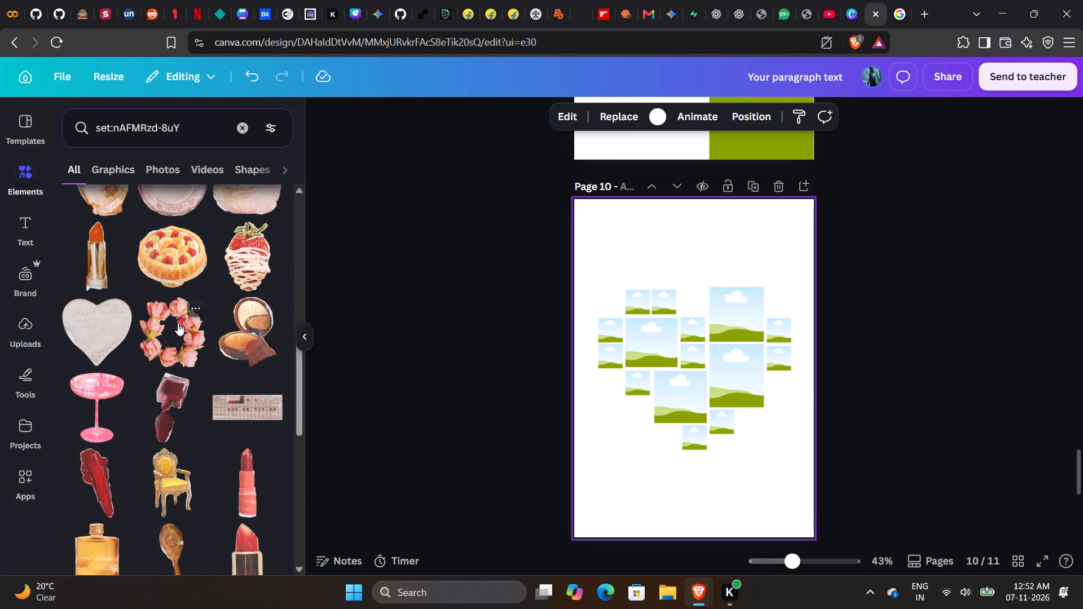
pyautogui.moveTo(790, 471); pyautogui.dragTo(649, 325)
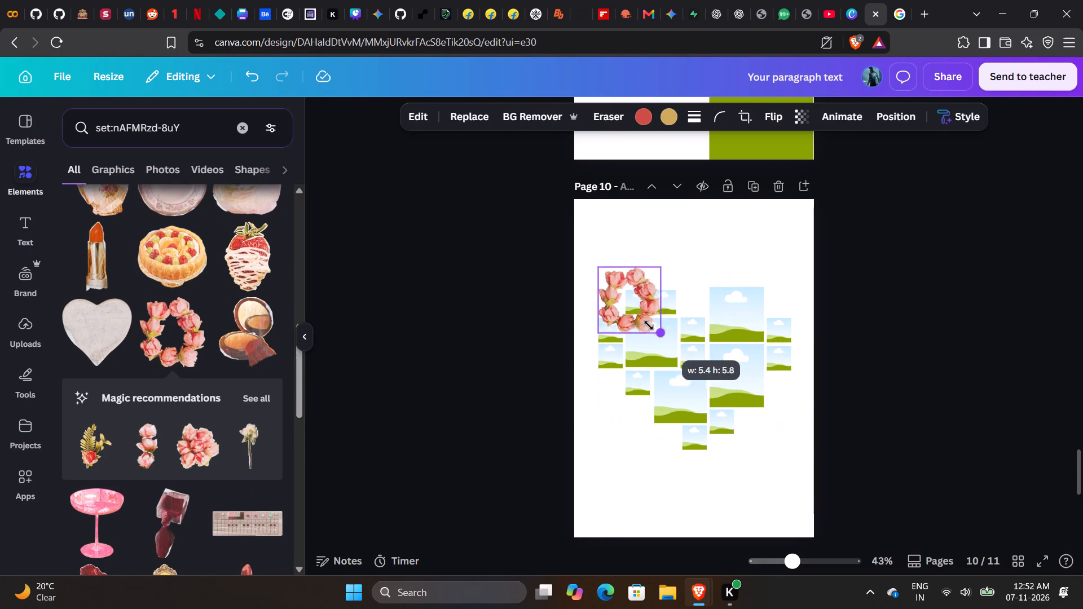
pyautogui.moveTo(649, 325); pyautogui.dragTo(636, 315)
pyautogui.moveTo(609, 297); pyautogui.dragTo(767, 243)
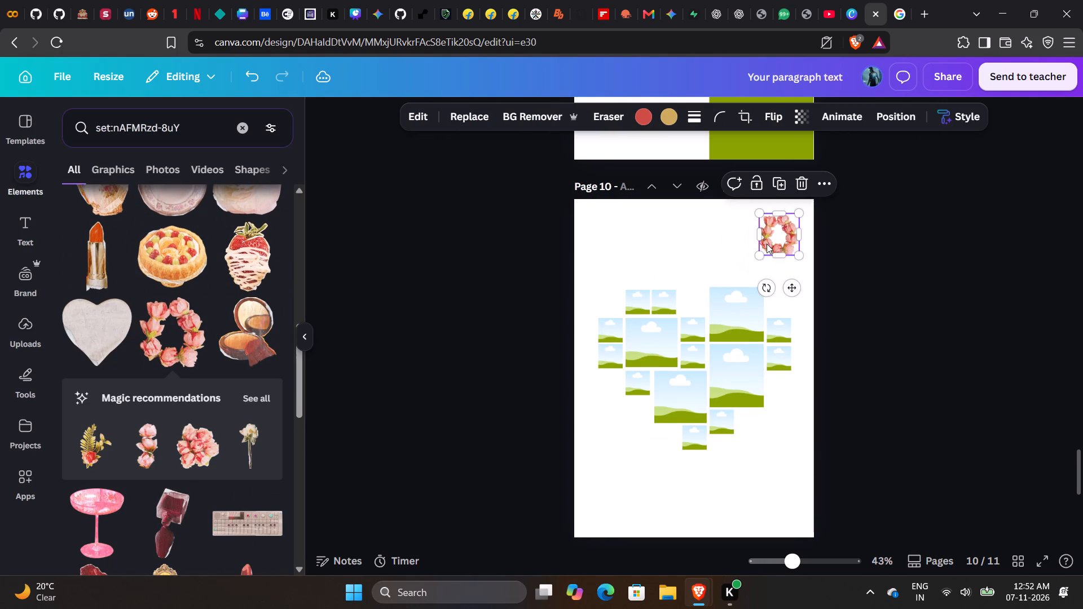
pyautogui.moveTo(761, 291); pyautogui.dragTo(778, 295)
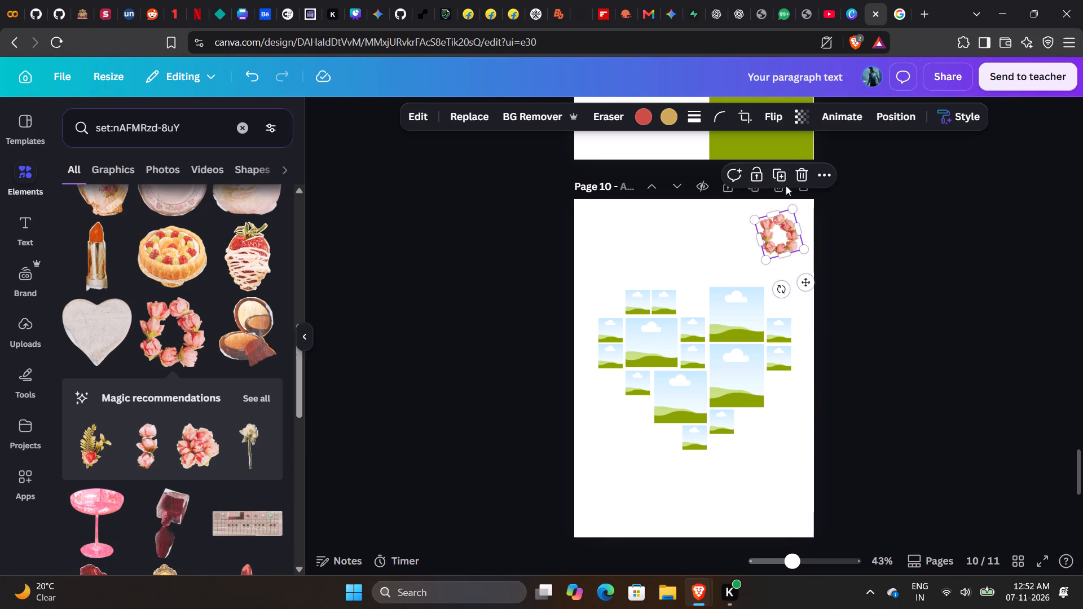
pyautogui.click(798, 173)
# Browse the rest of the vintage collage set for another element suited to the heart-shaped photo grid page.
pyautogui.scroll(-1, 223, 332)
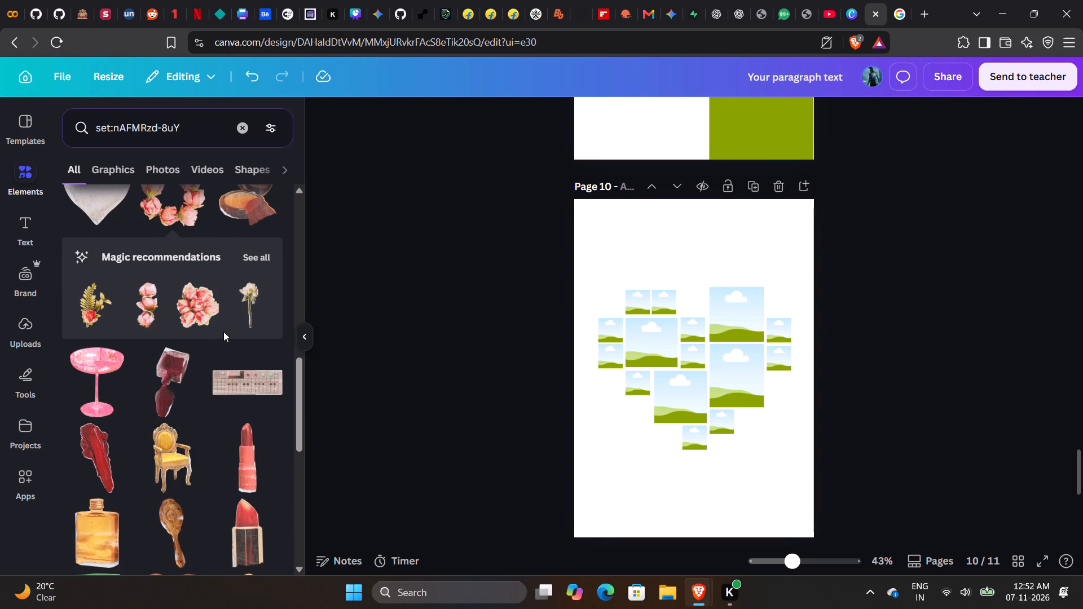
pyautogui.scroll(-2, 223, 332)
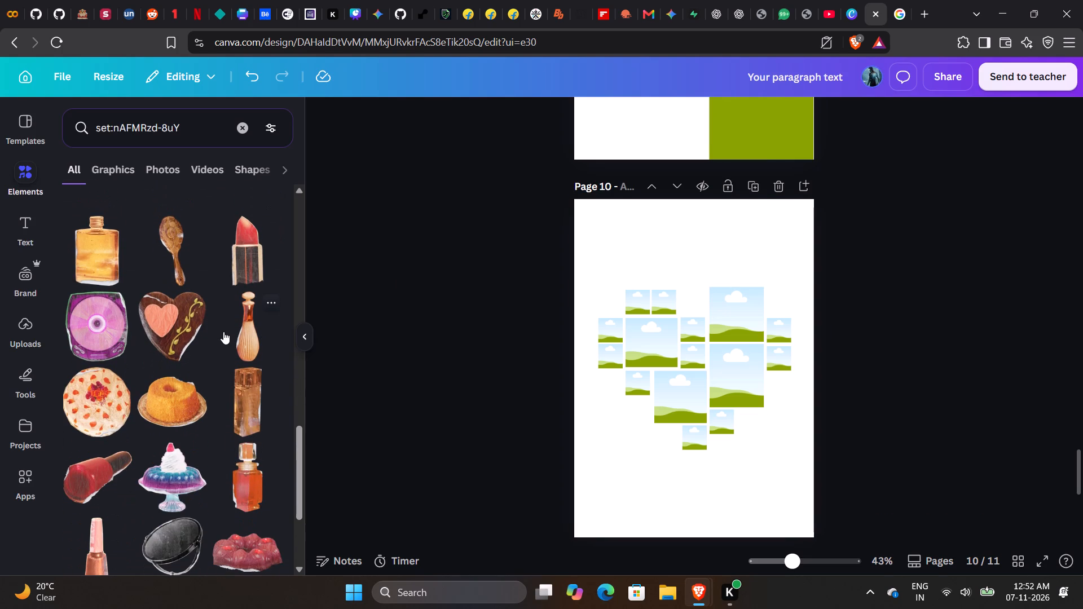
pyautogui.scroll(-2, 223, 332)
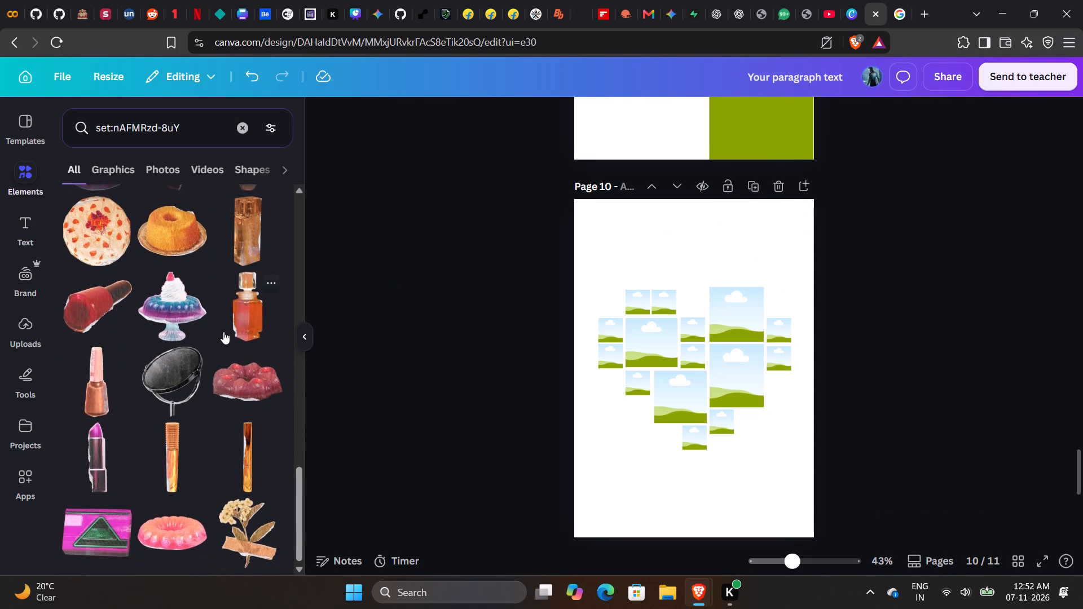
pyautogui.scroll(-1, 223, 332)
pyautogui.scroll(3, 223, 332)
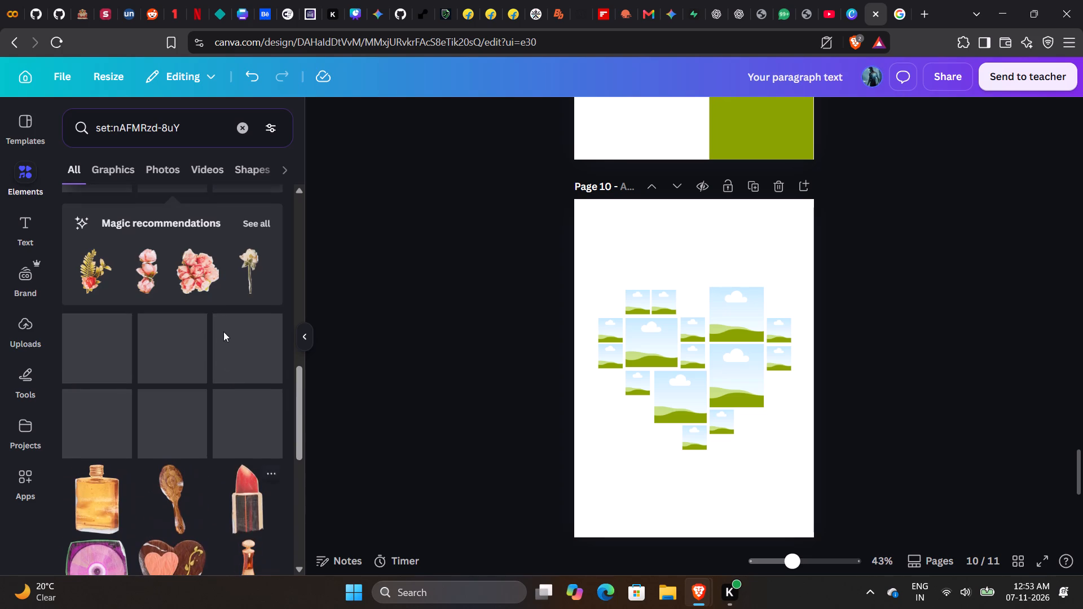
pyautogui.scroll(-4, 223, 332)
pyautogui.scroll(-1, 245, 399)
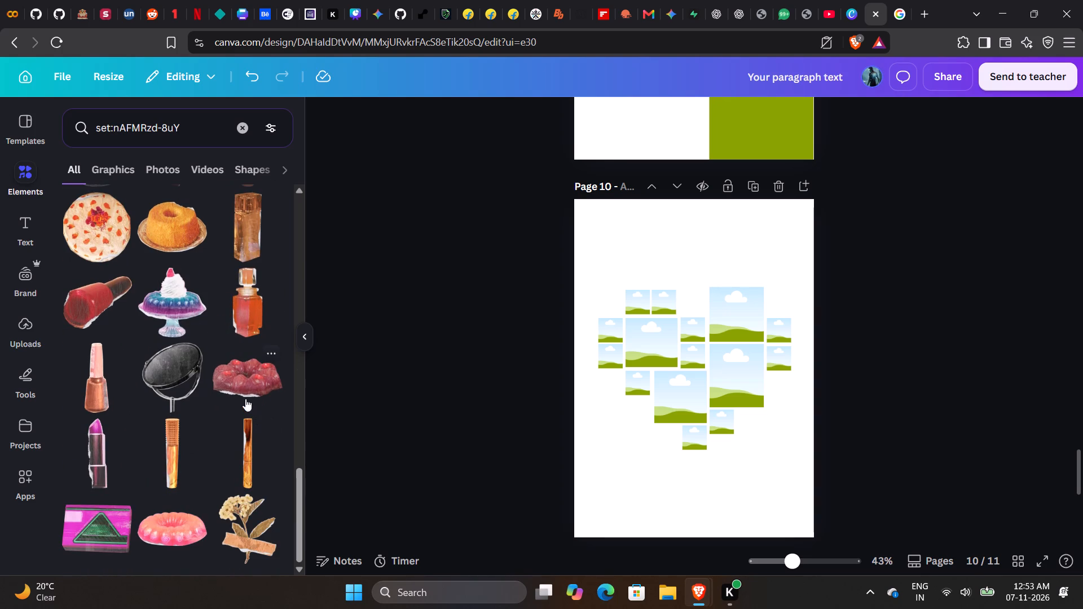
# Add the set's dried yellow flower sprig with tape to page 10, shrunk and placed just above the heart grid's upper-left photos.
pyautogui.scroll(-1, 245, 399)
pyautogui.click(255, 508)
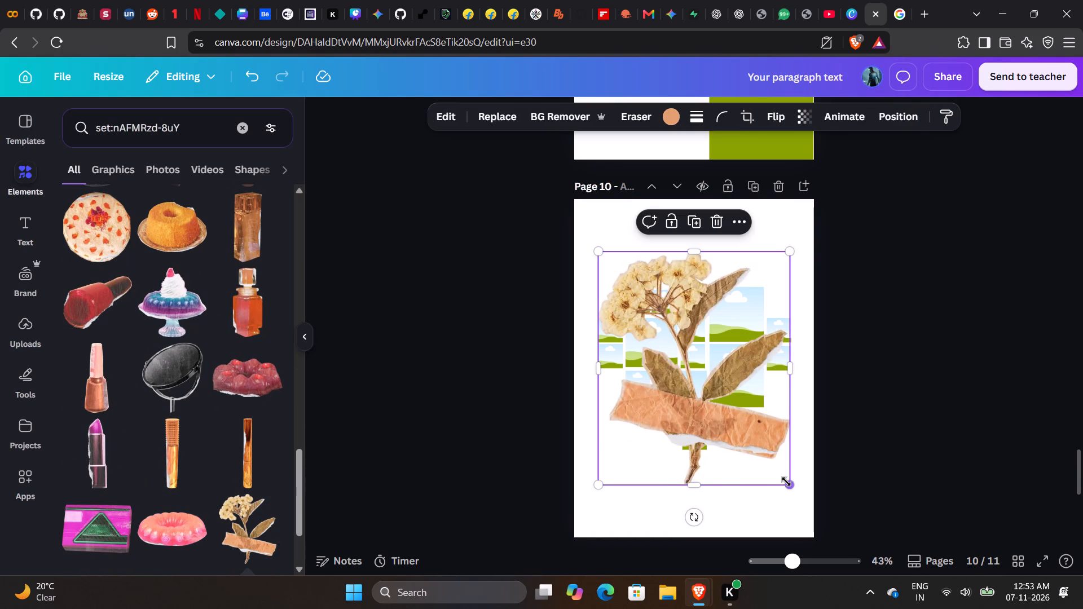
pyautogui.moveTo(786, 482); pyautogui.dragTo(651, 313)
pyautogui.moveTo(620, 287); pyautogui.dragTo(639, 260)
# Add the set's white rose, shrink it to about 2.4 by 5.9, and tilt it clockwise over the taped sprig.
pyautogui.scroll(4, 170, 294)
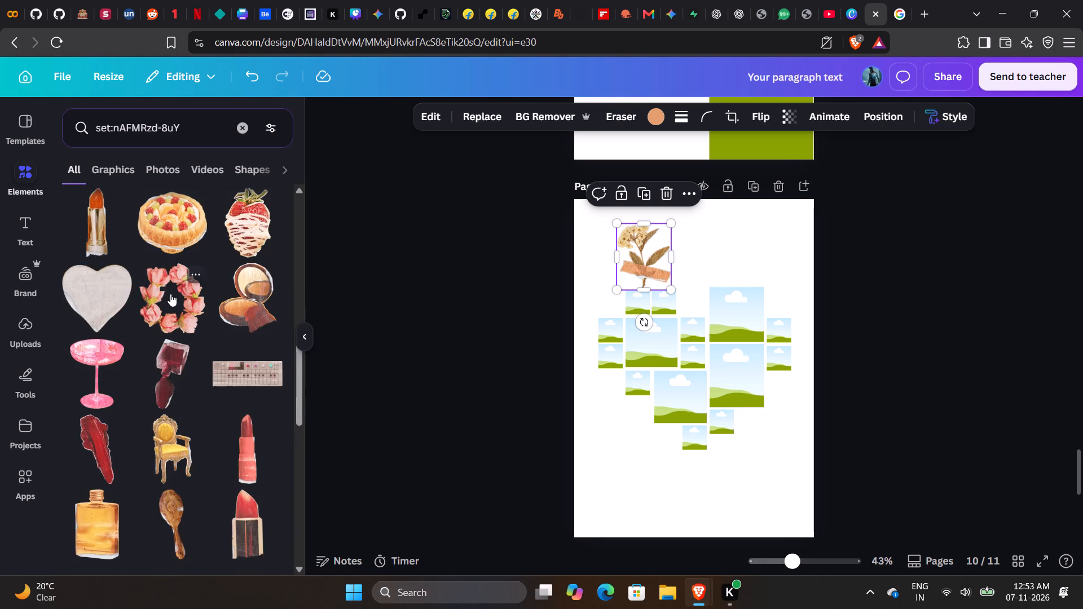
pyautogui.scroll(2, 170, 294)
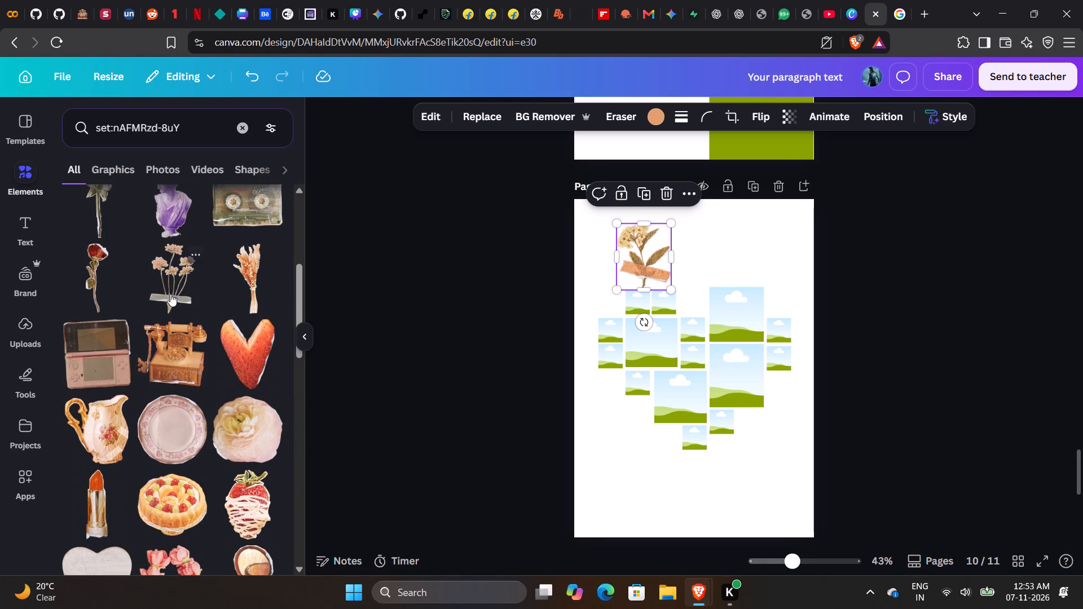
pyautogui.scroll(1, 170, 294)
pyautogui.click(97, 342)
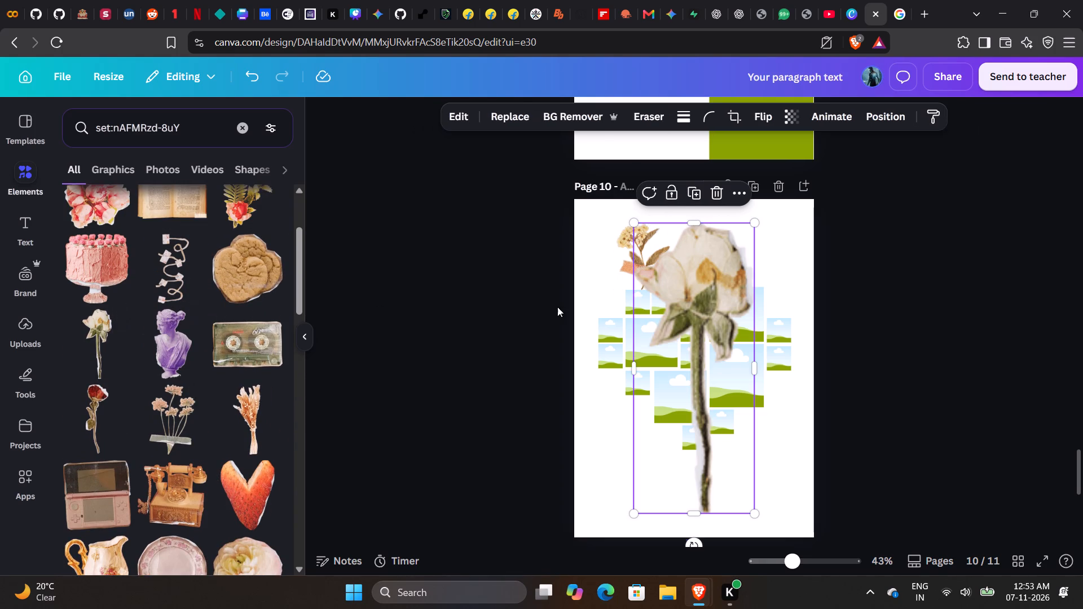
pyautogui.moveTo(750, 514); pyautogui.dragTo(657, 290)
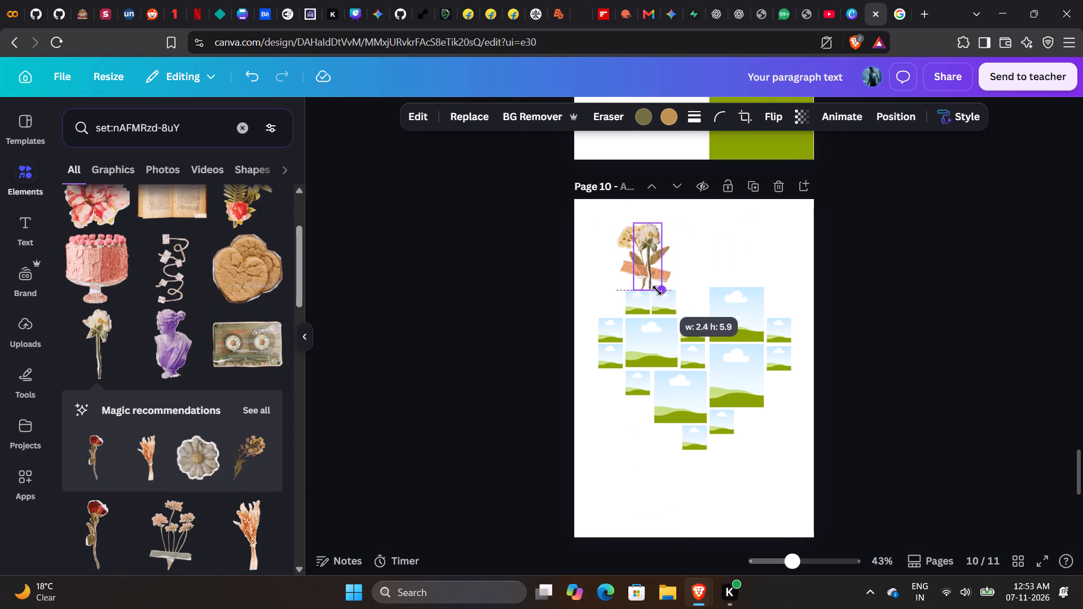
pyautogui.moveTo(657, 290); pyautogui.dragTo(657, 289)
pyautogui.moveTo(631, 315); pyautogui.dragTo(606, 312)
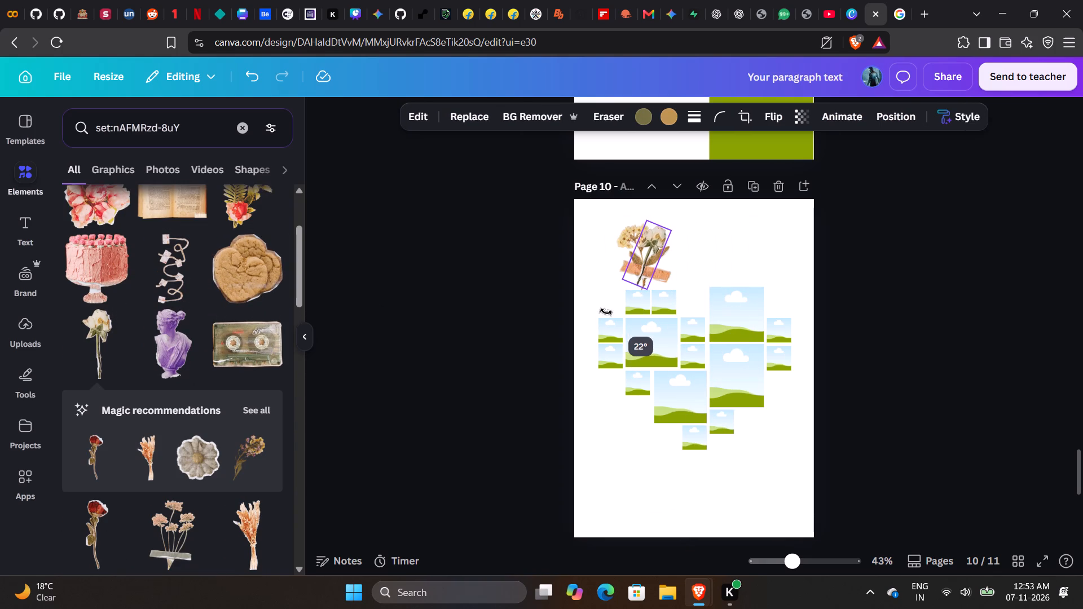
pyautogui.moveTo(606, 312); pyautogui.dragTo(612, 312)
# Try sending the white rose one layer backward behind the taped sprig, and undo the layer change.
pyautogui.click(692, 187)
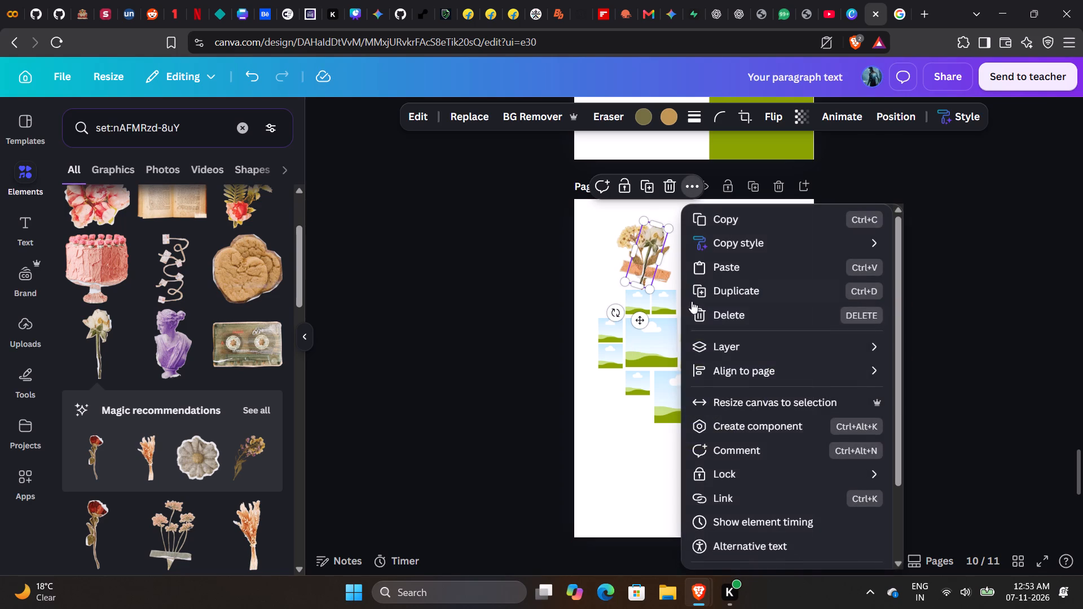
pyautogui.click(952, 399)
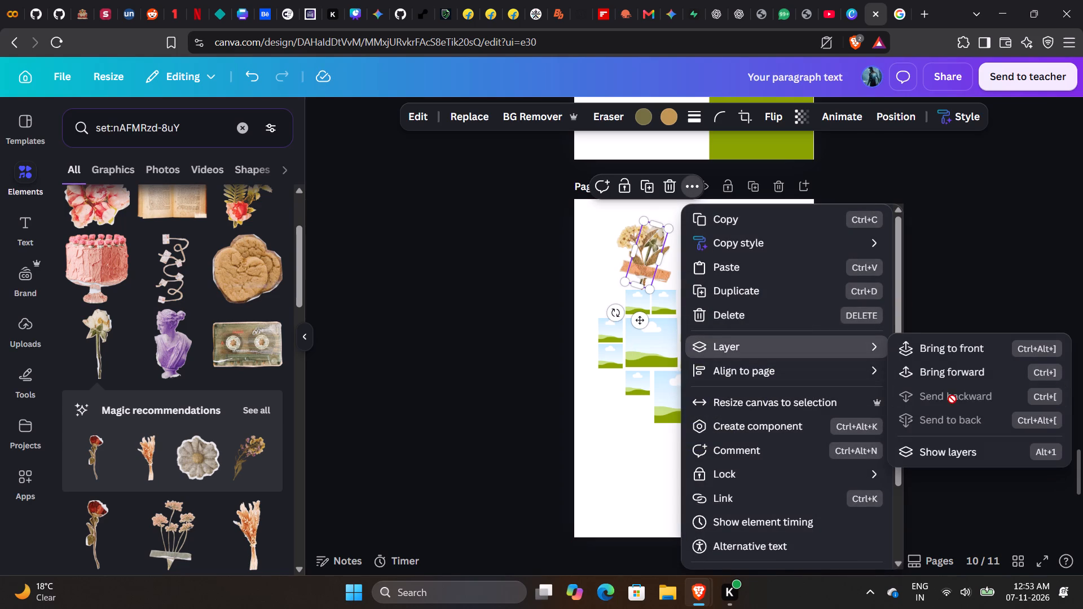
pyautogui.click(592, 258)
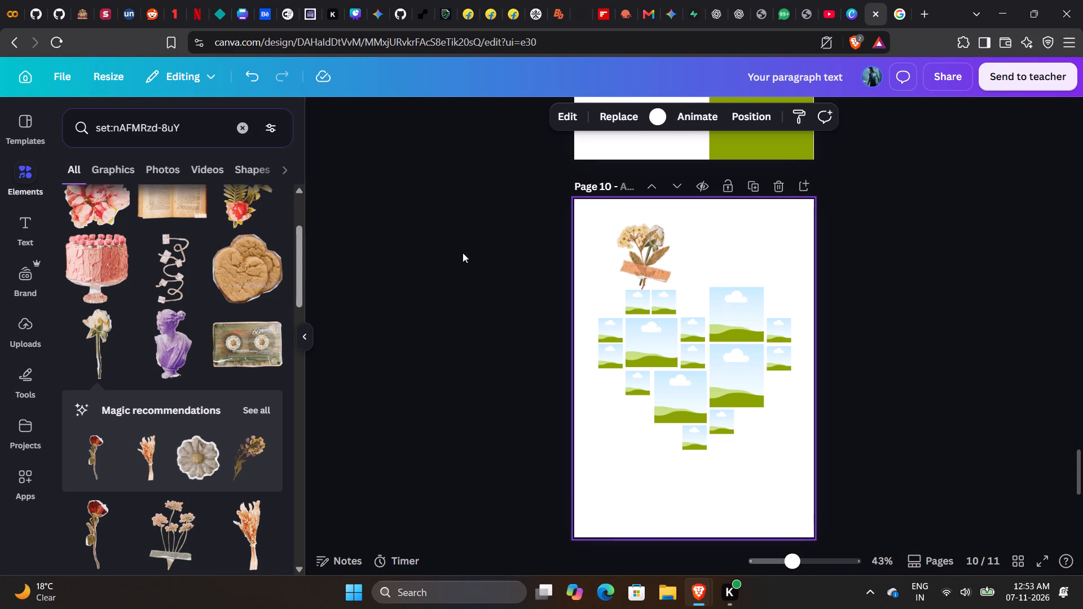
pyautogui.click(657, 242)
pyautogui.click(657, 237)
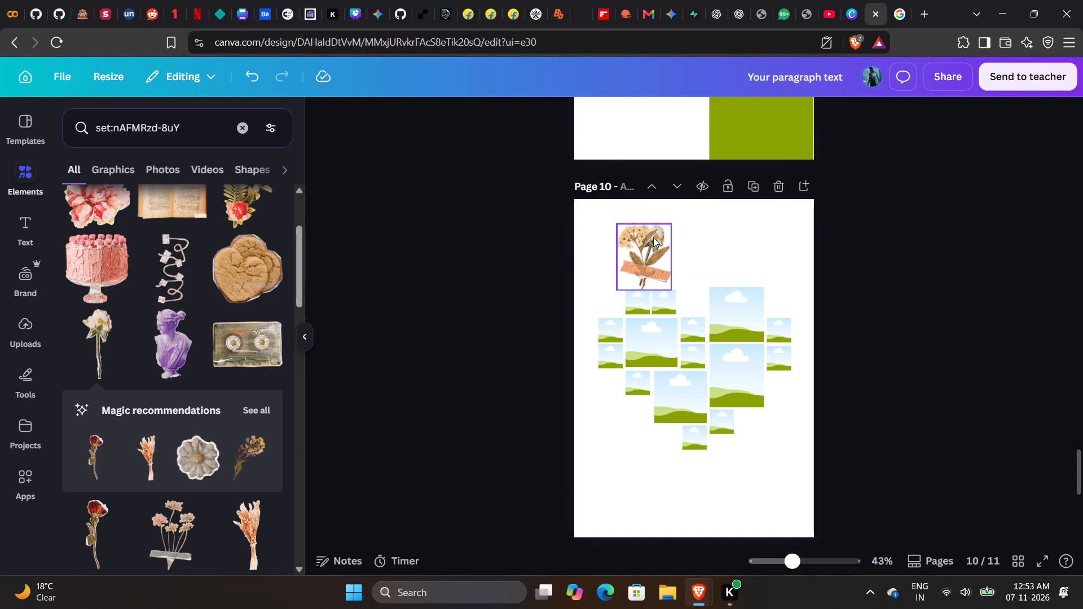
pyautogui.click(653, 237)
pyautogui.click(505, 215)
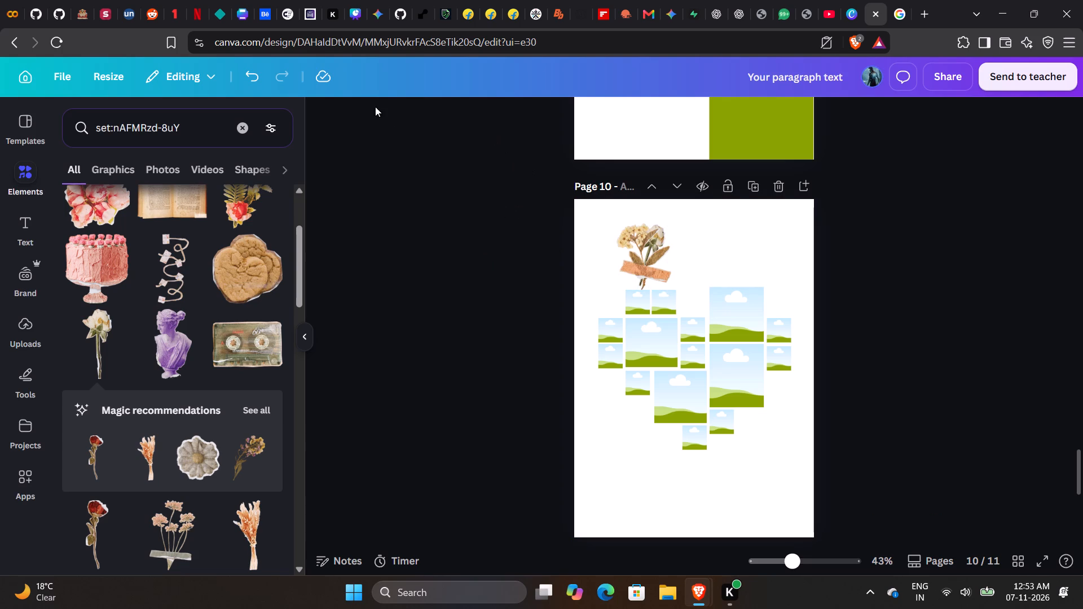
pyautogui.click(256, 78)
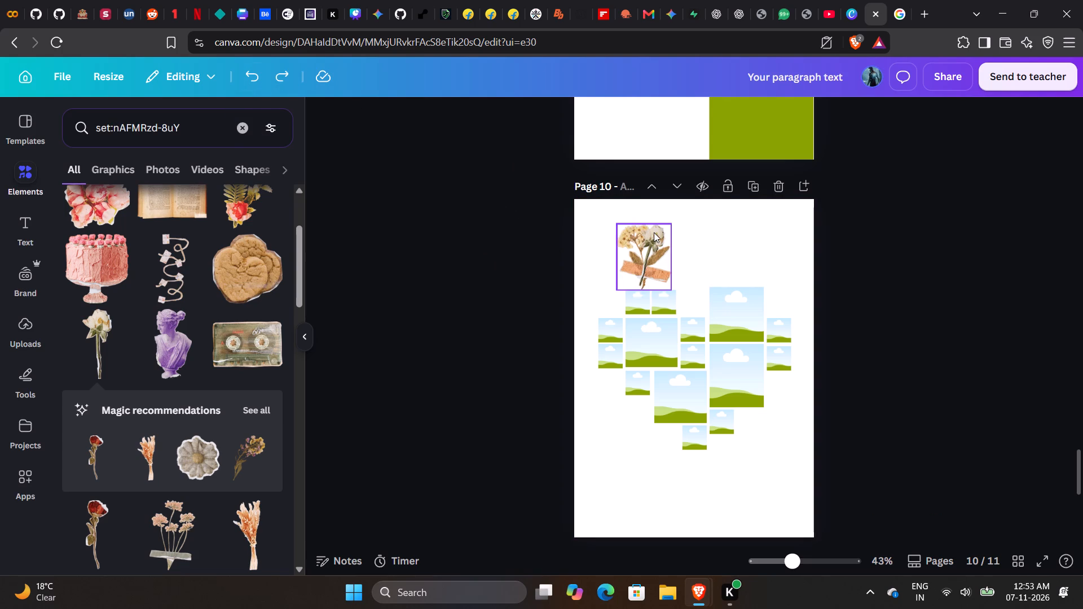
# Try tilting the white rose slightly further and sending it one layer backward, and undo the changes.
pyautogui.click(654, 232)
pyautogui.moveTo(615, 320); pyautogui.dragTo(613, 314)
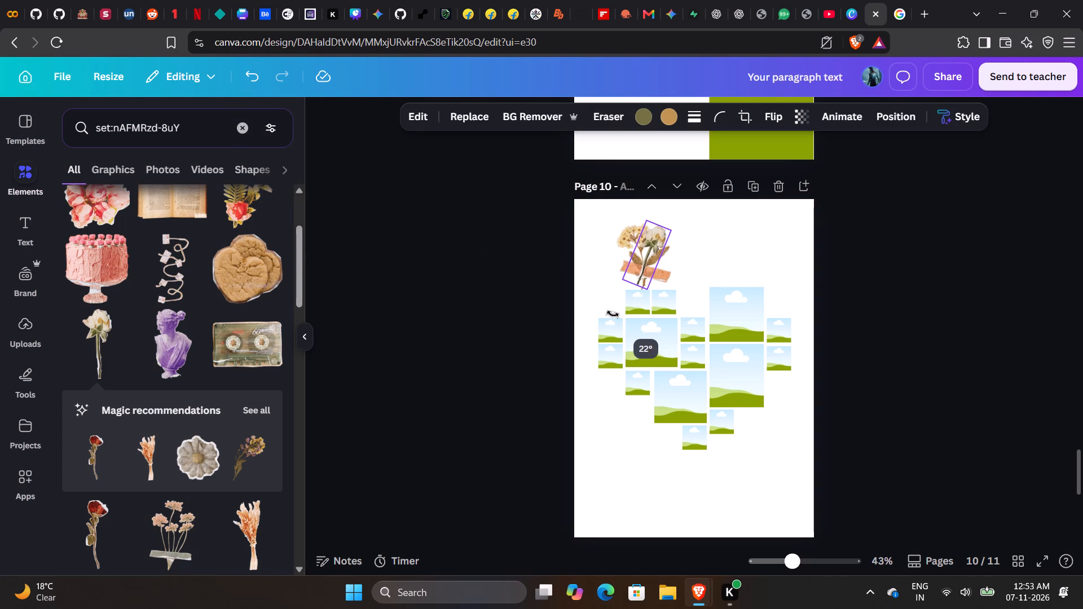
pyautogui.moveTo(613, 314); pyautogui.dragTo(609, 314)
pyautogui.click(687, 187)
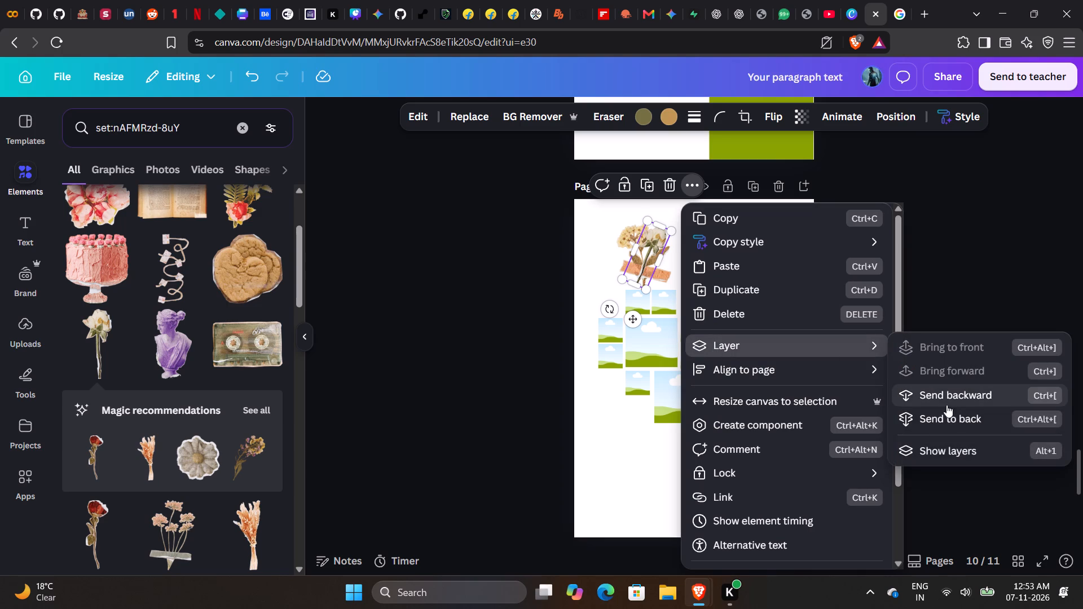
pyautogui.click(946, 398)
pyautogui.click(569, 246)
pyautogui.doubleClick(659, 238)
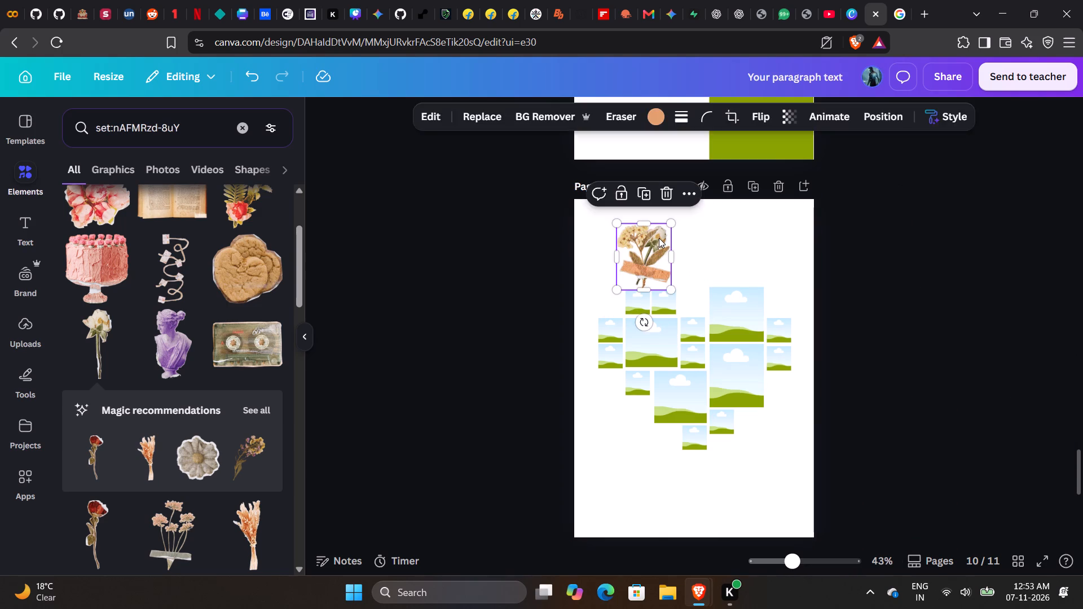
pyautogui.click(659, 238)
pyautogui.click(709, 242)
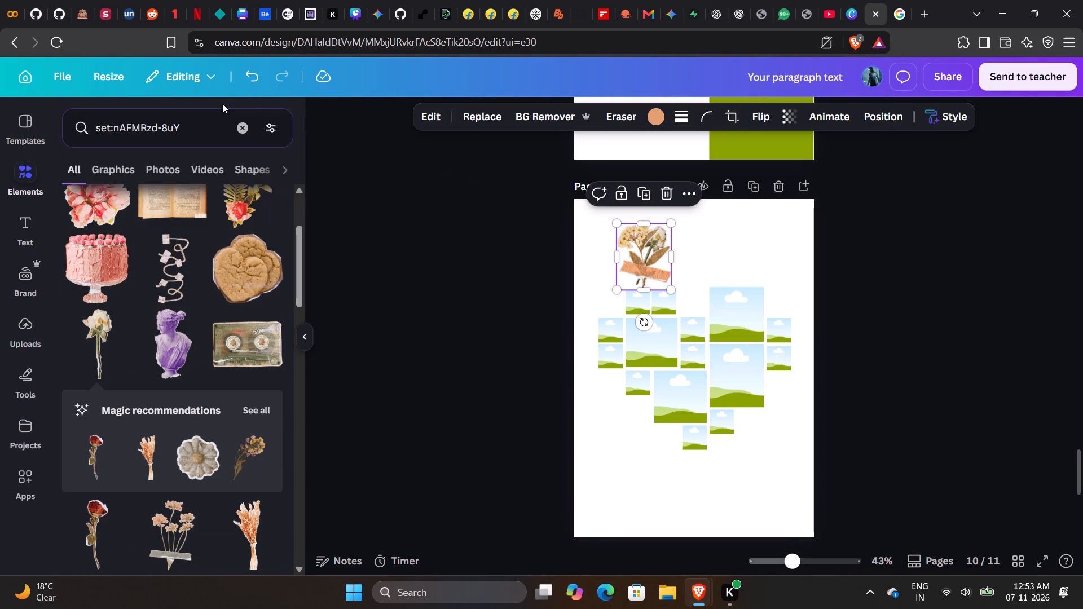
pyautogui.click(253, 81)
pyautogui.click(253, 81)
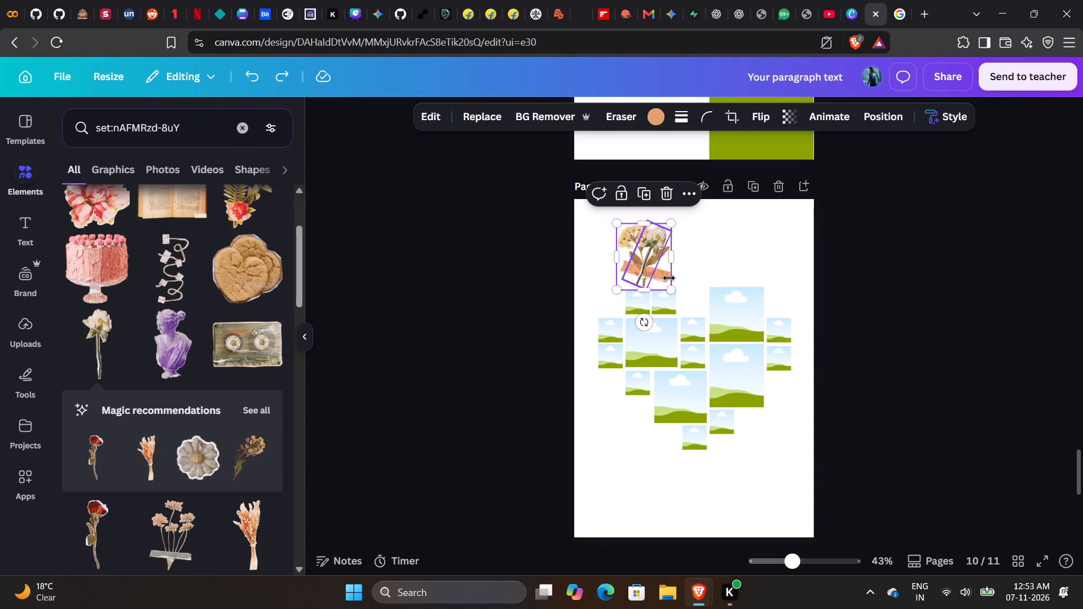
# Rotate the white rose to about 26° and shift it slightly down and right over the taped sprig.
pyautogui.click(644, 246)
pyautogui.moveTo(609, 310); pyautogui.dragTo(601, 308)
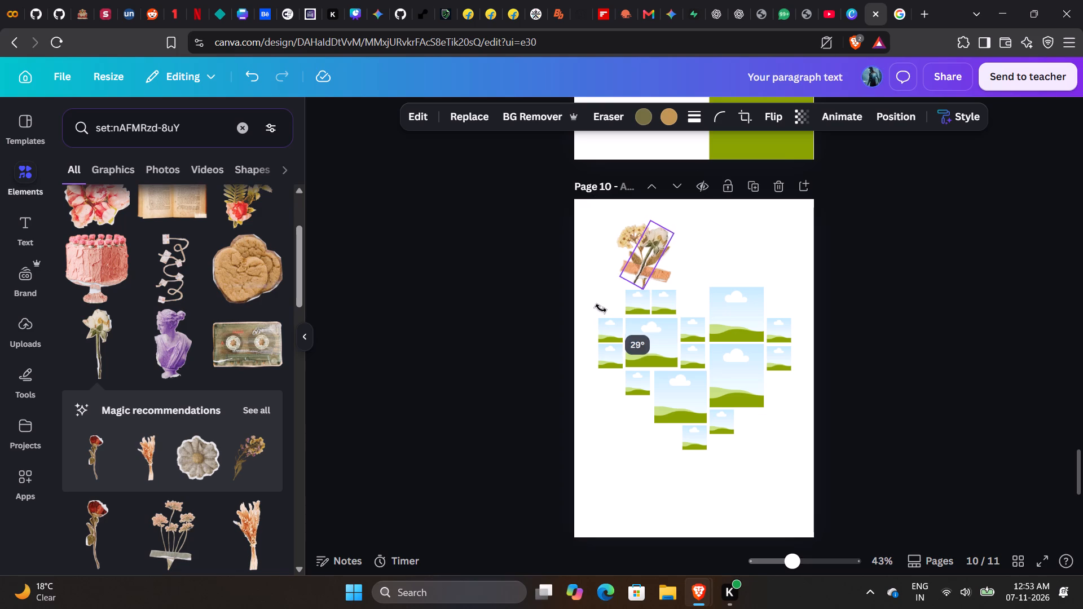
pyautogui.moveTo(601, 308); pyautogui.dragTo(600, 307)
pyautogui.click(646, 254)
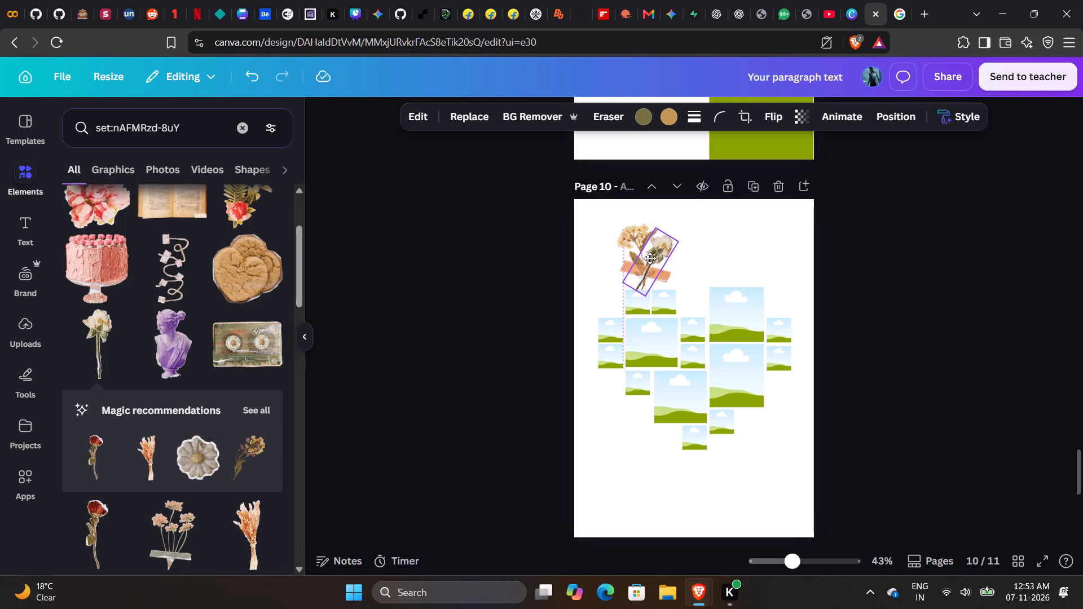
pyautogui.click(609, 304)
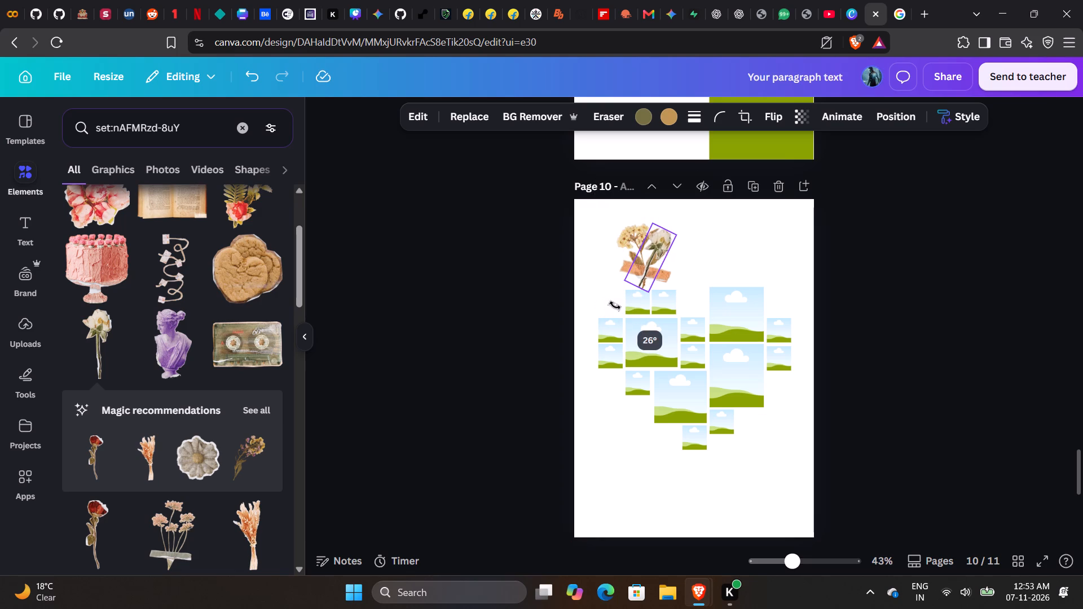
pyautogui.click(727, 258)
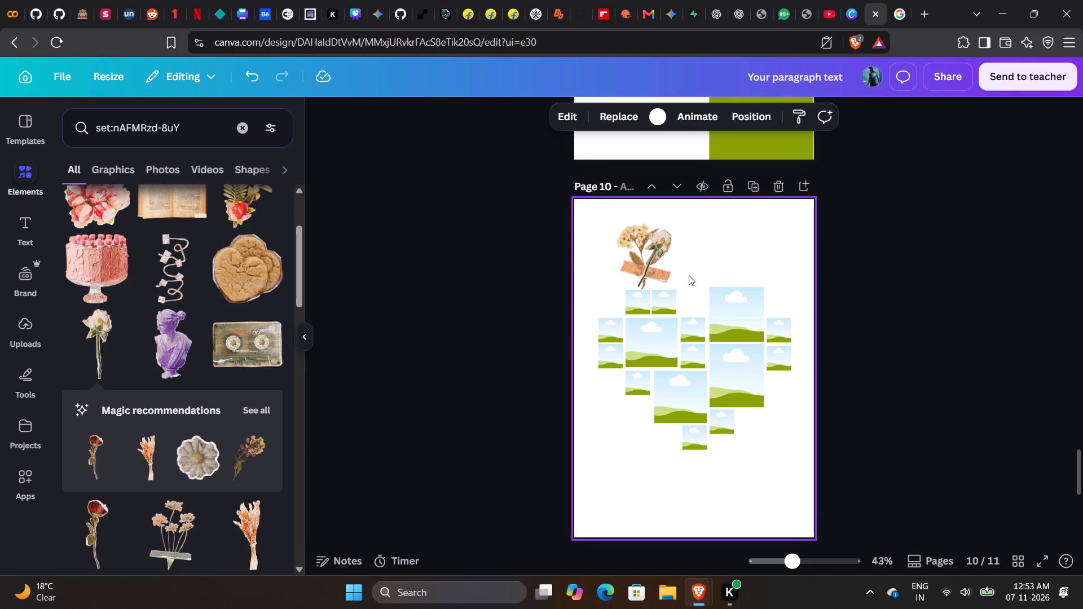
# Send the white rose one layer backward so it sits behind the taped sprig.
pyautogui.click(655, 240)
pyautogui.click(689, 188)
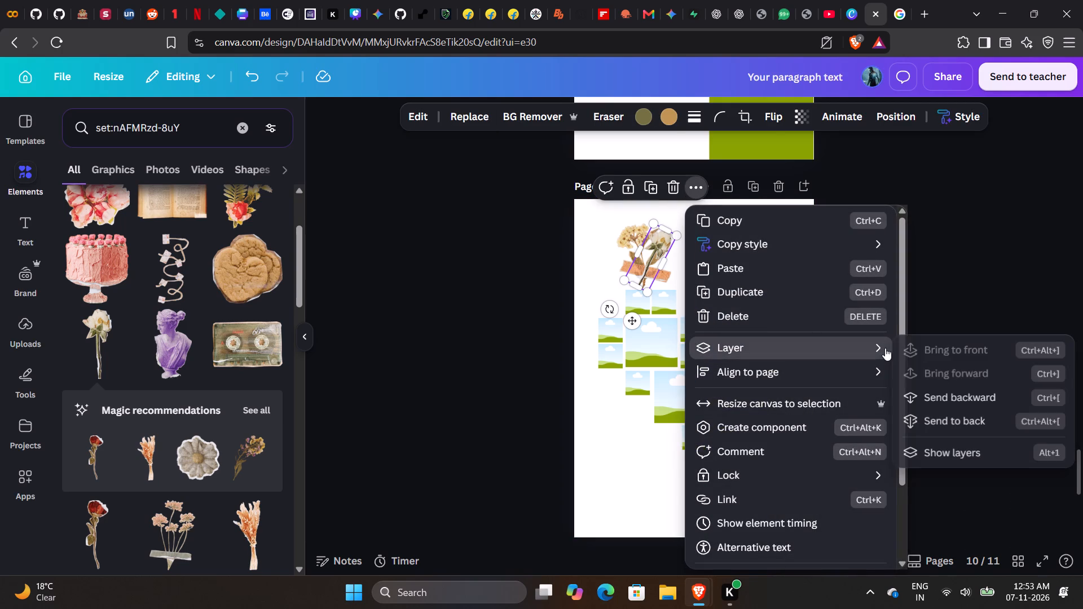
pyautogui.click(939, 394)
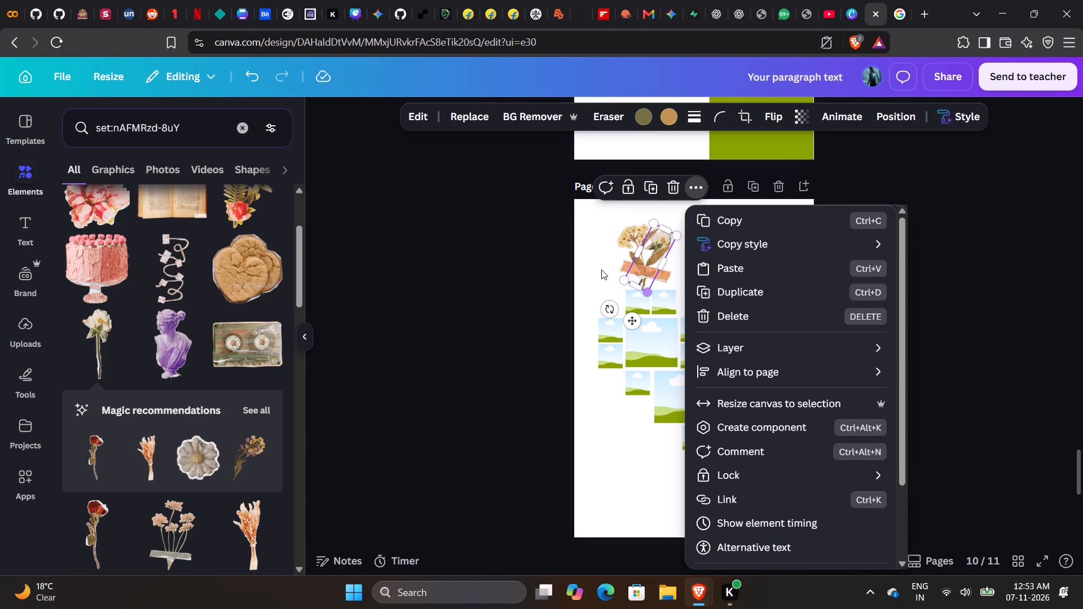
pyautogui.click(595, 266)
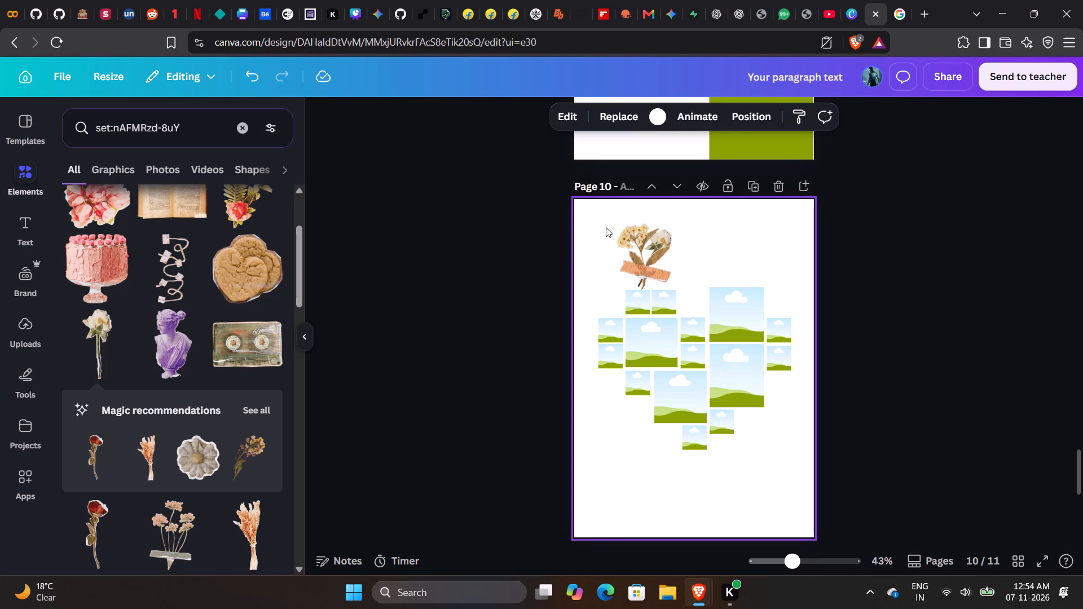
# Group the white rose and the taped sprig into a single bouquet.
pyautogui.moveTo(606, 227); pyautogui.dragTo(686, 280)
pyautogui.click(603, 196)
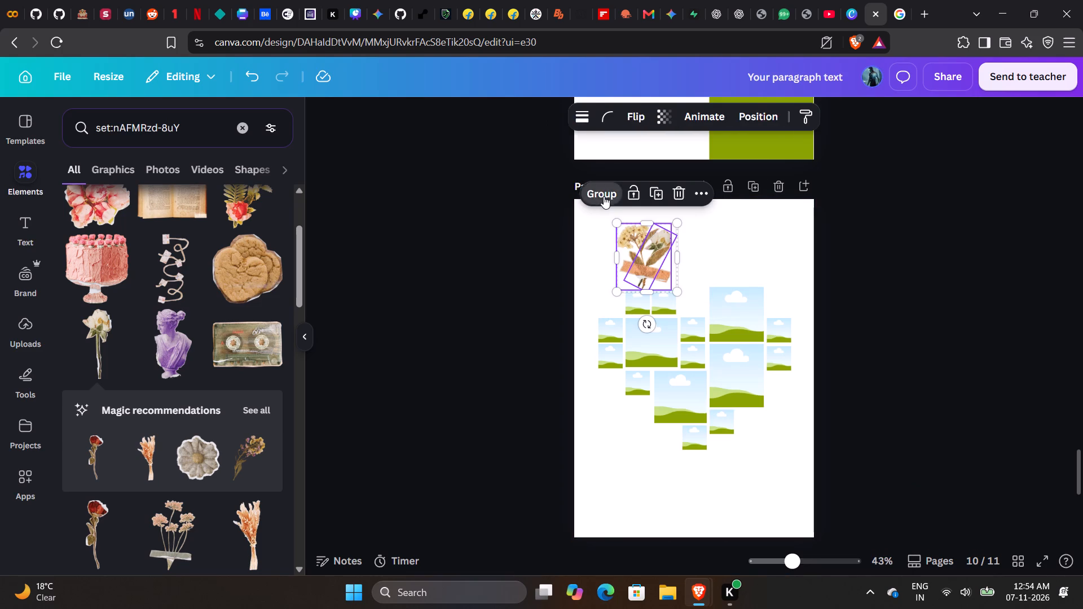
# Shrink the bouquet, tilt it slightly counterclockwise, and place it near page 10's lower-right corner, below the heart grid.
pyautogui.moveTo(681, 292); pyautogui.dragTo(646, 263)
pyautogui.moveTo(618, 295); pyautogui.dragTo(632, 302)
pyautogui.moveTo(655, 255); pyautogui.dragTo(668, 267)
pyautogui.moveTo(642, 250); pyautogui.dragTo(760, 264)
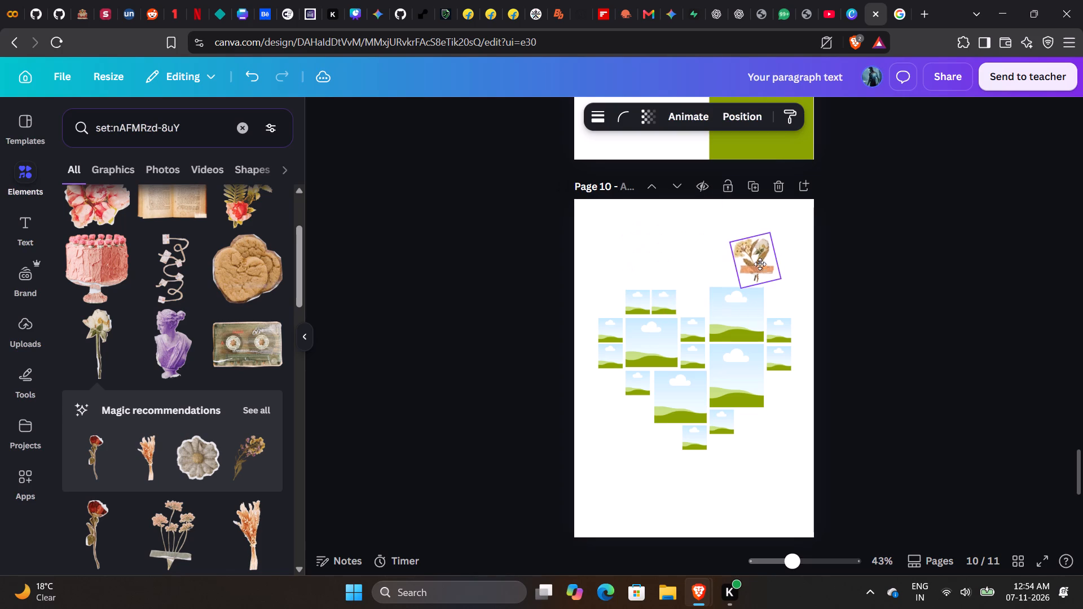
pyautogui.moveTo(760, 264); pyautogui.dragTo(779, 245)
pyautogui.moveTo(779, 245); pyautogui.dragTo(752, 493)
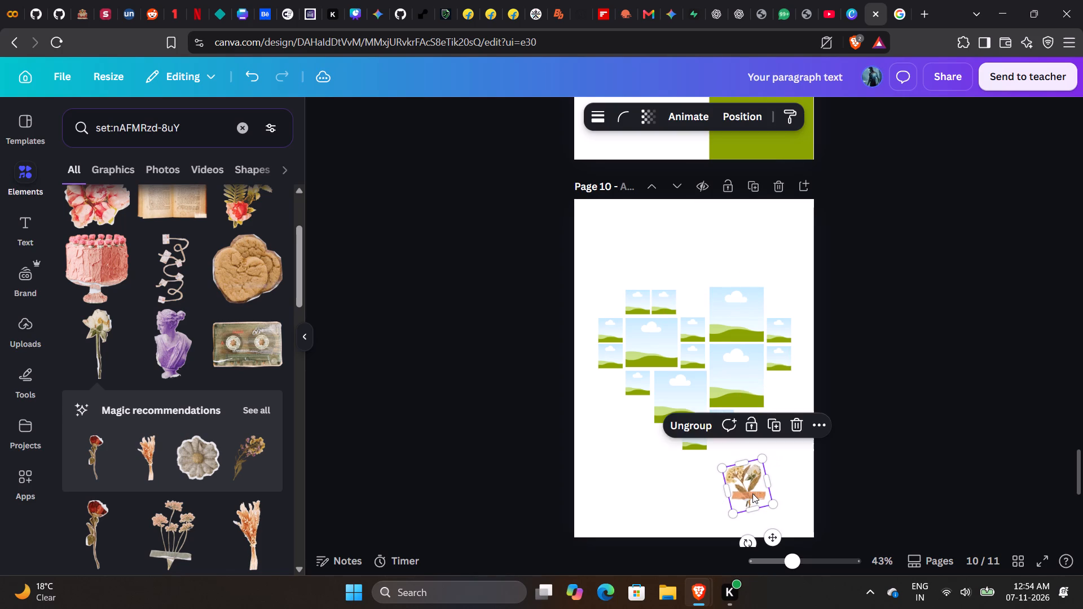
pyautogui.moveTo(773, 506); pyautogui.dragTo(780, 520)
pyautogui.moveTo(764, 496); pyautogui.dragTo(773, 499)
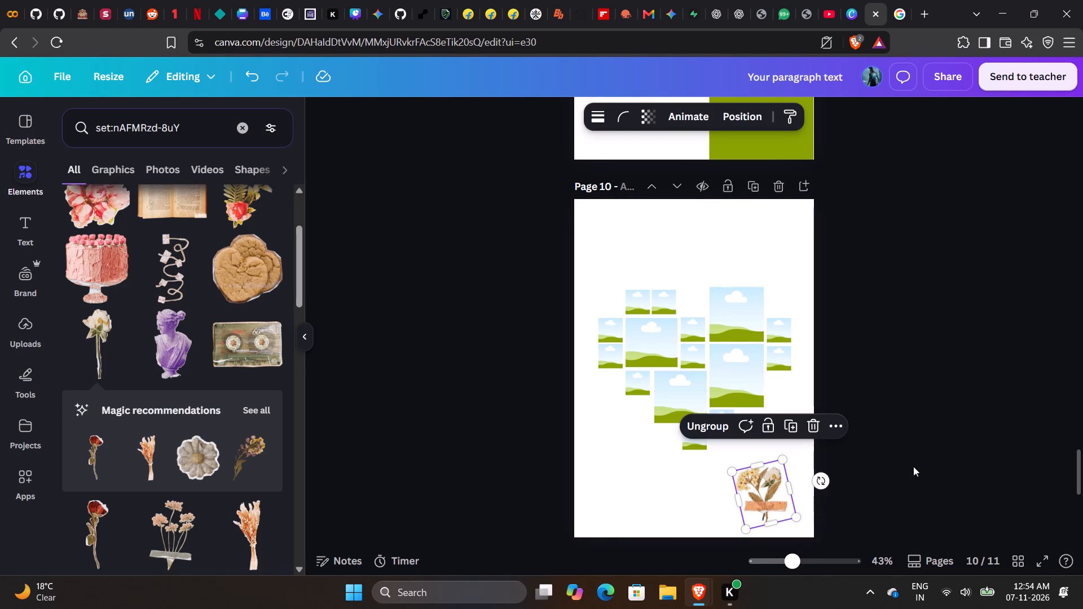
pyautogui.click(913, 466)
pyautogui.scroll(-1, 846, 469)
pyautogui.scroll(1, 846, 469)
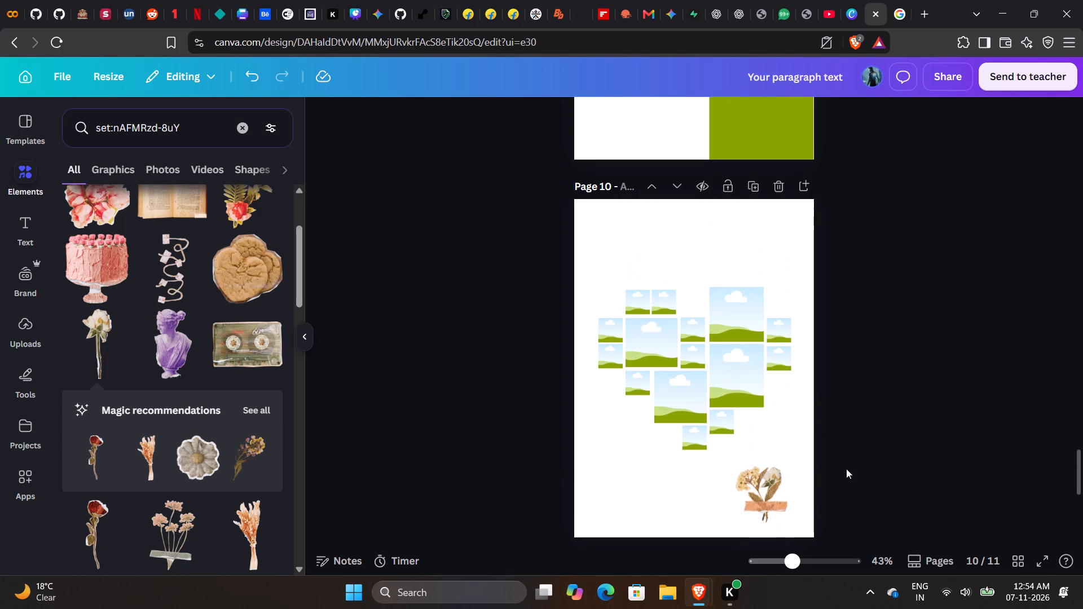
# Enlarge the bouquet slightly and shift it closer to page 10's right edge in the lower corner.
pyautogui.click(769, 491)
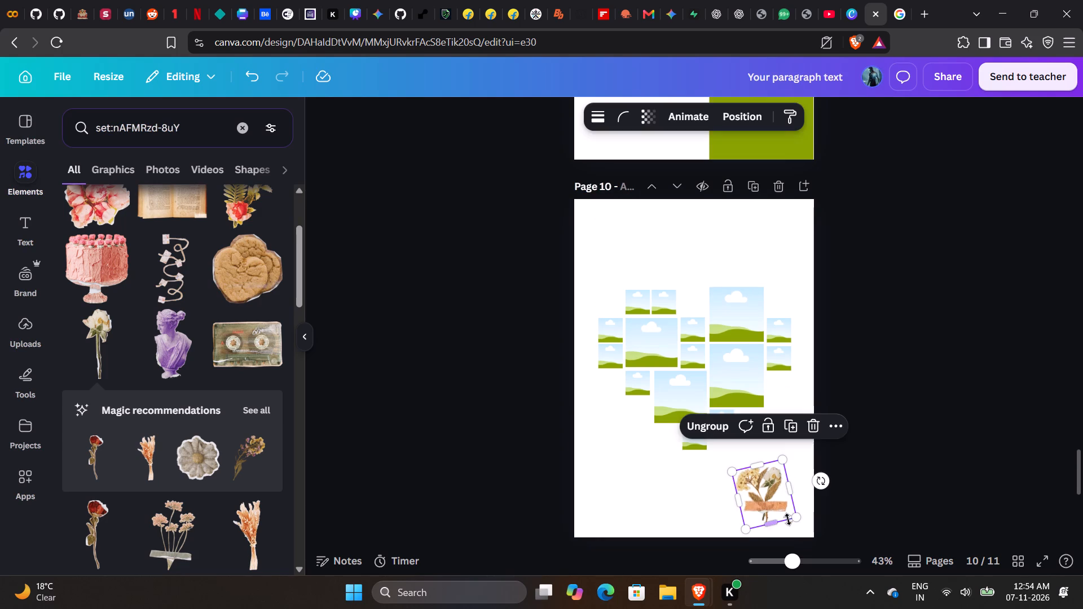
pyautogui.click(821, 482)
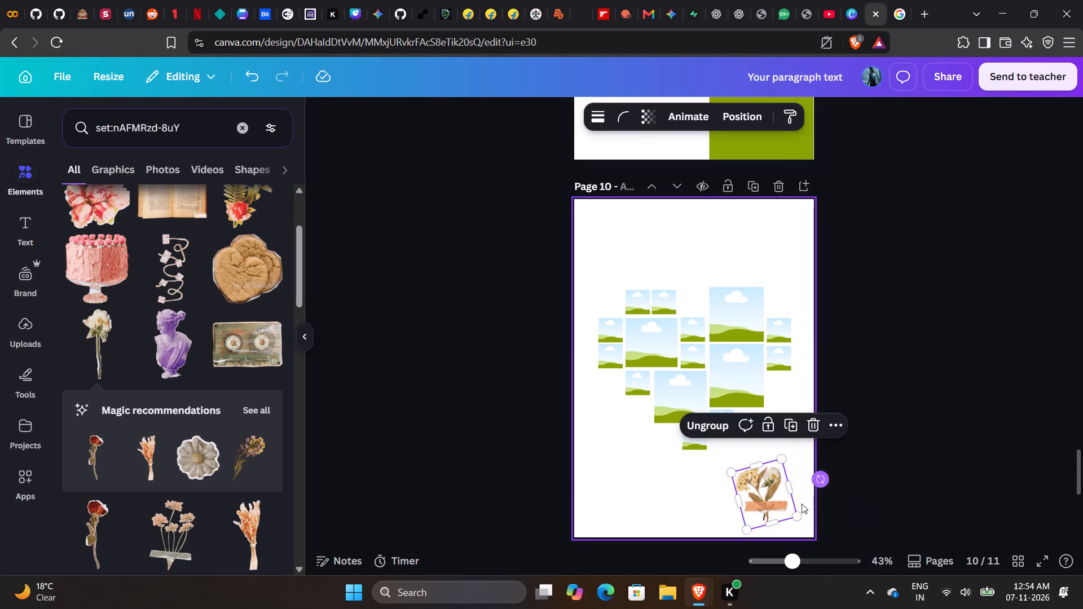
pyautogui.moveTo(796, 510); pyautogui.dragTo(803, 515)
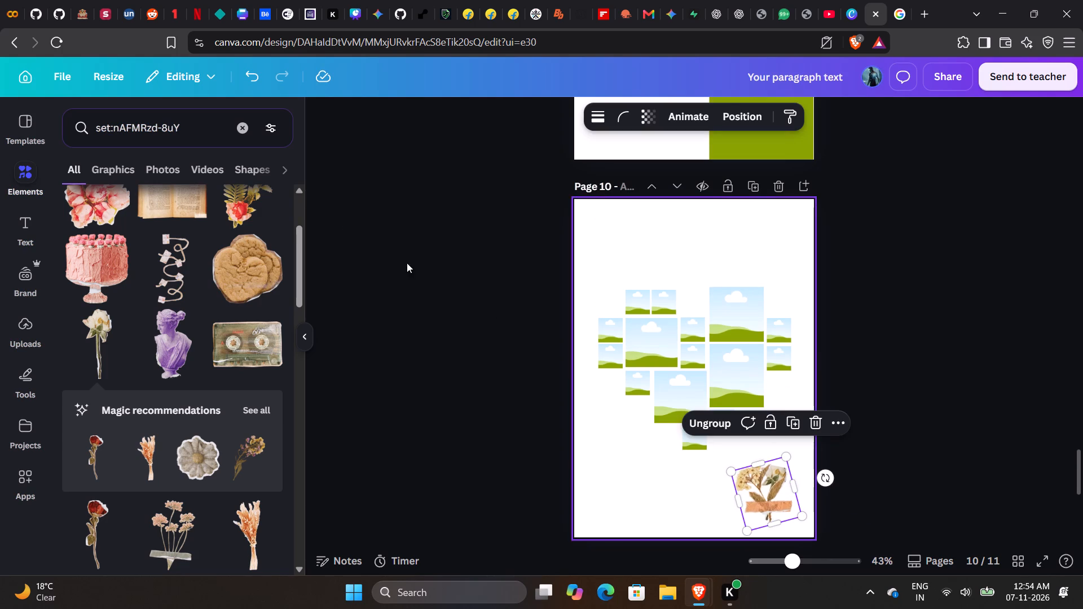
pyautogui.click(253, 76)
pyautogui.moveTo(796, 512); pyautogui.dragTo(802, 515)
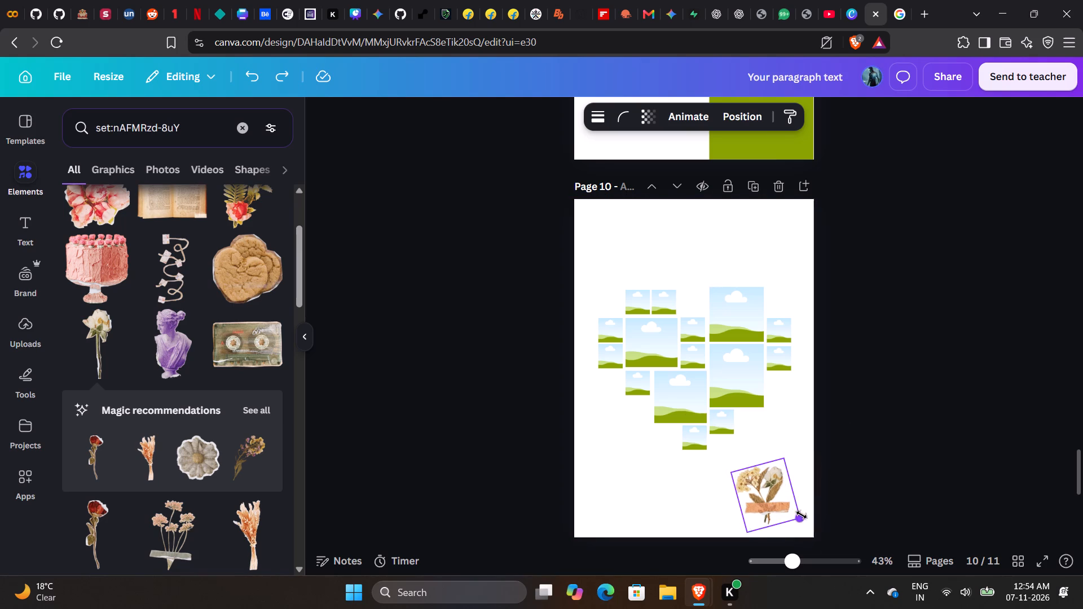
pyautogui.moveTo(802, 515); pyautogui.dragTo(809, 515)
pyautogui.moveTo(760, 500); pyautogui.dragTo(767, 493)
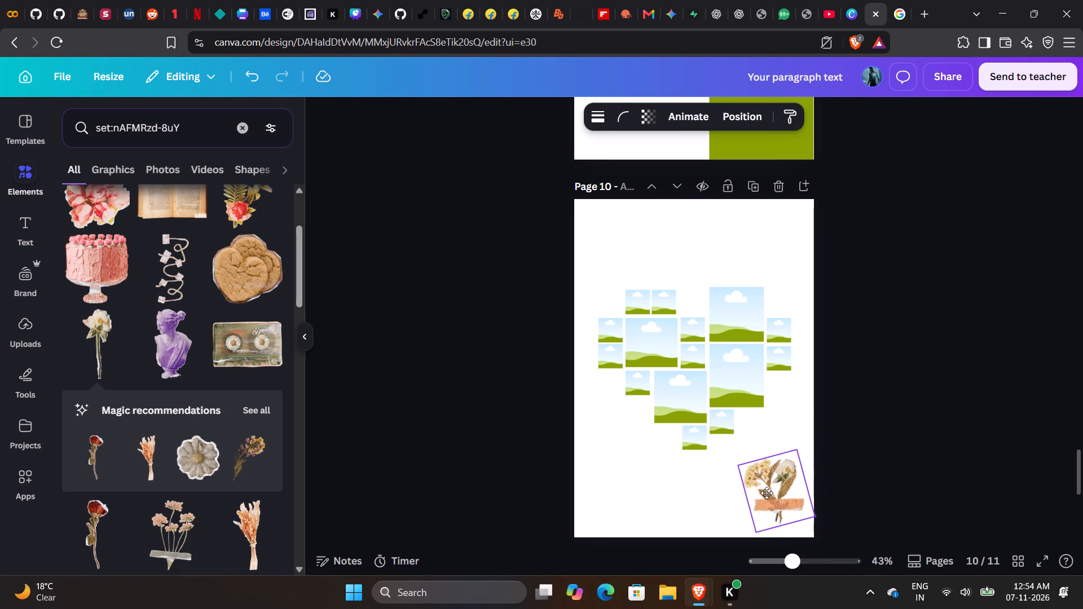
pyautogui.moveTo(767, 493); pyautogui.dragTo(764, 493)
pyautogui.click(892, 484)
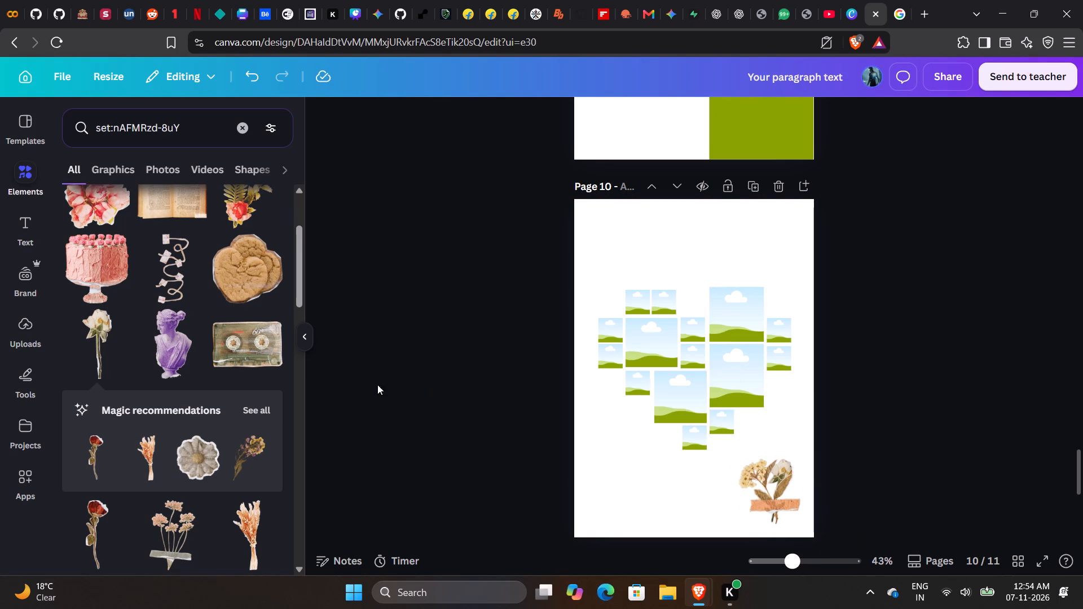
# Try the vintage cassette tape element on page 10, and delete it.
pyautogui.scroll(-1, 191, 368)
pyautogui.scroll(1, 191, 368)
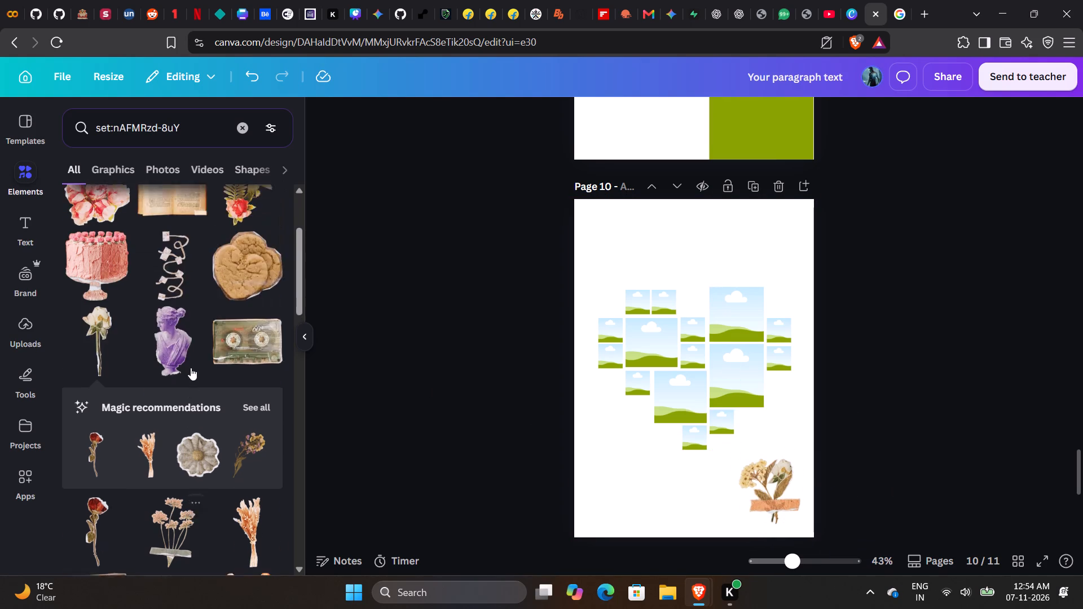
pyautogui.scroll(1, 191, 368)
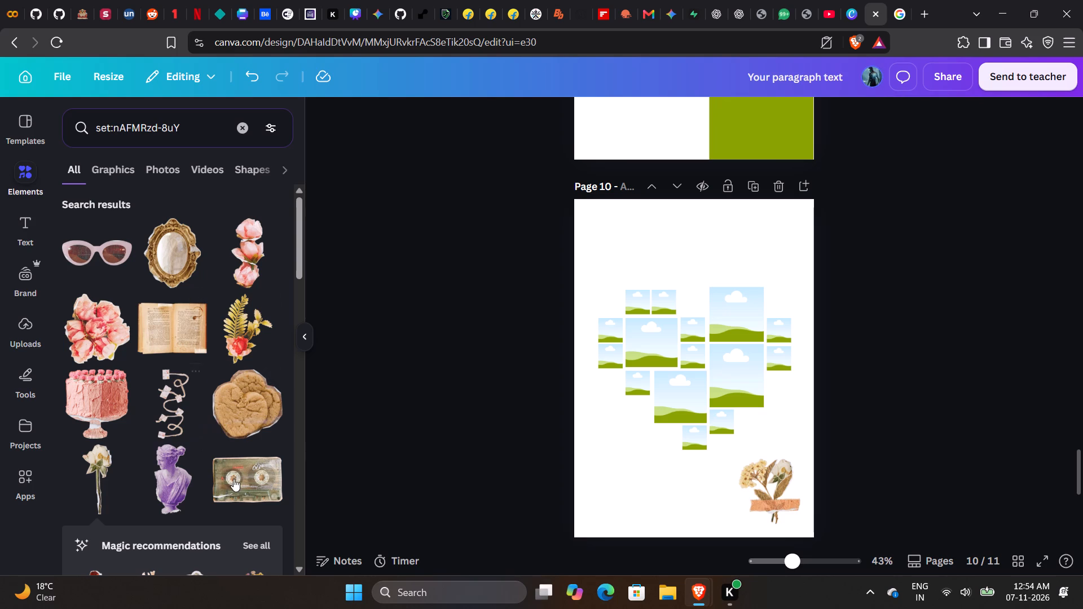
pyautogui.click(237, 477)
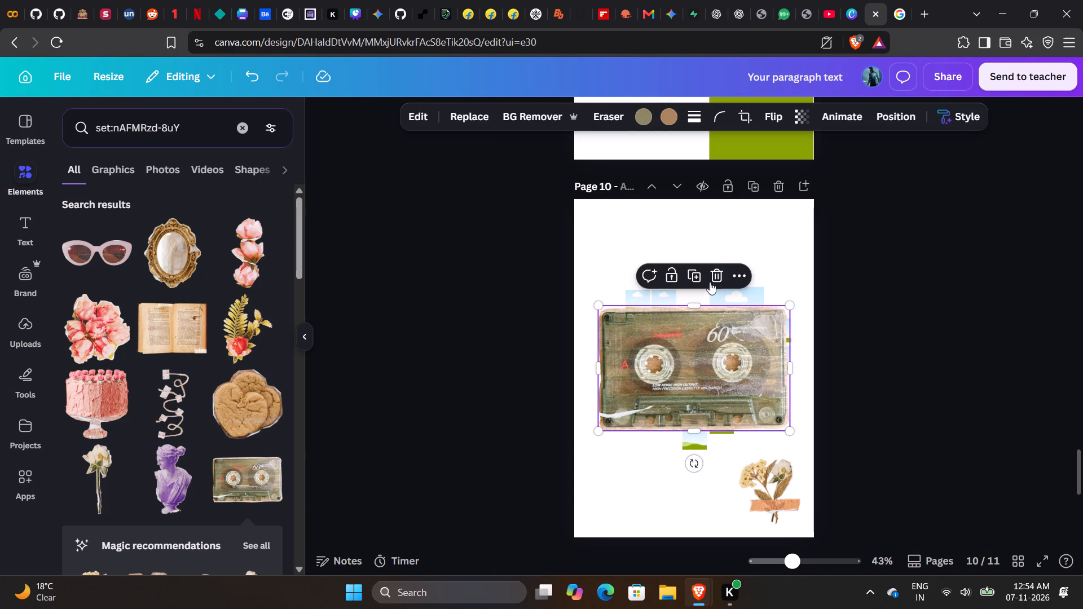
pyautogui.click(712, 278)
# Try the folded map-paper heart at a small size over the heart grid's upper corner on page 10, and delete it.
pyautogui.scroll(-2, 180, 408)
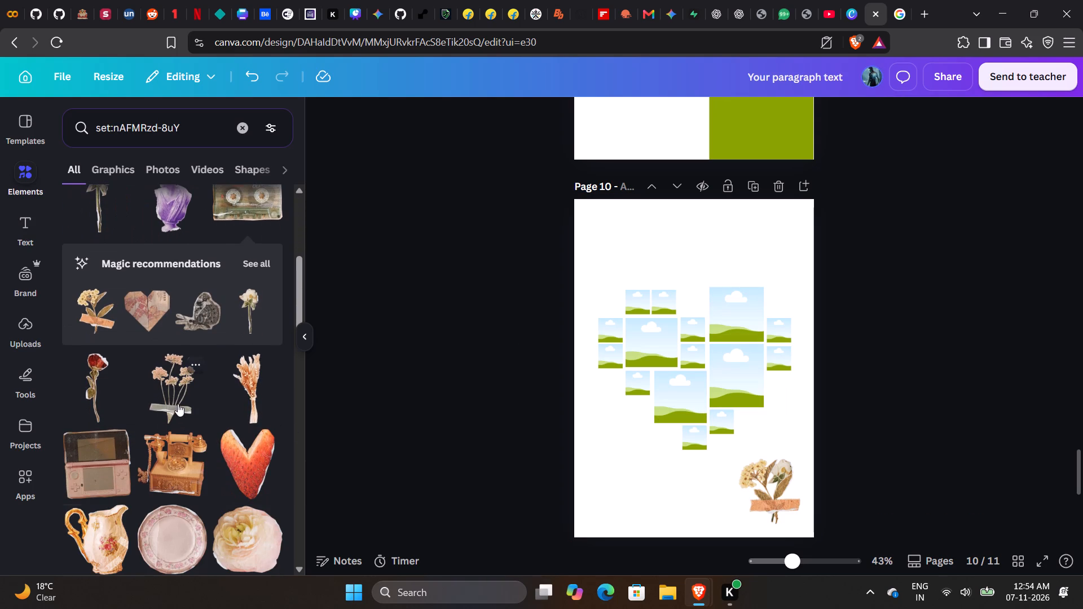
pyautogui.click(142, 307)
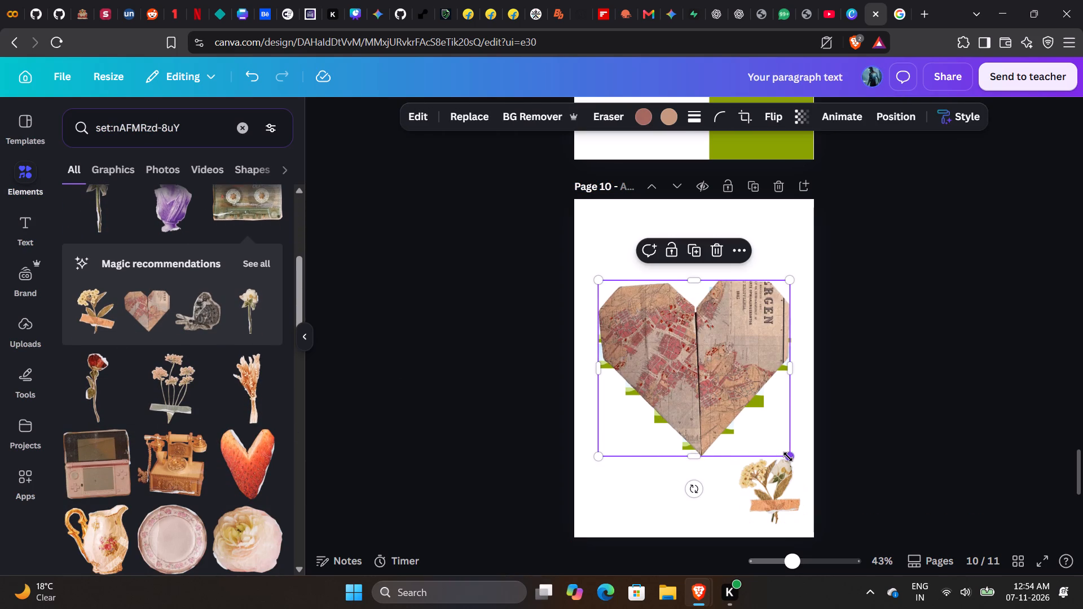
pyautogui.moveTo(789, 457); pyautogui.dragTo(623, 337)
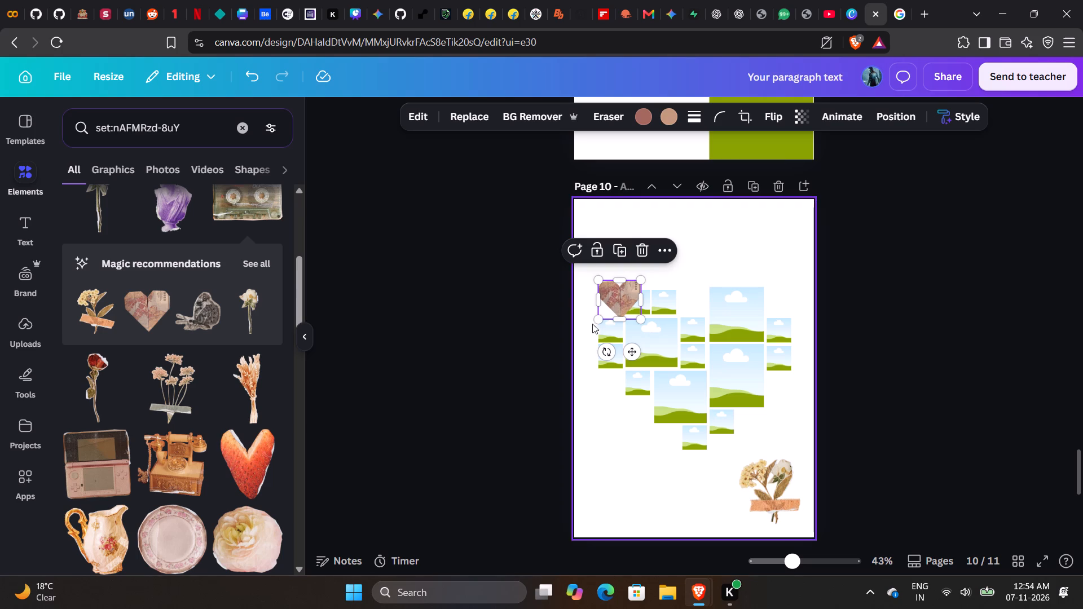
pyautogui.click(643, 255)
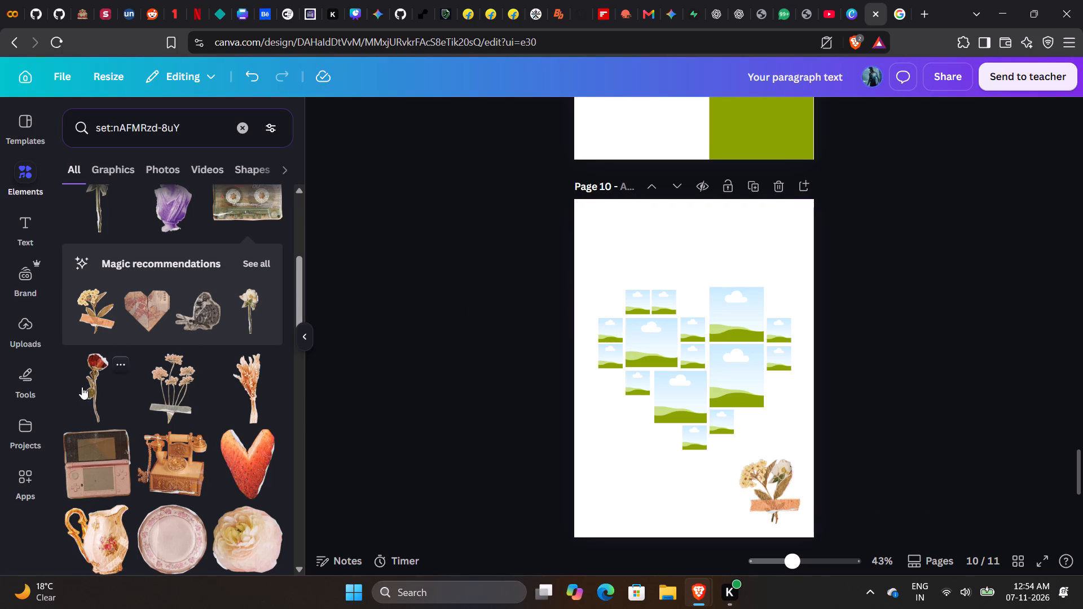
# Look through the vintage collage element set for another decoration that suits page 10.
pyautogui.scroll(-1, 121, 400)
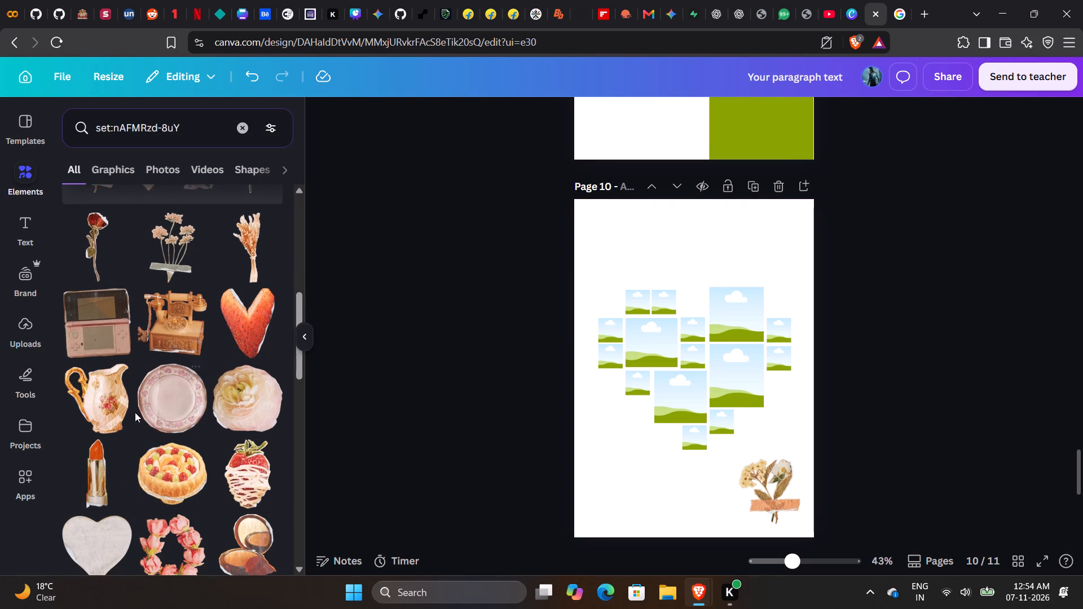
pyautogui.scroll(-1, 154, 421)
pyautogui.scroll(-1, 208, 404)
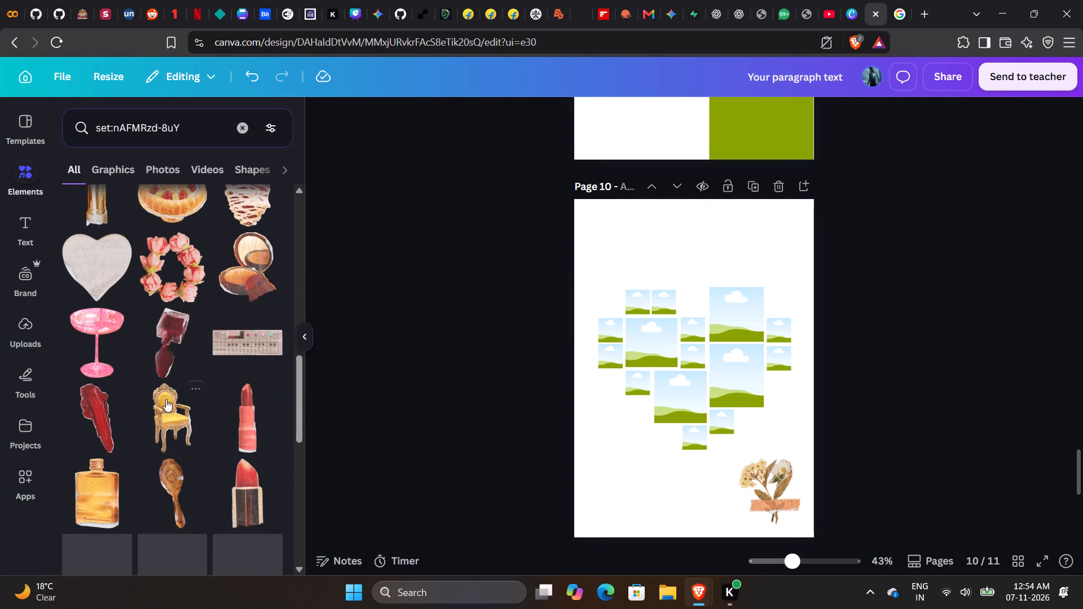
pyautogui.scroll(-1, 182, 403)
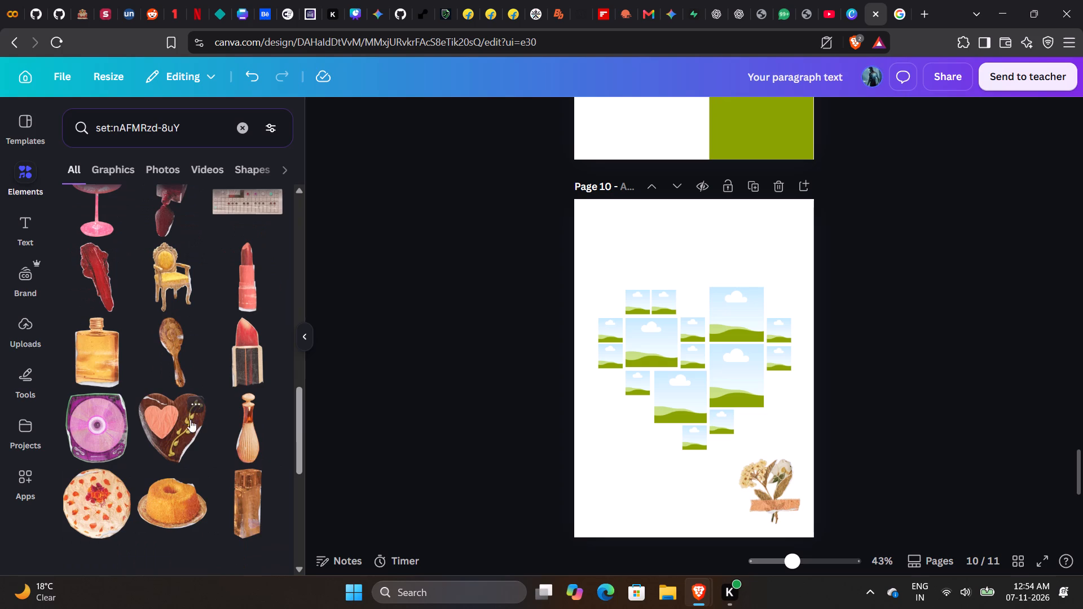
pyautogui.scroll(4, 210, 434)
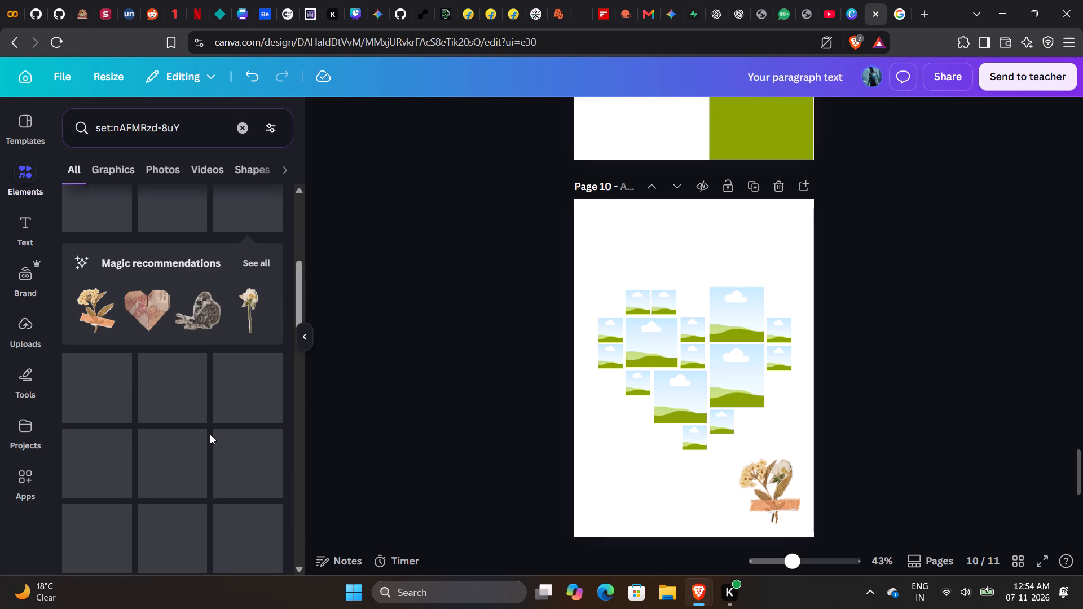
pyautogui.scroll(2, 210, 434)
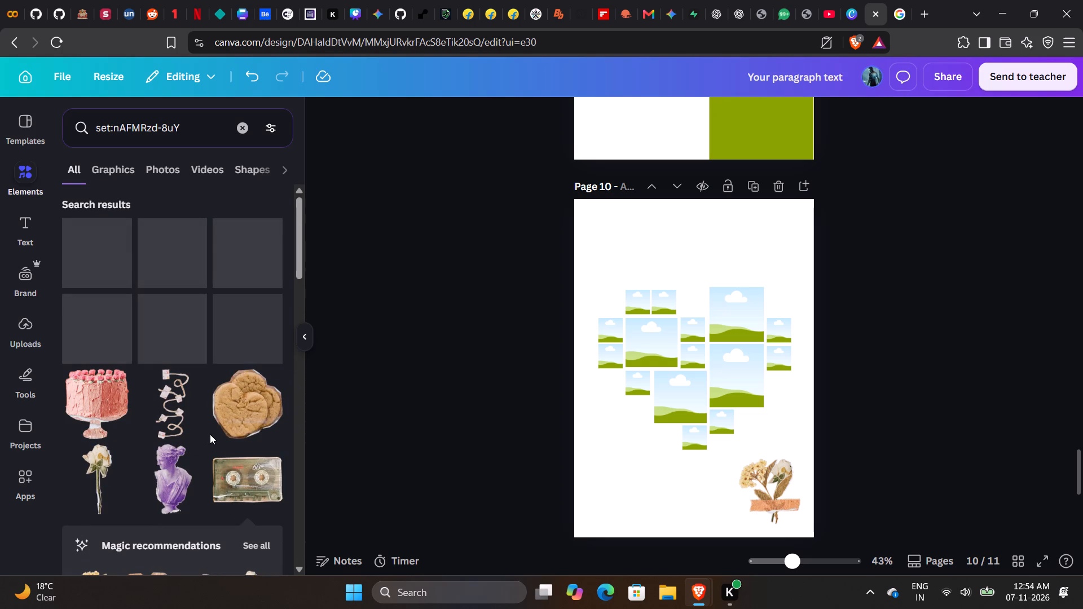
pyautogui.scroll(-1, 195, 415)
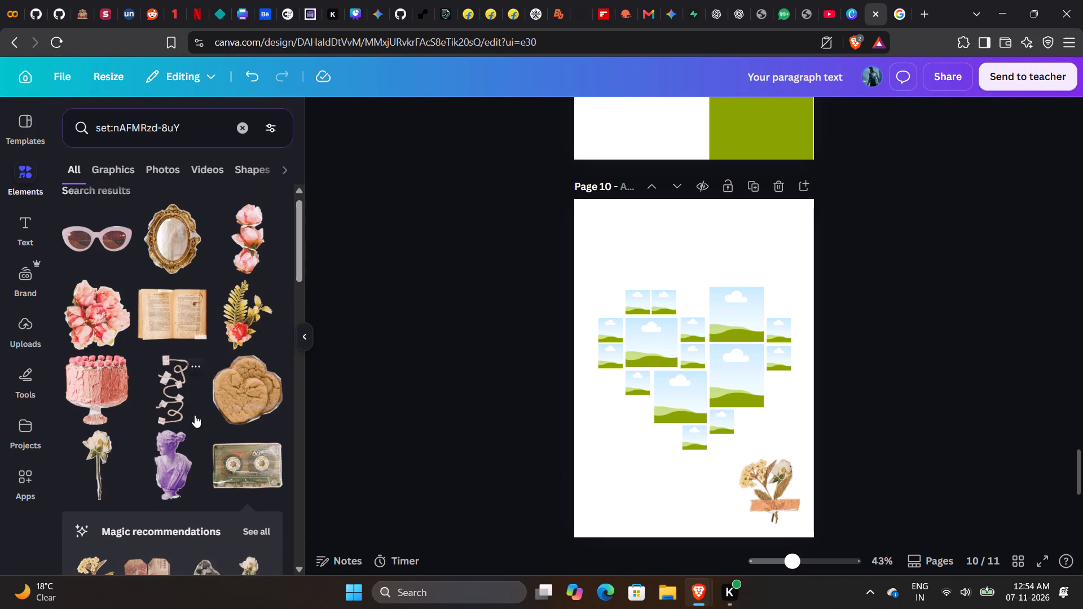
pyautogui.scroll(-1, 195, 415)
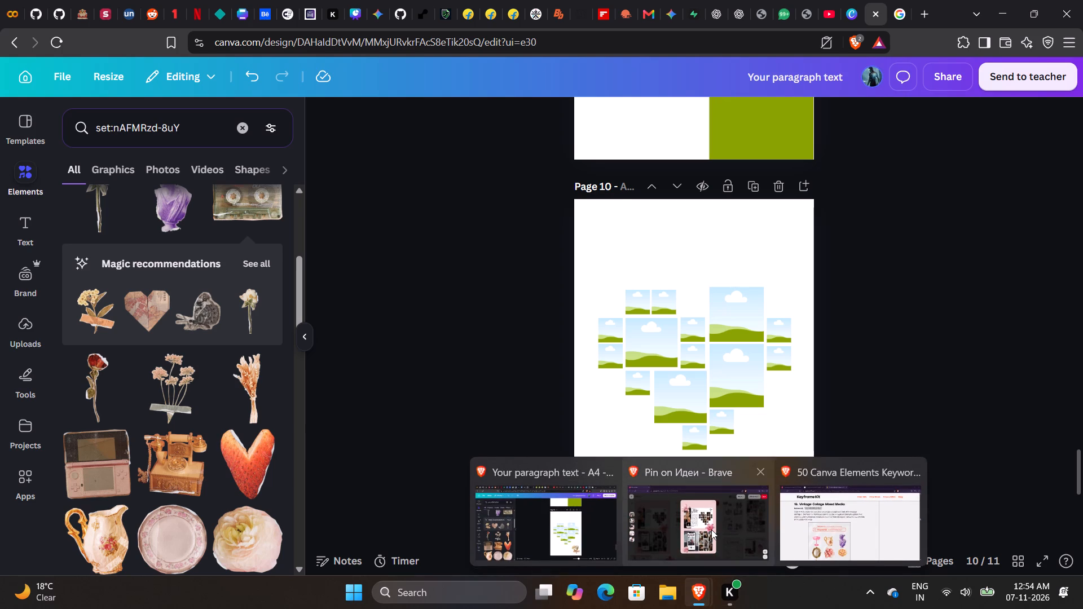
# Switch to the Pinterest window, close the enlarged heart-grid reference, and view the birthday magazine pin's remaining images.
pyautogui.click(711, 529)
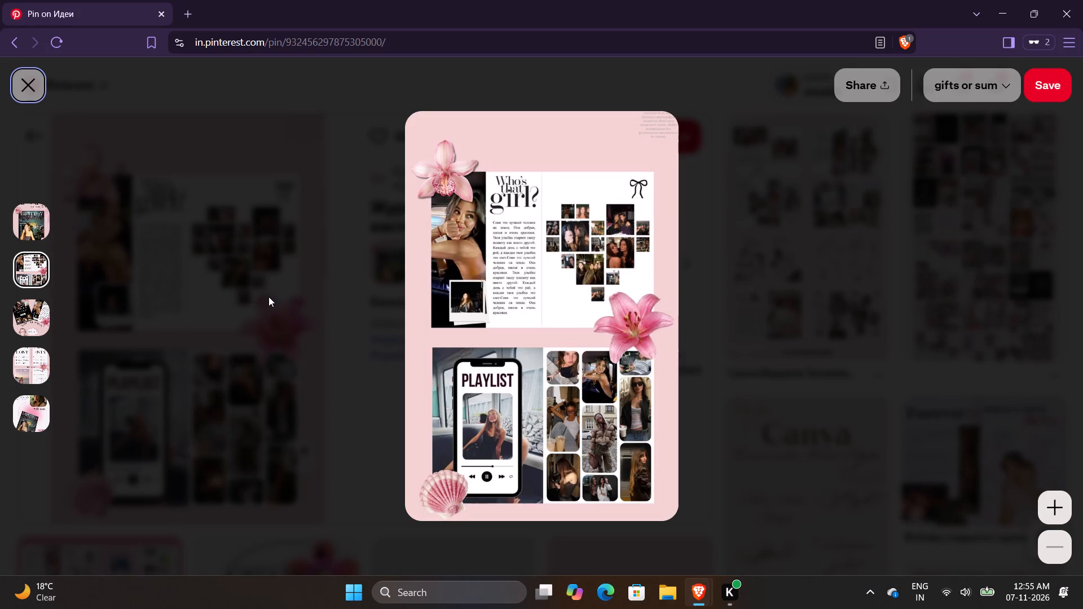
pyautogui.scroll(-2, 618, 376)
pyautogui.click(734, 350)
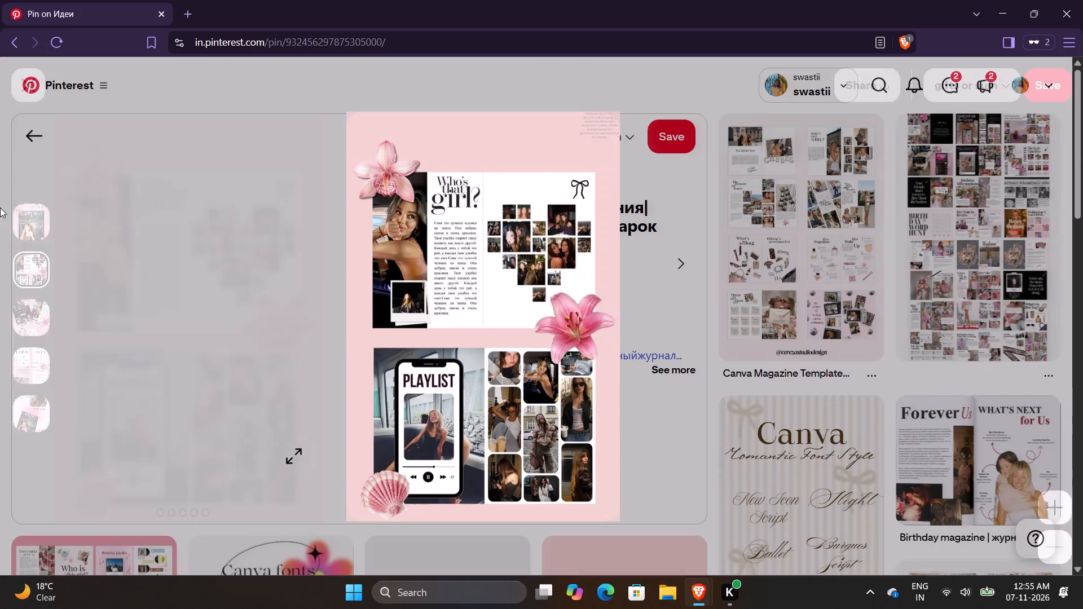
pyautogui.click(144, 238)
pyautogui.click(296, 320)
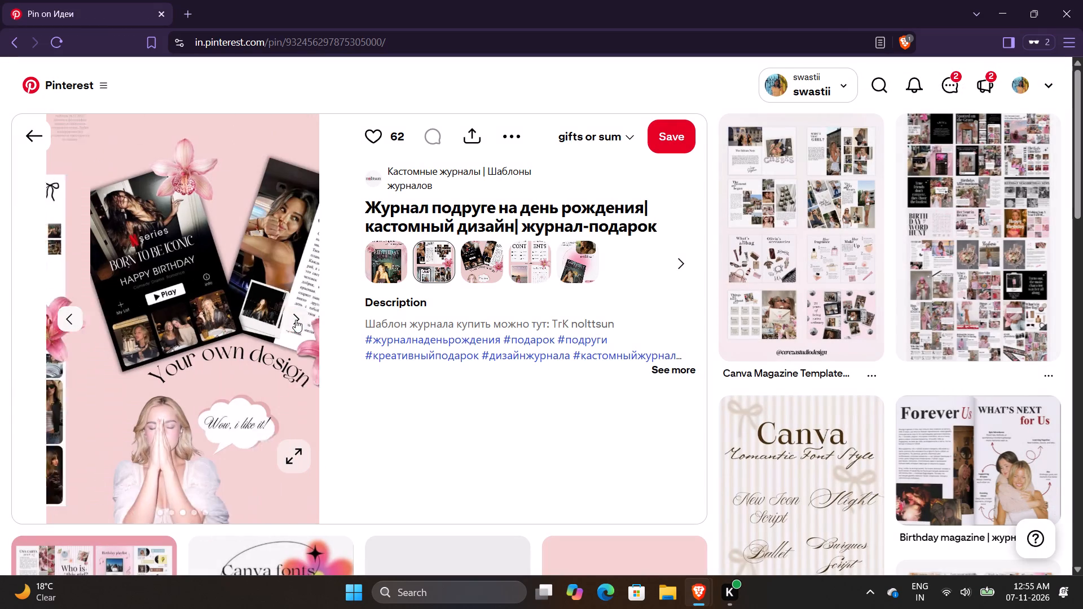
pyautogui.click(296, 320)
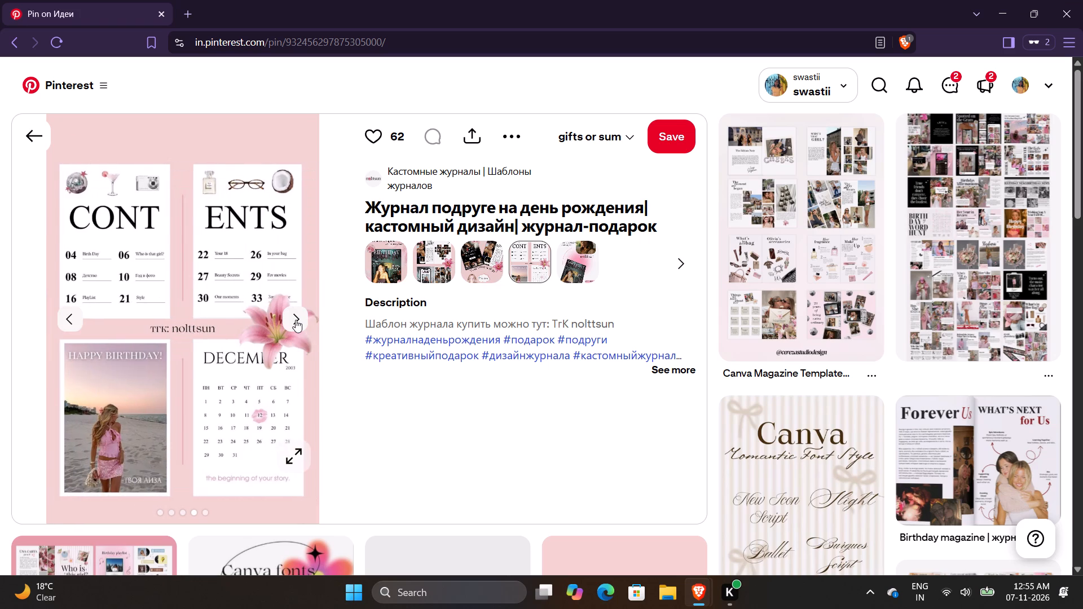
pyautogui.click(296, 320)
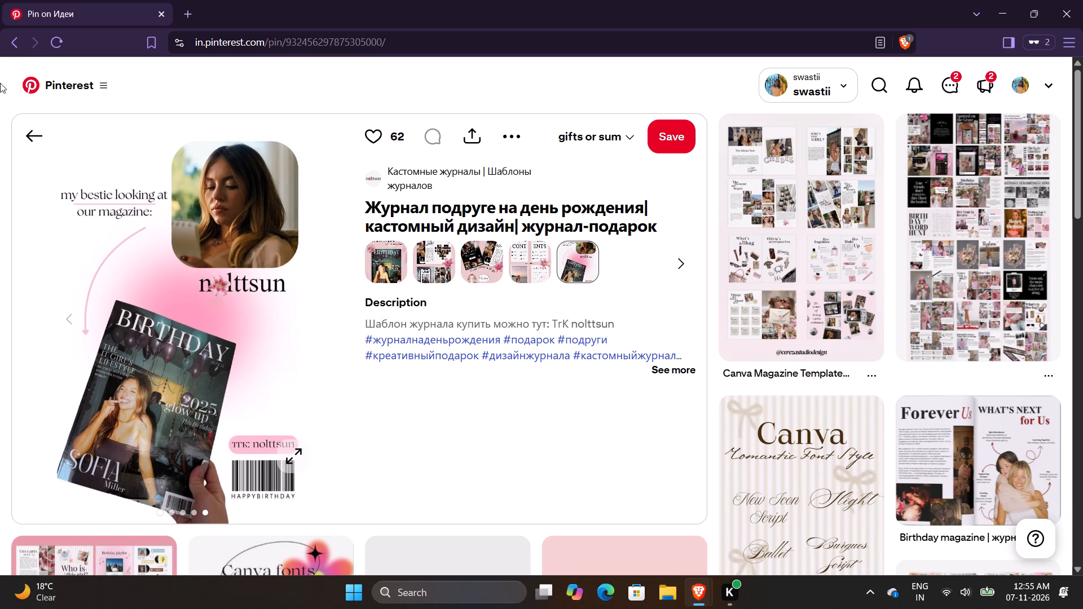
pyautogui.scroll(-1, 392, 319)
pyautogui.scroll(2, 393, 320)
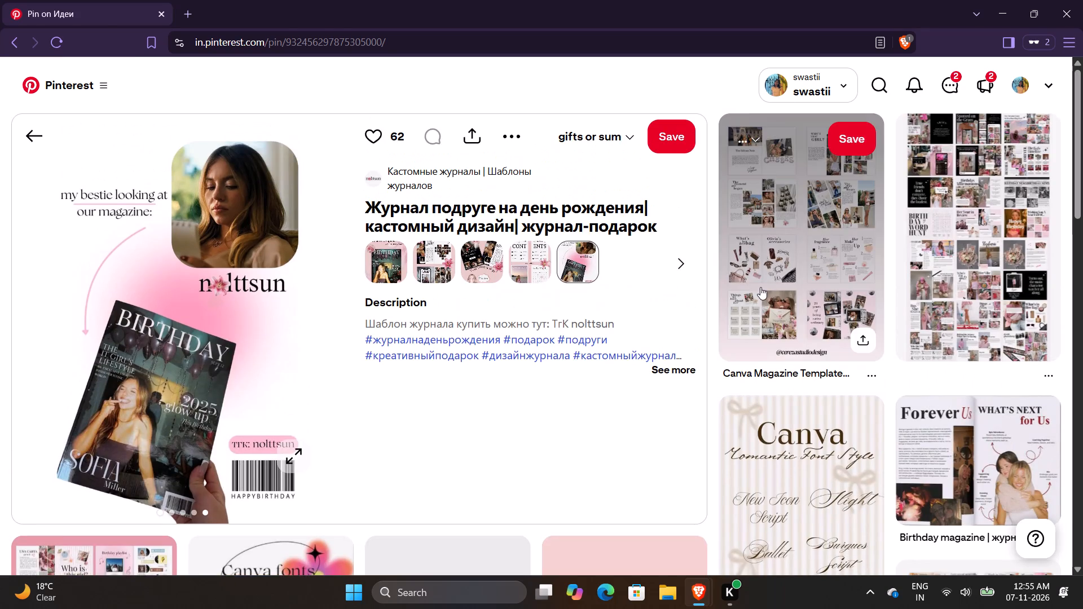
# Open Cereza Studio's Canva Magazine Template pin, and examine its related Christmas couples magazine pin enlarged for page layout ideas.
pyautogui.click(760, 287)
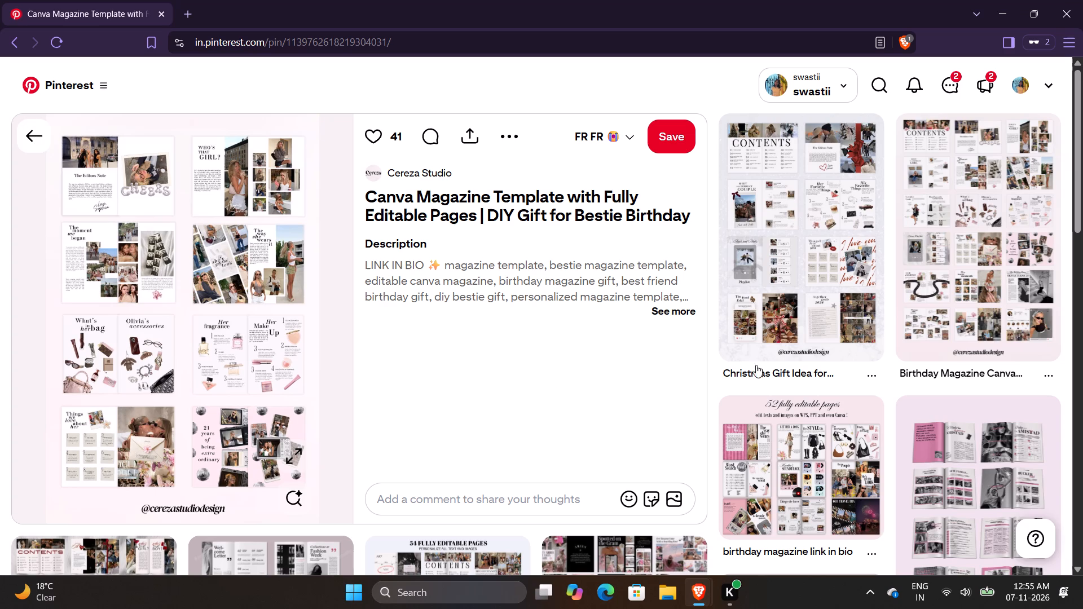
pyautogui.click(790, 319)
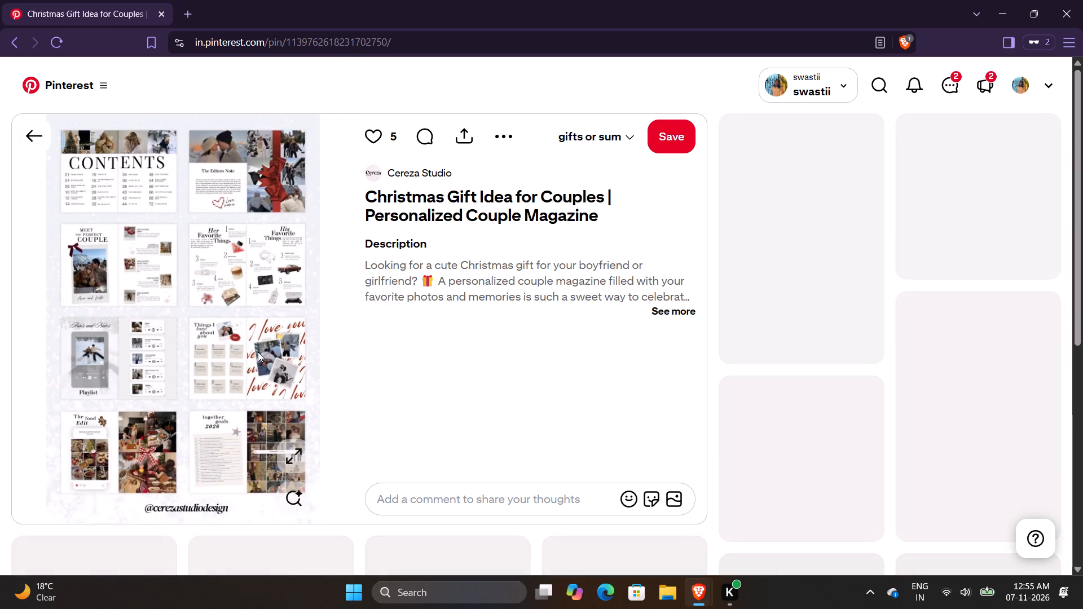
pyautogui.click(296, 458)
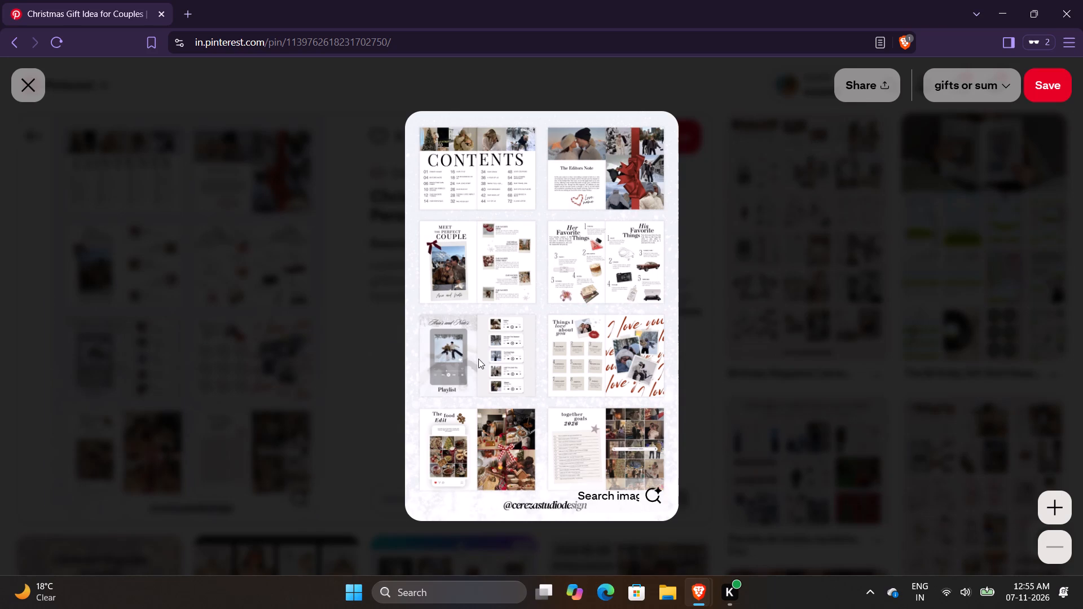
pyautogui.hscroll(-1, 478, 359)
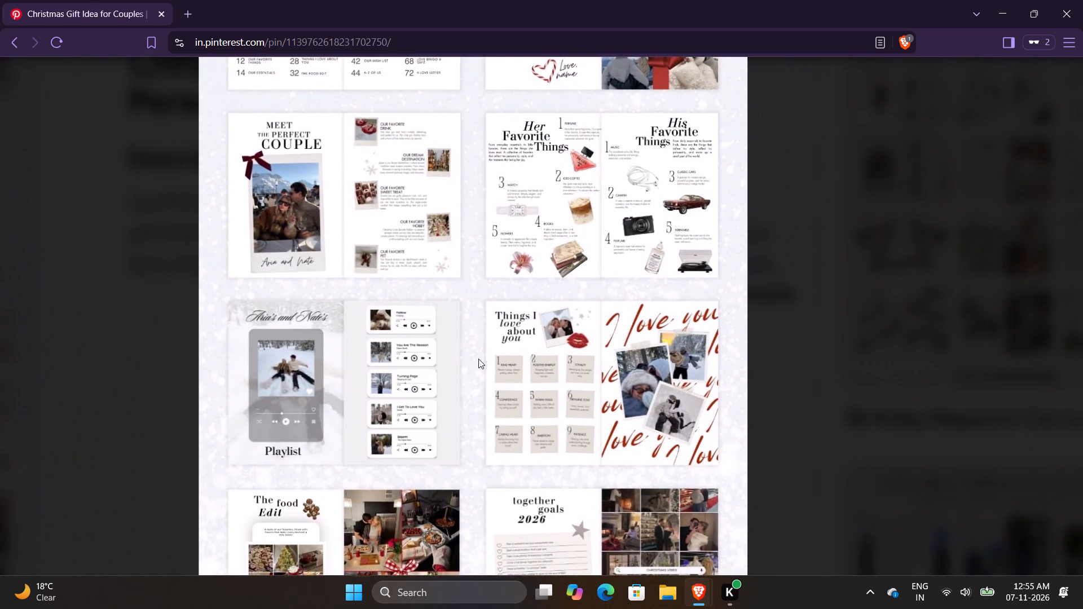
pyautogui.hscroll(-2, 478, 359)
pyautogui.scroll(-1, 478, 359)
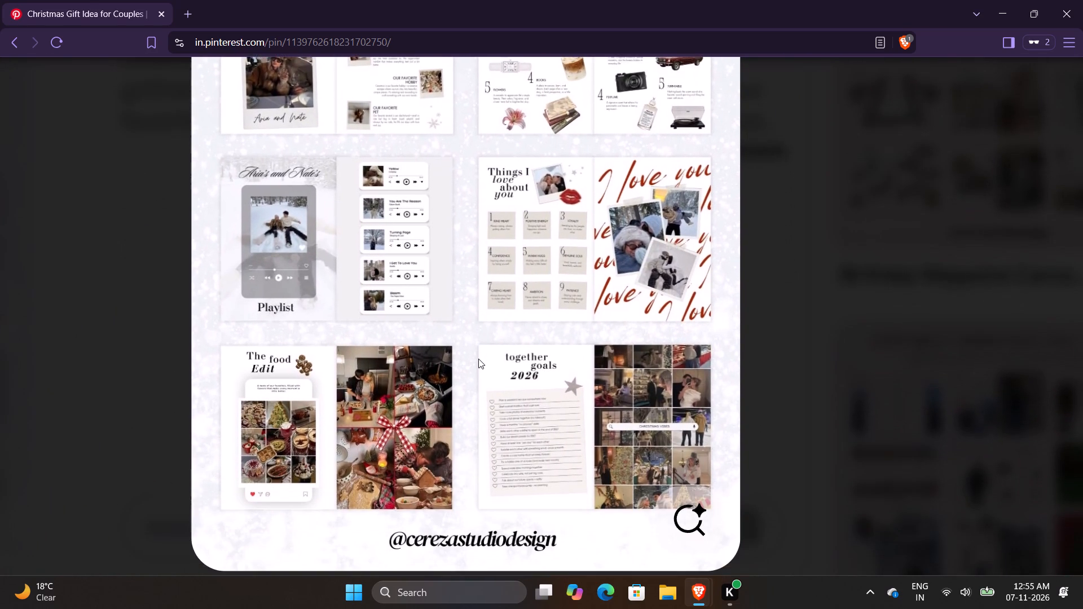
pyautogui.scroll(-1, 478, 359)
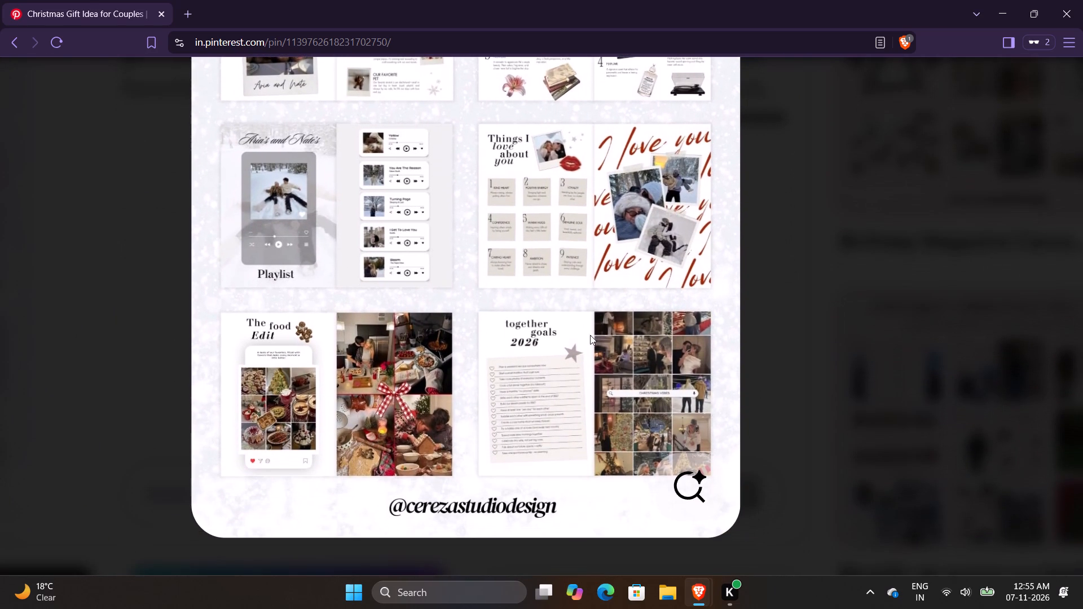
pyautogui.click(802, 326)
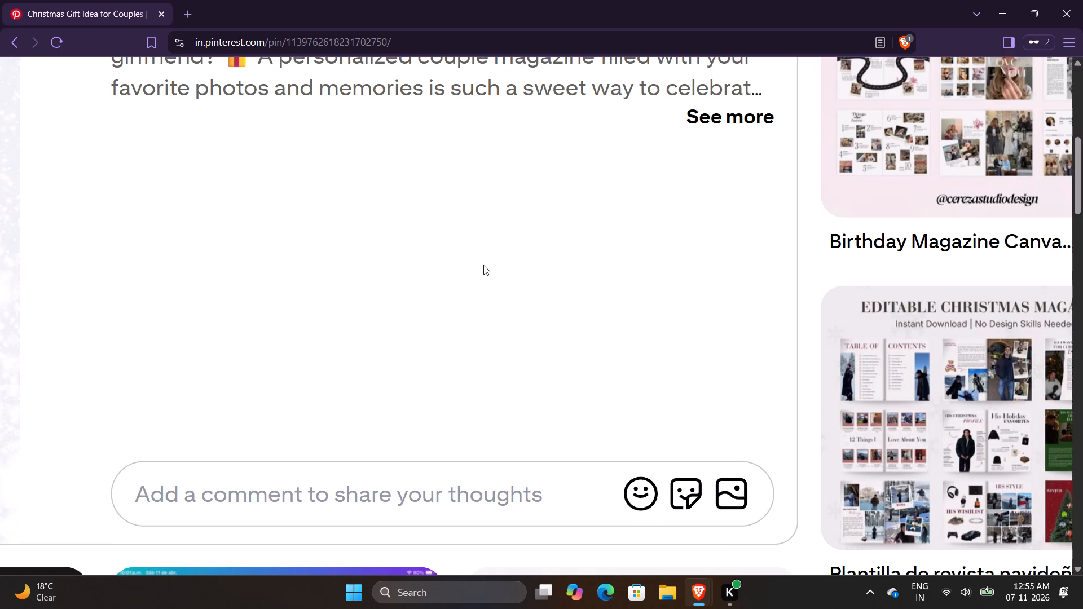
pyautogui.click(481, 267)
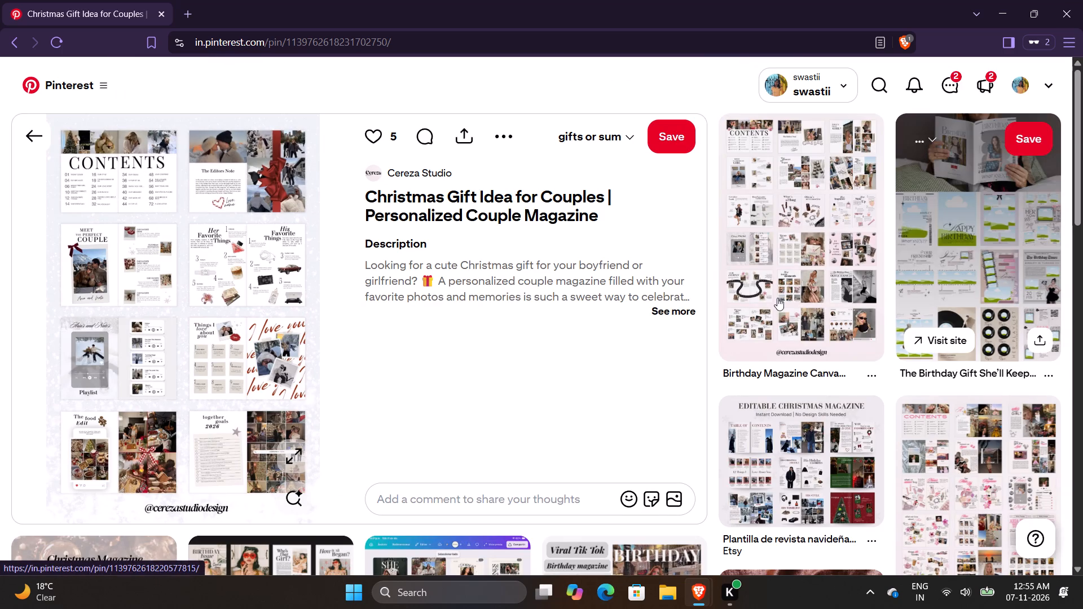
# Open the Vogue-Style Friendship Magazine pin from the related pins and examine its page layouts enlarged.
pyautogui.scroll(-2, 650, 323)
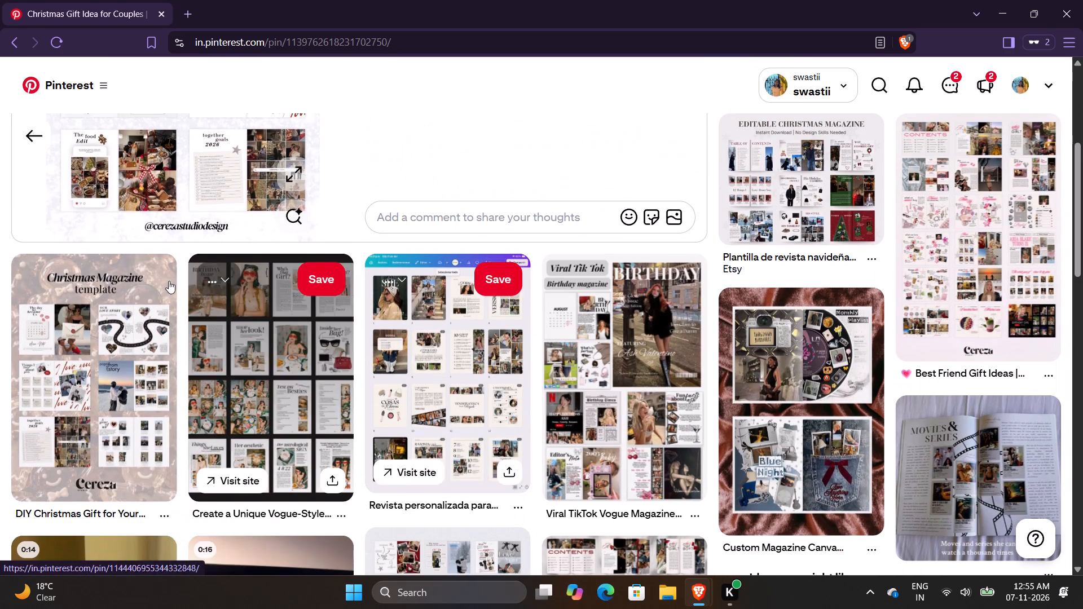
pyautogui.click(325, 344)
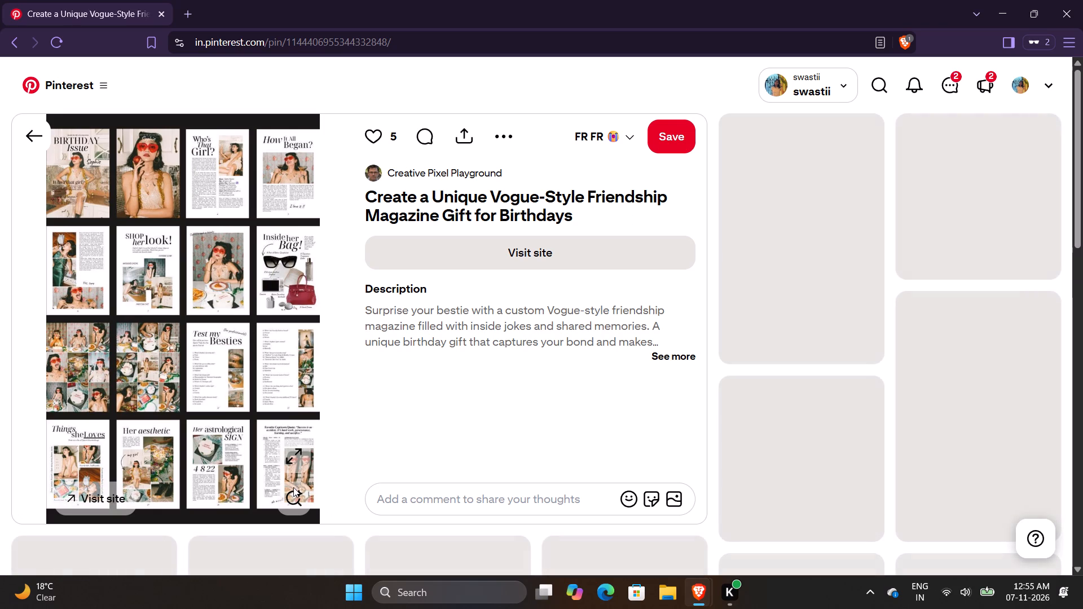
pyautogui.click(294, 454)
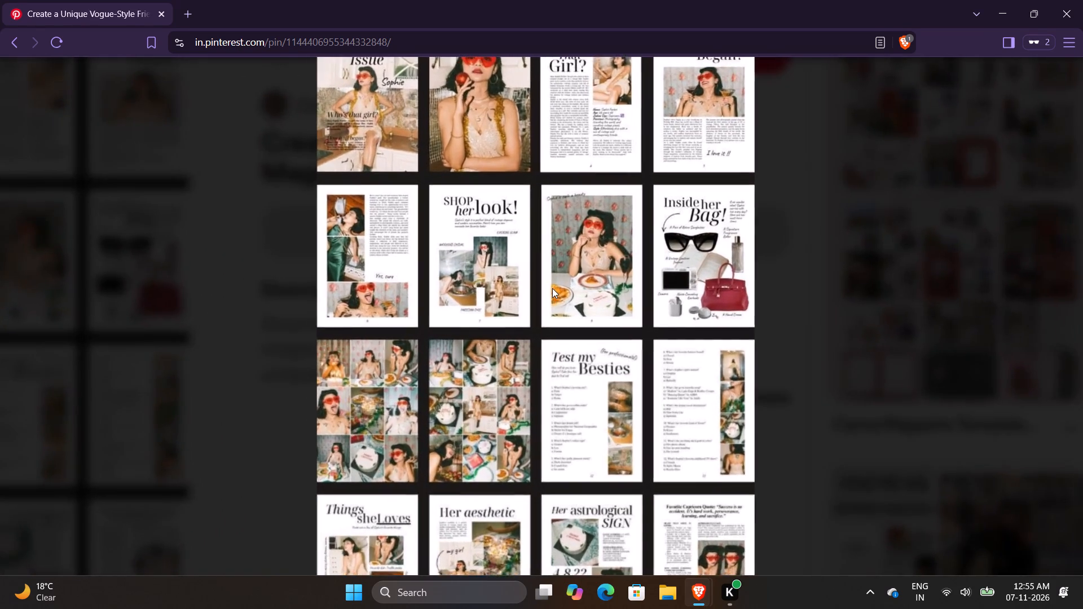
pyautogui.scroll(-2, 533, 338)
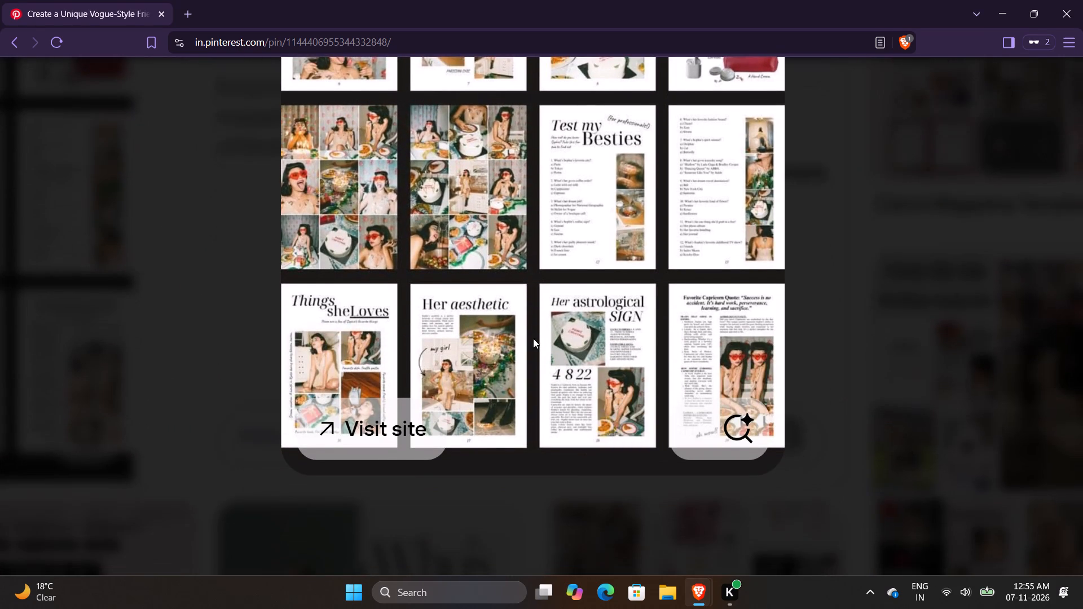
pyautogui.click(820, 285)
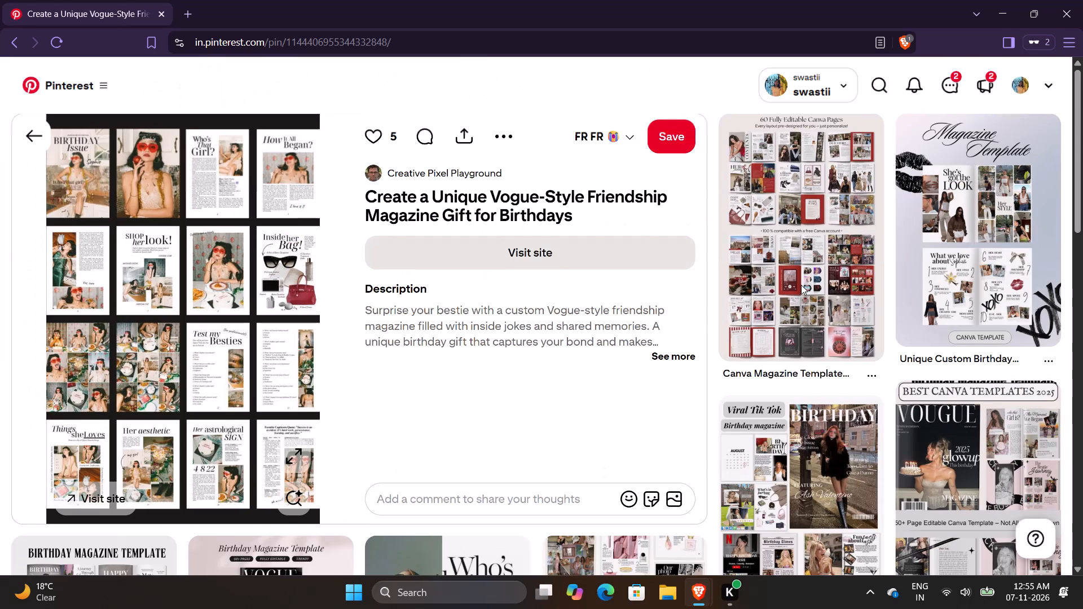
# Open the Birthday Magazine Template pin by AMJ magazines from the related pins and examine its page layouts enlarged.
pyautogui.scroll(-2, 628, 353)
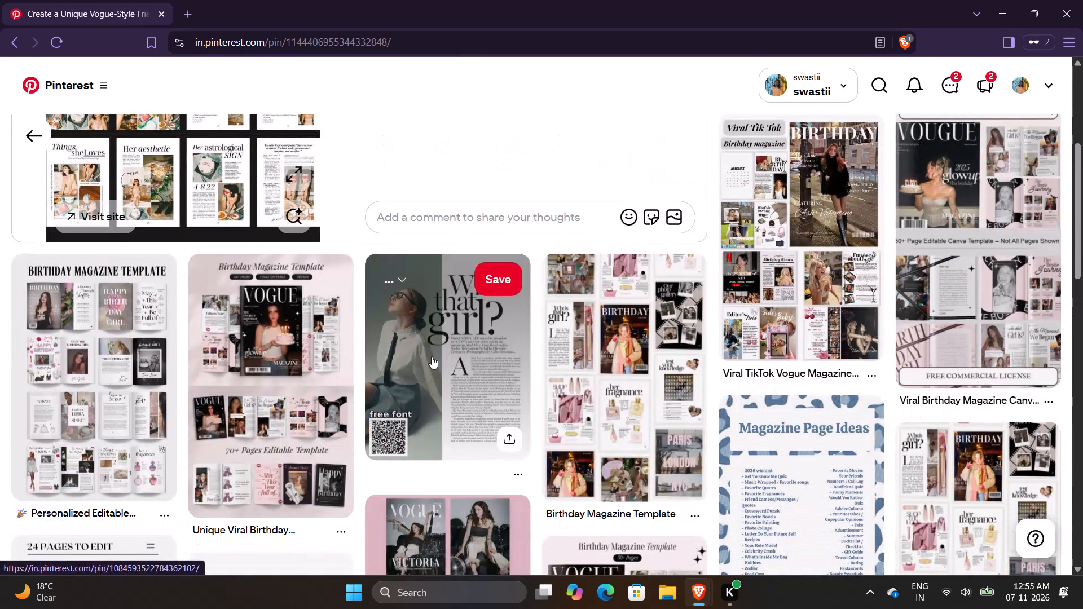
pyautogui.click(564, 351)
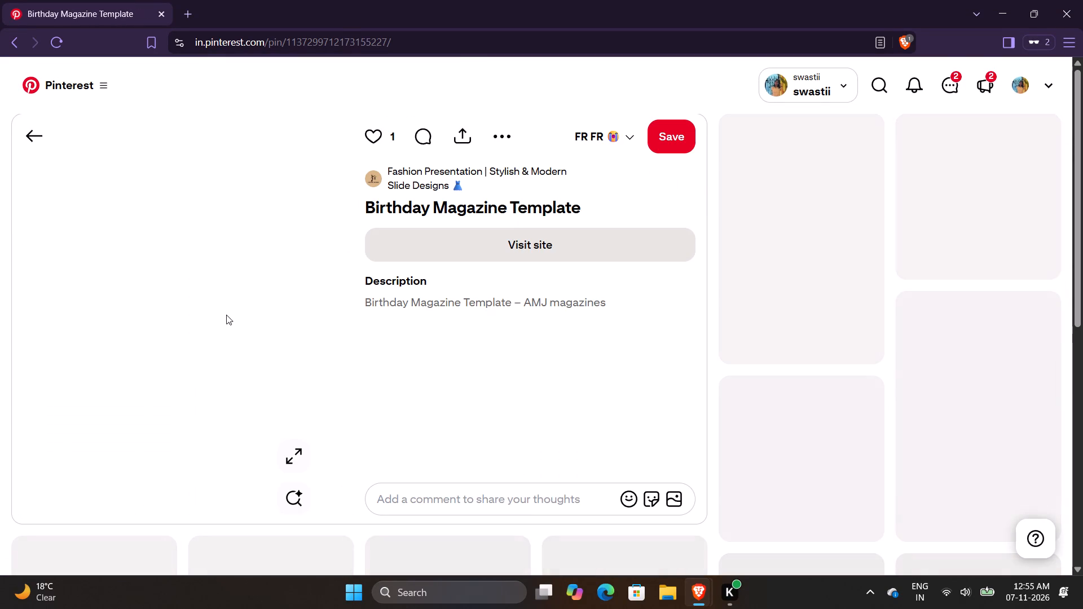
pyautogui.click(288, 451)
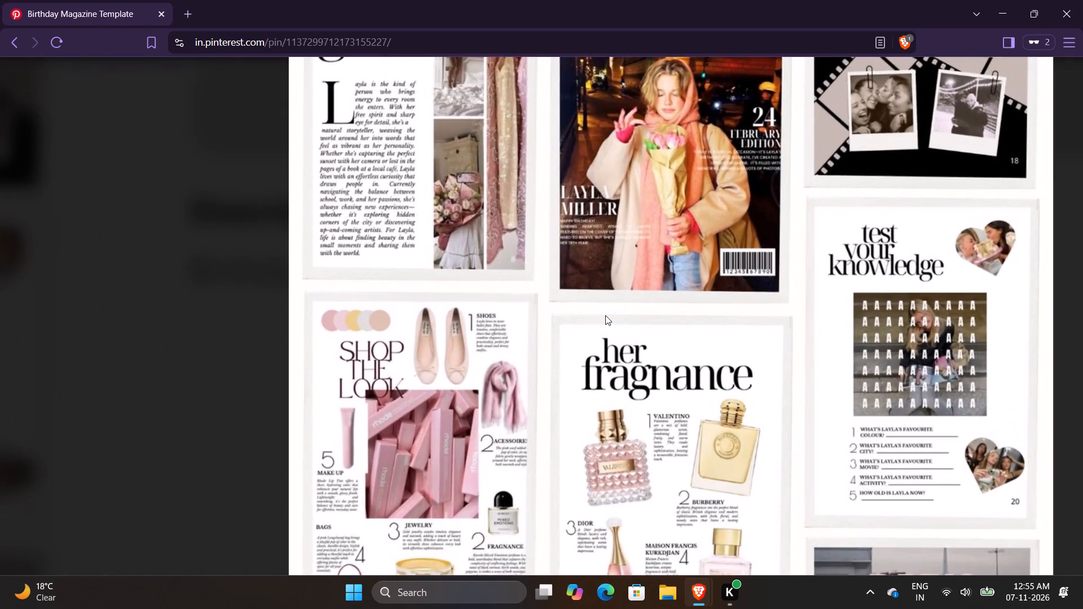
pyautogui.scroll(-2, 563, 332)
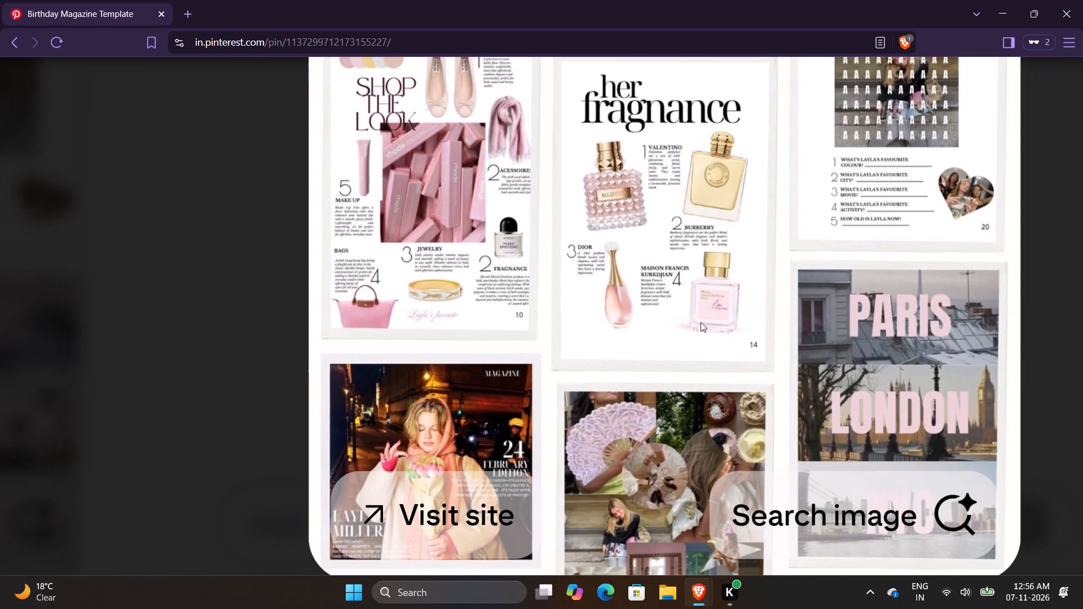
pyautogui.moveTo(760, 339); pyautogui.dragTo(686, 294)
pyautogui.hscroll(-2, 689, 294)
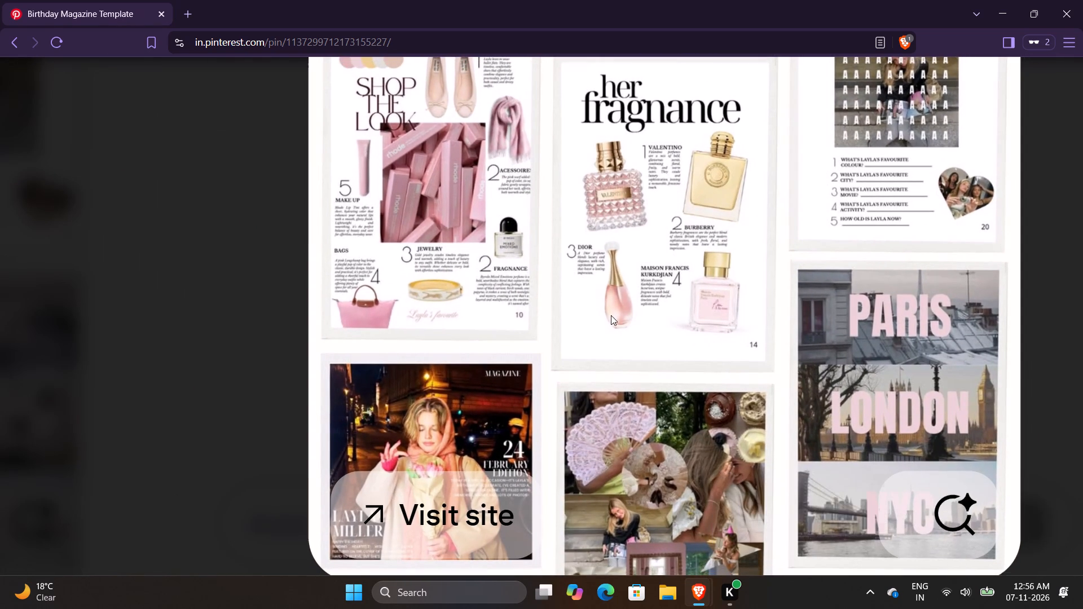
pyautogui.scroll(1, 611, 315)
pyautogui.scroll(-3, 611, 315)
pyautogui.hscroll(-3, 611, 312)
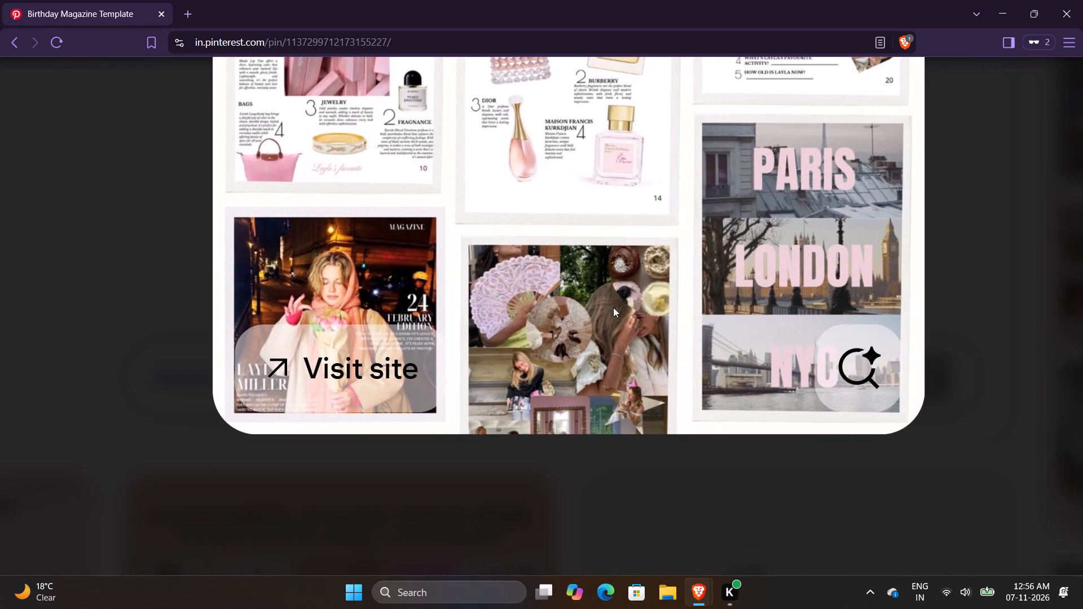
pyautogui.click(795, 231)
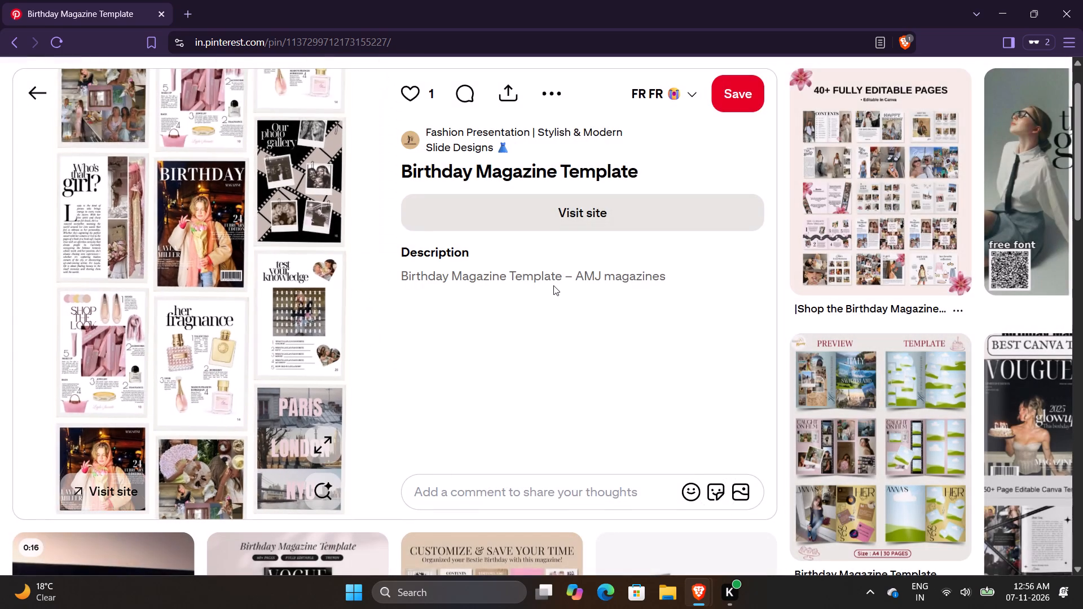
# View the related Birthday Magazine Template by Karymoons pin for layout ideas, then return to the previous pin.
pyautogui.scroll(-1, 553, 285)
pyautogui.hscroll(-1, 829, 293)
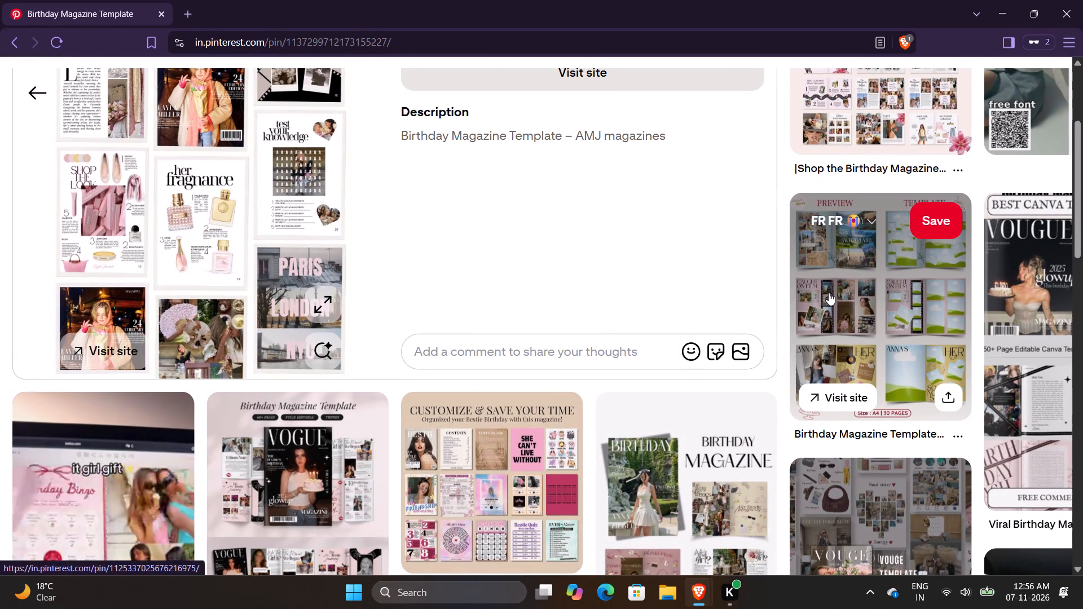
pyautogui.hscroll(-1, 829, 293)
pyautogui.click(886, 292)
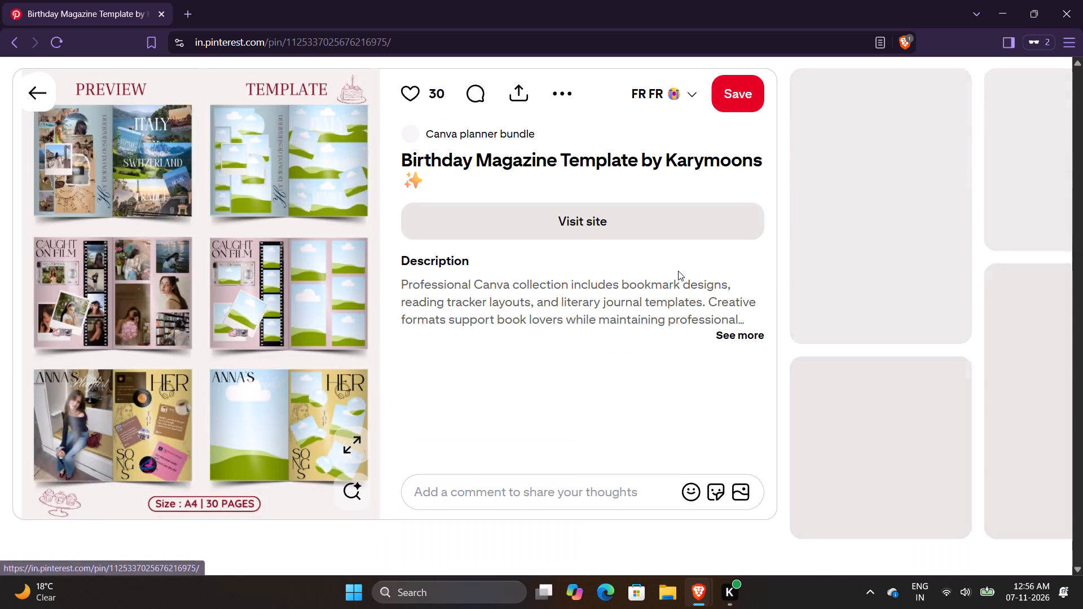
pyautogui.scroll(2, 267, 225)
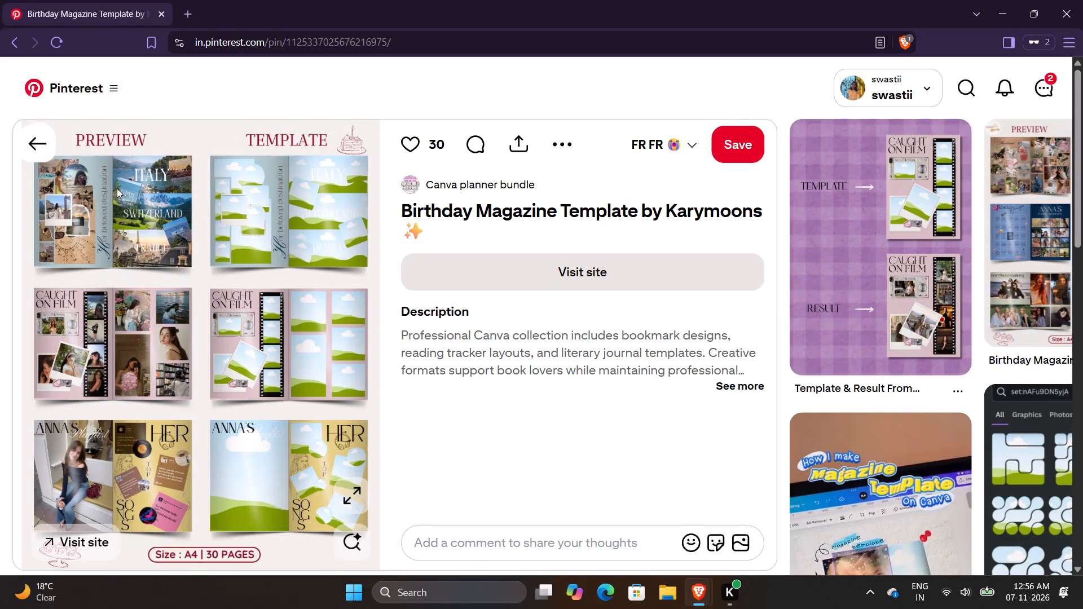
pyautogui.click(27, 142)
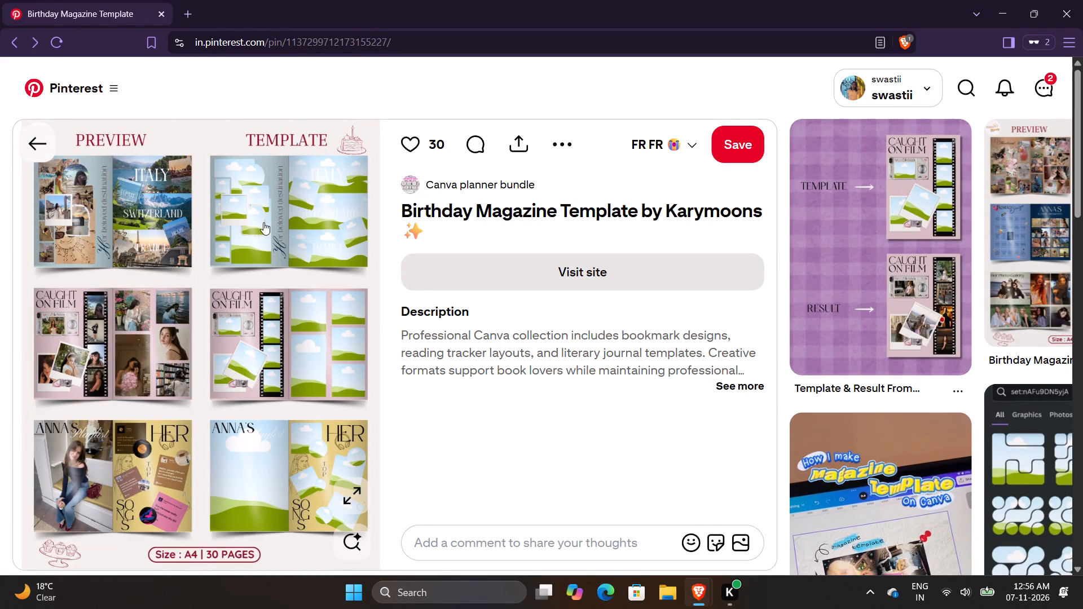
# Open the Personalised Birthday Bestie Sister Magazine video pin and examine its magazine spreads by repeatedly pausing and resuming playback.
pyautogui.scroll(-3, 255, 293)
pyautogui.click(115, 284)
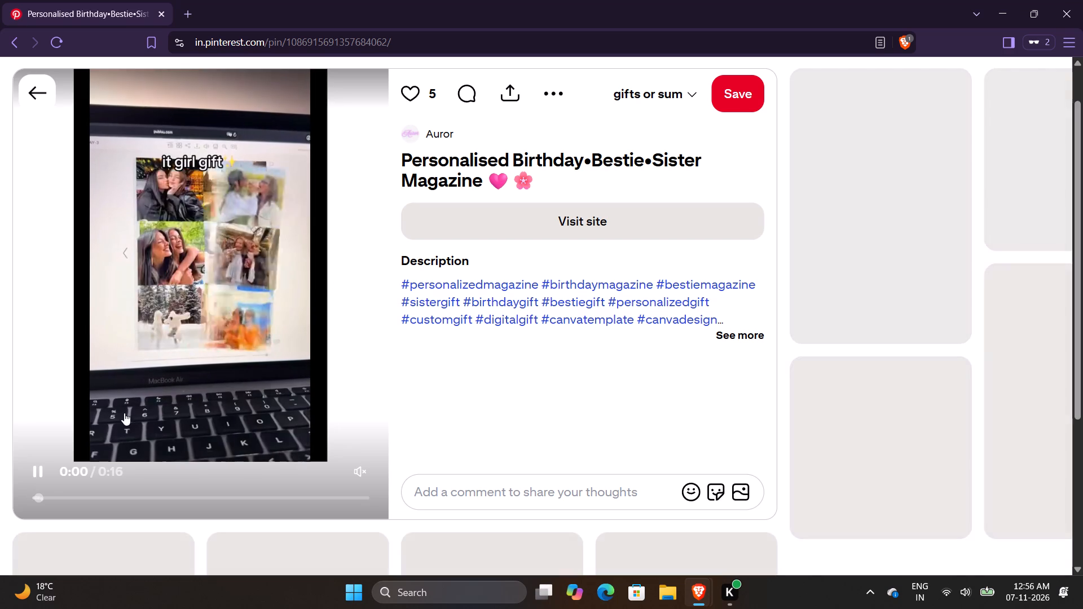
pyautogui.click(29, 475)
pyautogui.click(37, 465)
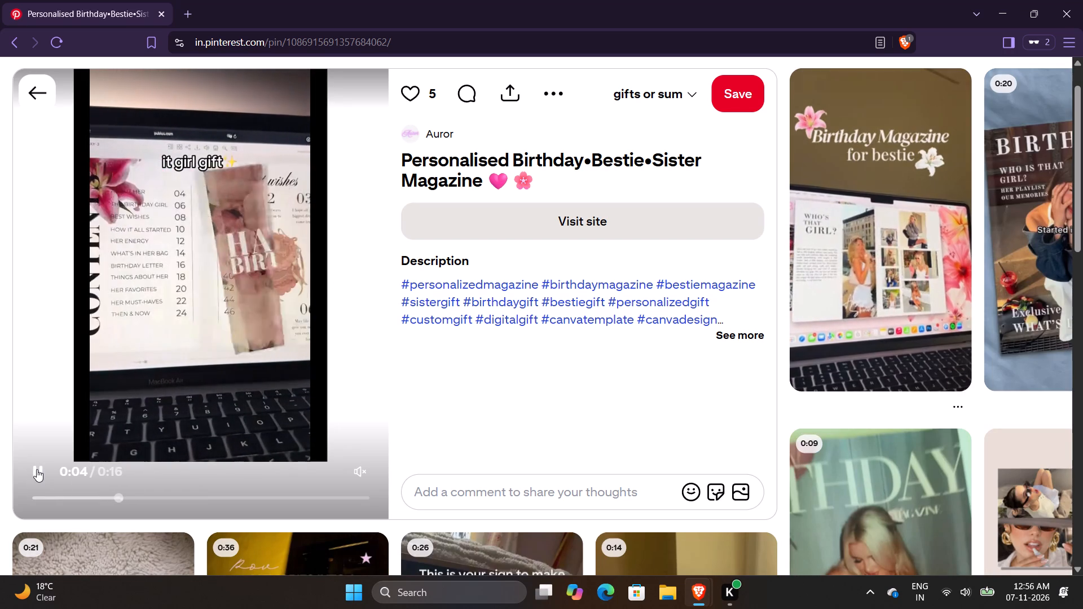
pyautogui.click(37, 469)
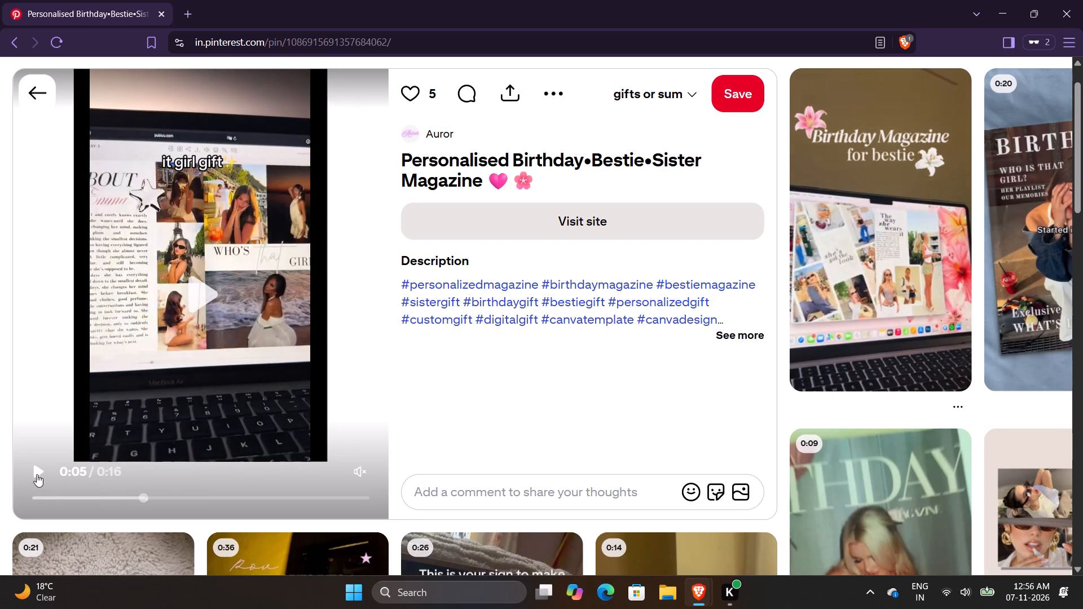
pyautogui.doubleClick(37, 474)
pyautogui.doubleClick(37, 474)
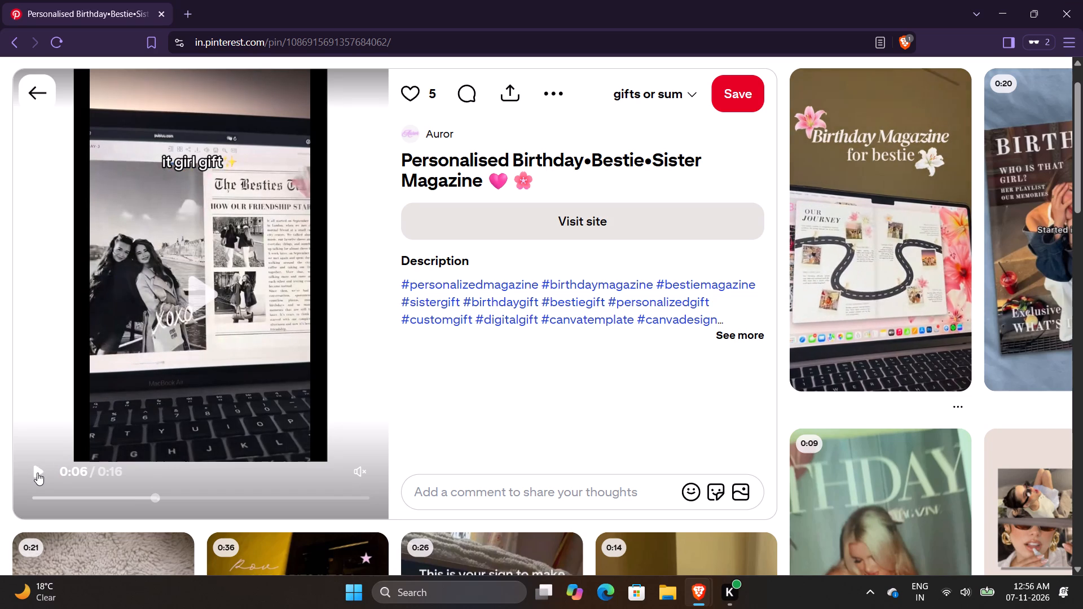
pyautogui.doubleClick(37, 473)
pyautogui.click(37, 473)
pyautogui.click(37, 473)
pyautogui.doubleClick(37, 473)
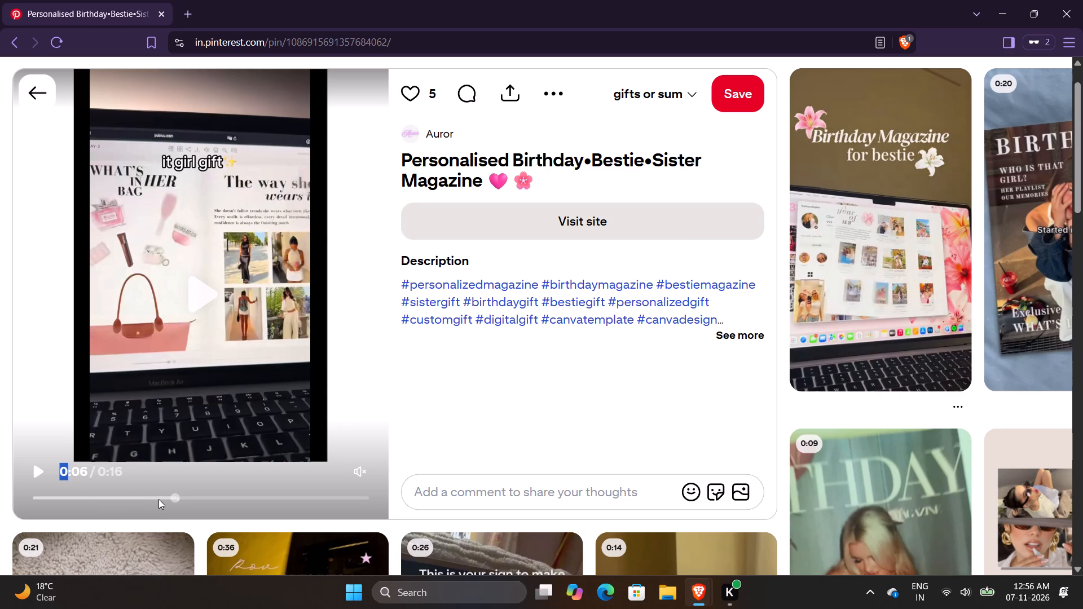
pyautogui.click(34, 472)
pyautogui.click(34, 472)
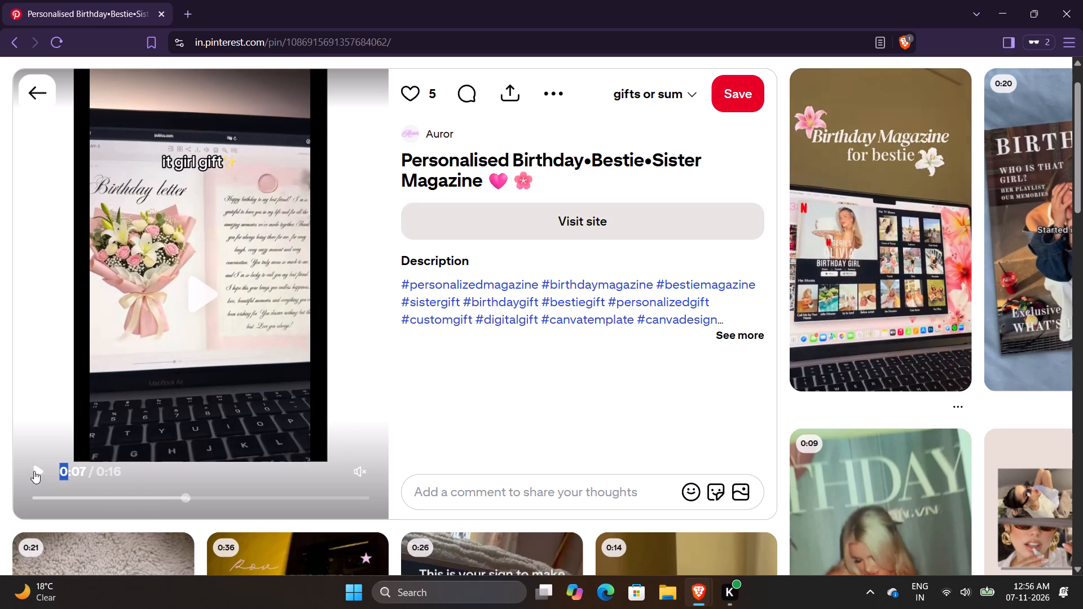
pyautogui.click(34, 471)
pyautogui.click(34, 471)
pyautogui.doubleClick(34, 471)
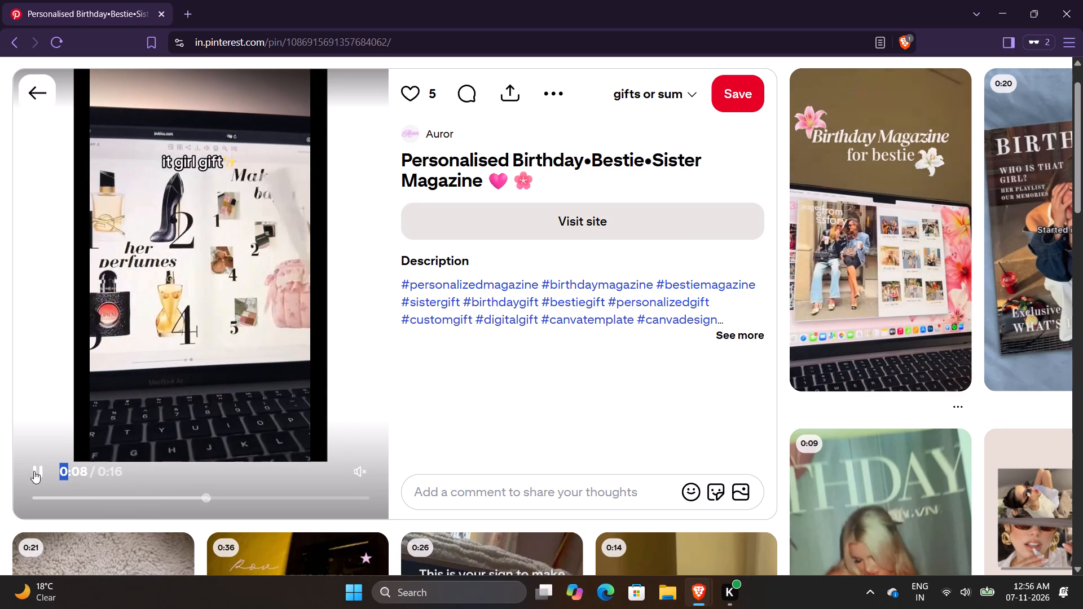
pyautogui.doubleClick(34, 471)
pyautogui.doubleClick(34, 471)
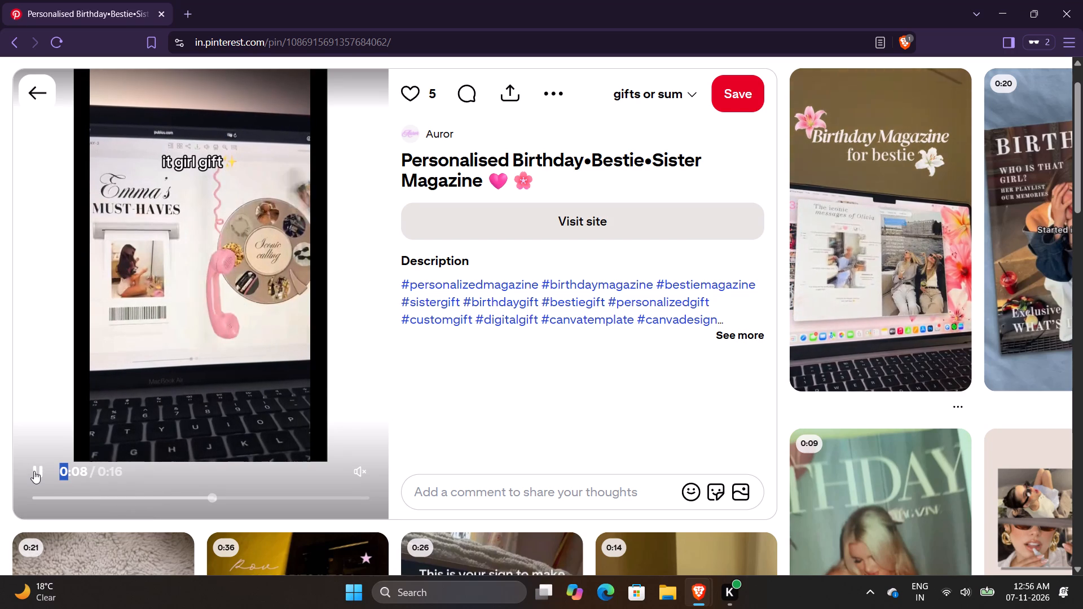
pyautogui.click(34, 471)
pyautogui.click(34, 471)
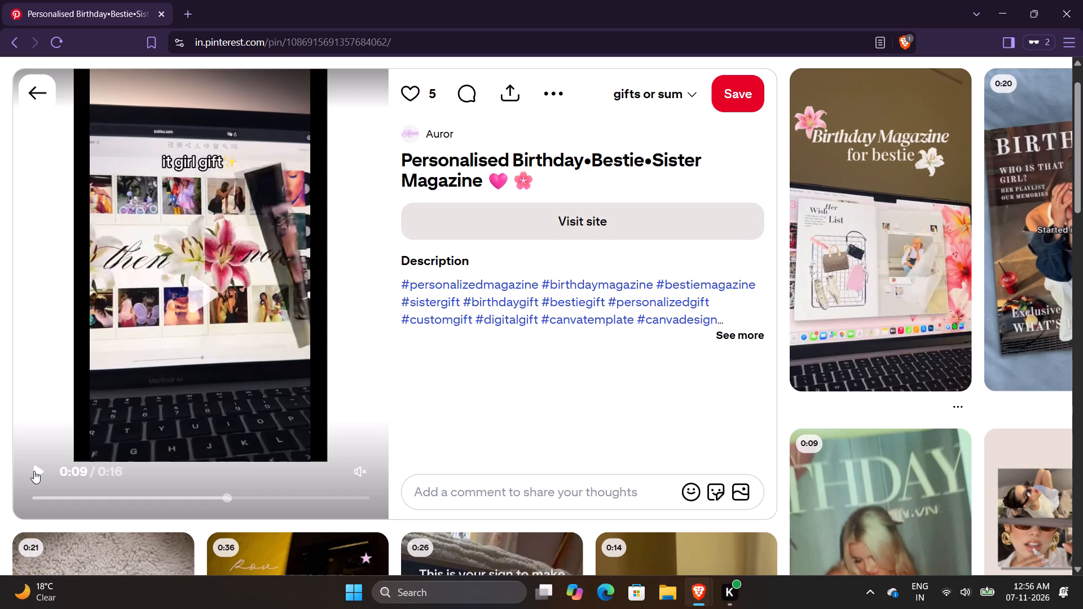
pyautogui.click(34, 471)
pyautogui.click(34, 471)
pyautogui.click(34, 471)
pyautogui.click(34, 471)
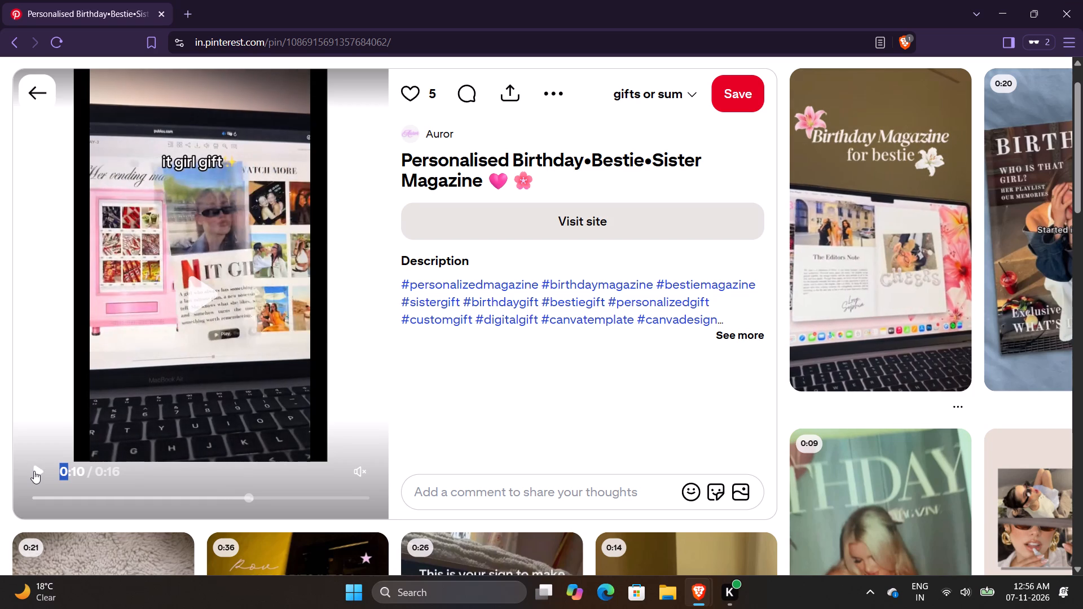
# Rewind the video to about 0:05, holding on The Besties Times newspaper spread as a layout reference.
pyautogui.click(169, 497)
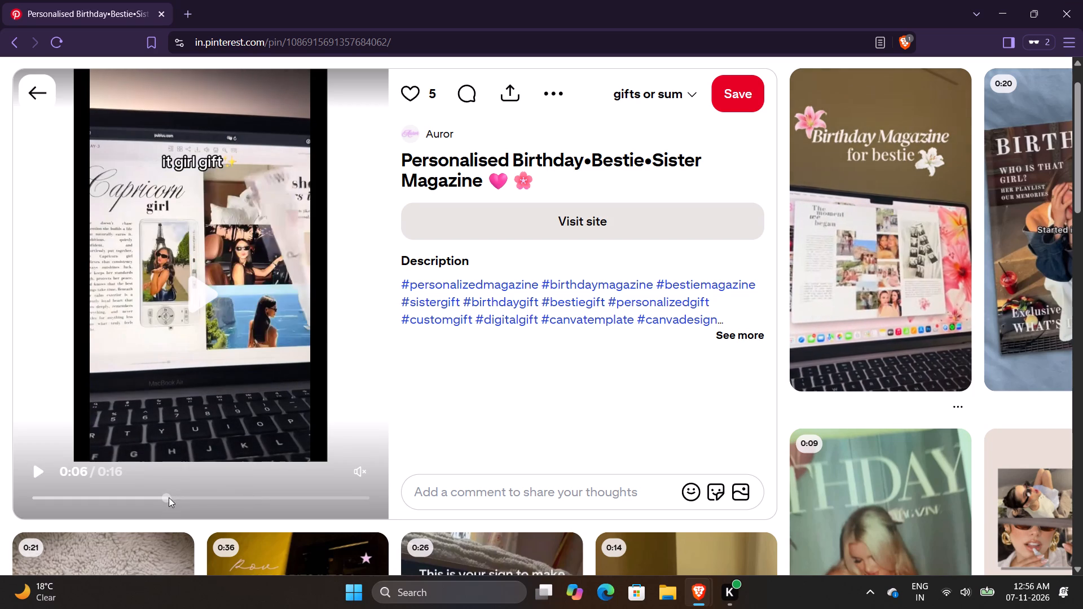
pyautogui.moveTo(170, 497); pyautogui.dragTo(117, 504)
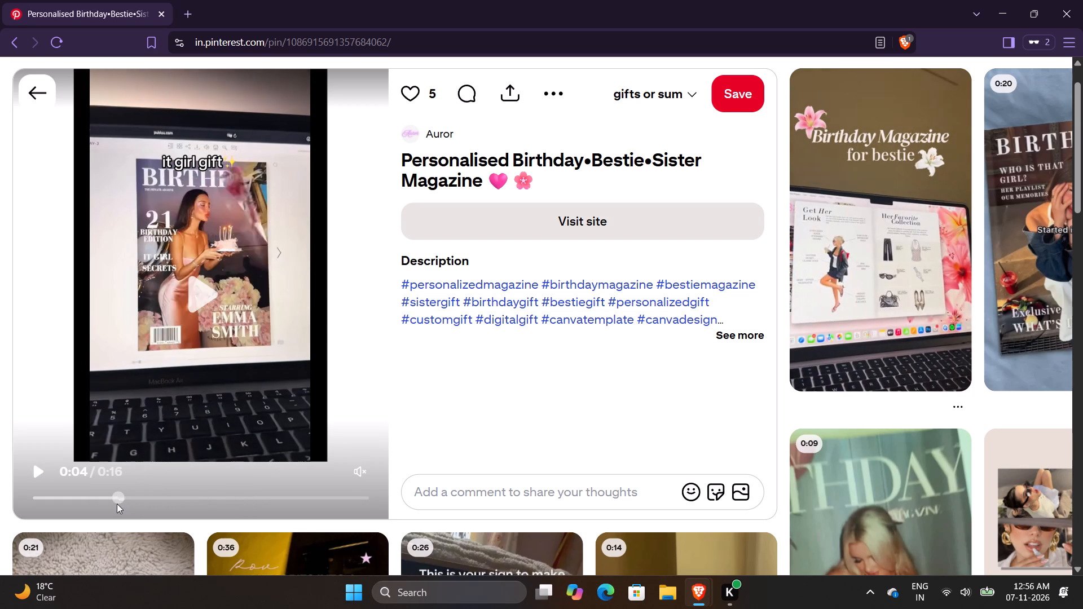
pyautogui.moveTo(117, 504); pyautogui.dragTo(131, 500)
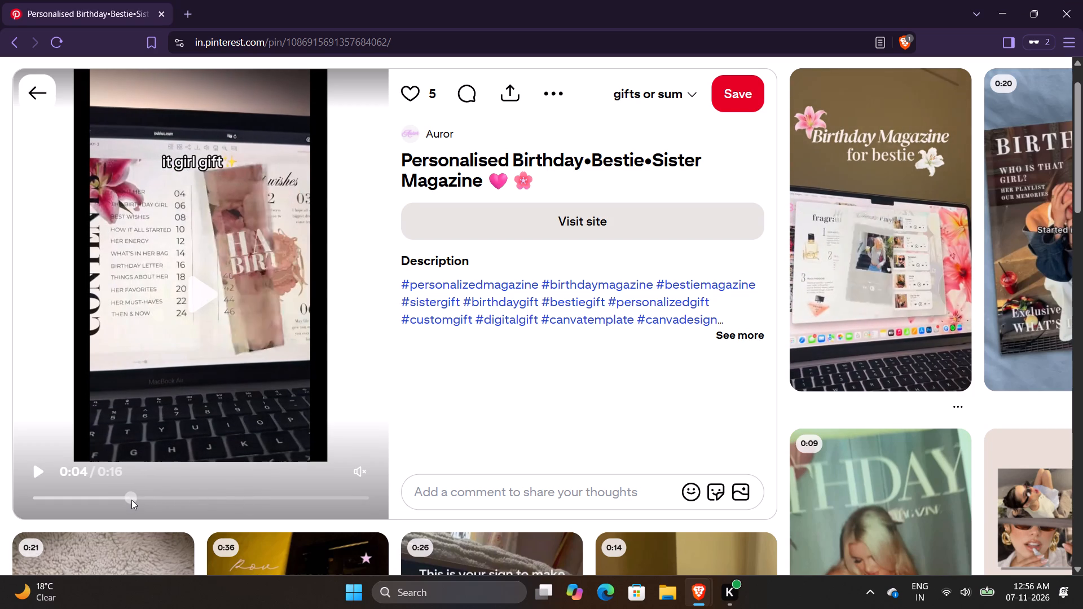
pyautogui.moveTo(131, 500); pyautogui.dragTo(152, 500)
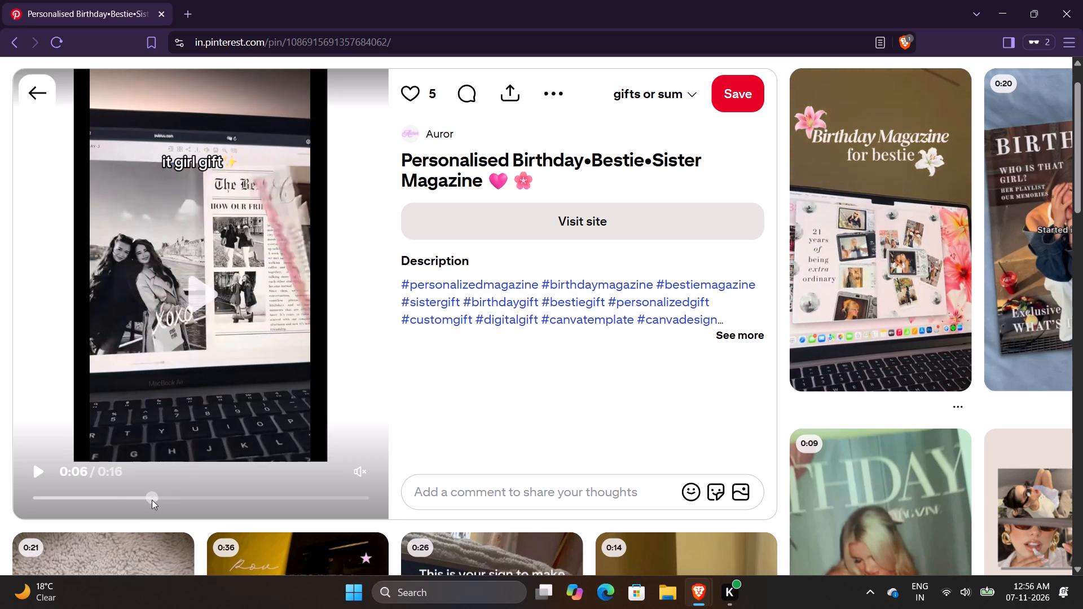
pyautogui.moveTo(152, 500); pyautogui.dragTo(155, 498)
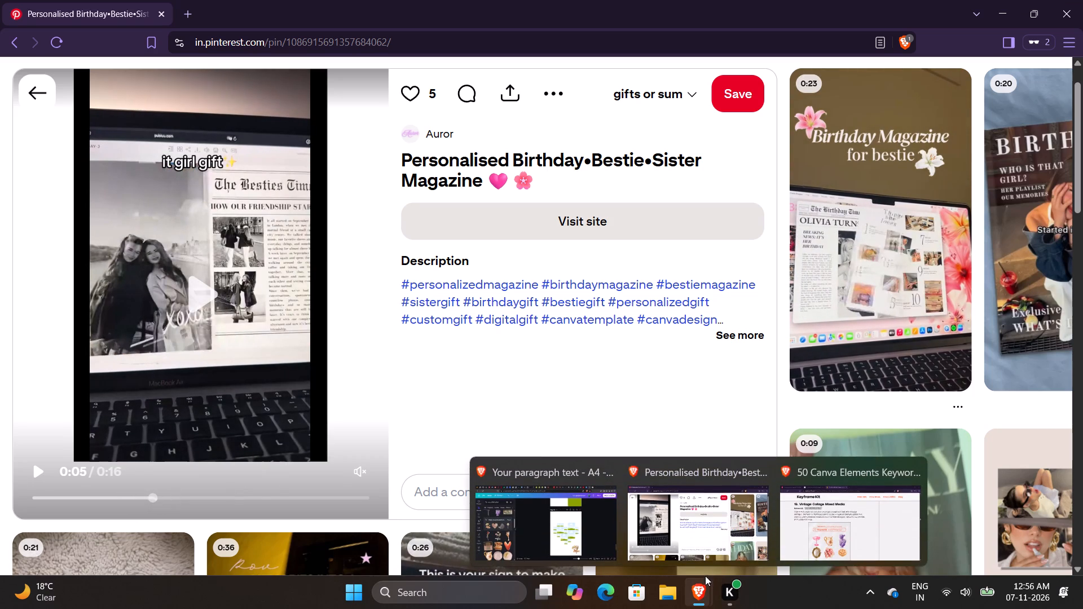
# Switch to the Canva design, review all the magazine pages in an overview, and select the blank page 11 for editing.
pyautogui.click(544, 526)
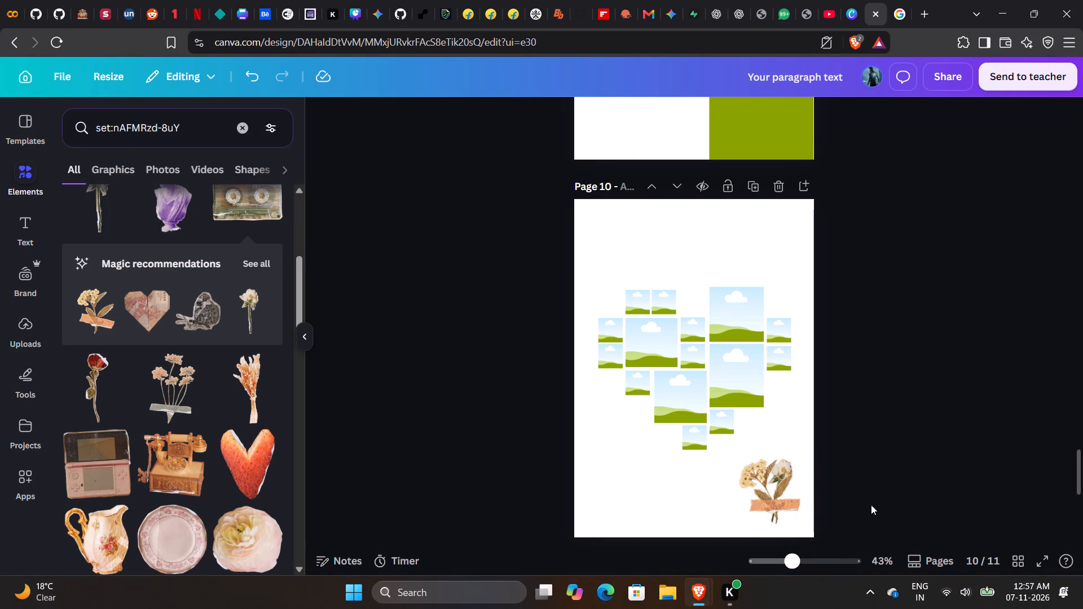
pyautogui.scroll(-1, 844, 488)
pyautogui.scroll(-3, 685, 443)
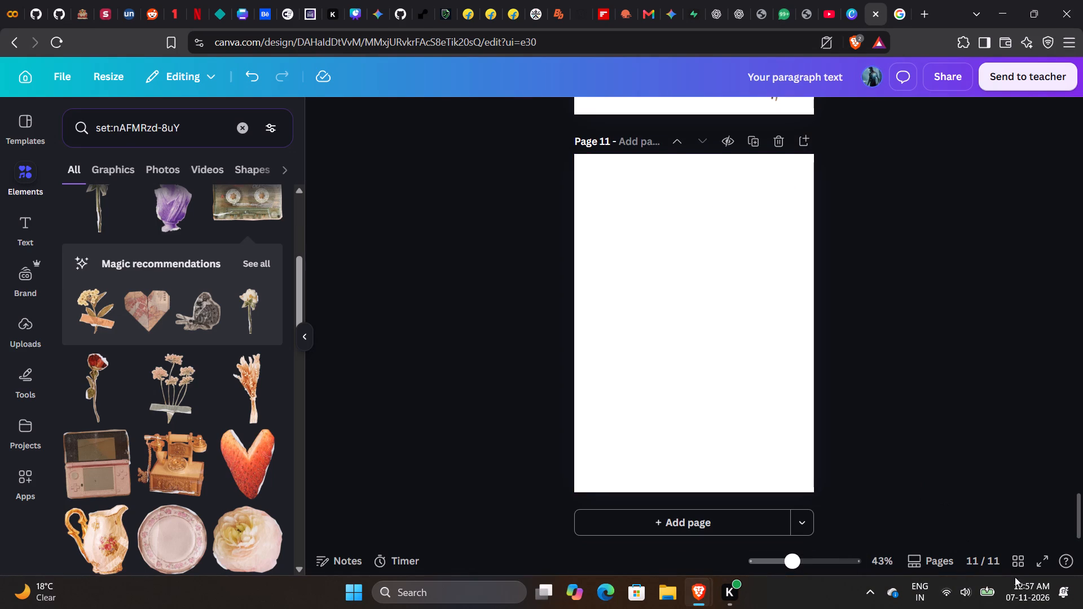
pyautogui.click(1026, 564)
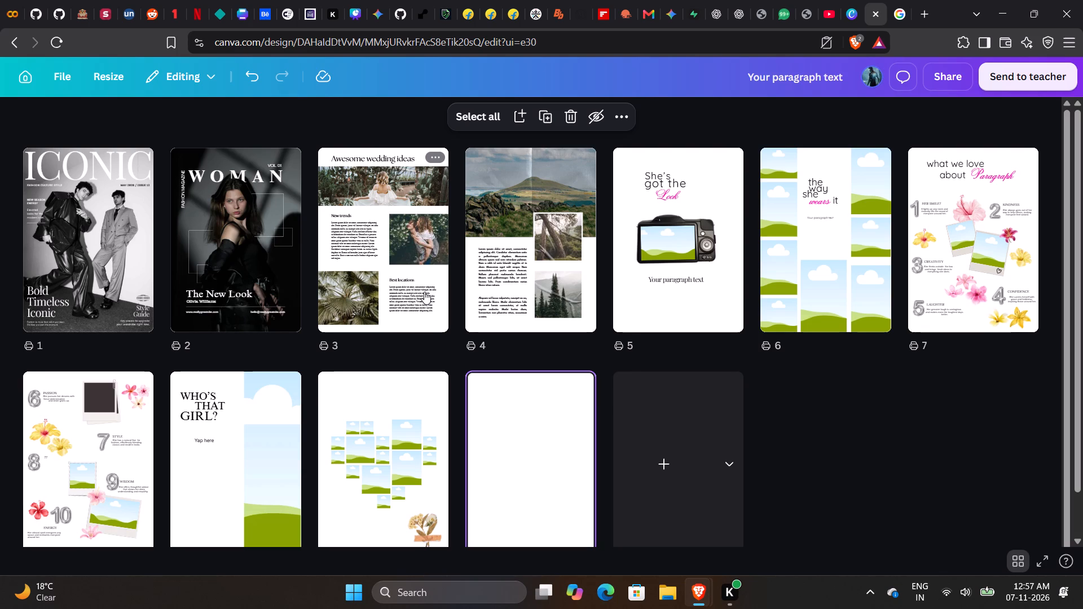
pyautogui.click(525, 442)
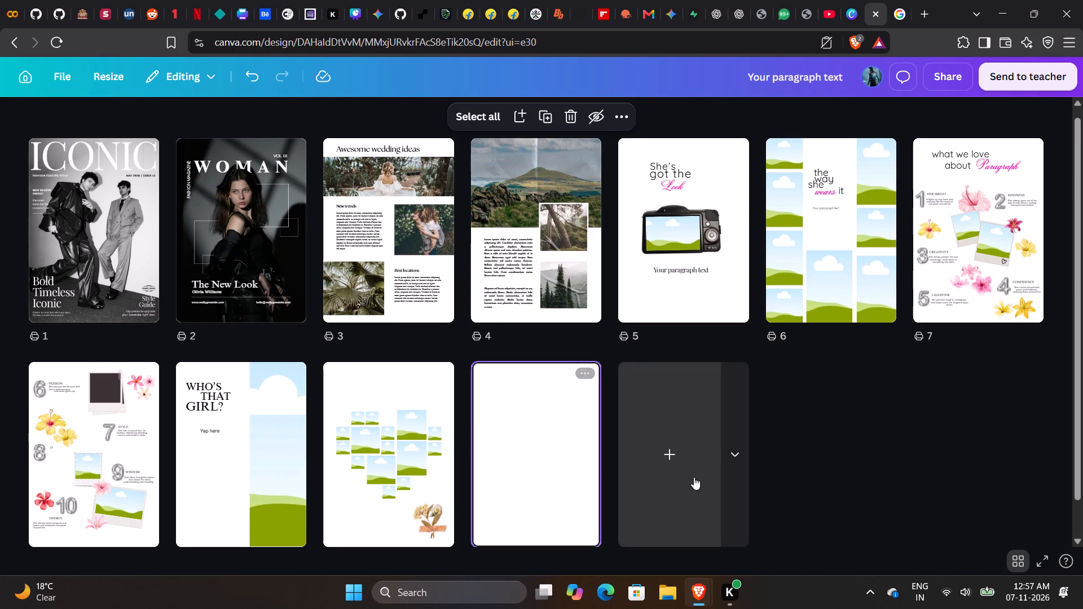
pyautogui.click(1020, 559)
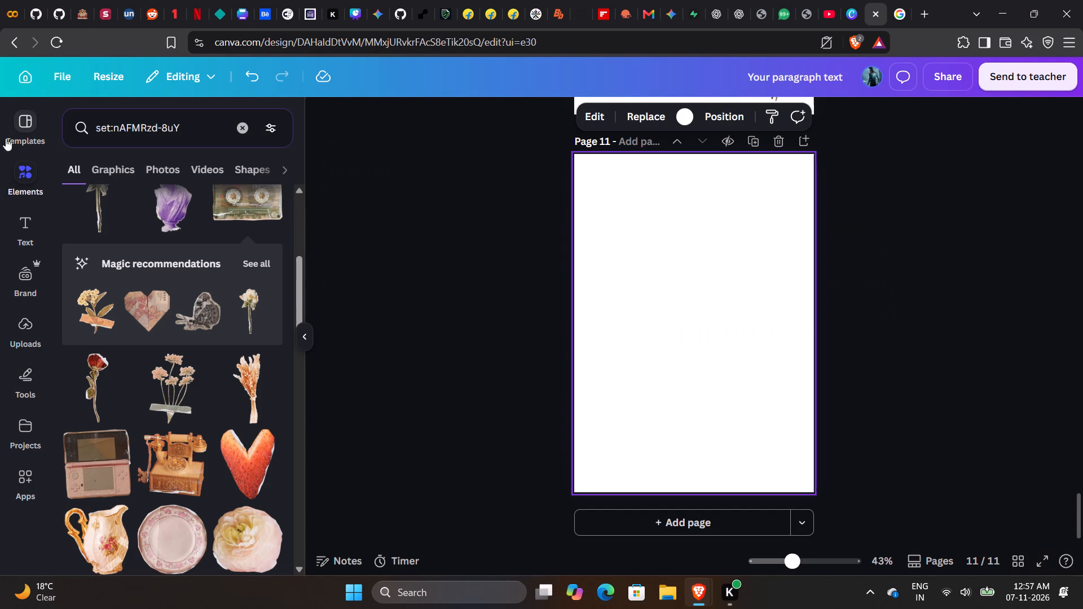
# Clear the old element search and search the template library for "newspaper template".
pyautogui.click(248, 133)
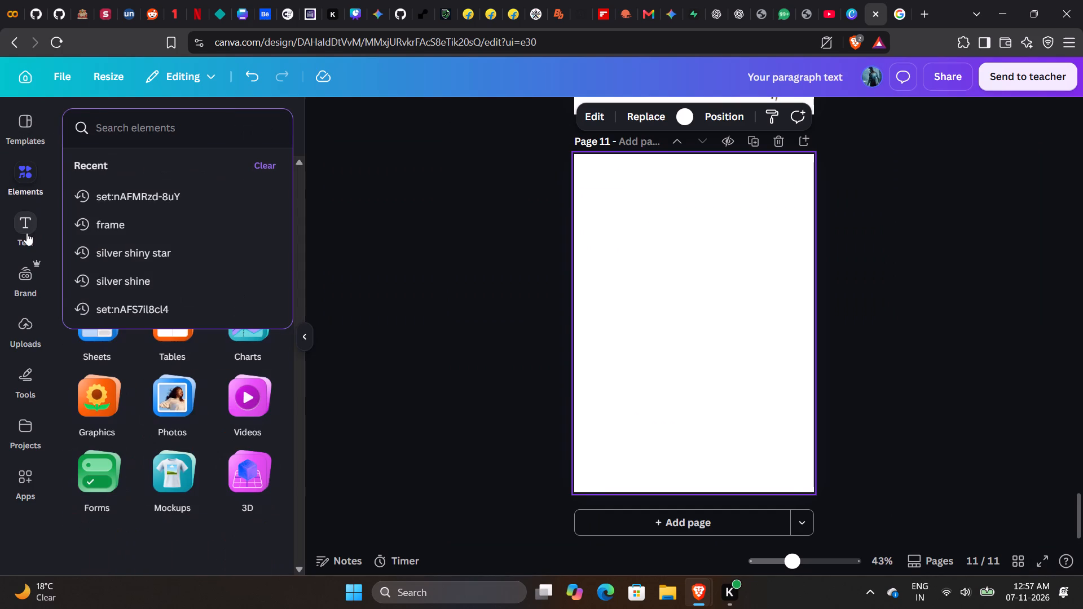
pyautogui.click(20, 126)
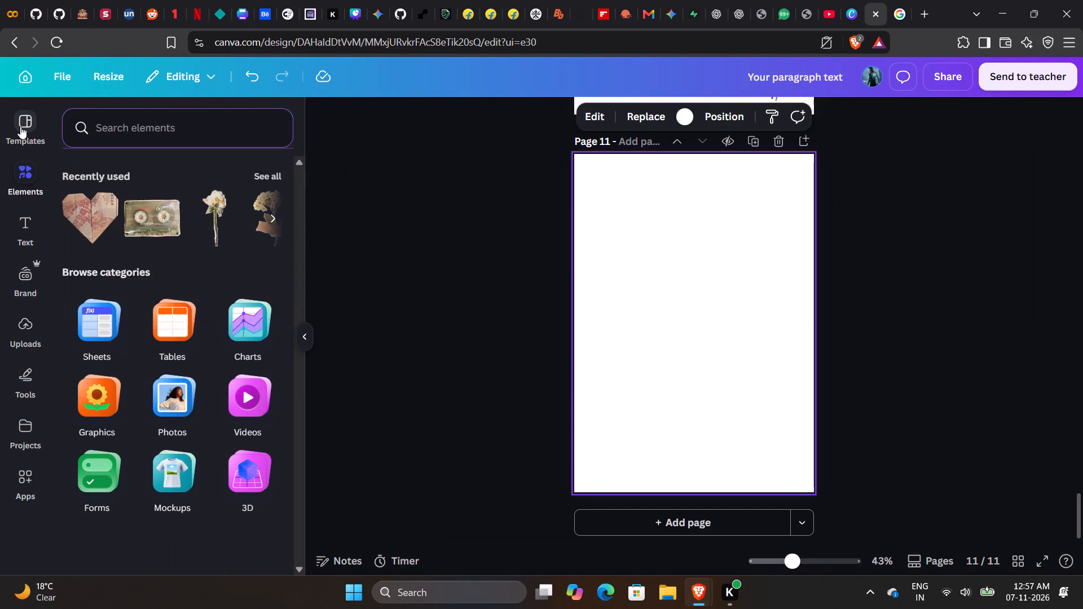
pyautogui.click(240, 126)
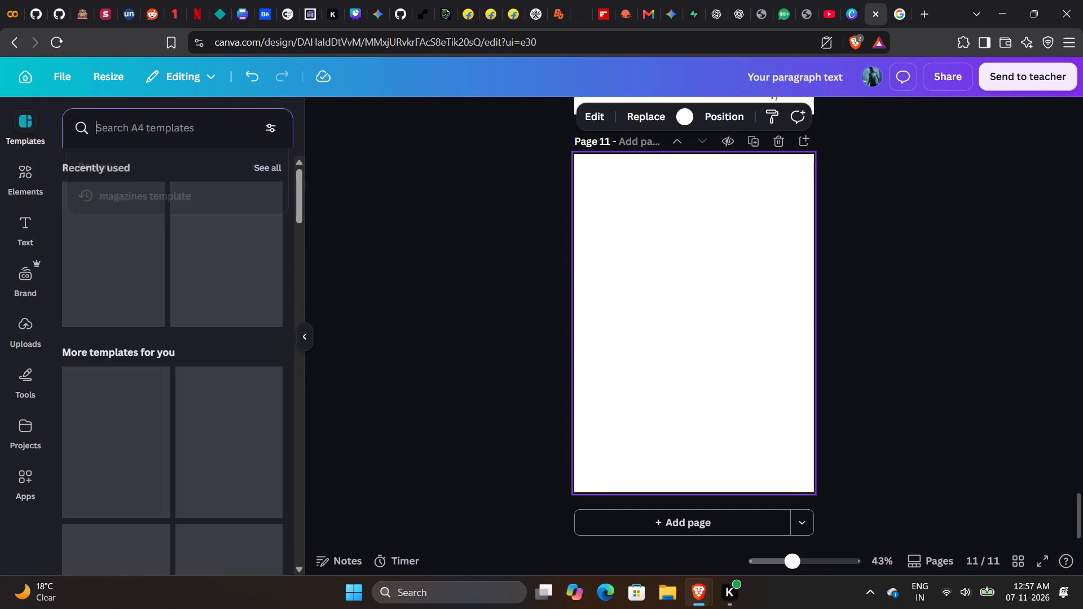
pyautogui.write('news')
pyautogui.press('p')
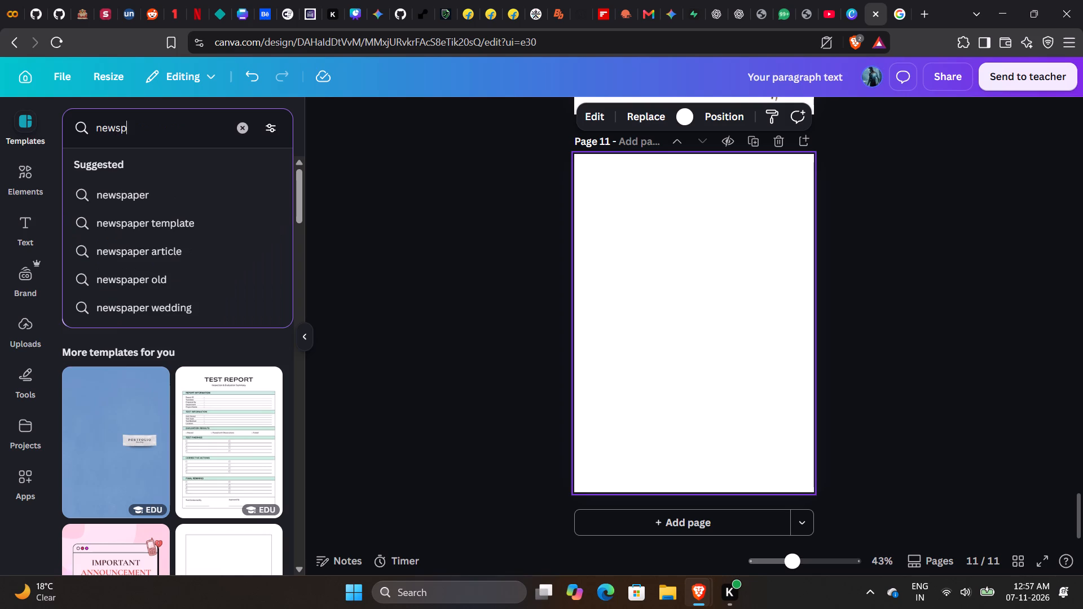
pyautogui.click(118, 219)
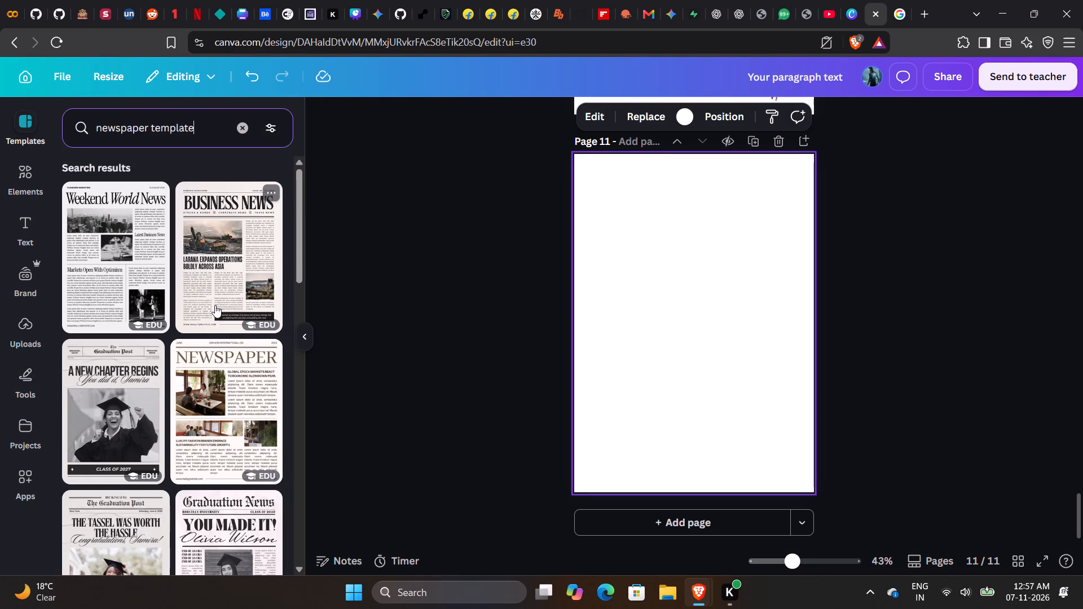
# Browse the newspaper template results for a layout that suits blank page 11, then return to the first results.
pyautogui.scroll(-1, 208, 395)
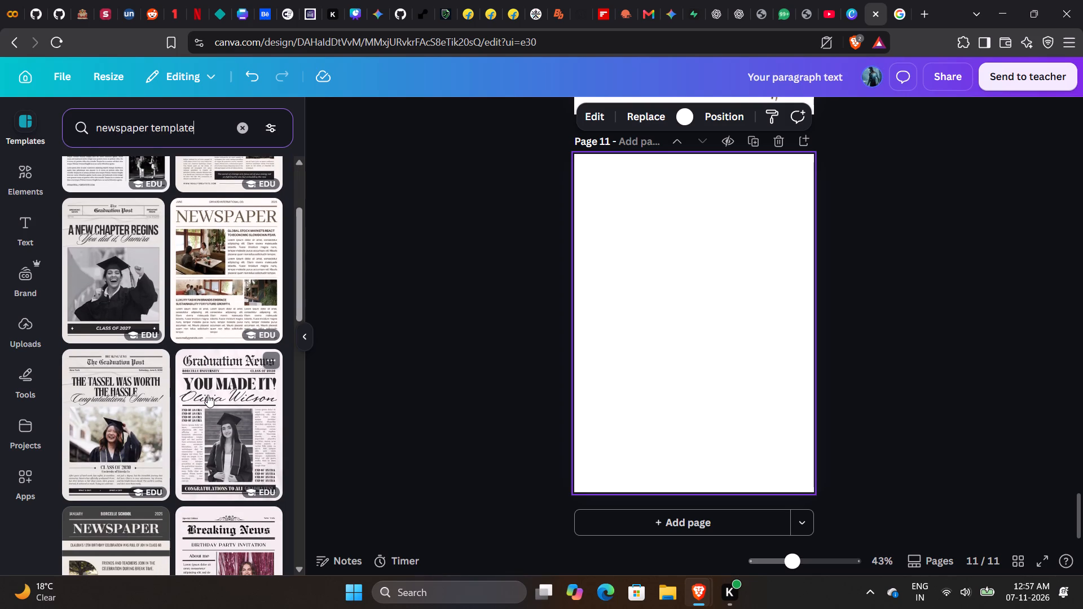
pyautogui.scroll(-1, 208, 395)
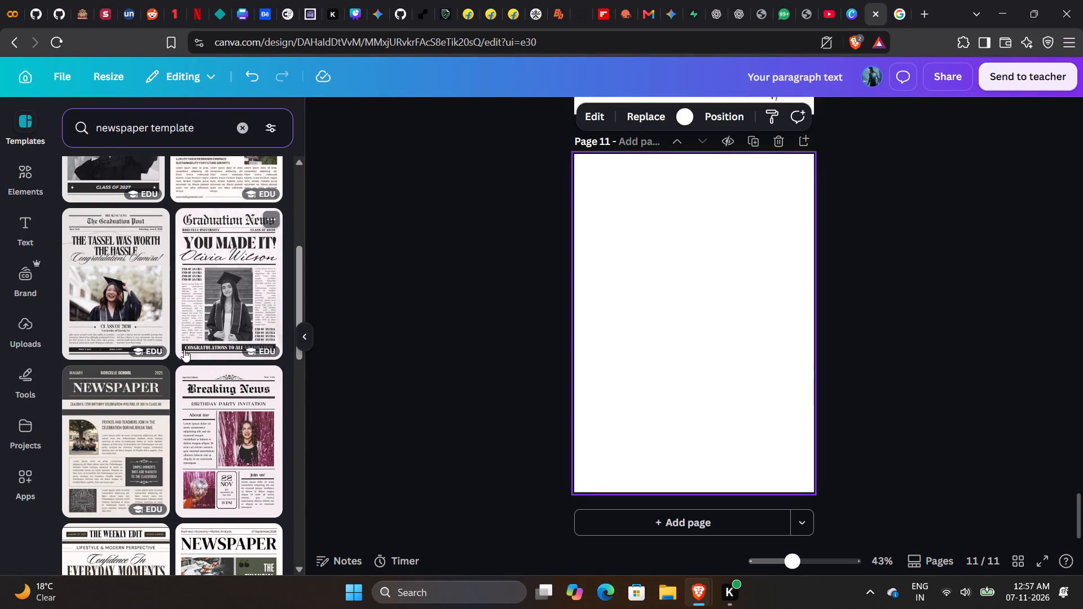
pyautogui.scroll(-1, 184, 350)
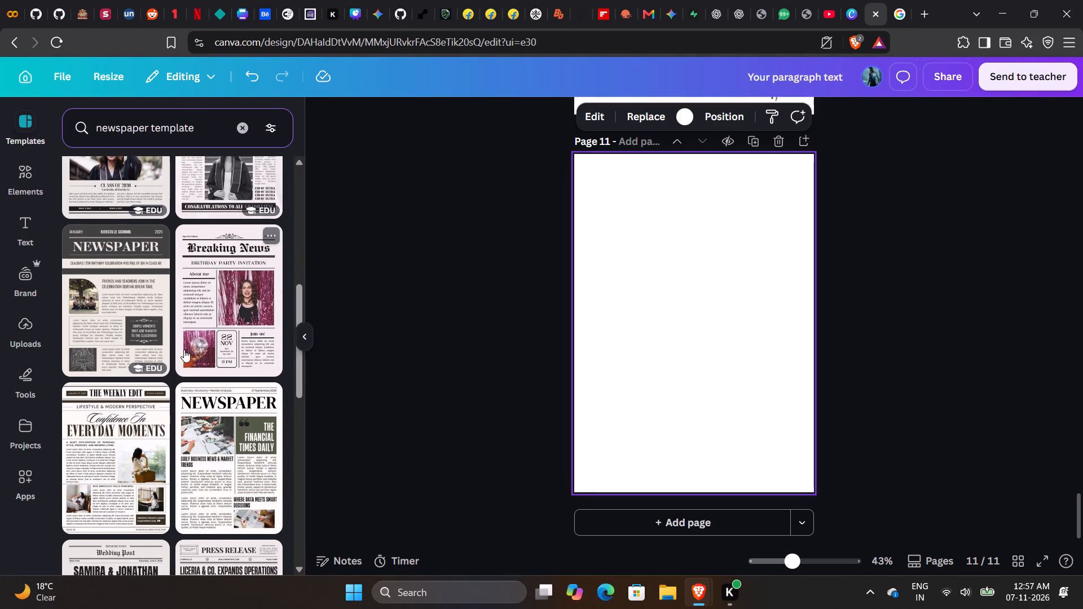
pyautogui.scroll(-2, 184, 350)
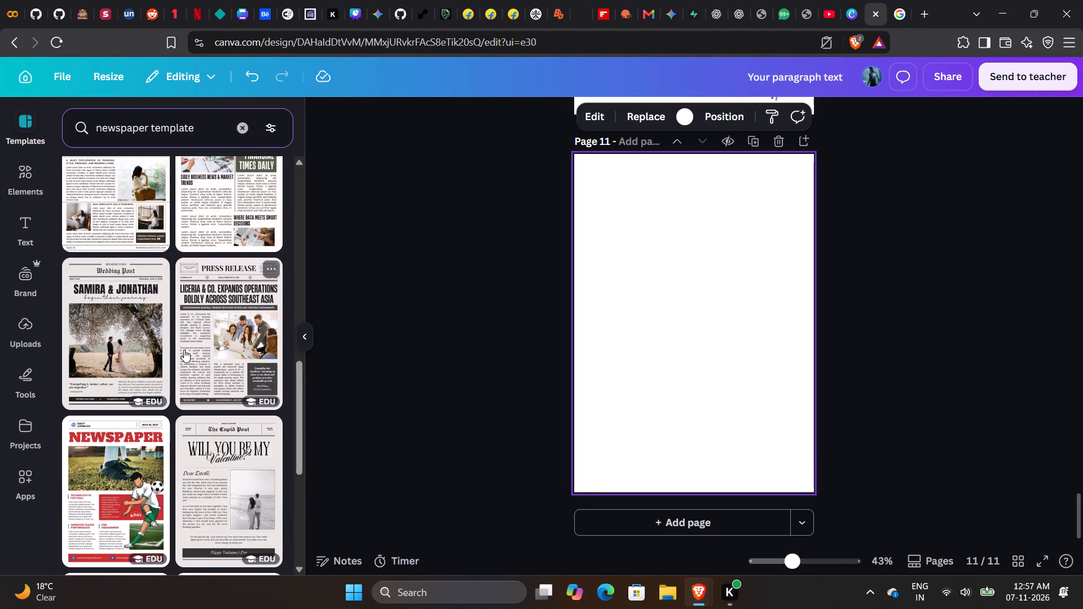
pyautogui.scroll(-1, 184, 350)
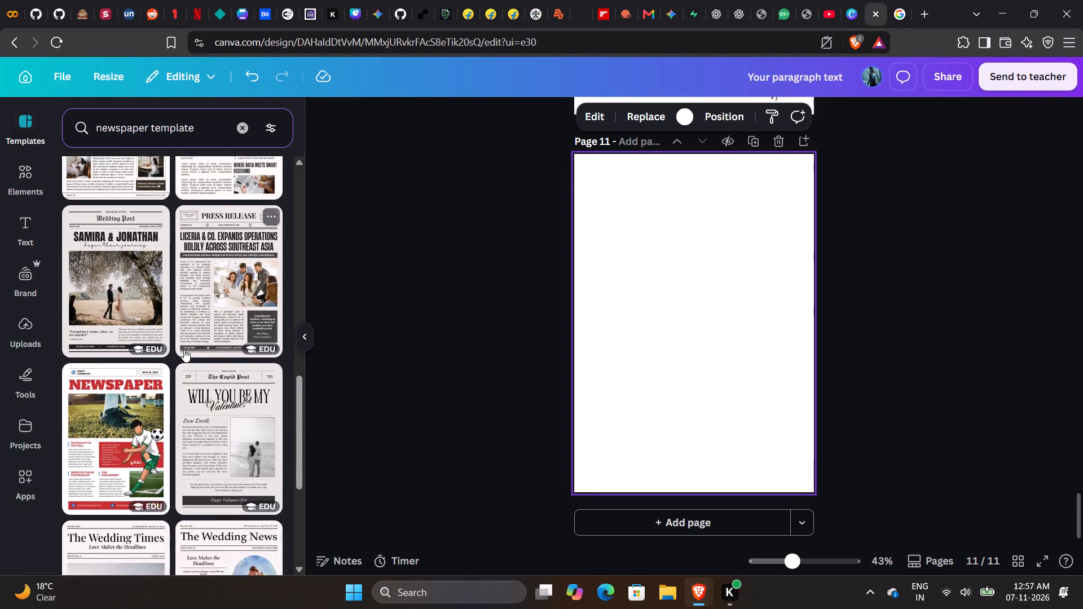
pyautogui.scroll(-1, 184, 350)
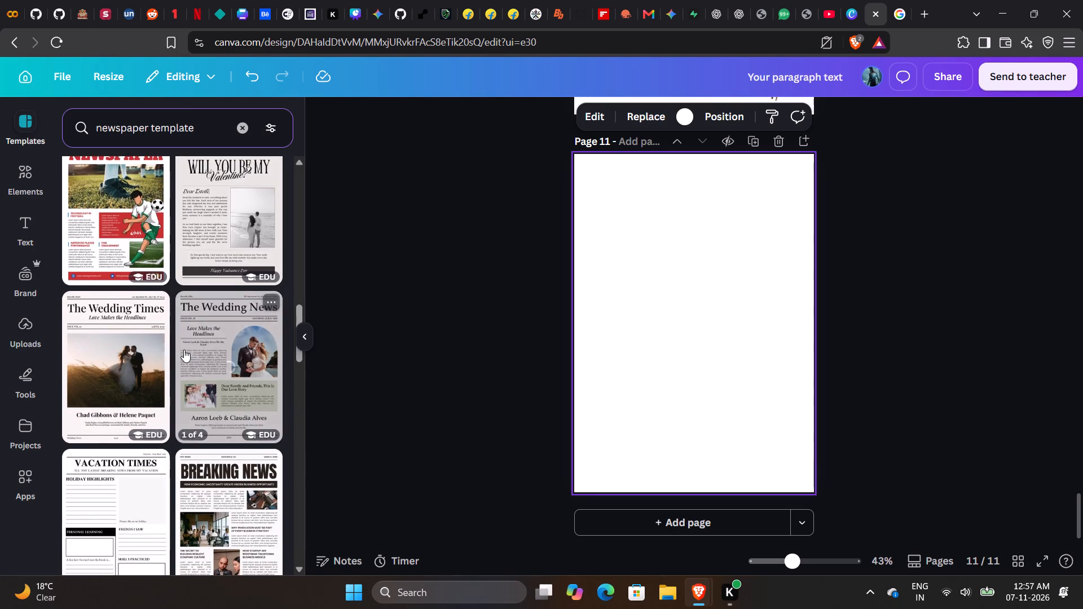
pyautogui.scroll(-2, 184, 350)
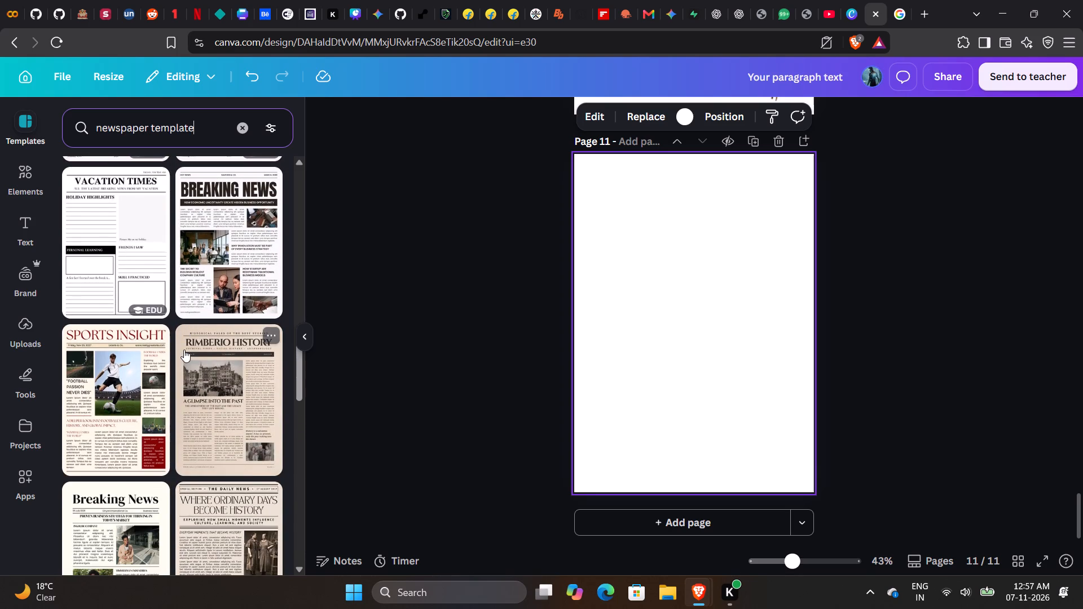
pyautogui.scroll(-2, 184, 350)
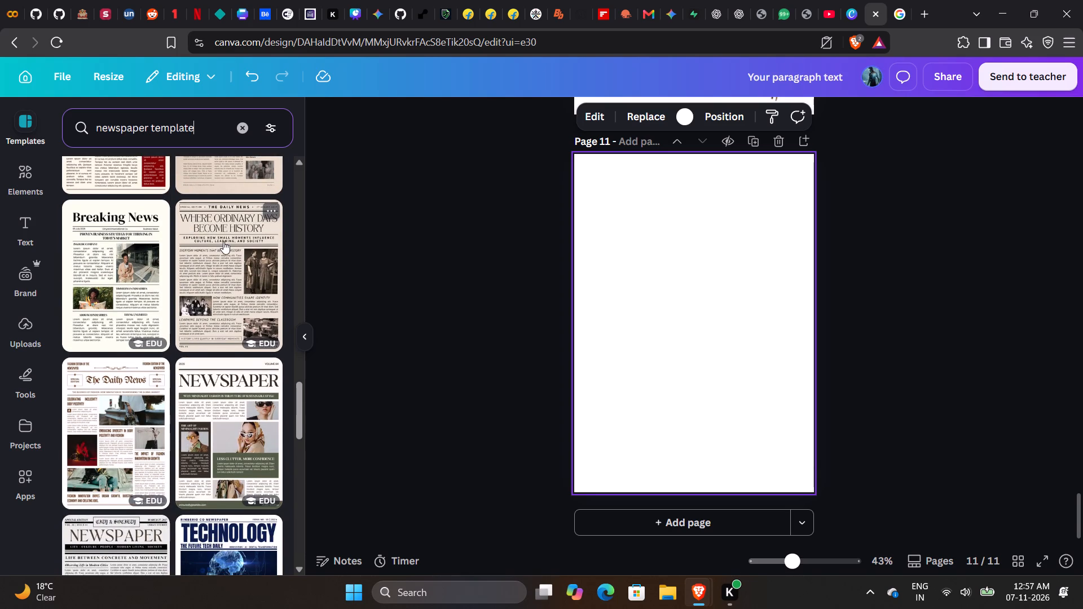
pyautogui.scroll(-2, 208, 311)
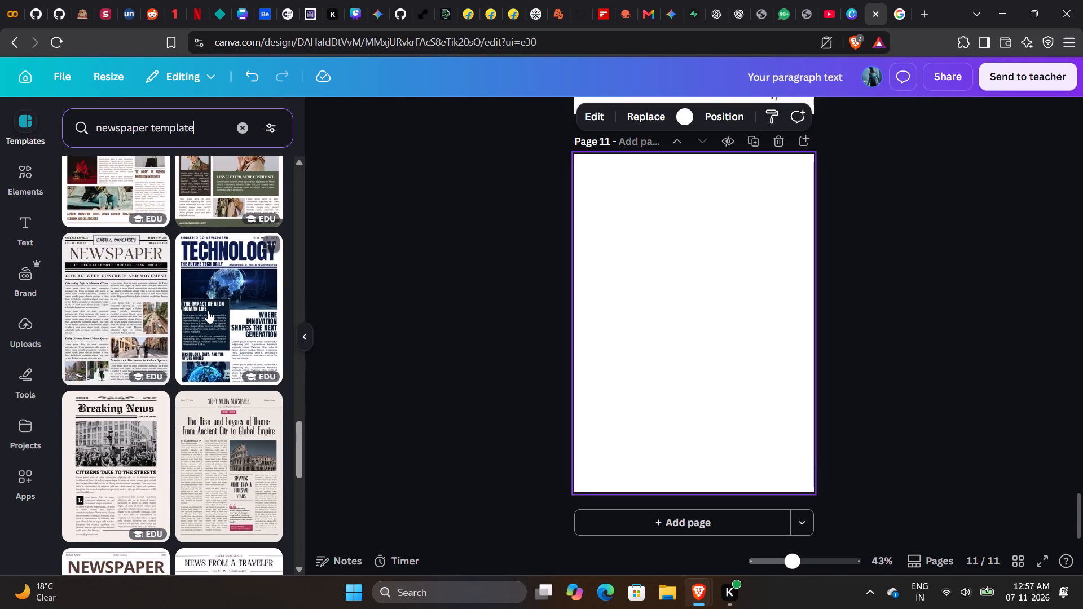
pyautogui.scroll(-3, 208, 311)
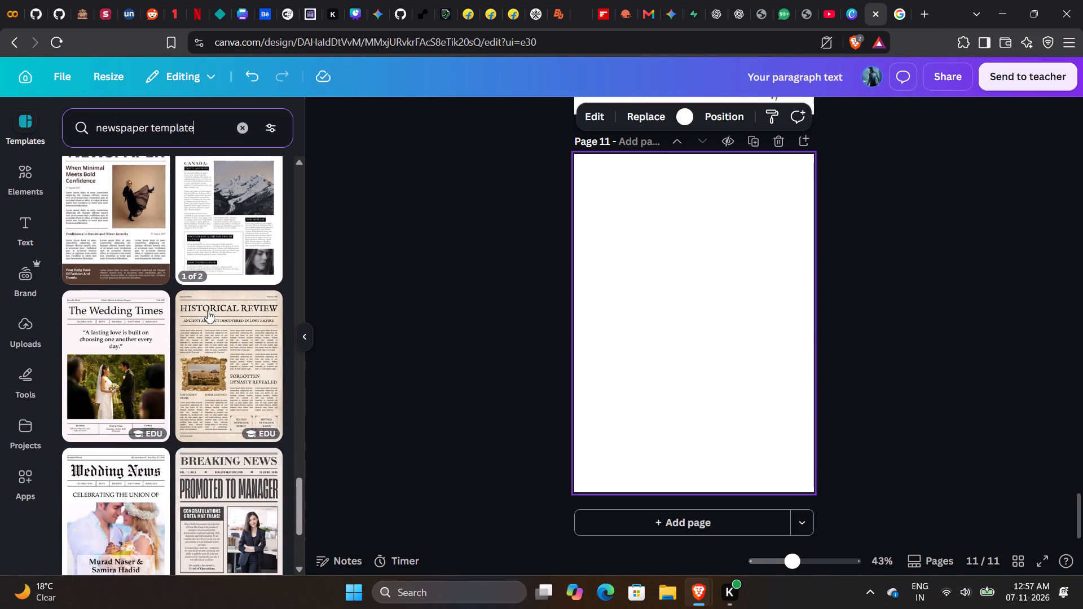
pyautogui.scroll(-1, 208, 311)
pyautogui.scroll(6, 208, 311)
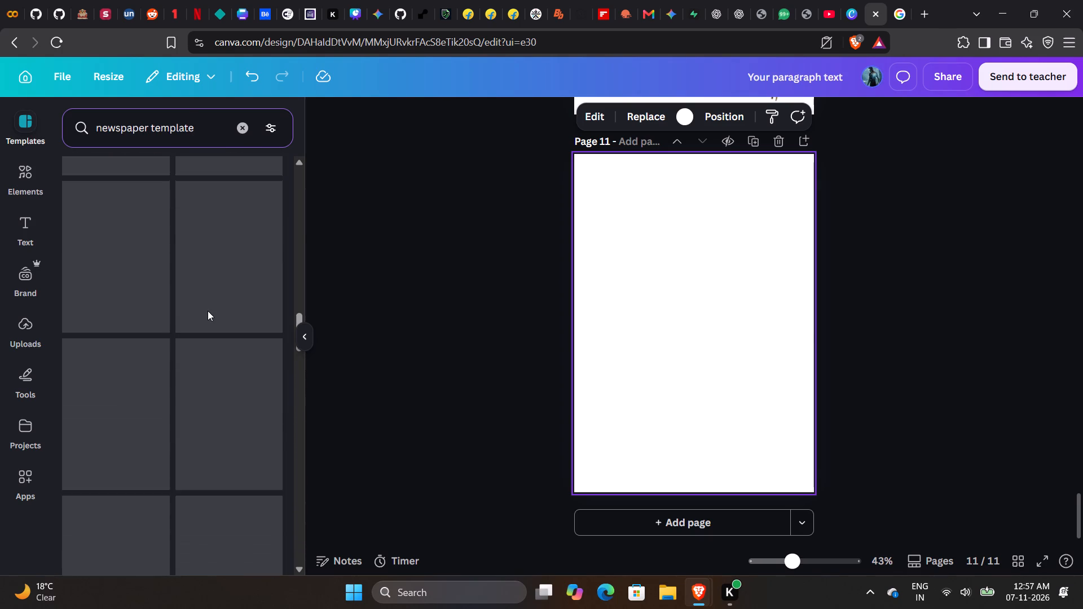
pyautogui.scroll(2, 208, 311)
pyautogui.scroll(-2, 208, 311)
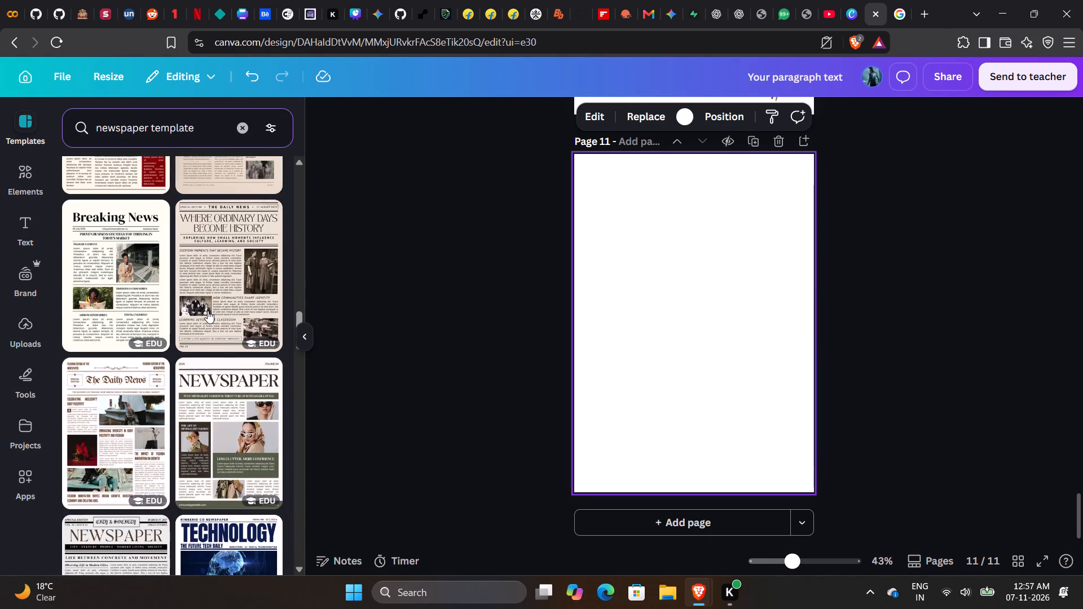
pyautogui.scroll(7, 208, 311)
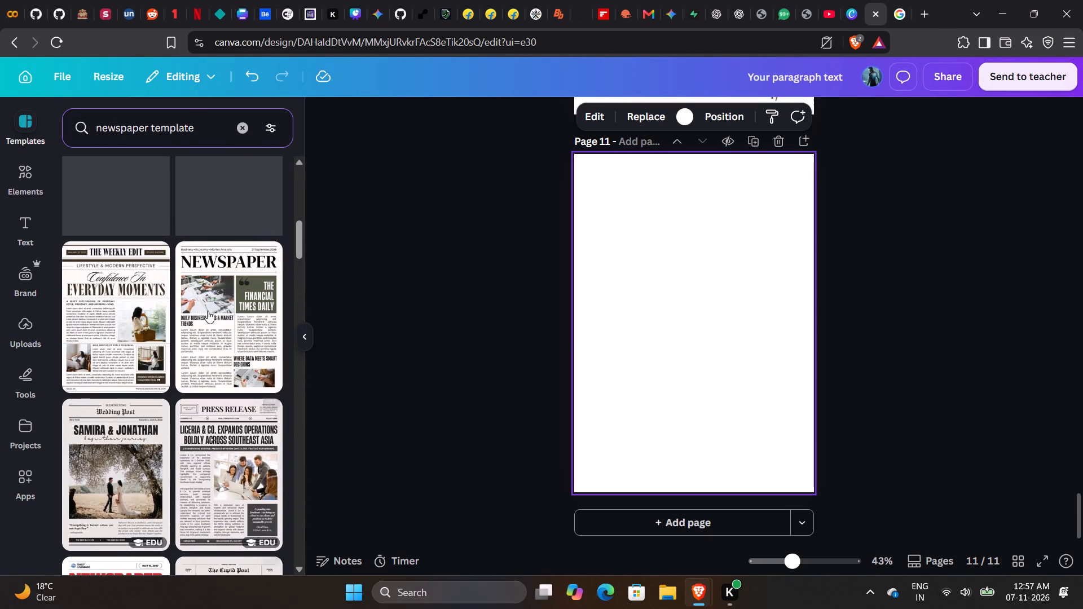
pyautogui.scroll(-1, 208, 311)
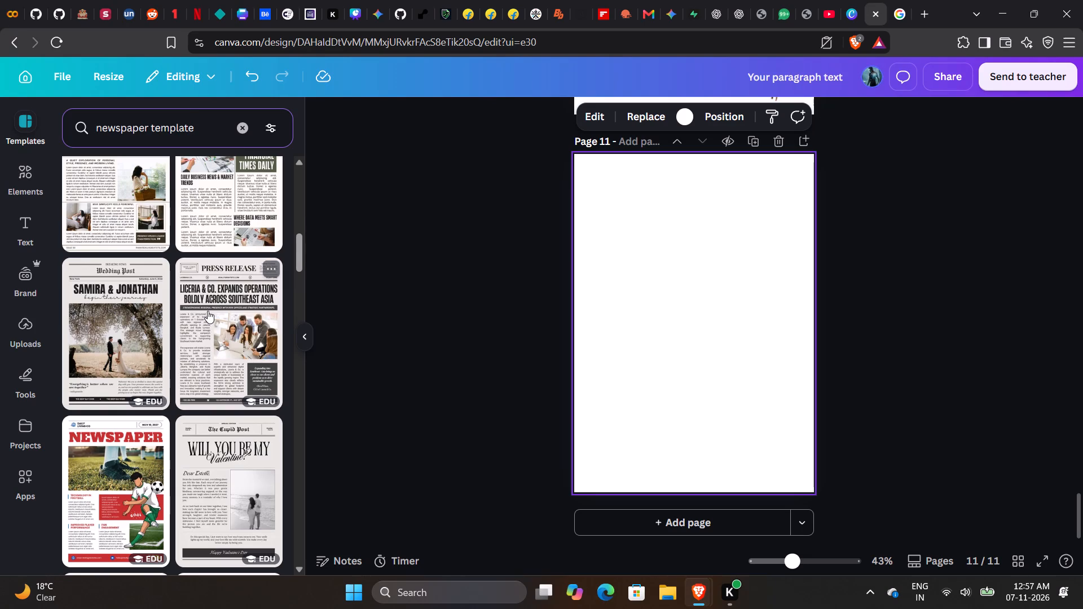
pyautogui.scroll(2, 208, 311)
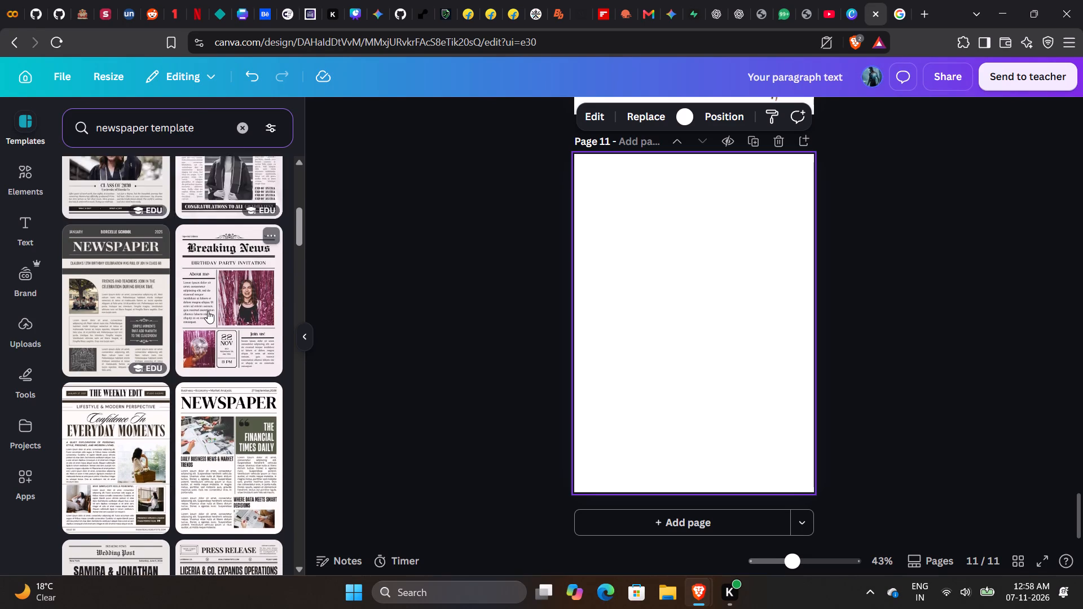
pyautogui.scroll(2, 208, 311)
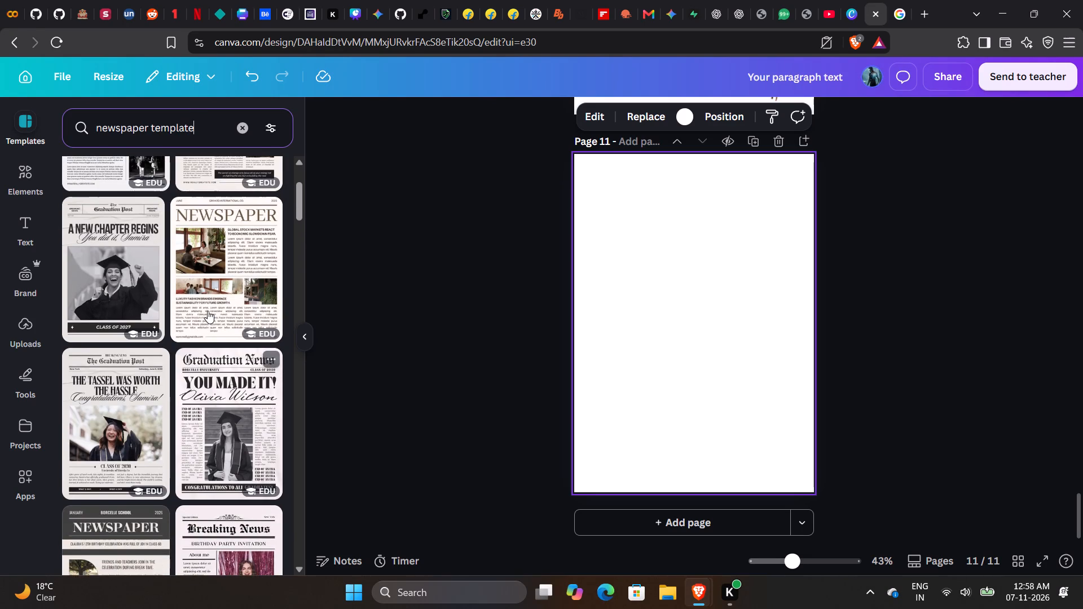
pyautogui.scroll(1, 208, 311)
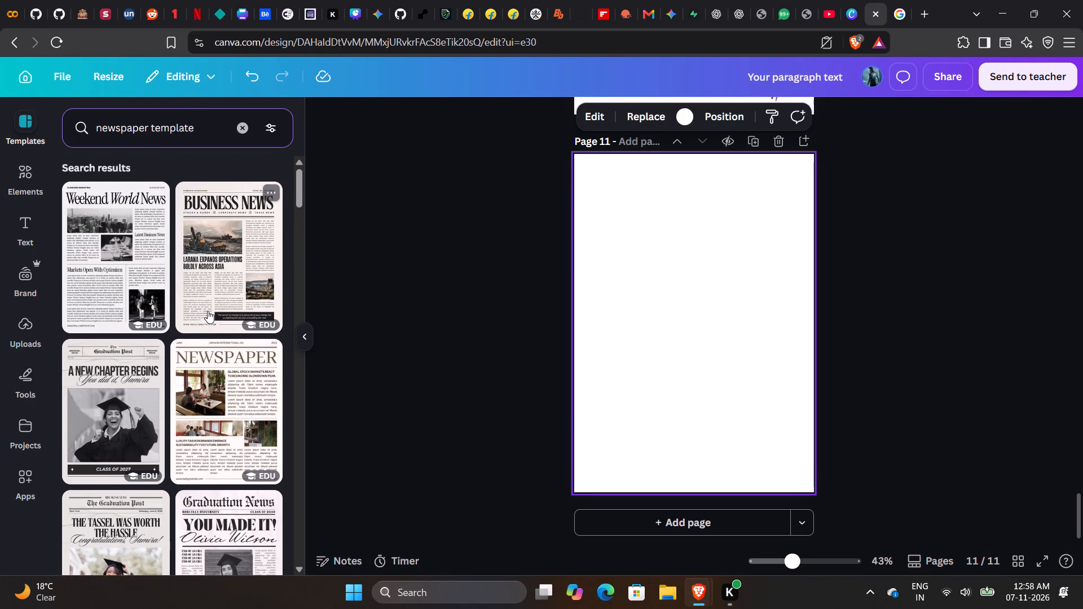
# Look through the newspaper template results for a photo-and-article layout that suits blank page 11.
pyautogui.scroll(-5, 208, 311)
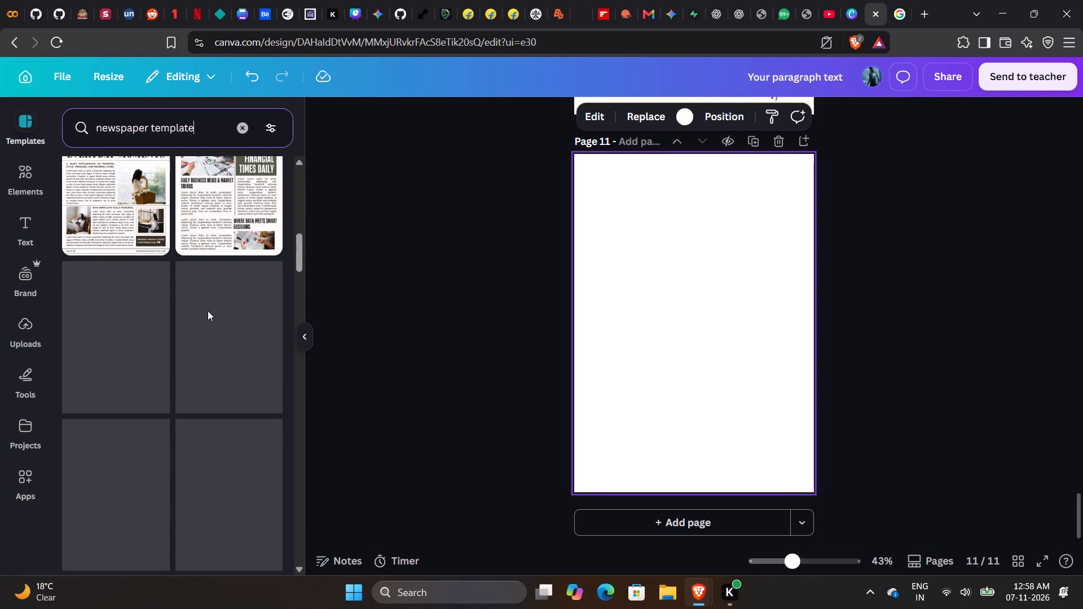
pyautogui.scroll(-1, 208, 311)
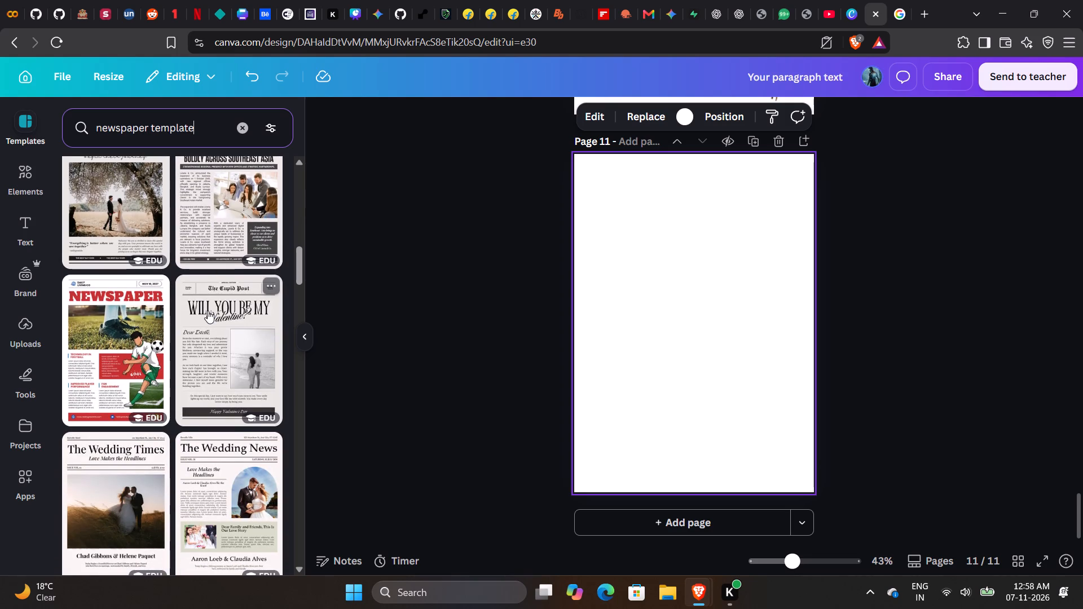
pyautogui.scroll(-3, 208, 311)
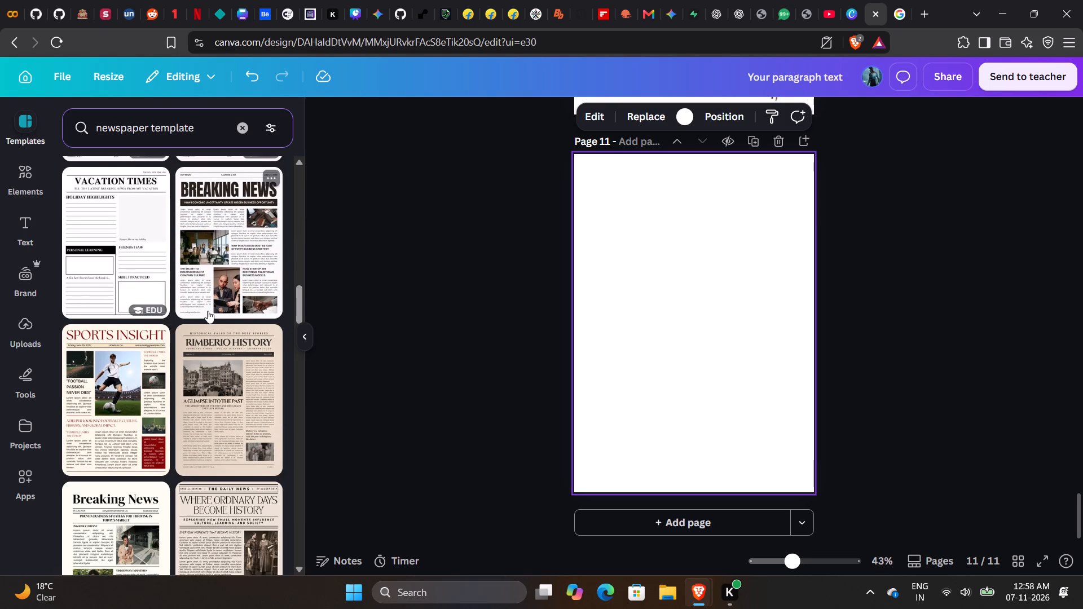
pyautogui.scroll(-2, 208, 311)
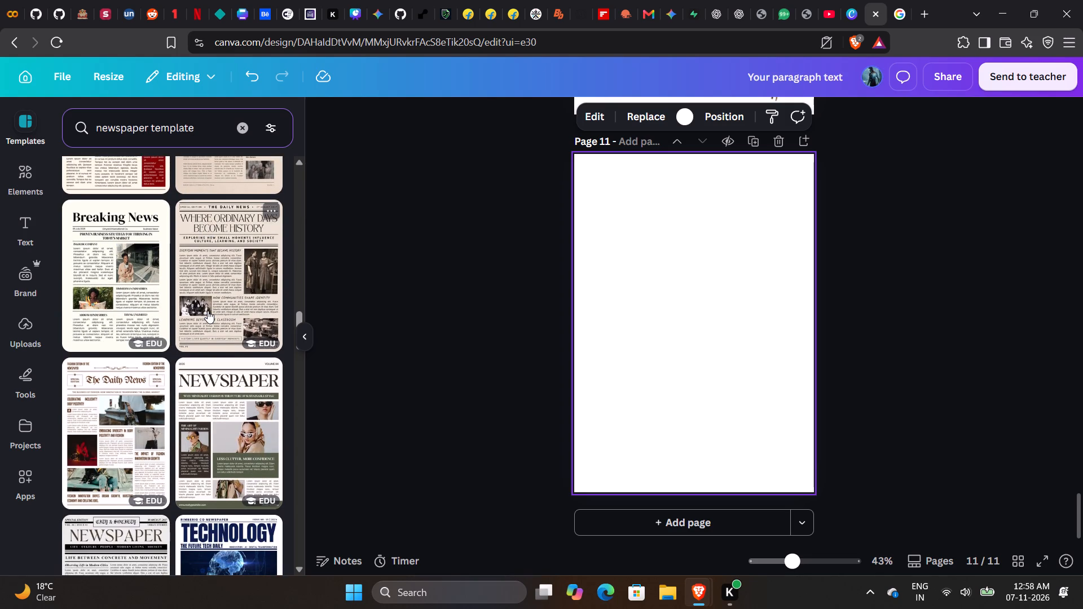
pyautogui.scroll(-4, 208, 311)
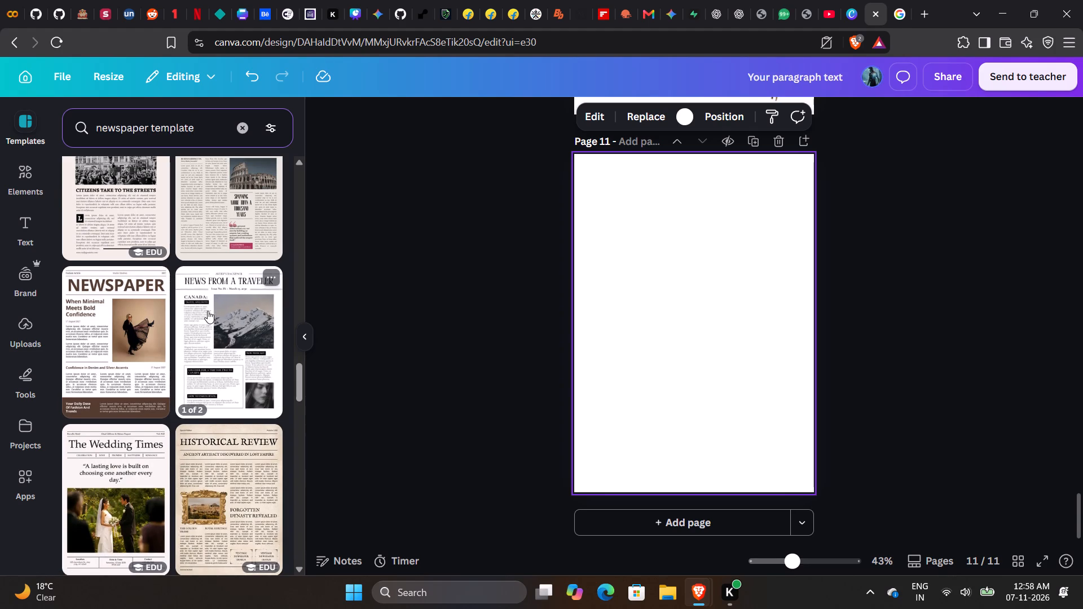
pyautogui.scroll(-3, 208, 311)
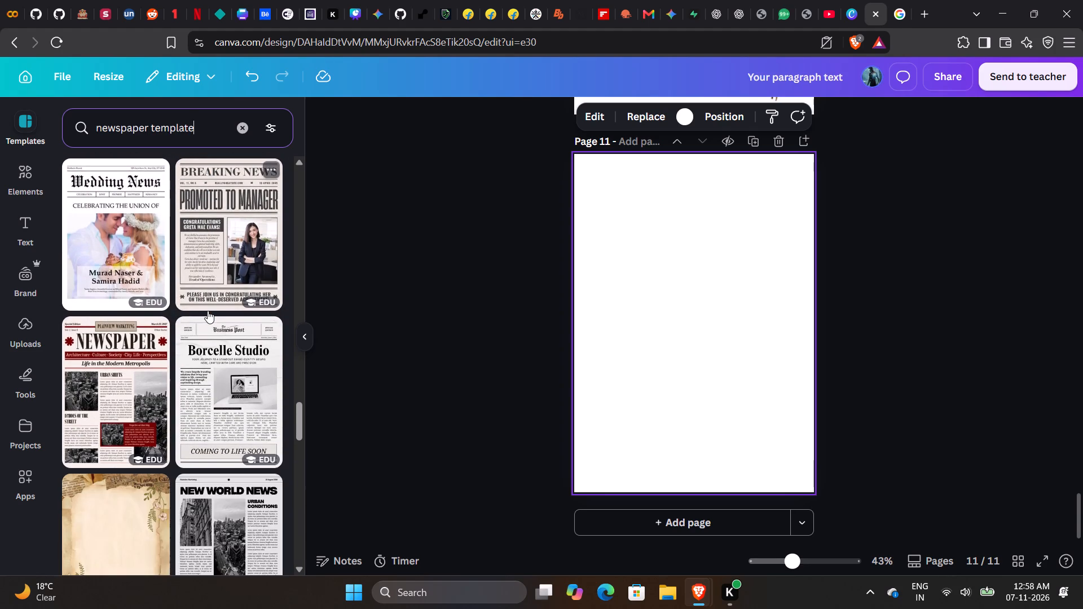
pyautogui.scroll(-1, 208, 311)
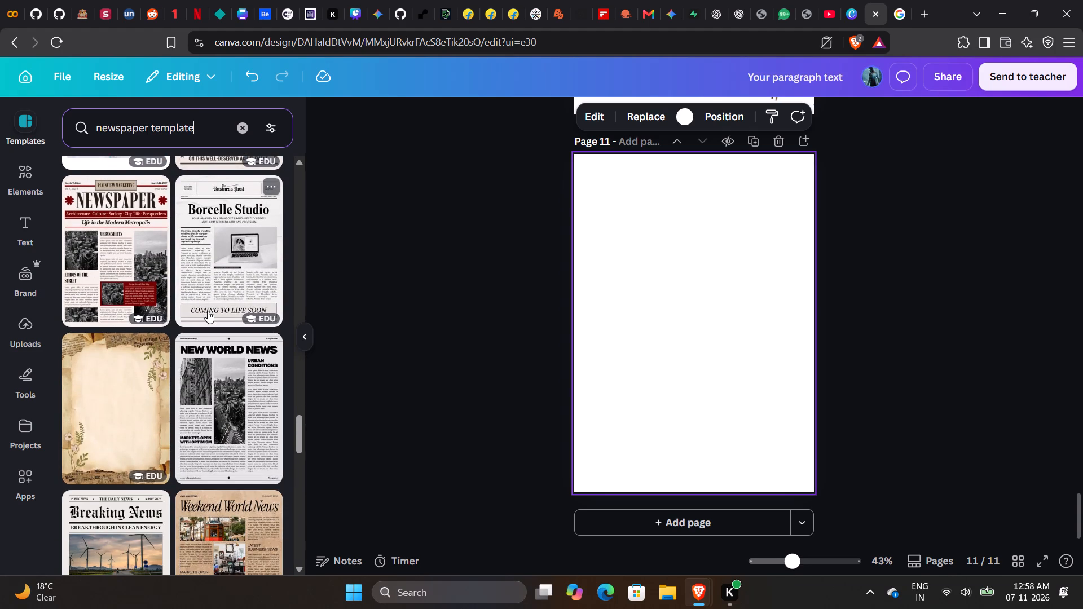
pyautogui.scroll(-2, 208, 311)
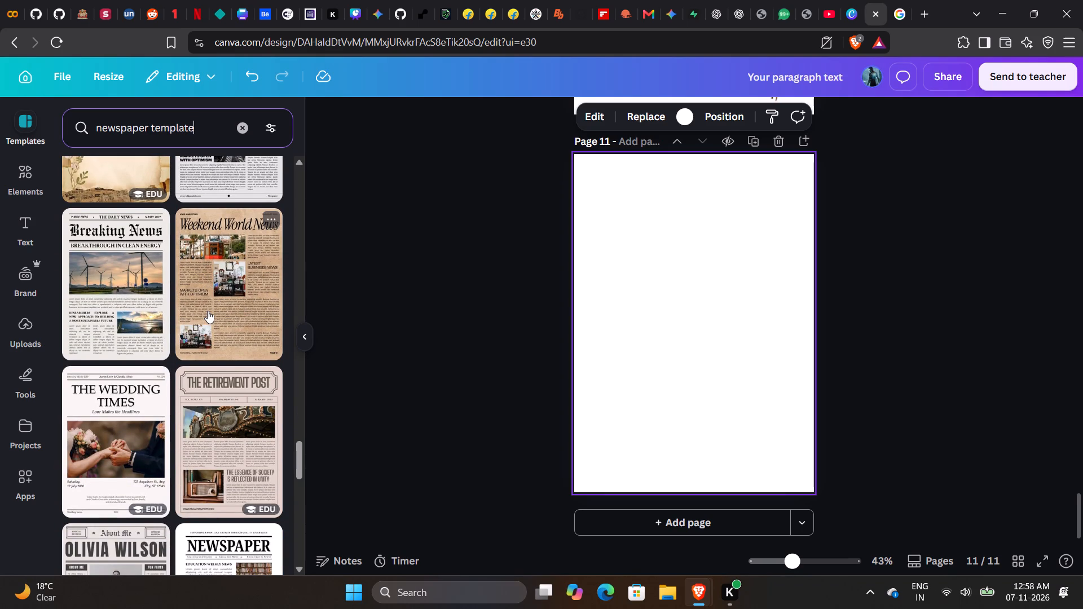
pyautogui.scroll(-1, 208, 311)
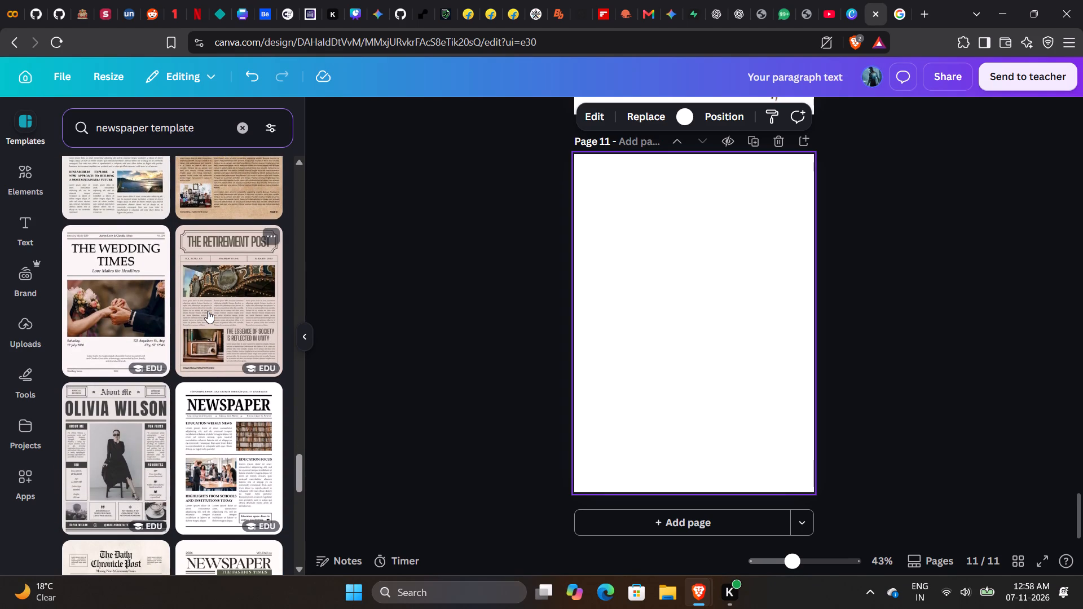
pyautogui.scroll(-2, 208, 311)
pyautogui.scroll(1, 208, 311)
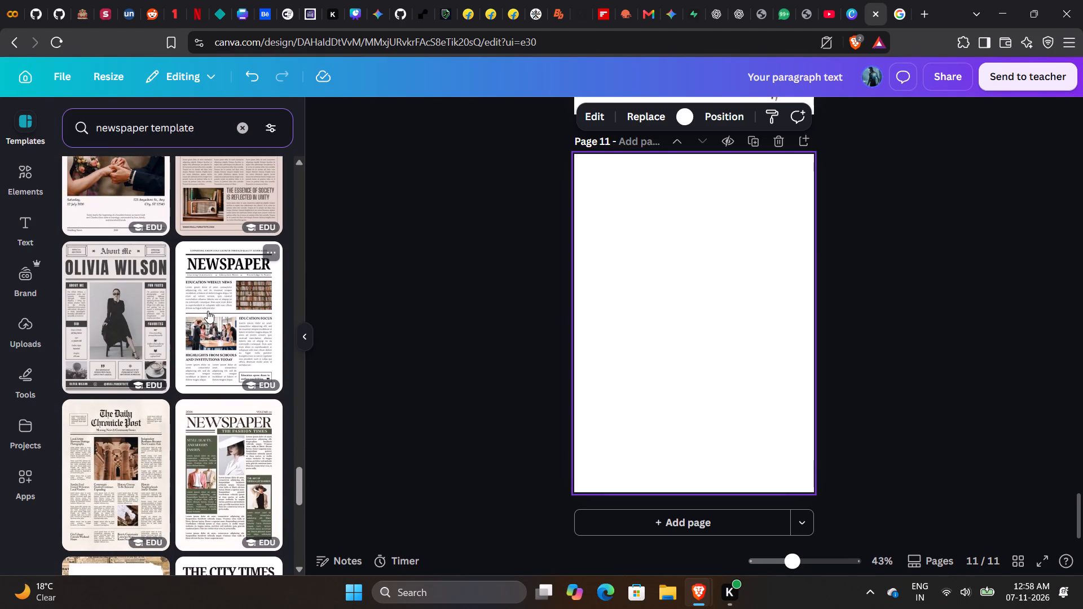
pyautogui.scroll(-1, 208, 311)
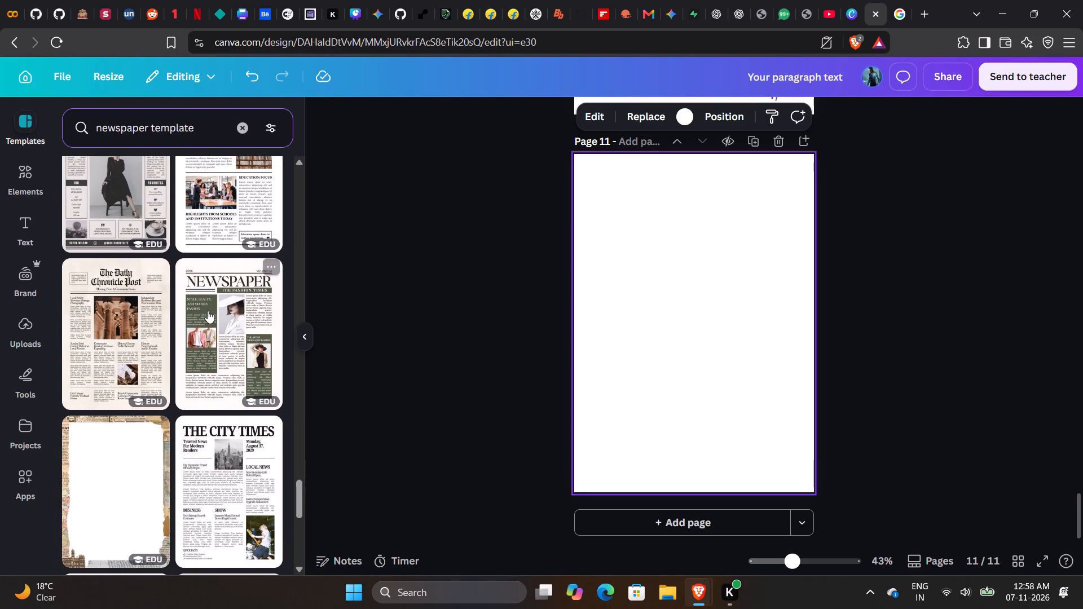
pyautogui.scroll(-2, 208, 311)
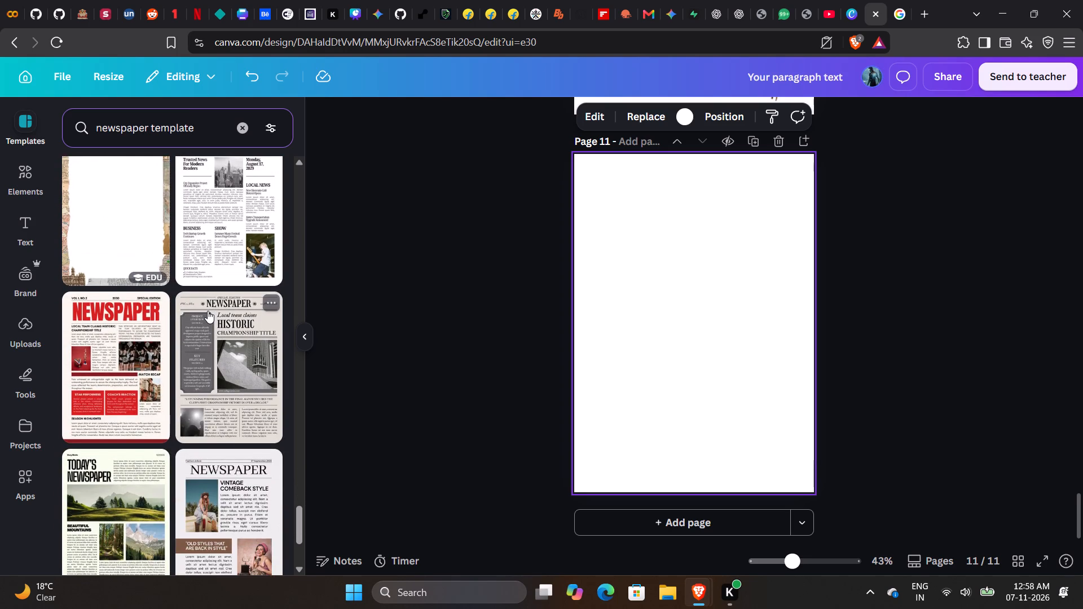
pyautogui.scroll(-3, 208, 311)
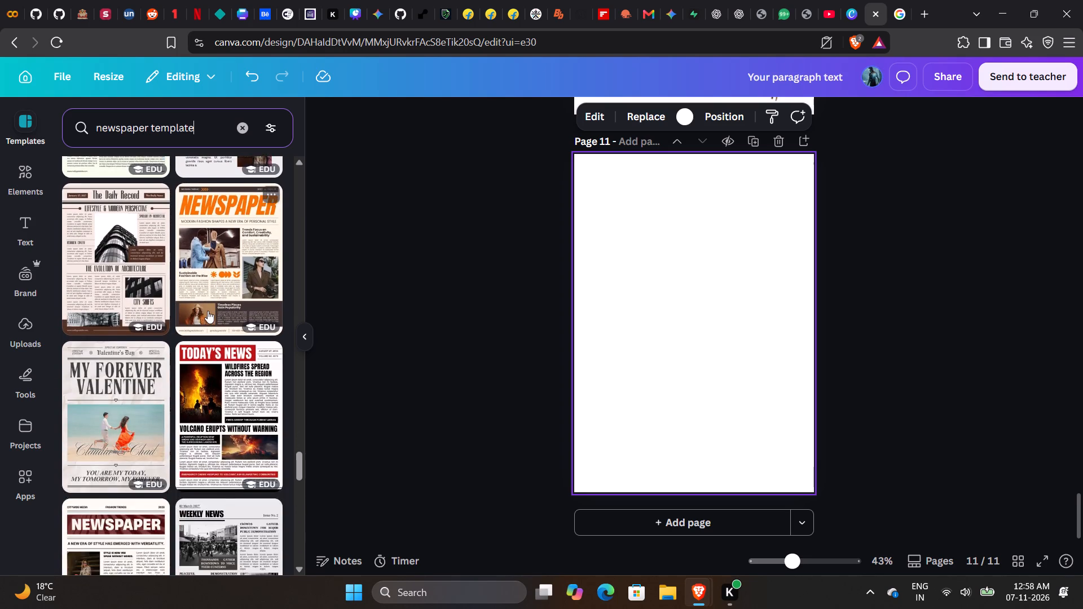
pyautogui.scroll(-3, 208, 311)
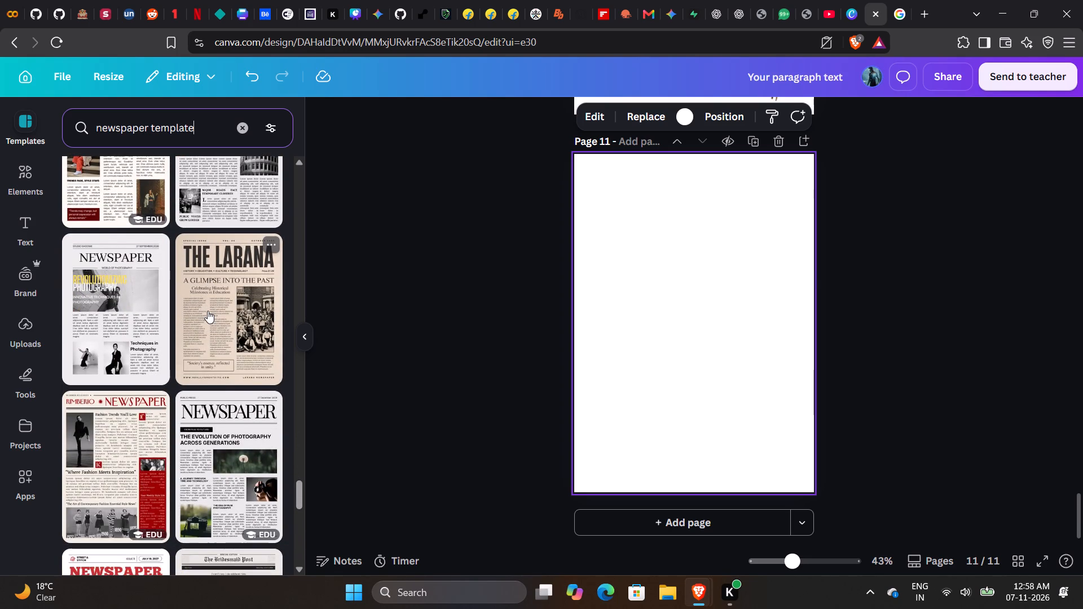
pyautogui.scroll(-2, 208, 311)
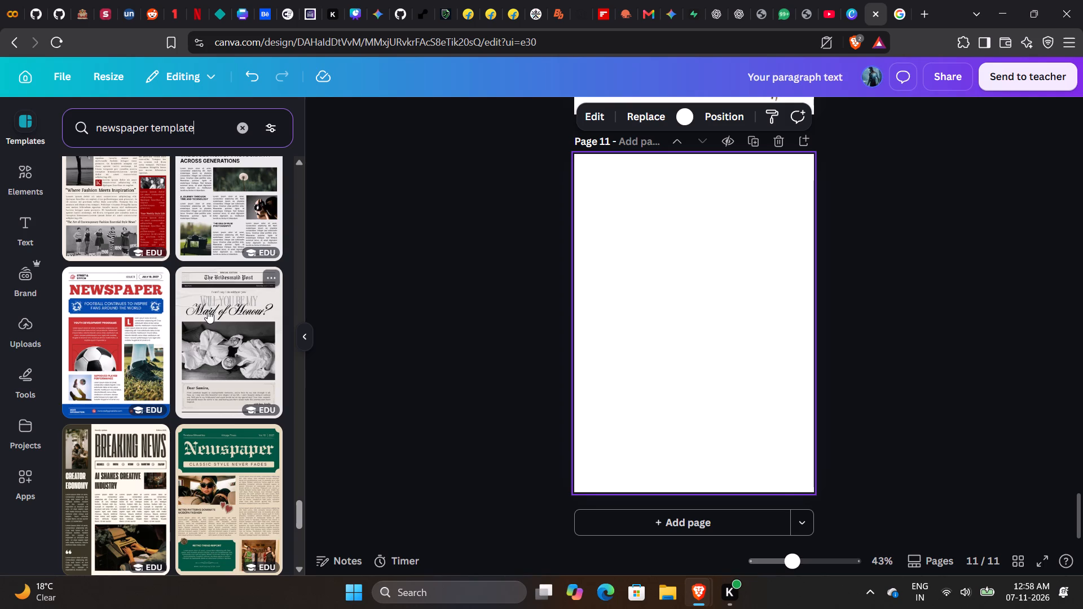
pyautogui.scroll(-2, 208, 311)
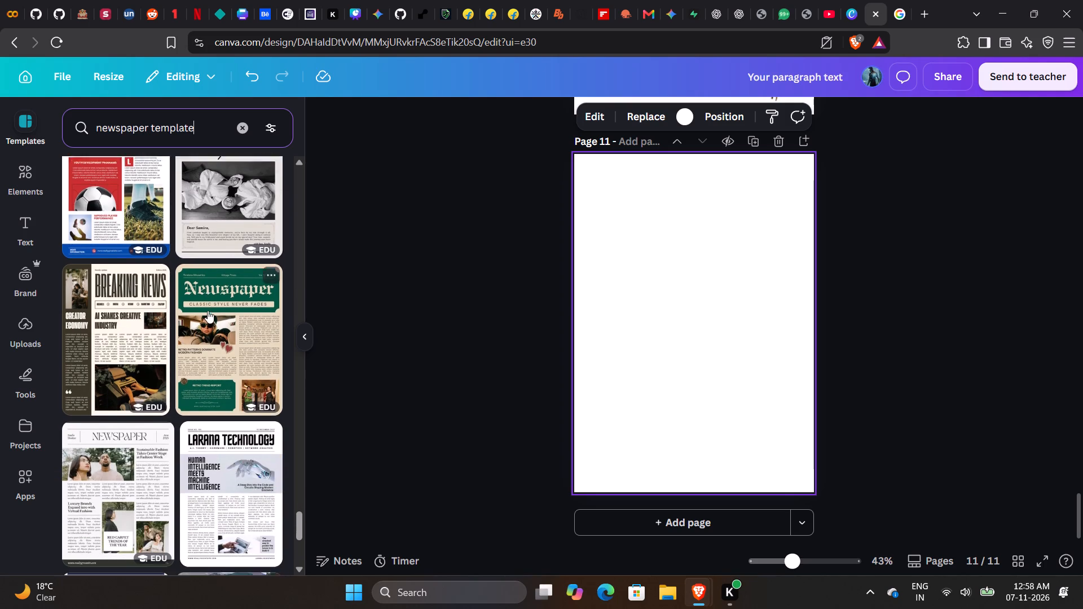
pyautogui.scroll(-1, 208, 311)
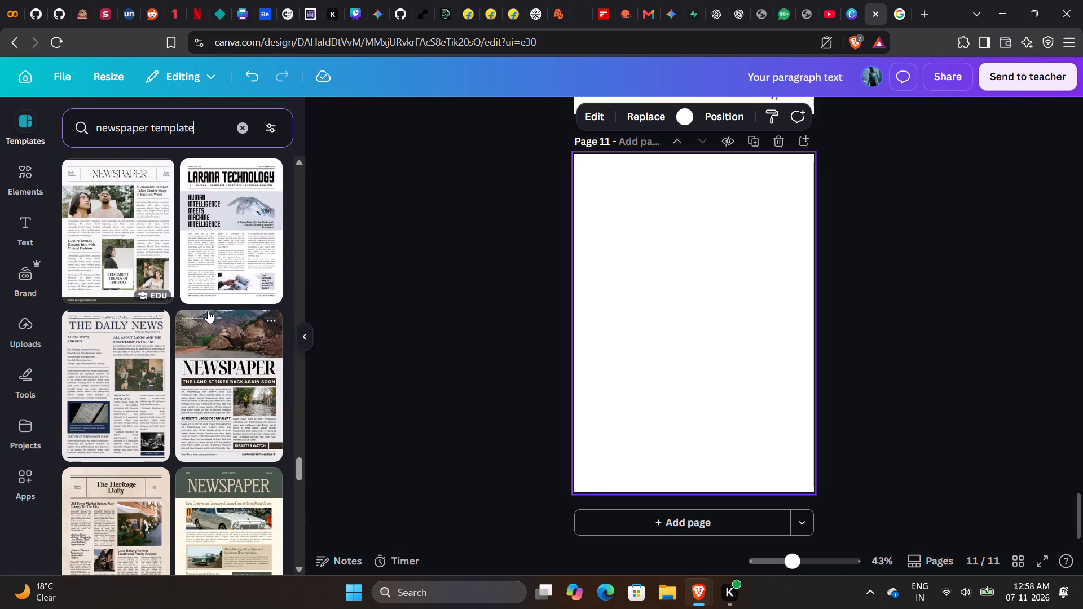
pyautogui.scroll(-1, 208, 311)
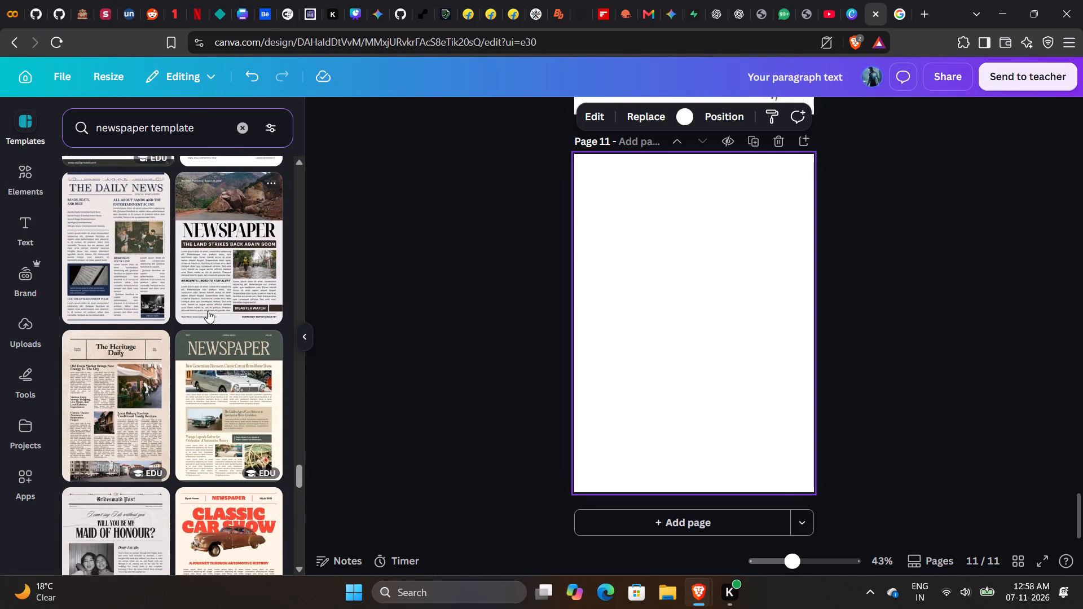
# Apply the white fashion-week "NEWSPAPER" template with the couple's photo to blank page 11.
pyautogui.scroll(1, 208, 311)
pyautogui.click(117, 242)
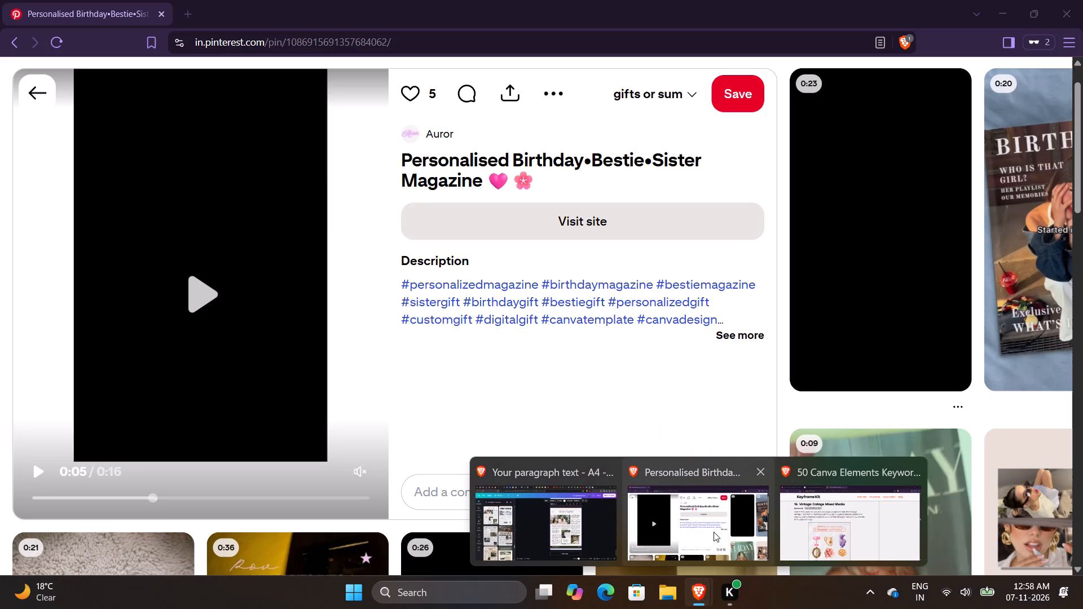
# Check The Besties Times spread in the Pinterest video against the applied layout, then return to the Canva design.
pyautogui.click(714, 532)
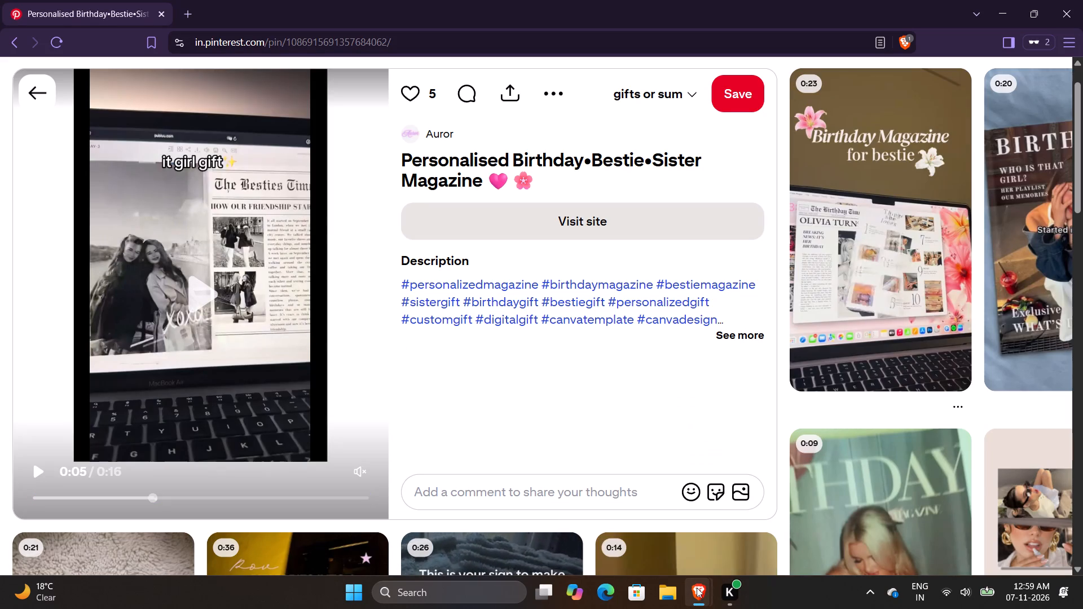
pyautogui.click(630, 508)
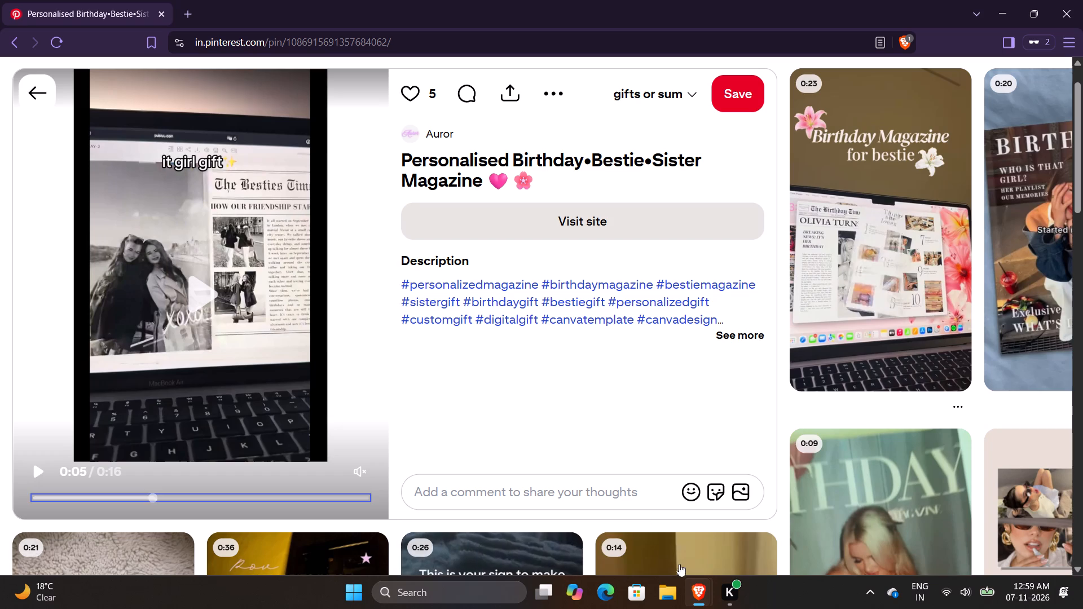
pyautogui.click(571, 523)
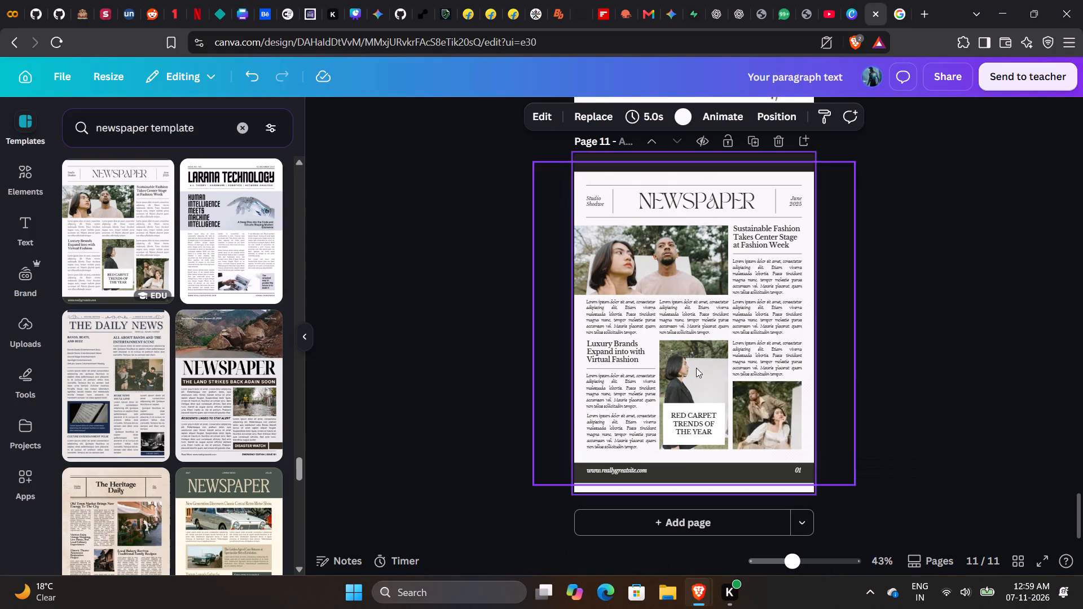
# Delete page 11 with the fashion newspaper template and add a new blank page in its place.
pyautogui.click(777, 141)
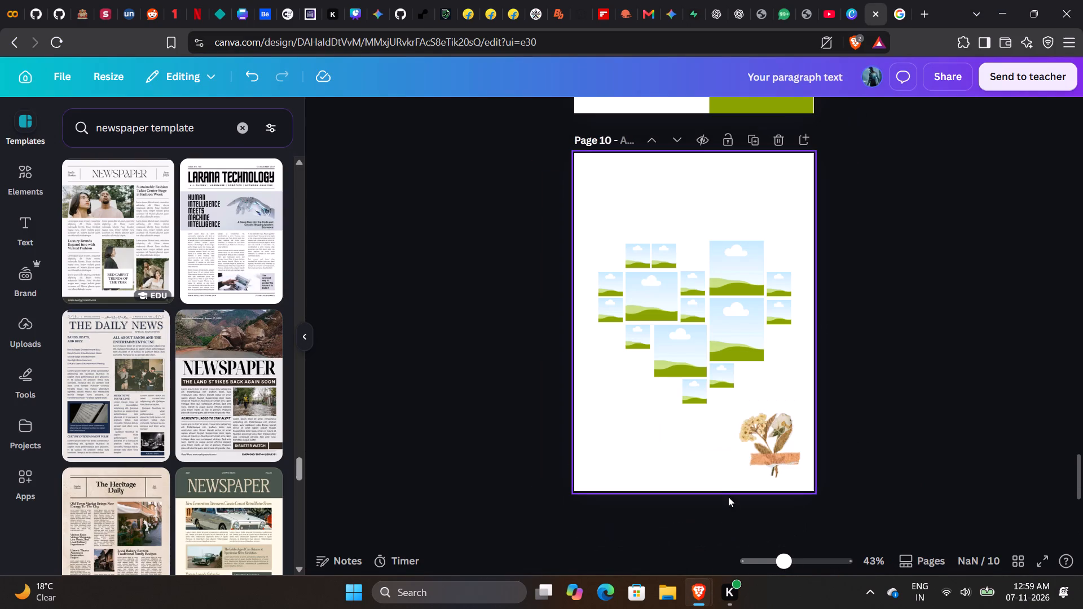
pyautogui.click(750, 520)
# Find the "Missing Pet" Daily Newspaper template further down the results and apply it to blank page 11.
pyautogui.scroll(-1, 223, 382)
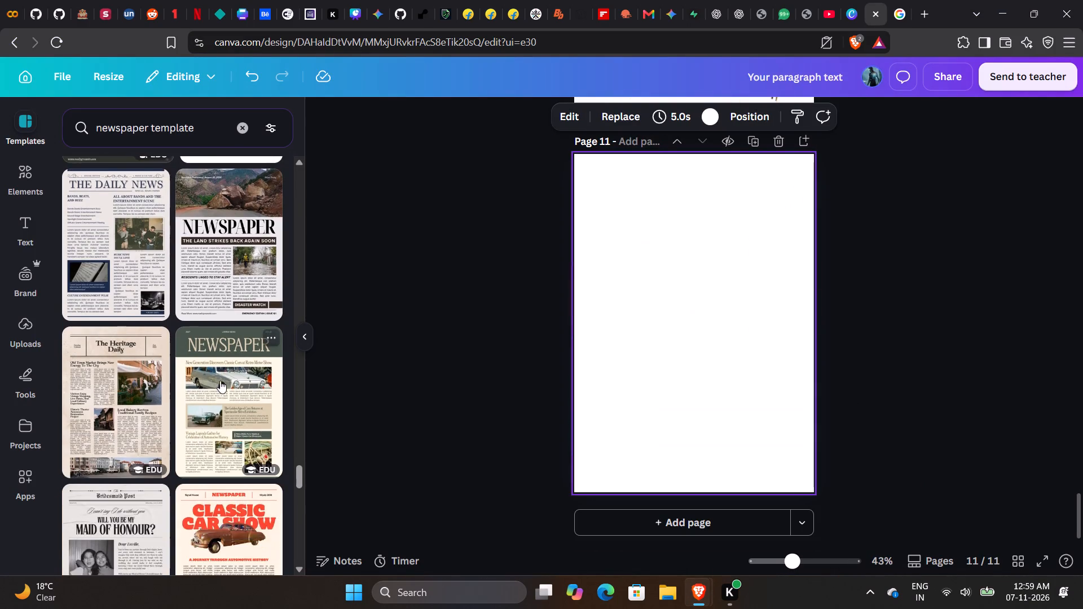
pyautogui.scroll(-2, 220, 381)
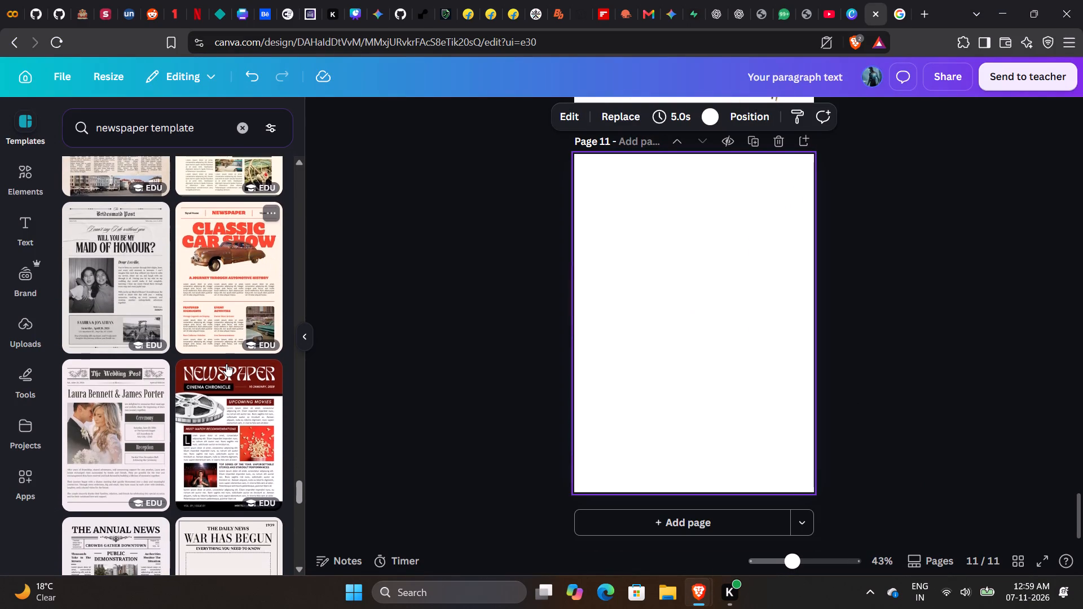
pyautogui.scroll(-1, 226, 364)
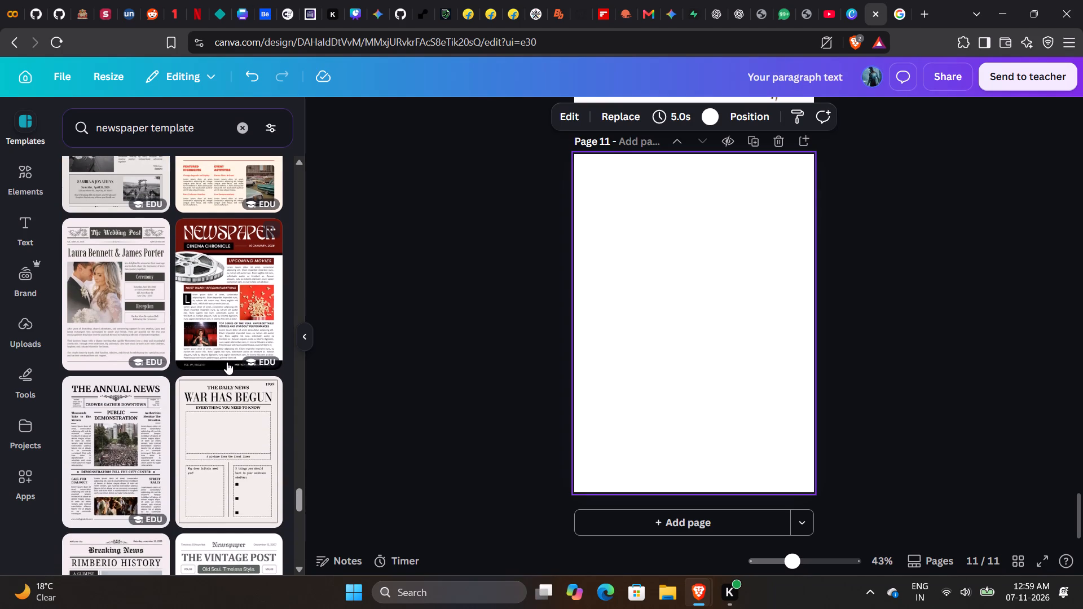
pyautogui.scroll(-1, 227, 362)
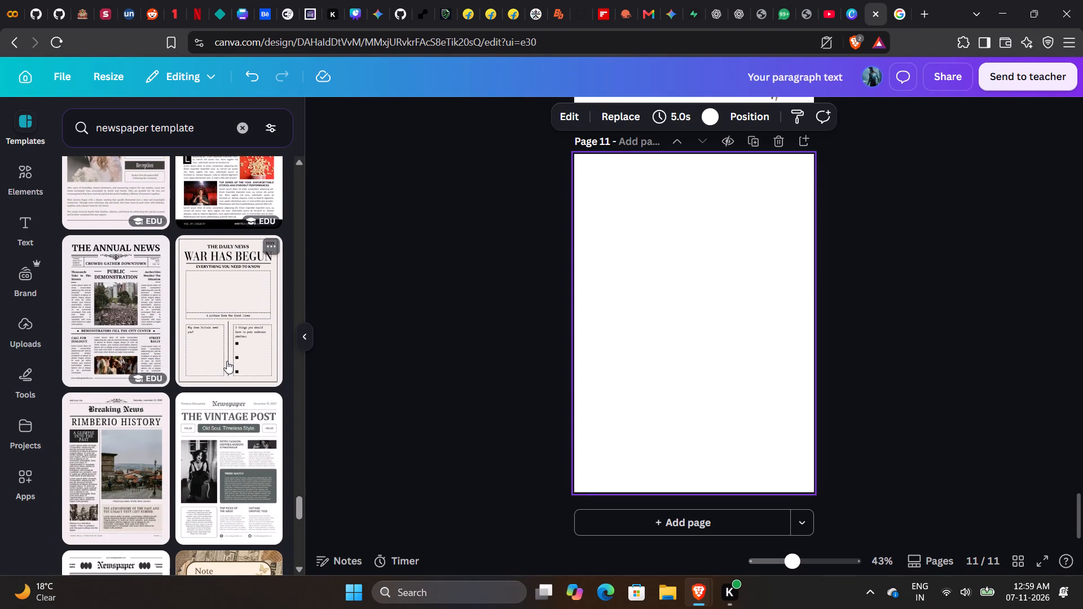
pyautogui.scroll(-1, 227, 361)
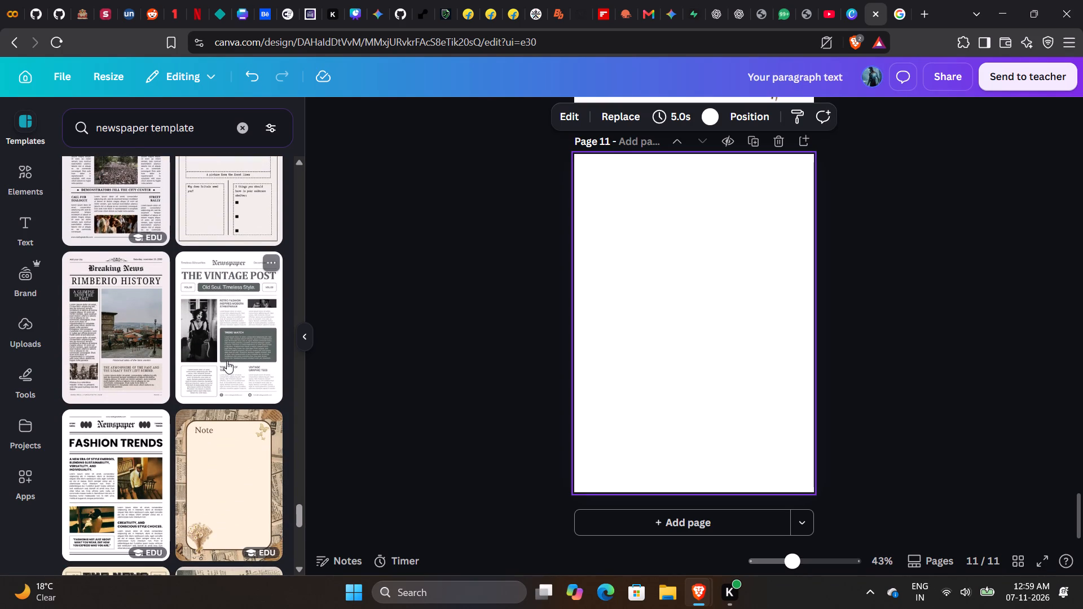
pyautogui.scroll(-1, 227, 361)
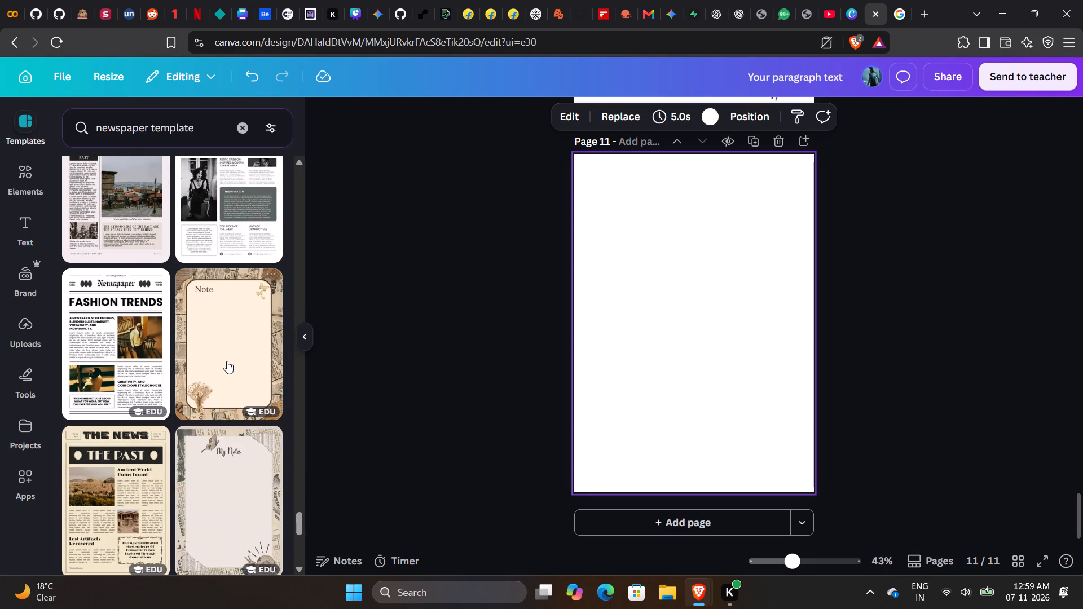
pyautogui.scroll(-2, 227, 361)
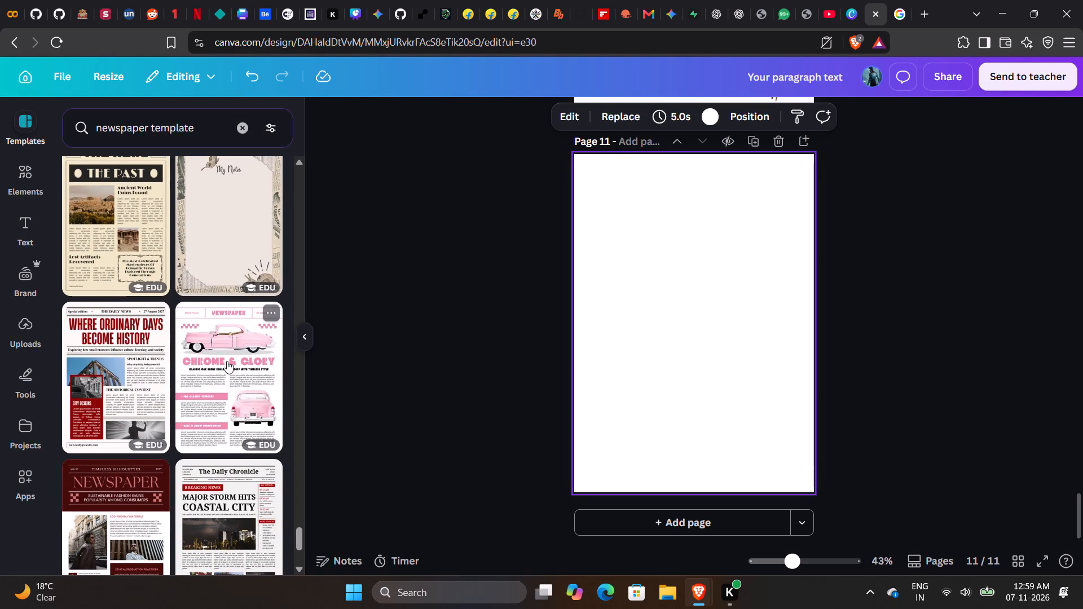
pyautogui.scroll(-1, 227, 361)
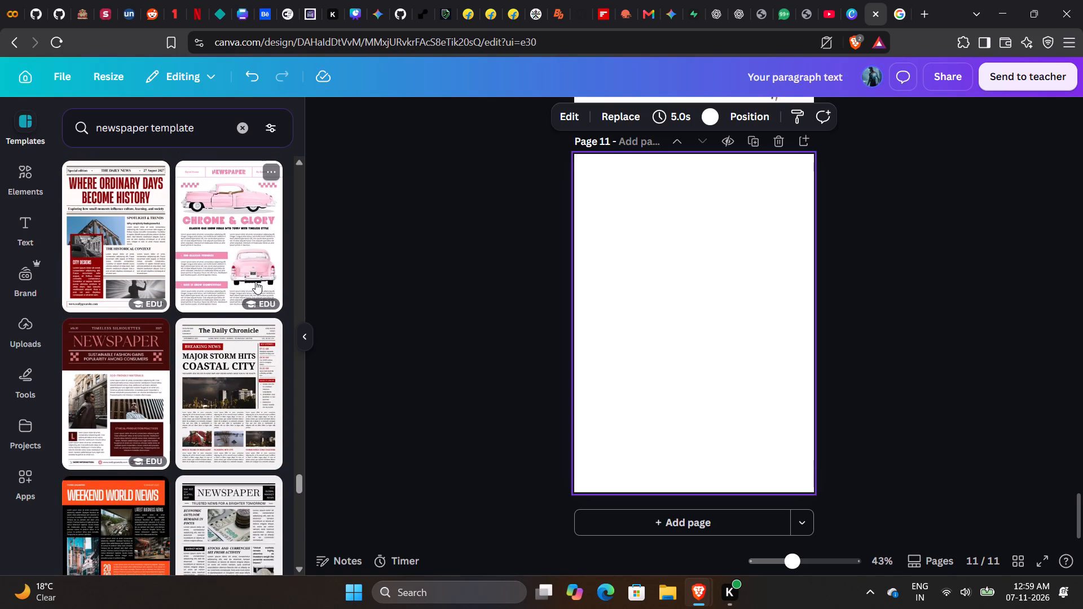
pyautogui.scroll(-1, 256, 281)
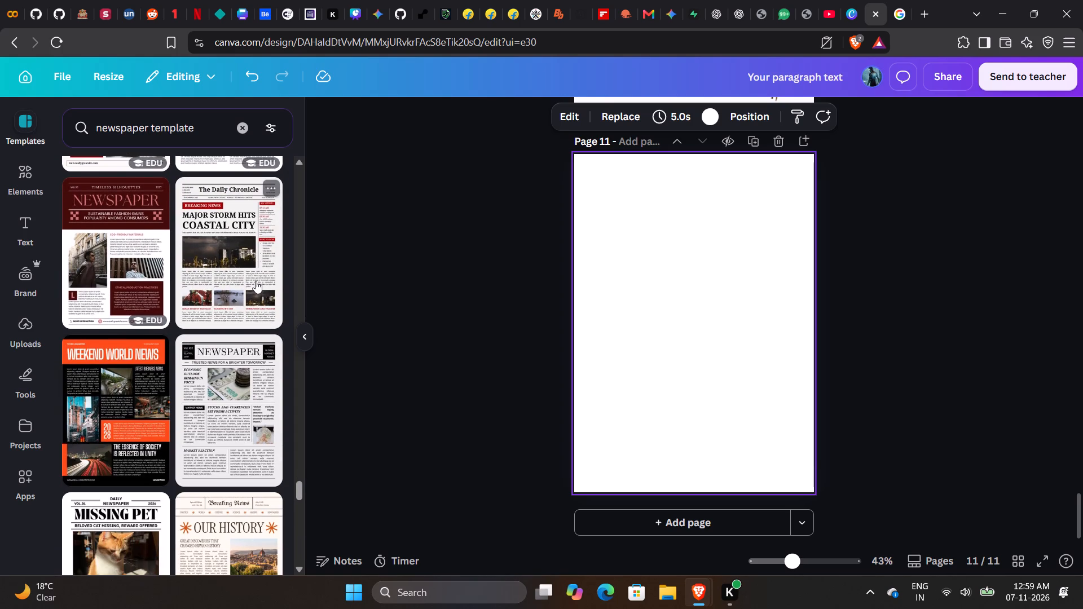
pyautogui.scroll(-1, 228, 268)
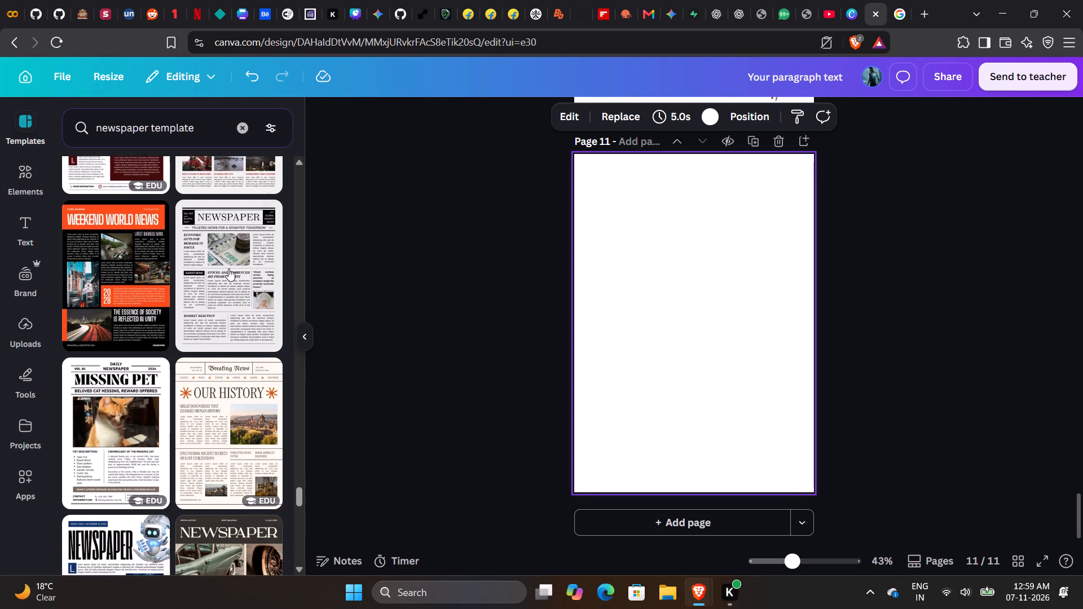
pyautogui.scroll(-1, 228, 268)
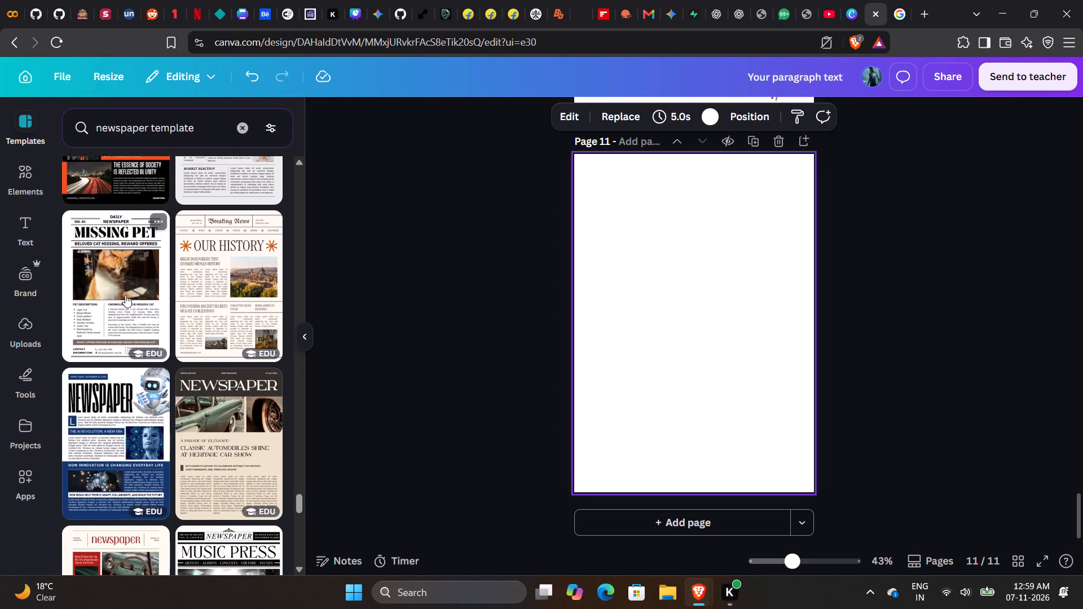
pyautogui.click(138, 287)
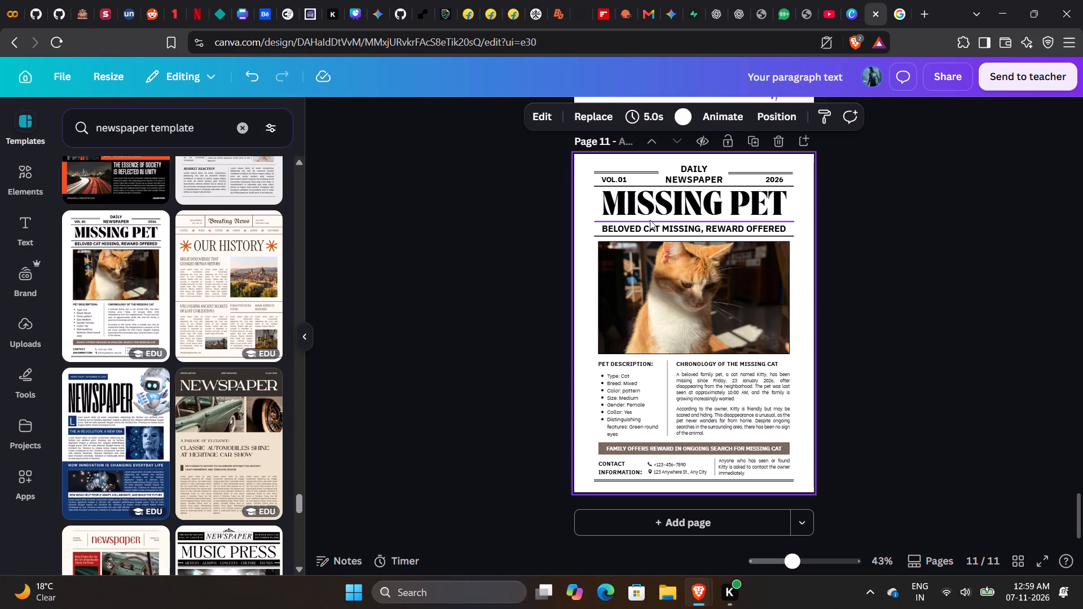
# Undo the "Missing Pet" newspaper template on page 11 so the page is blank again.
pyautogui.click(682, 205)
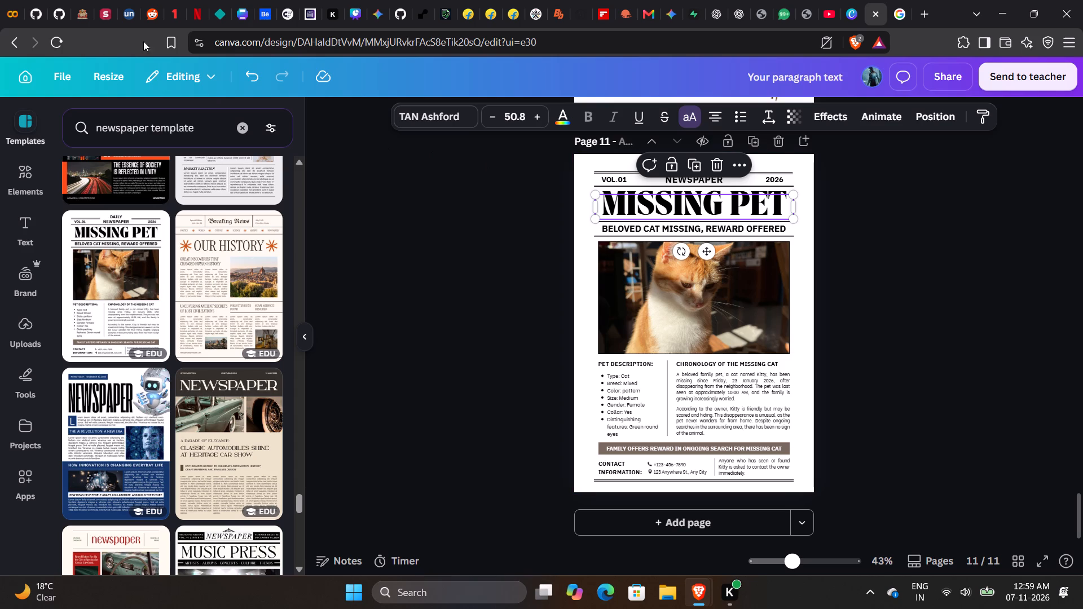
pyautogui.click(256, 72)
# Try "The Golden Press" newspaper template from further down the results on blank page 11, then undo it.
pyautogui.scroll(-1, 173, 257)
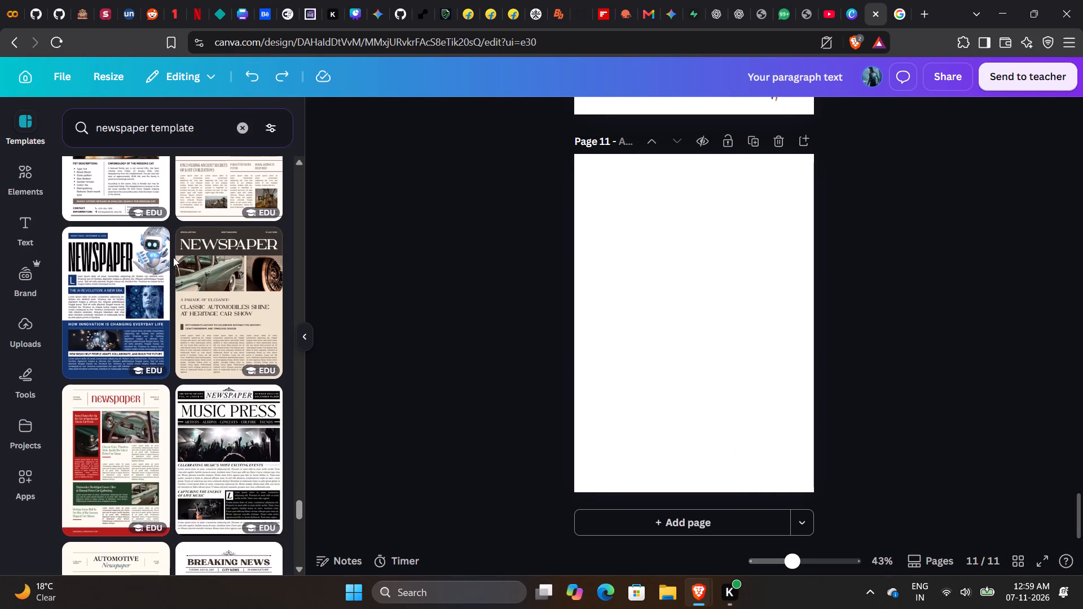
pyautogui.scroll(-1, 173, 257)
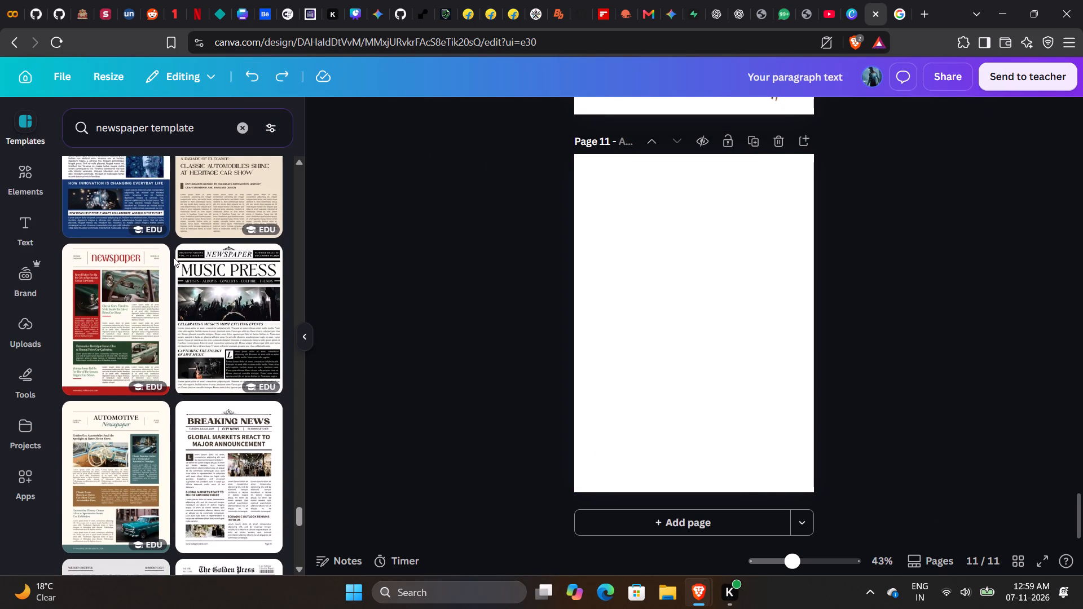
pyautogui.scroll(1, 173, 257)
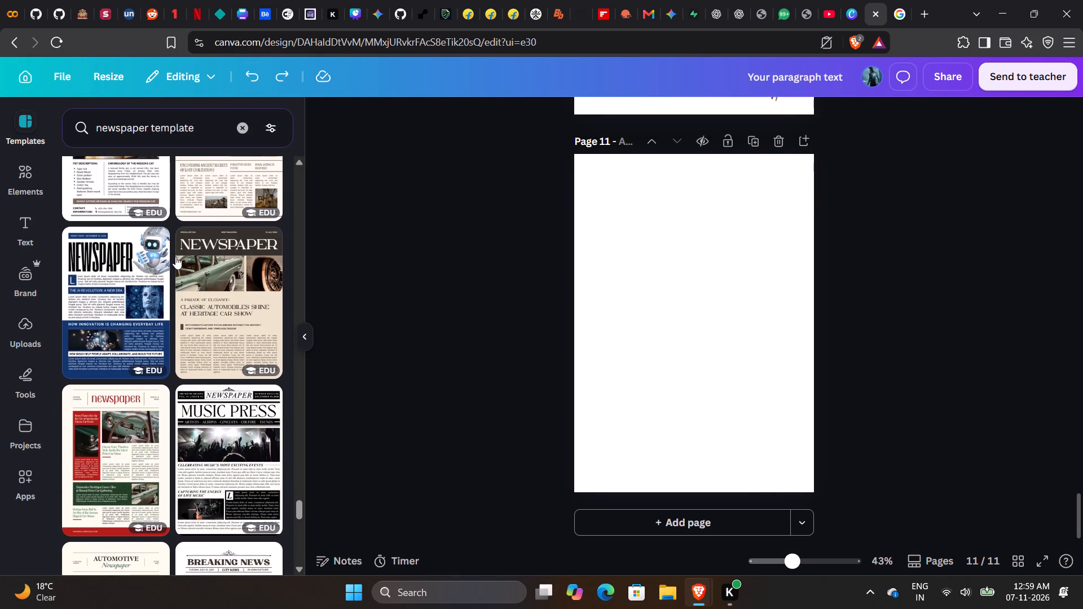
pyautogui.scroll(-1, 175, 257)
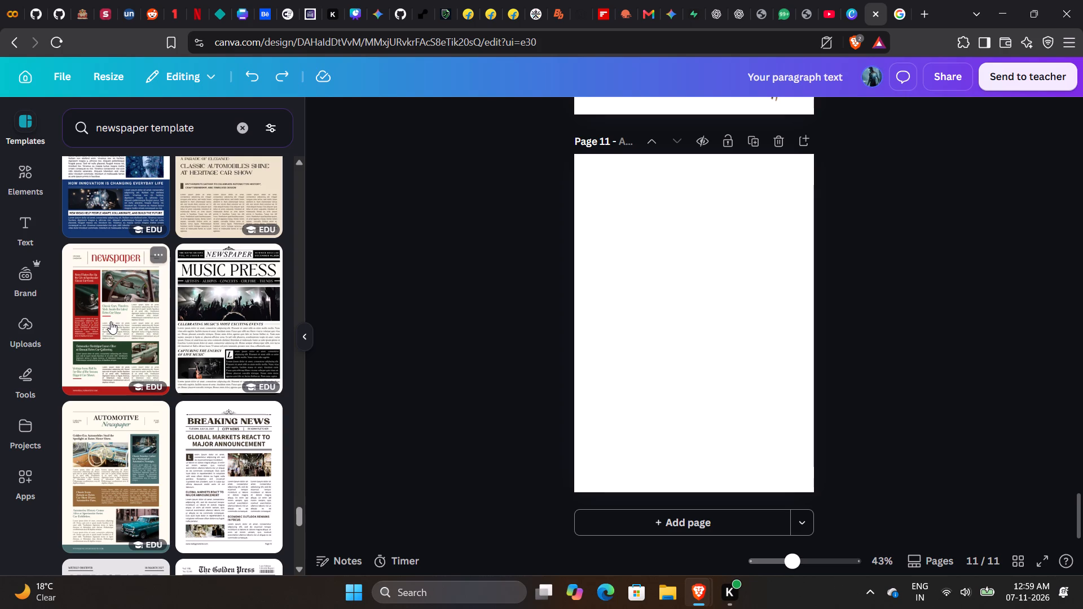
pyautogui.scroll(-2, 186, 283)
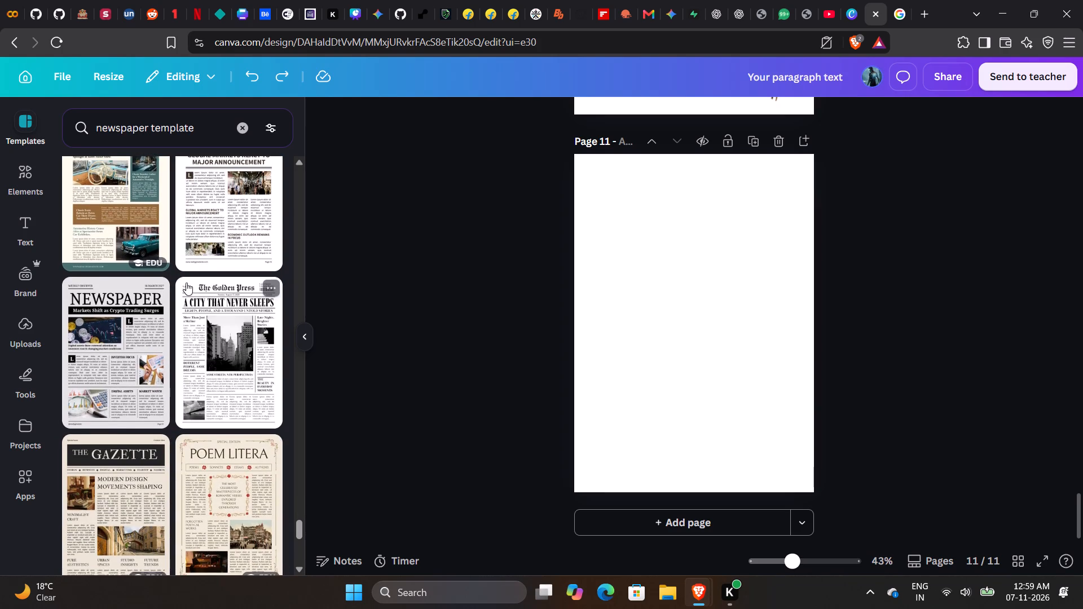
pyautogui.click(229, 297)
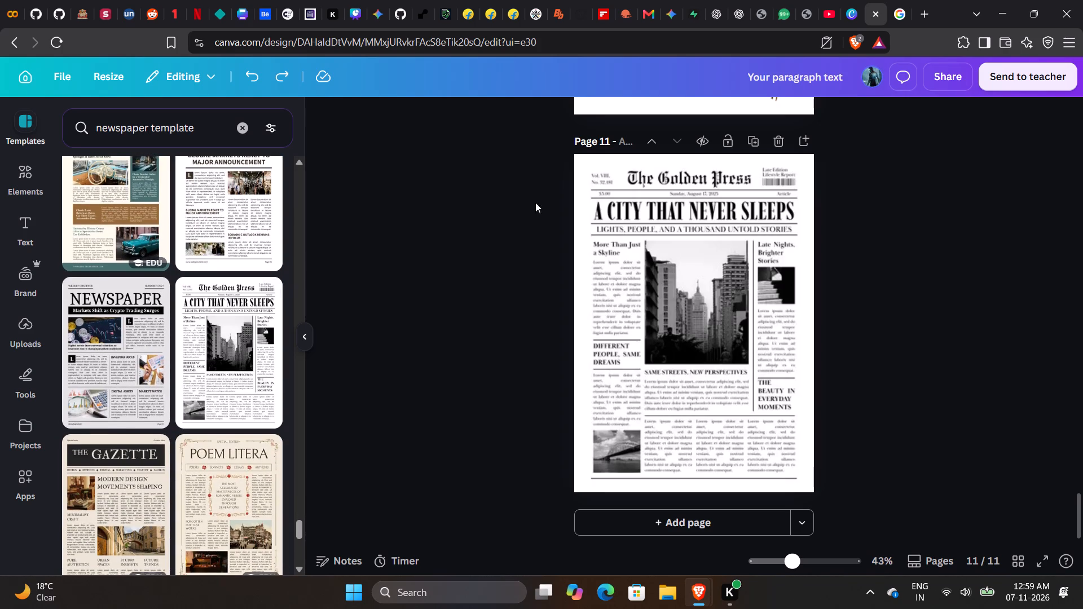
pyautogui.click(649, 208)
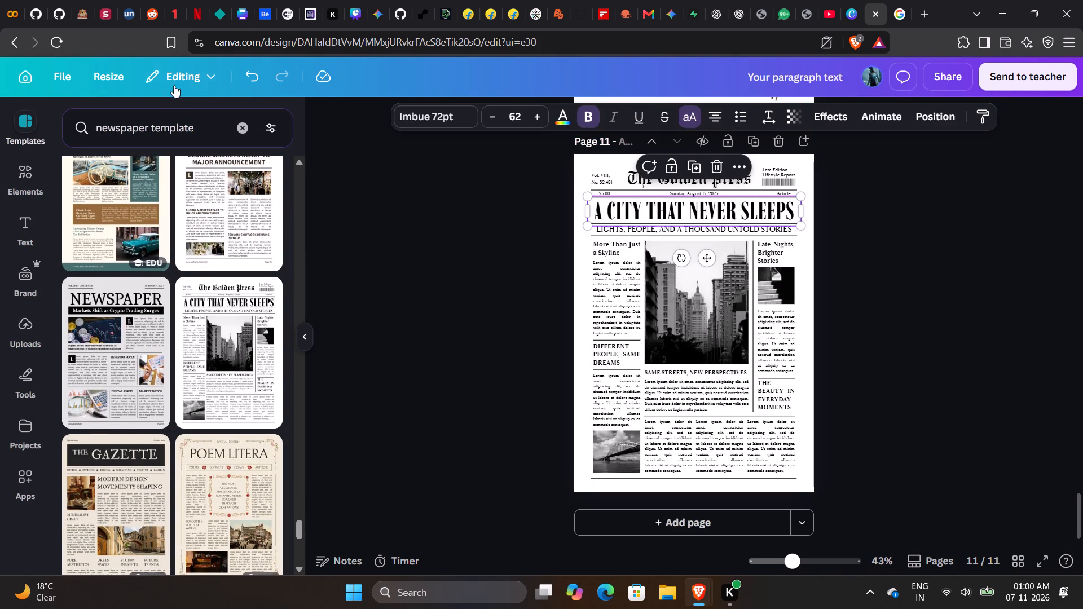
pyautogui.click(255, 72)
# Switch to the Pinterest window, browse the birthday magazine pins for page ideas, and open the "Spotlight: The Birthday Girl" pin.
pyautogui.scroll(-3, 139, 261)
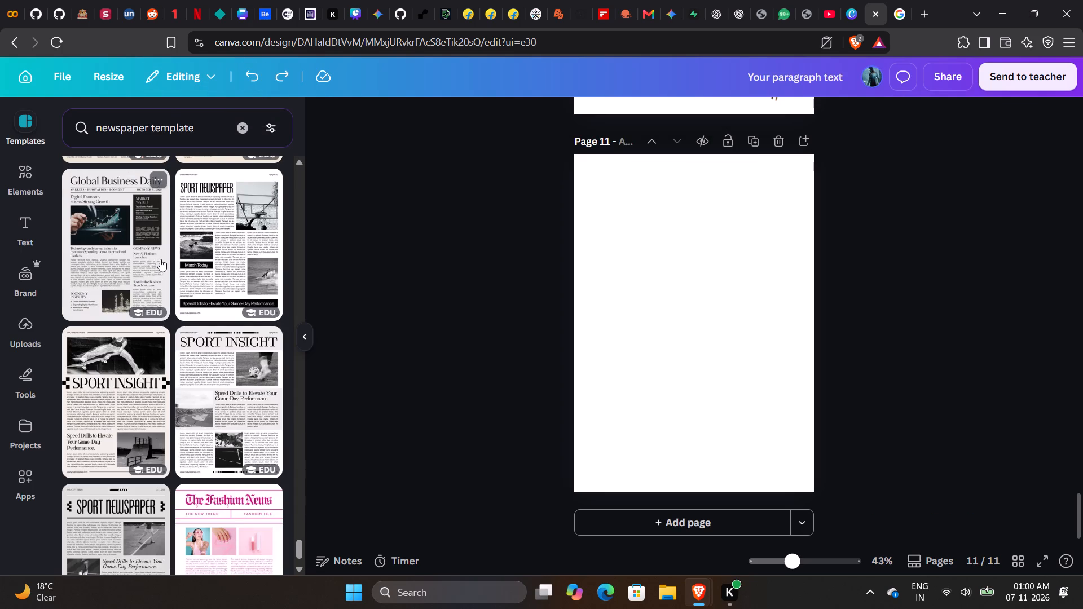
pyautogui.click(705, 540)
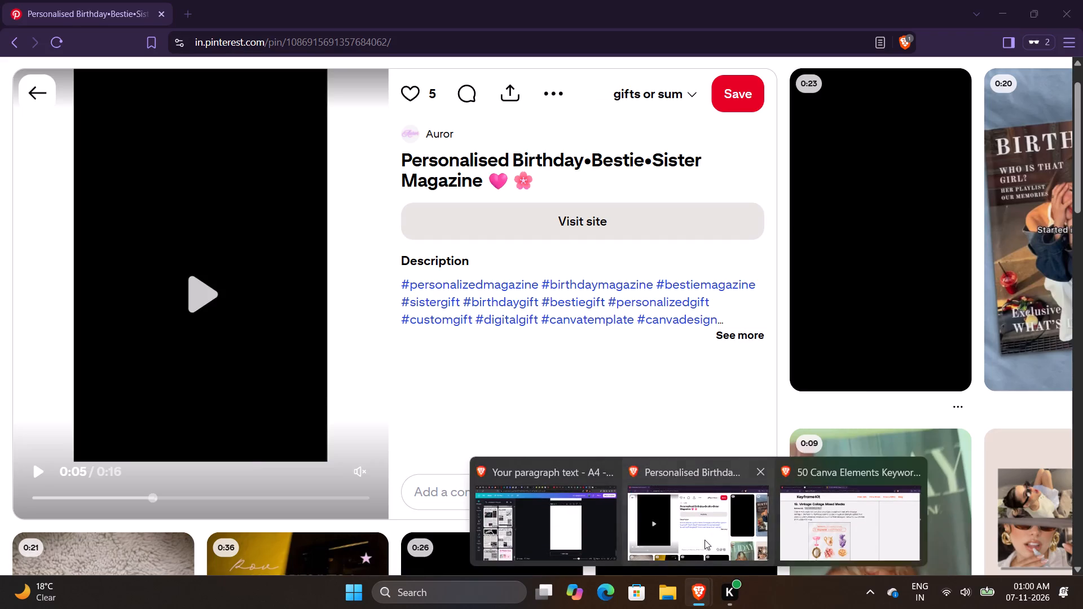
pyautogui.scroll(-2, 688, 473)
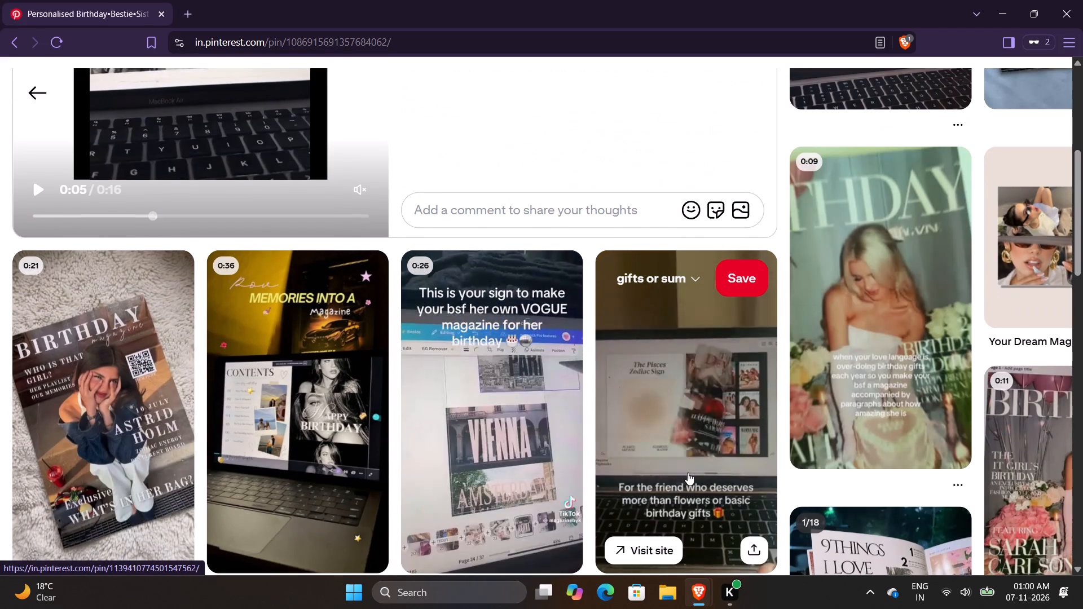
pyautogui.hscroll(-1, 697, 500)
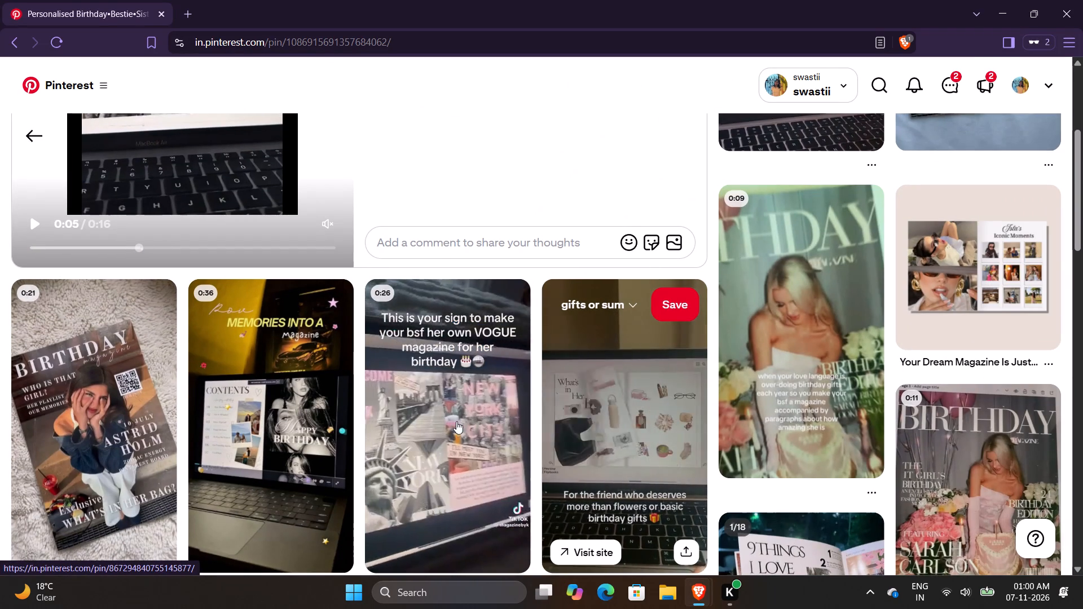
pyautogui.scroll(1, 456, 421)
pyautogui.scroll(-3, 456, 421)
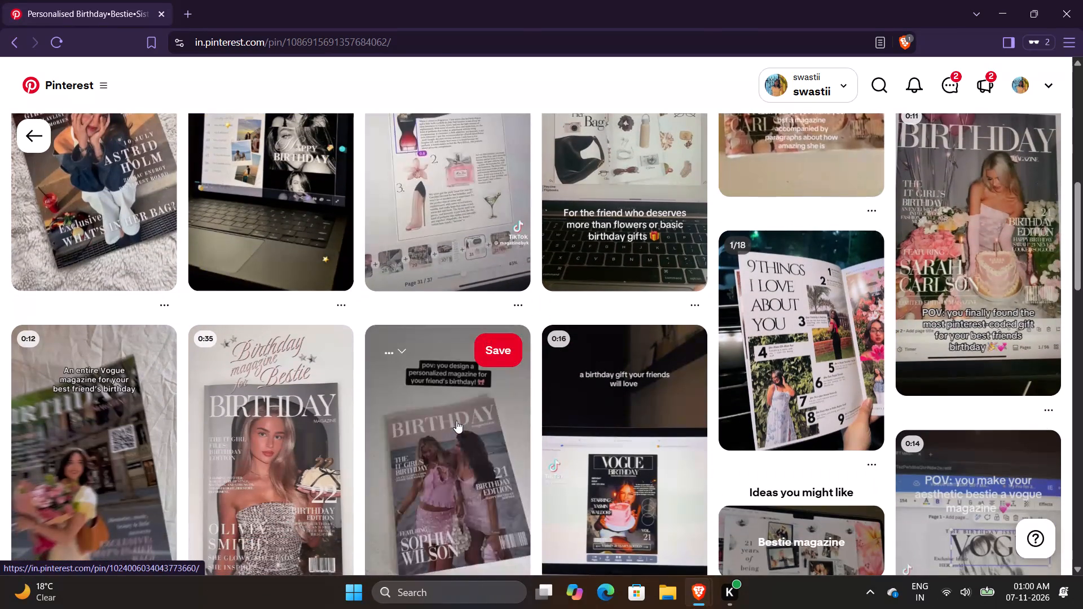
pyautogui.scroll(-3, 456, 421)
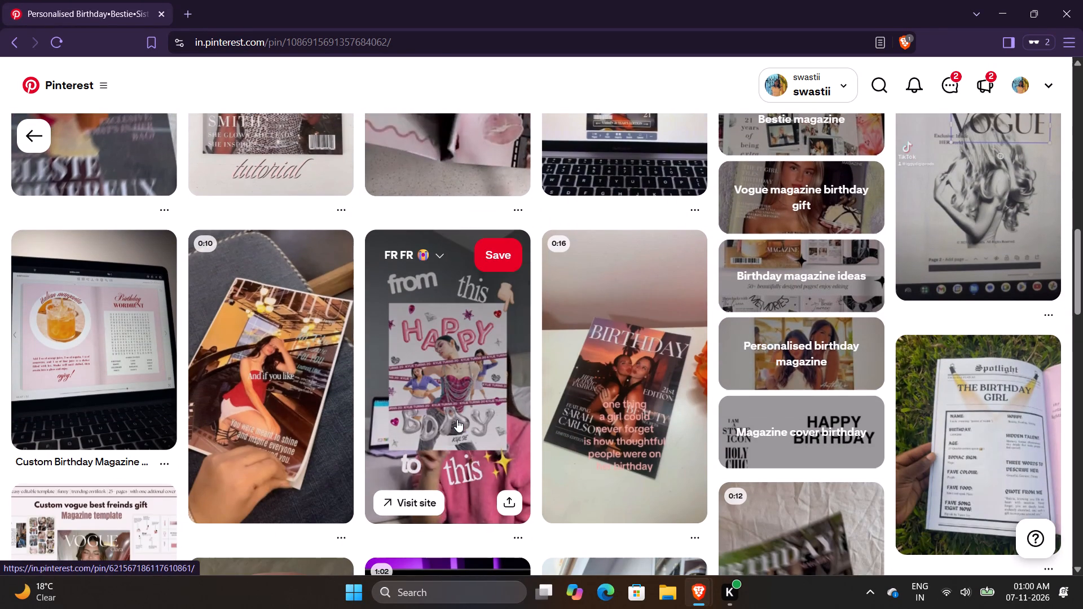
pyautogui.scroll(-1, 457, 420)
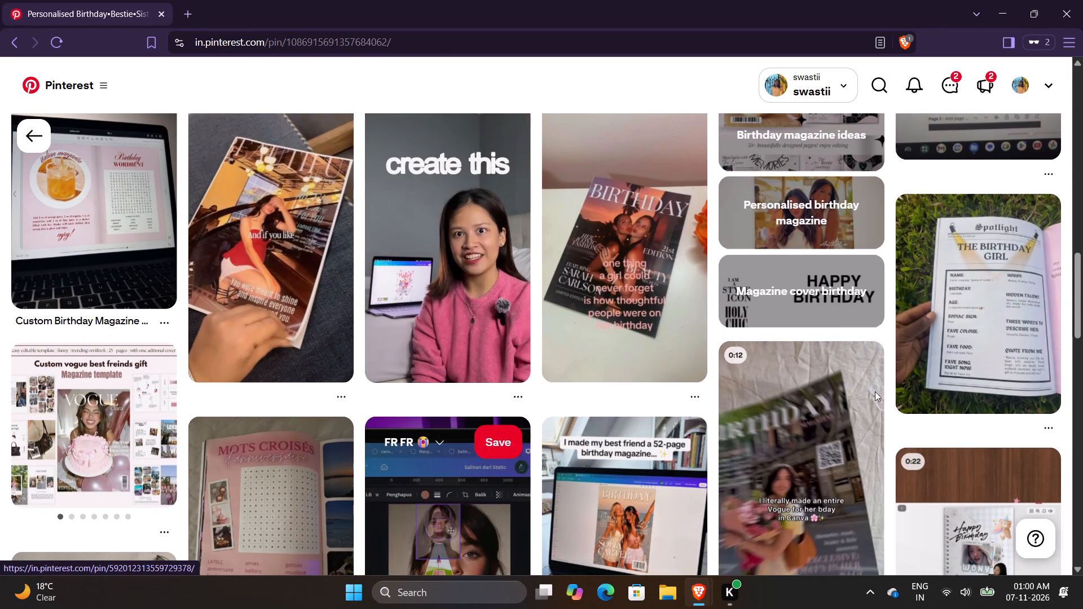
pyautogui.click(1017, 379)
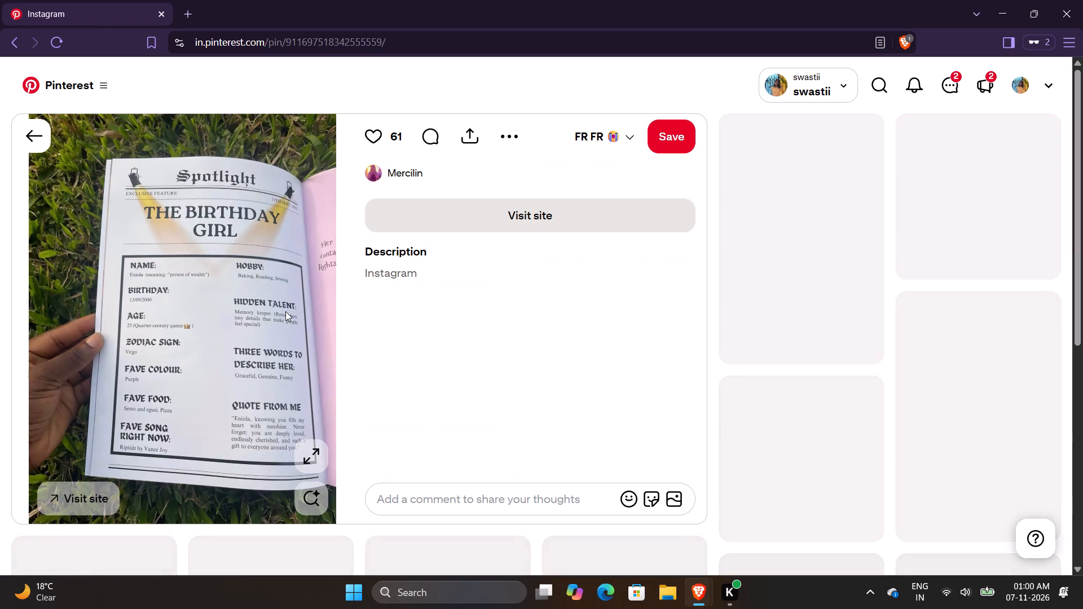
# Look through the related magazine and newspaper pins below the Spotlight pin and open the "She can't live without" pin.
pyautogui.scroll(-2, 467, 337)
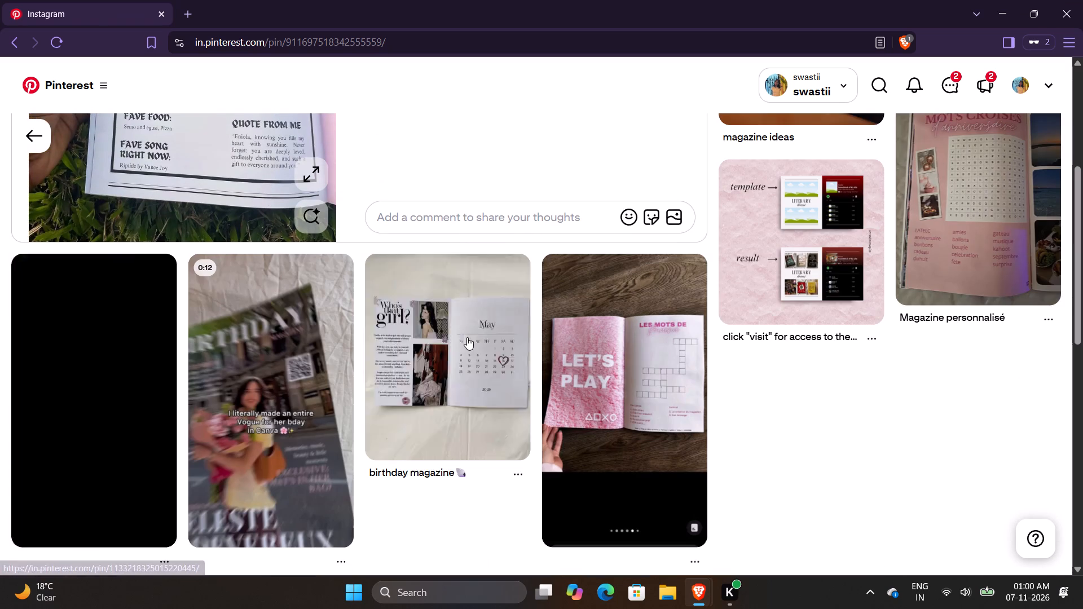
pyautogui.scroll(-1, 467, 337)
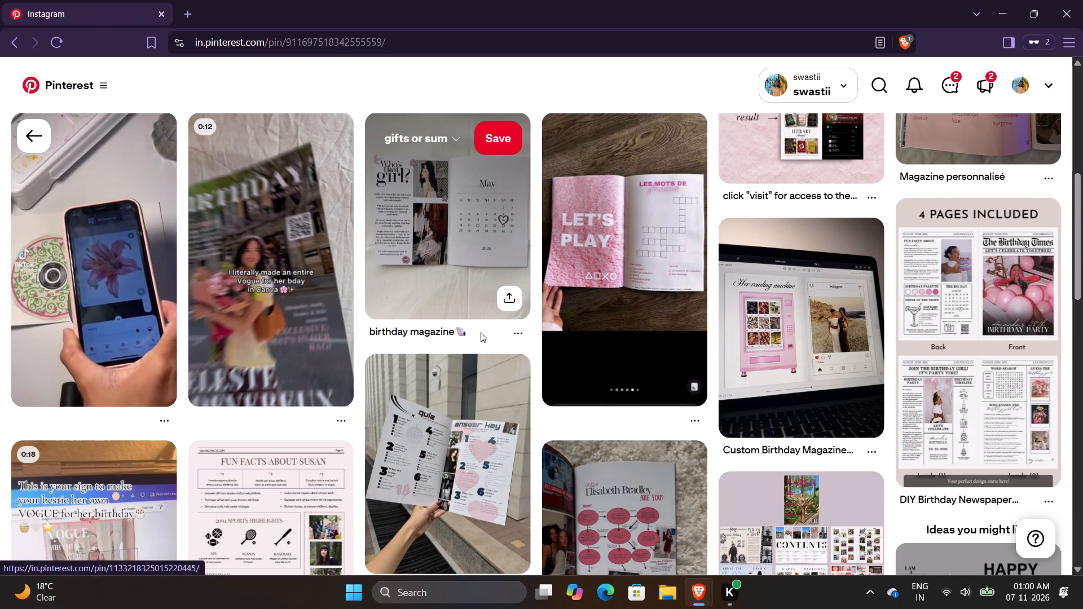
pyautogui.scroll(-2, 486, 343)
pyautogui.scroll(1, 486, 343)
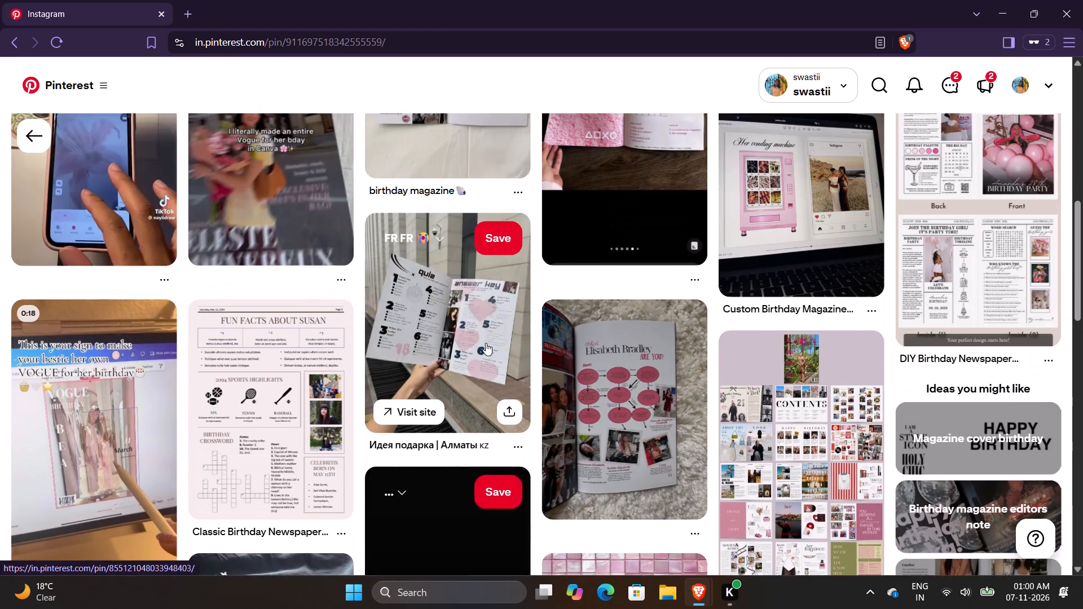
pyautogui.scroll(1, 486, 343)
pyautogui.scroll(-3, 486, 343)
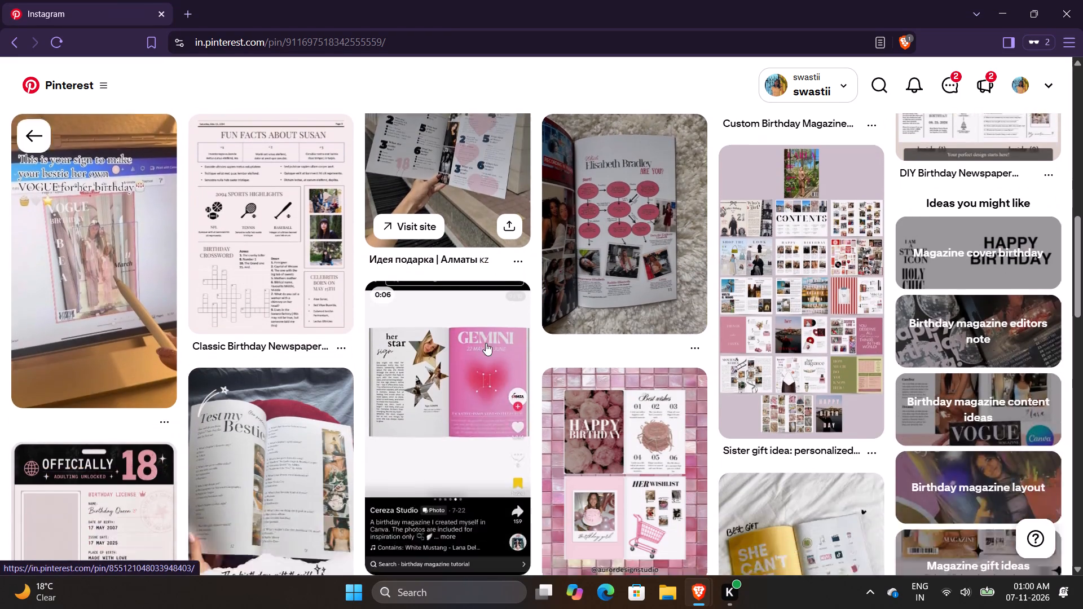
pyautogui.scroll(1, 486, 343)
pyautogui.scroll(-1, 486, 343)
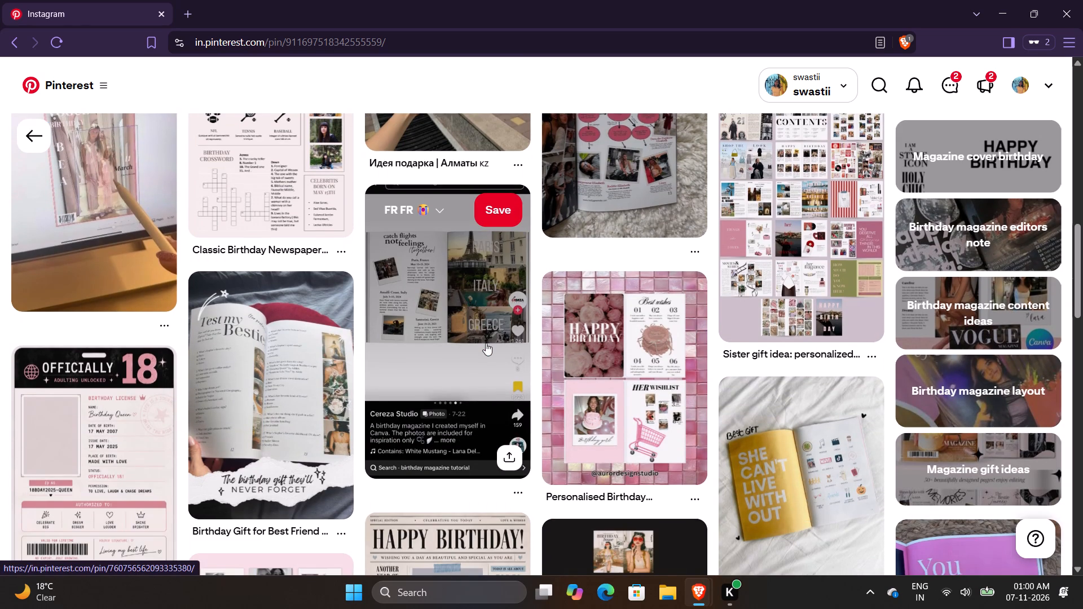
pyautogui.scroll(-2, 486, 343)
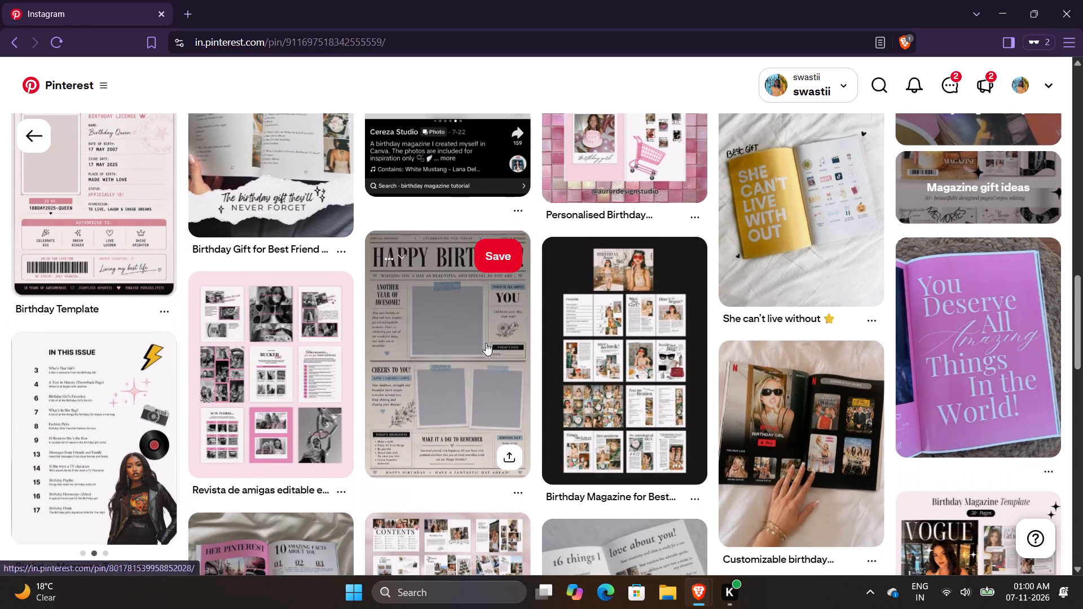
pyautogui.click(836, 269)
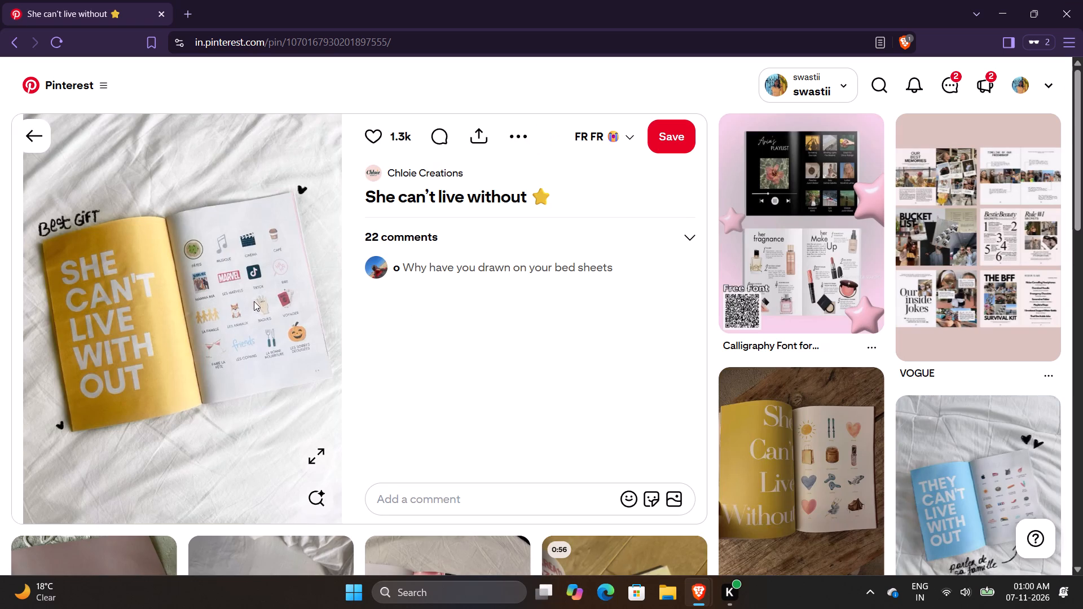
# Examine the "She can't live without" spread and its related pins, then return to the Canva design.
pyautogui.scroll(-1, 314, 319)
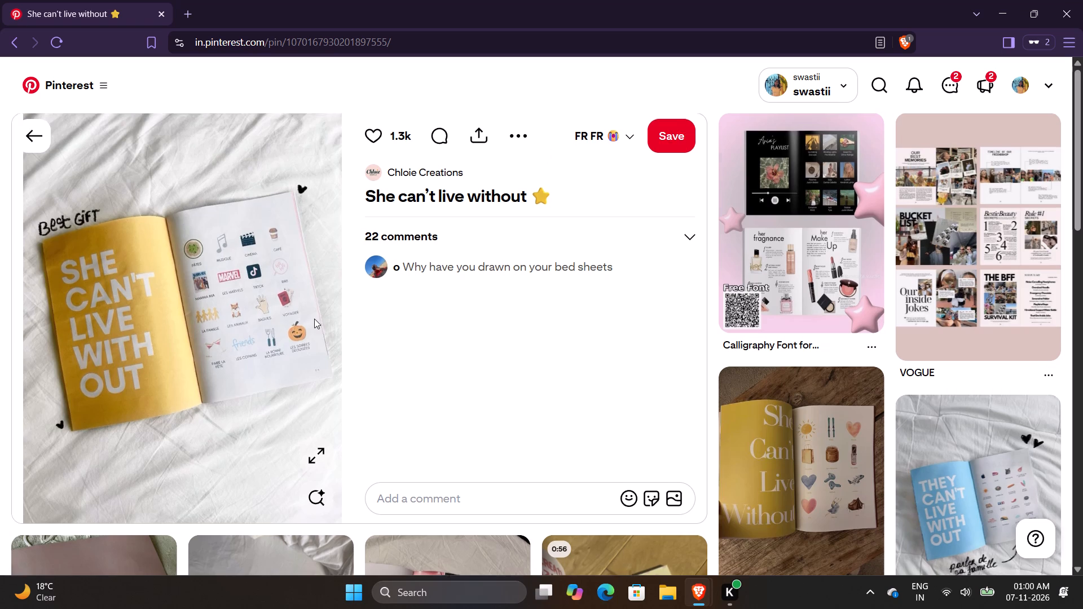
pyautogui.scroll(-1, 314, 319)
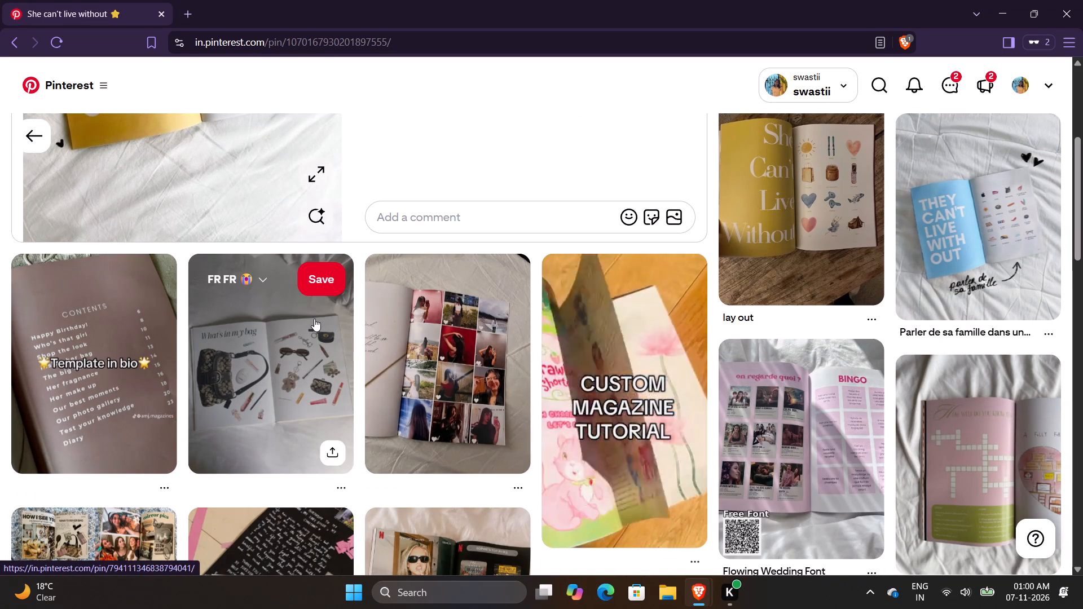
pyautogui.scroll(1, 314, 319)
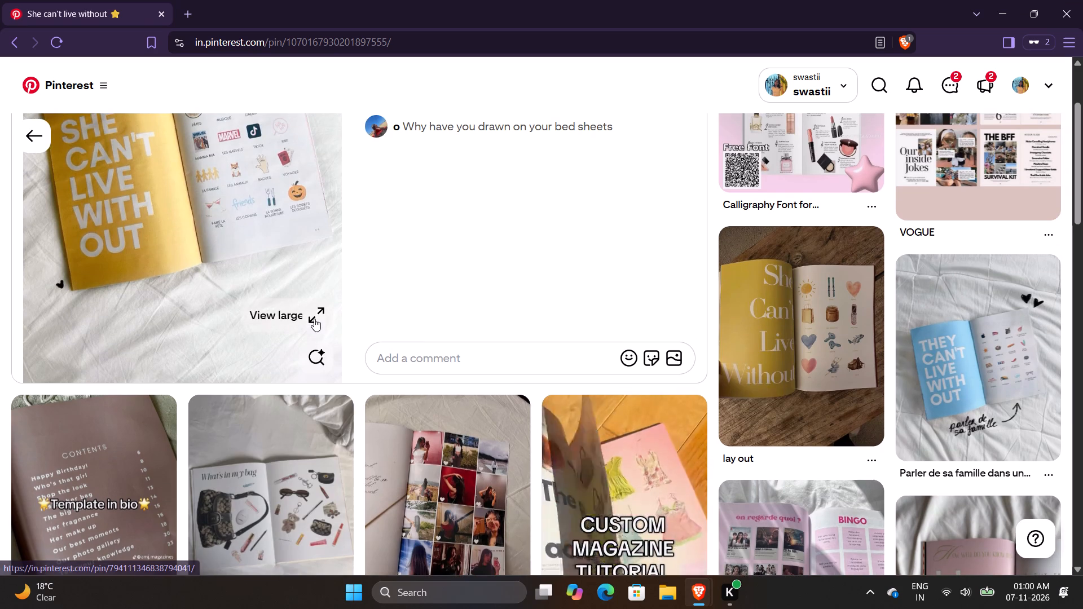
pyautogui.scroll(1, 314, 319)
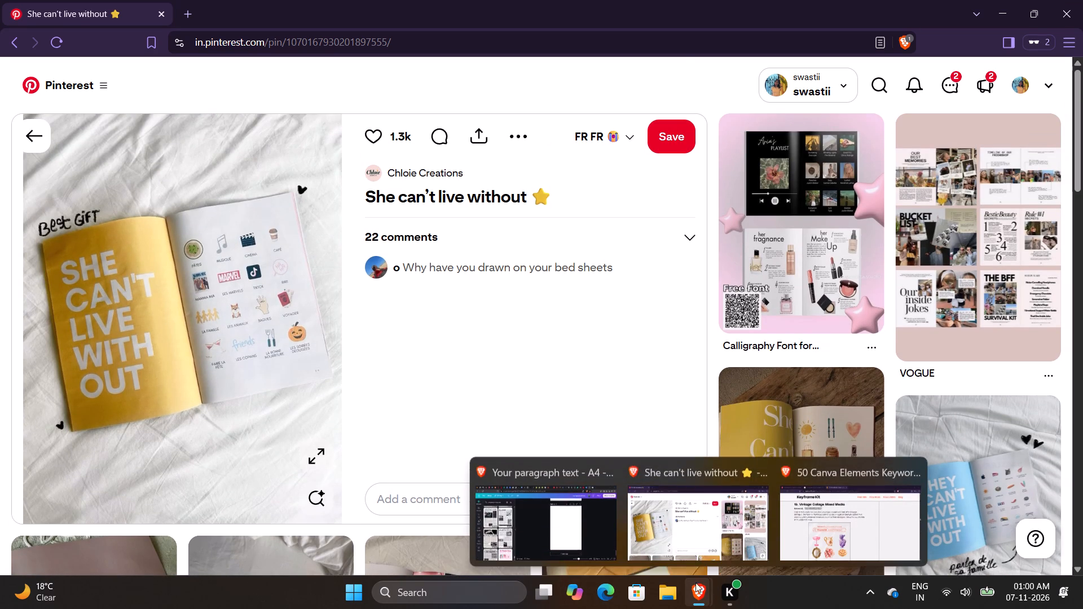
pyautogui.click(578, 508)
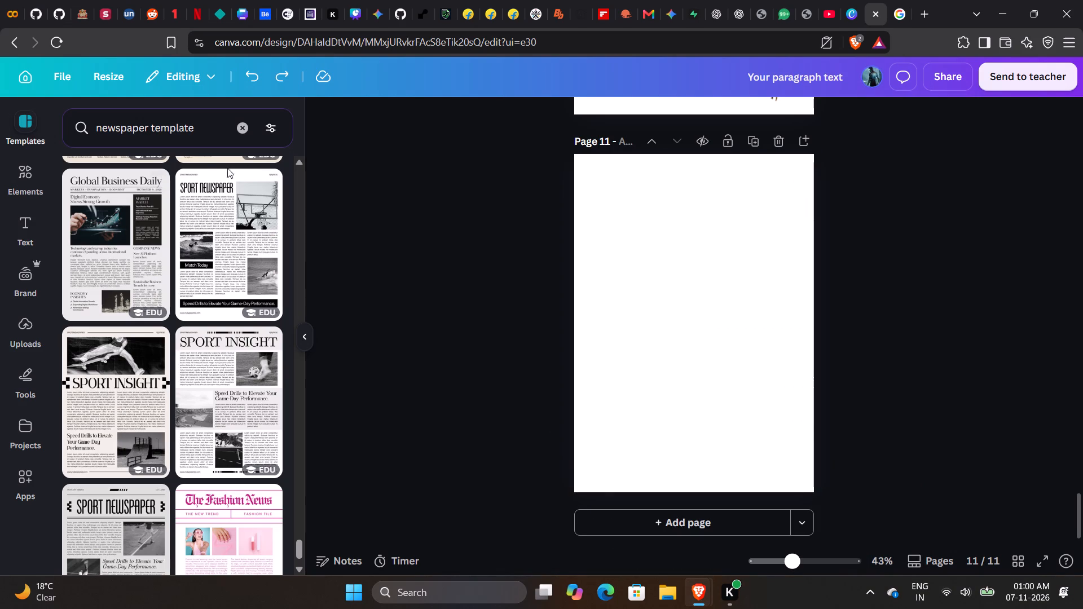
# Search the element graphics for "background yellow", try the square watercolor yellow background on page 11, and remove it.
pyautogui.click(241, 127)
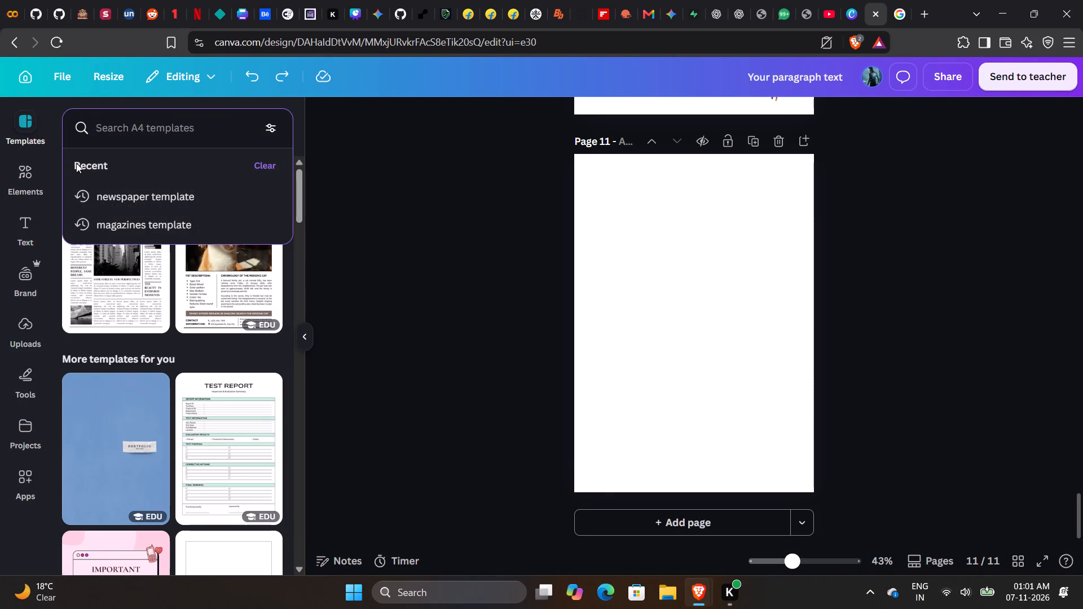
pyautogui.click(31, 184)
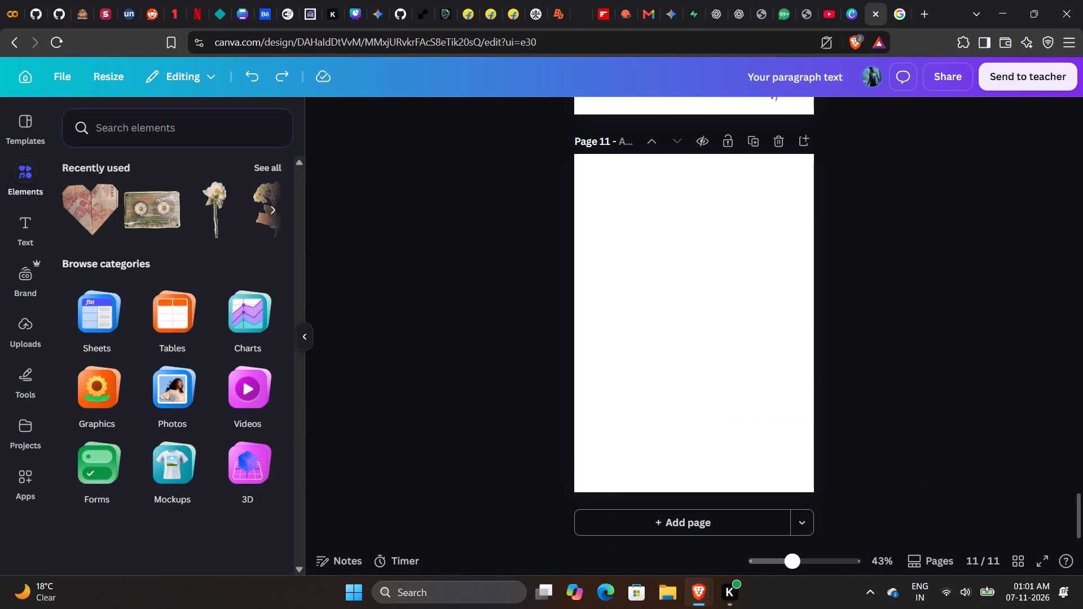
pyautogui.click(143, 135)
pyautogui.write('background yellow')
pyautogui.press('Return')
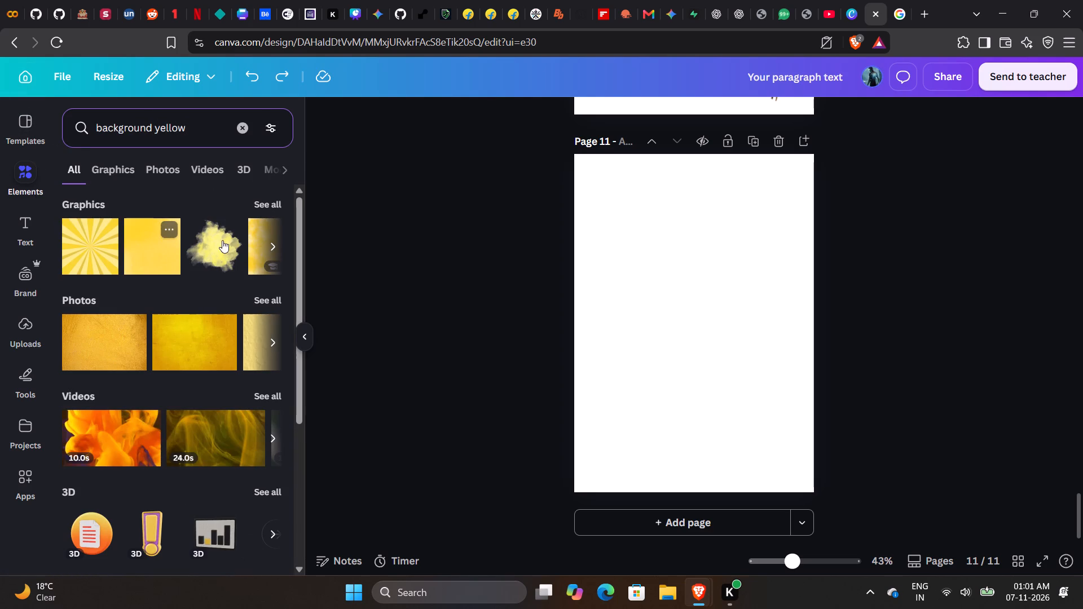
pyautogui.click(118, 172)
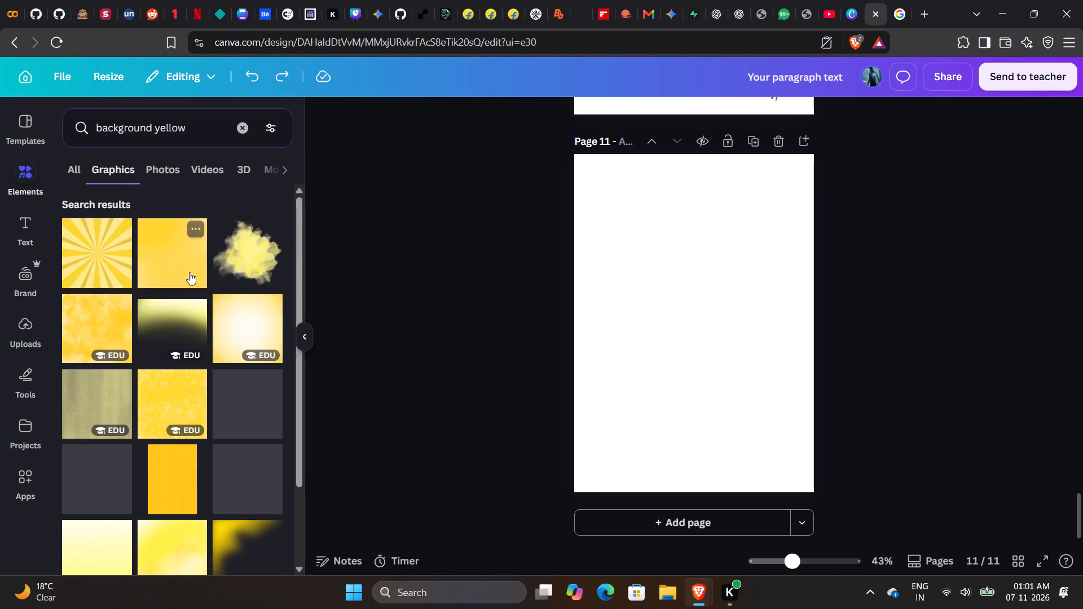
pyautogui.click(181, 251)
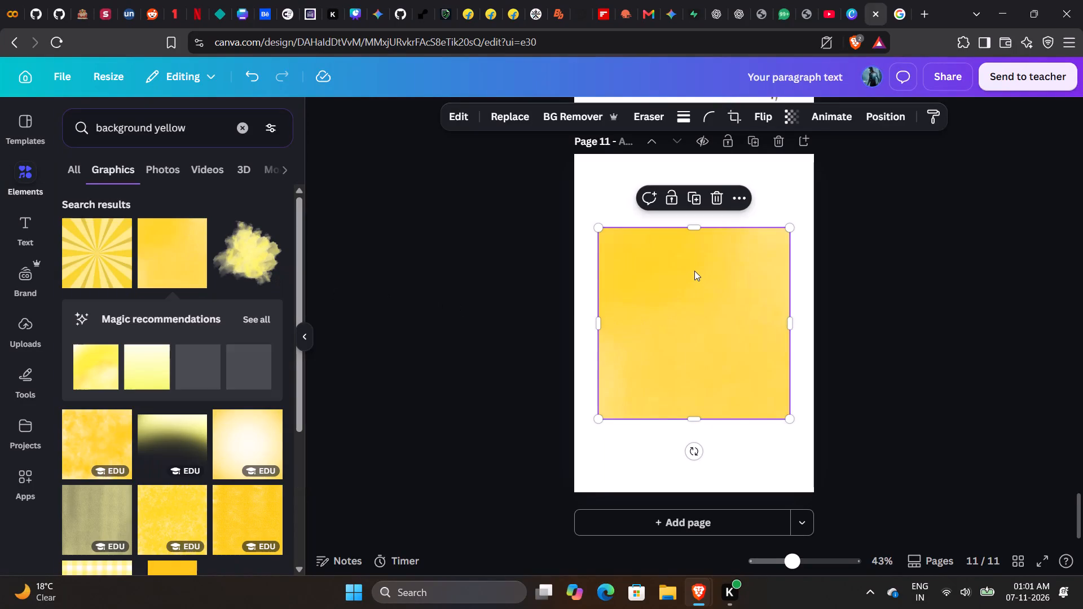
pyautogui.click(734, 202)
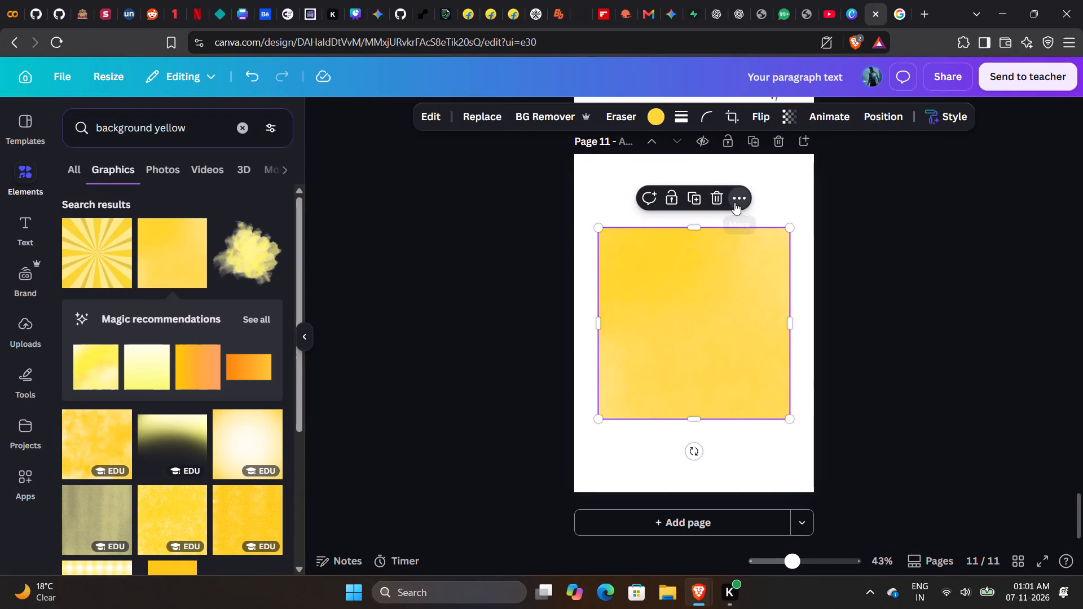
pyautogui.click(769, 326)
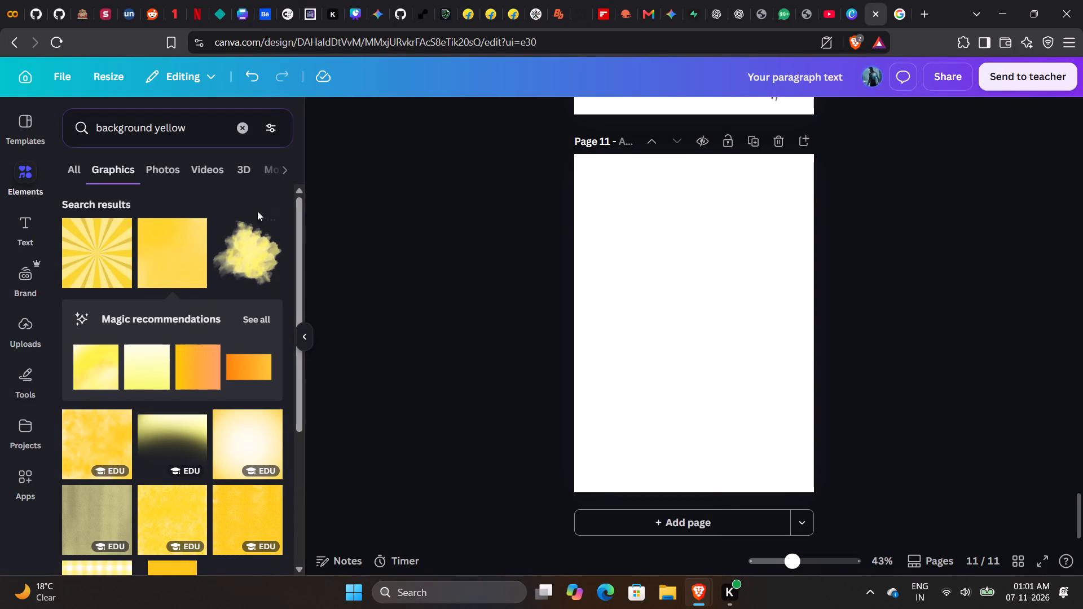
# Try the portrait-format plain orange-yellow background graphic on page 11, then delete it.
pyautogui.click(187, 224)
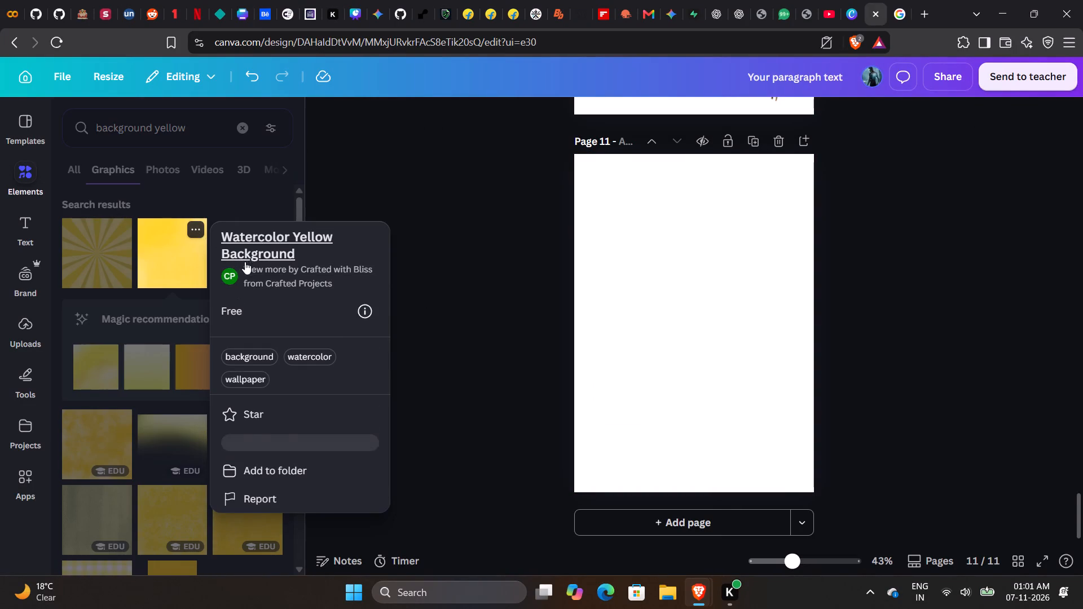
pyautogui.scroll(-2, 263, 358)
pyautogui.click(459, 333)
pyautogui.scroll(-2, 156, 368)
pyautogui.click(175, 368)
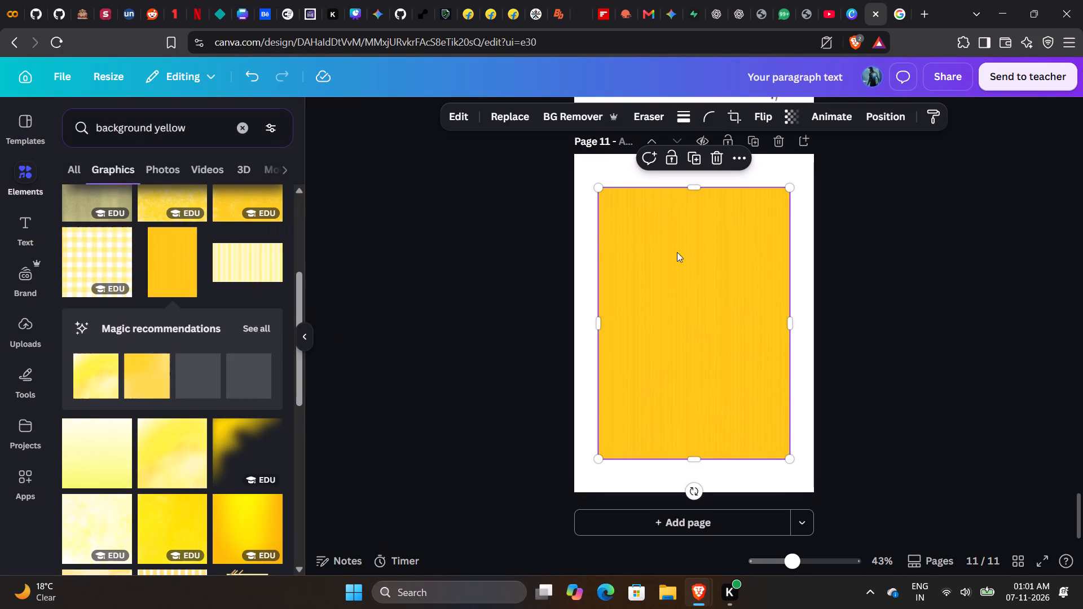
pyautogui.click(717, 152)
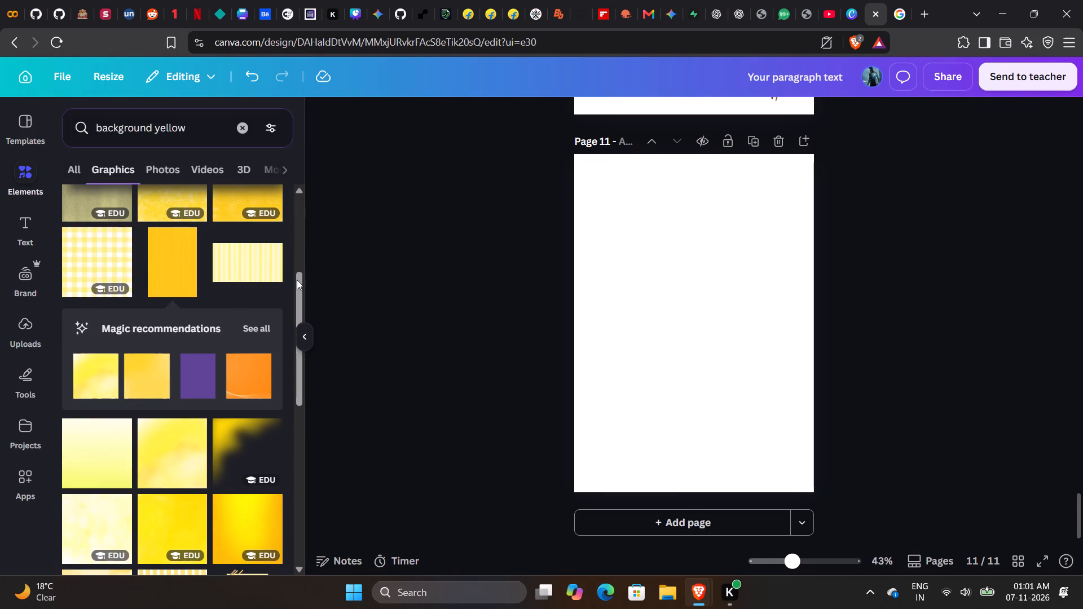
# Look through more yellow graphics, then search for "background yellow a4" and check those results for a page-sized background.
pyautogui.scroll(-3, 169, 329)
pyautogui.scroll(3, 169, 329)
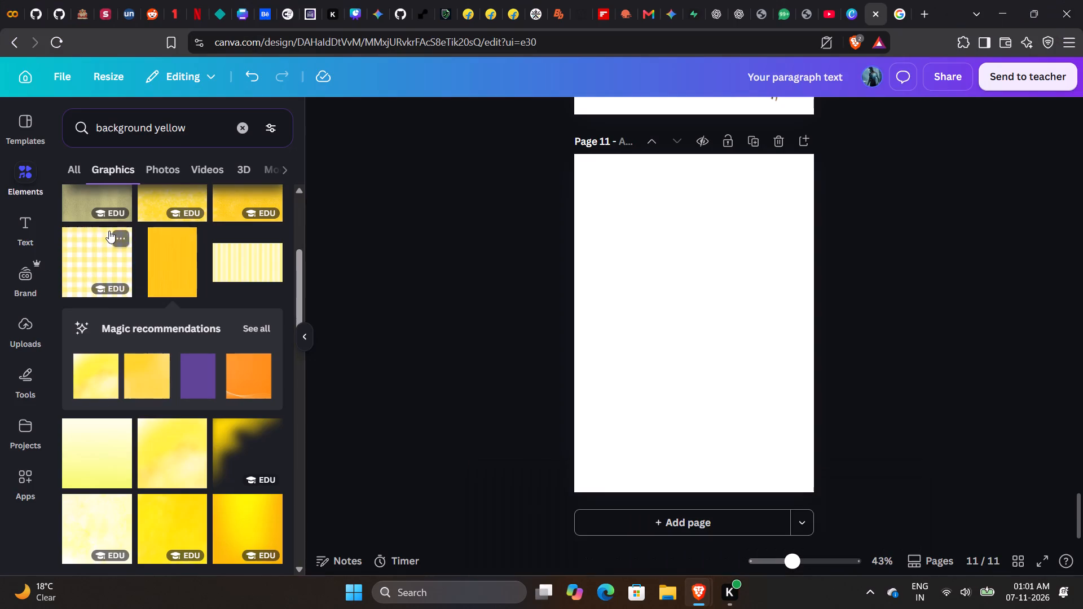
pyautogui.scroll(-1, 148, 312)
pyautogui.click(200, 132)
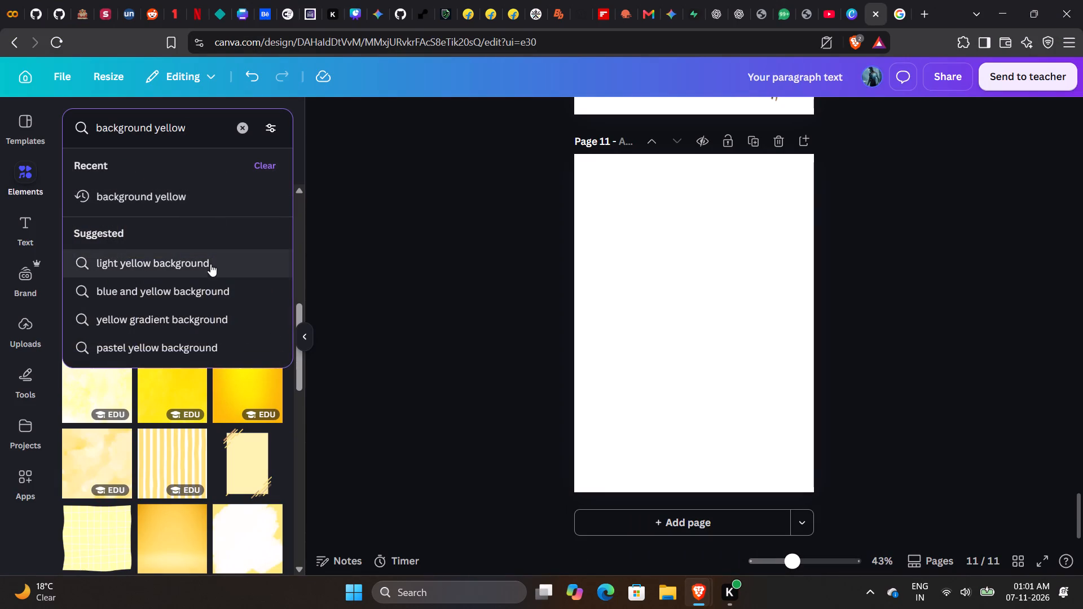
pyautogui.press('space')
pyautogui.write('a4')
pyautogui.press('Return')
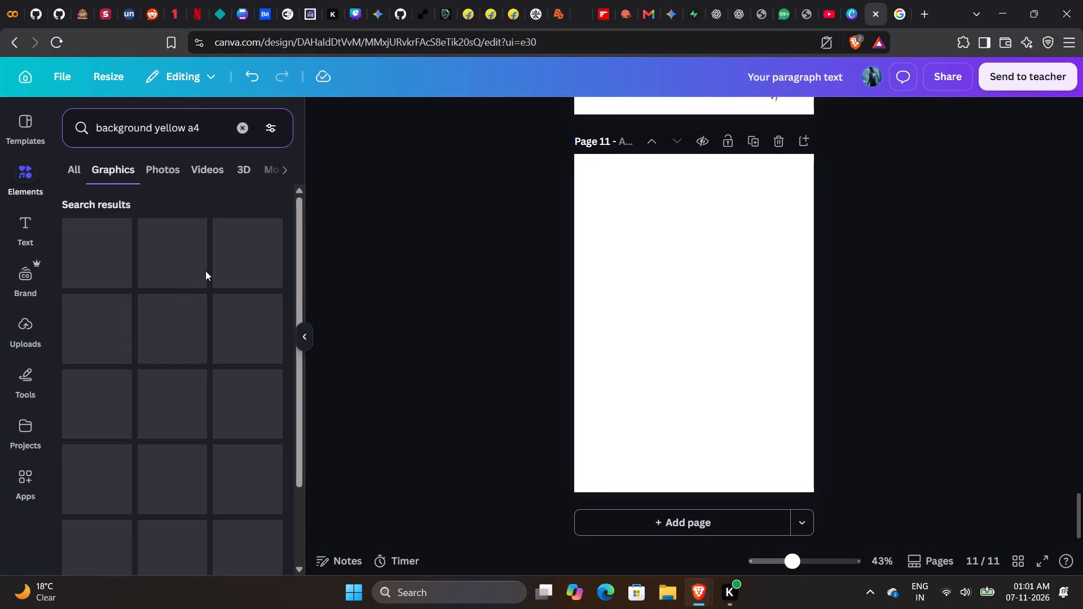
pyautogui.scroll(-1, 154, 393)
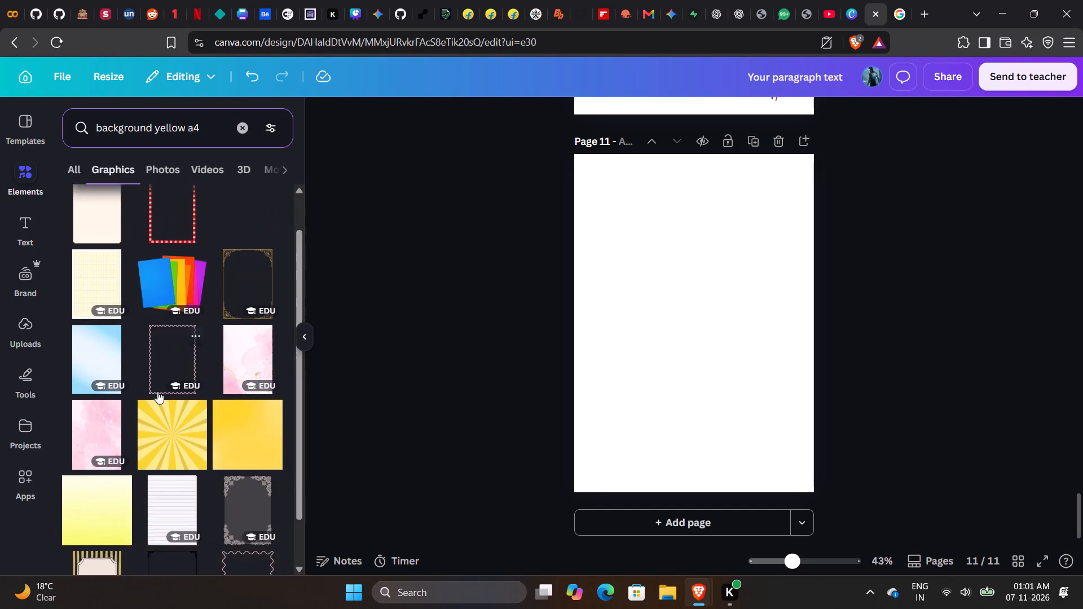
pyautogui.scroll(-1, 159, 390)
pyautogui.scroll(2, 159, 389)
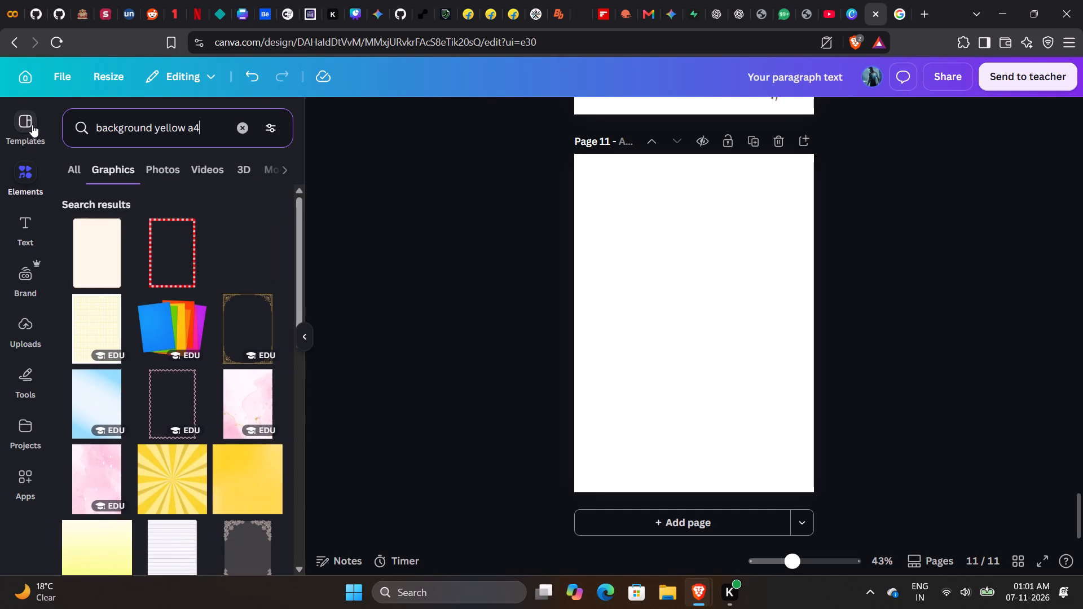
# Search the templates for "yellow background" and look through the results for a page-sized yellow background.
pyautogui.click(30, 121)
pyautogui.click(163, 137)
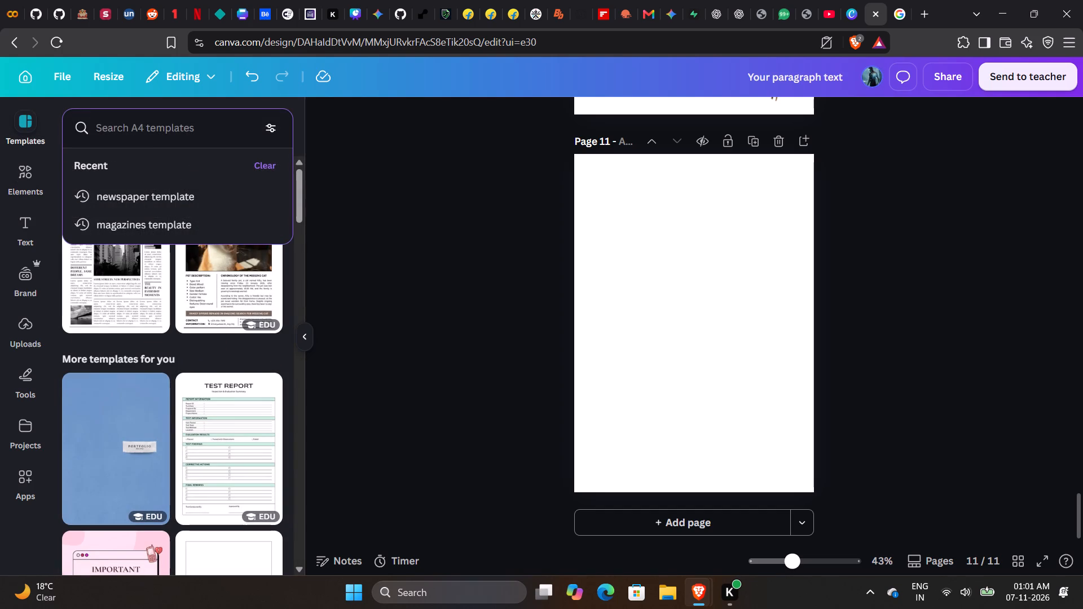
pyautogui.write('yellow backgroud')
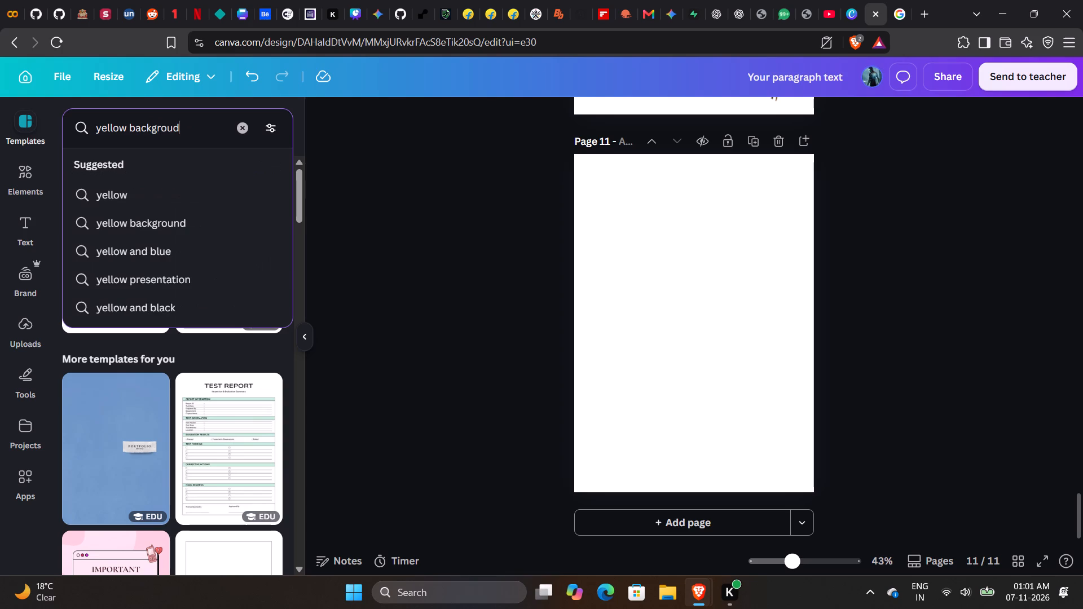
pyautogui.click(148, 217)
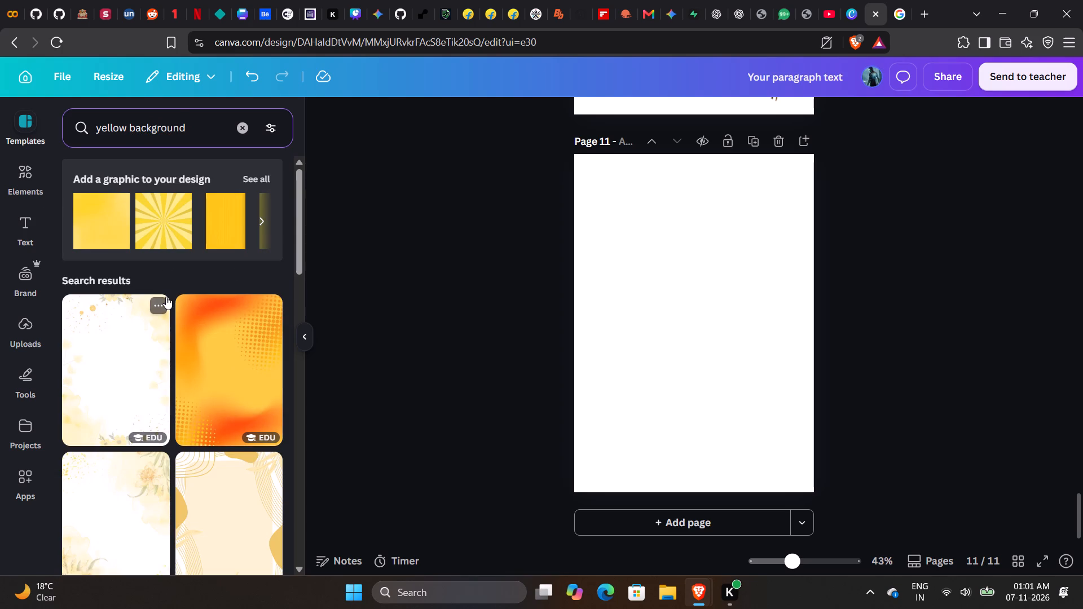
pyautogui.scroll(-4, 166, 297)
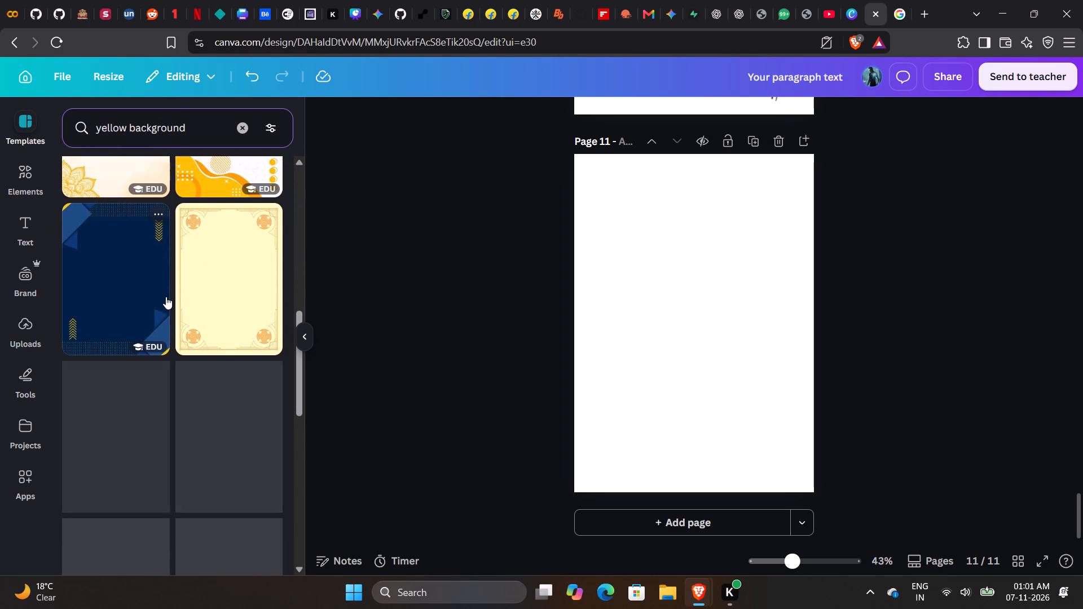
pyautogui.scroll(-3, 166, 297)
# Refine the template search to "yellow background solid" and check the results for a plain yellow background.
pyautogui.click(213, 122)
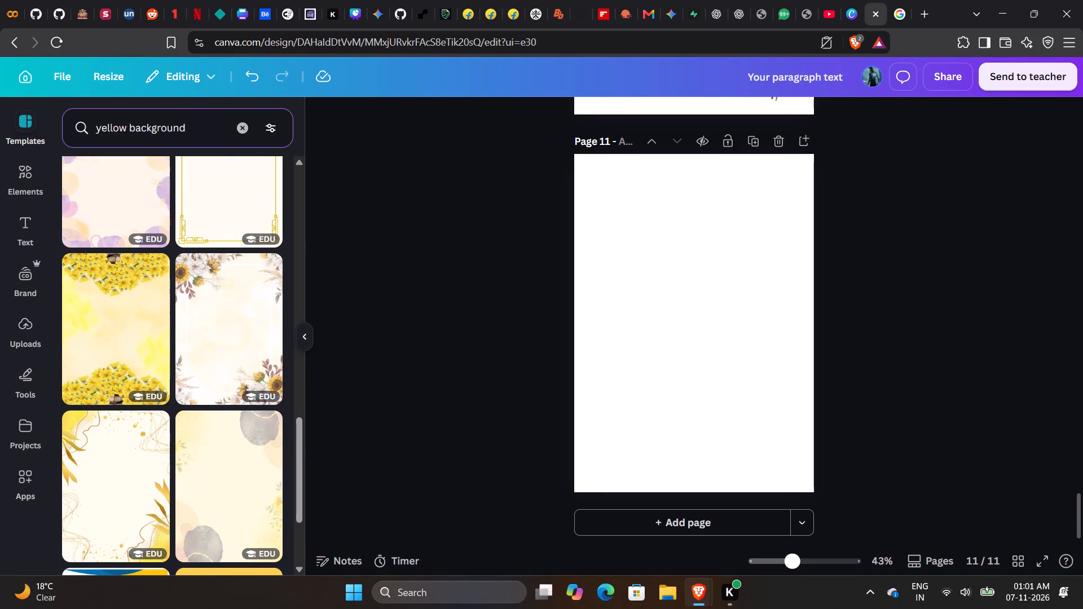
pyautogui.press('space')
pyautogui.write('s')
pyautogui.press('o')
pyautogui.write('li')
pyautogui.press('d')
pyautogui.press('Return')
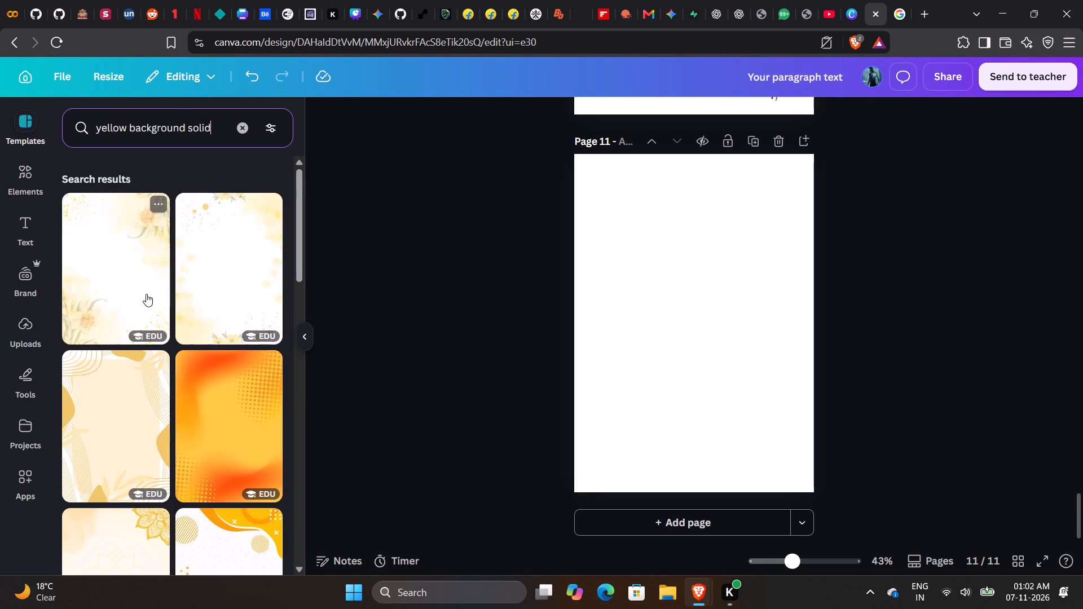
pyautogui.scroll(-3, 147, 294)
pyautogui.scroll(4, 151, 292)
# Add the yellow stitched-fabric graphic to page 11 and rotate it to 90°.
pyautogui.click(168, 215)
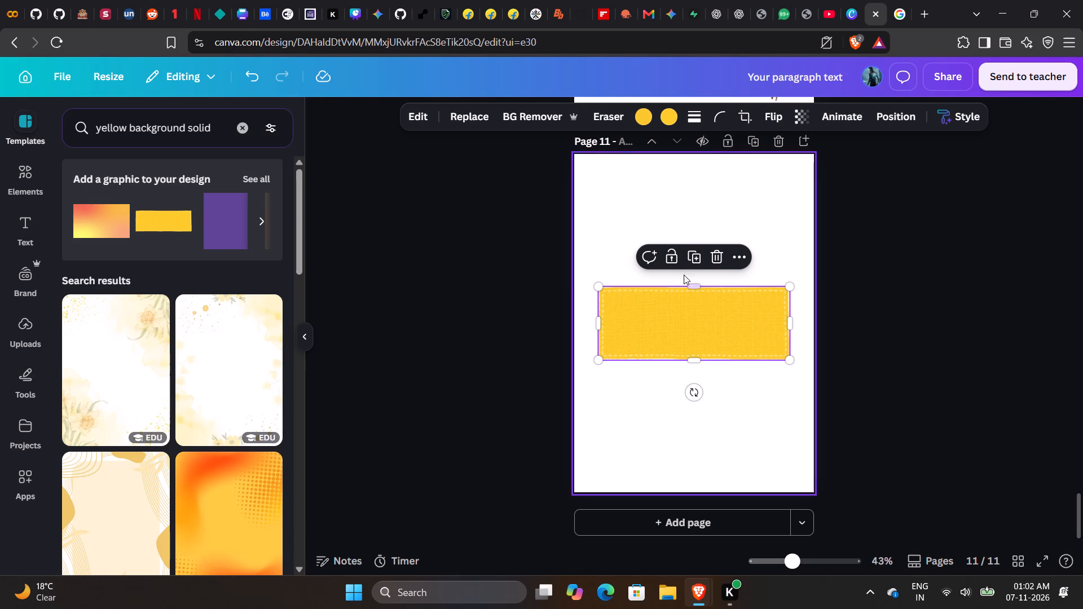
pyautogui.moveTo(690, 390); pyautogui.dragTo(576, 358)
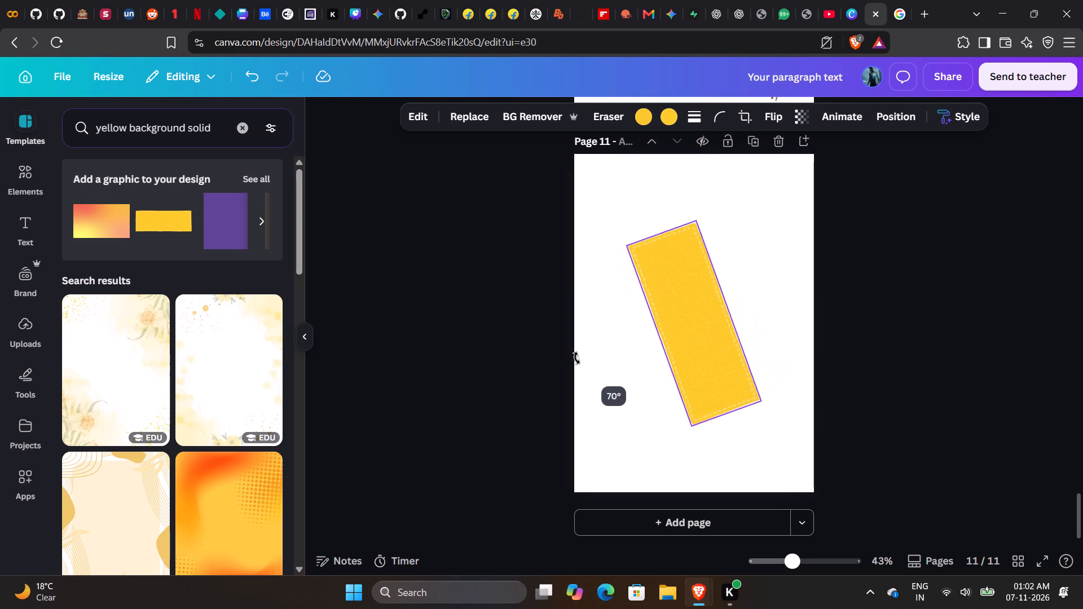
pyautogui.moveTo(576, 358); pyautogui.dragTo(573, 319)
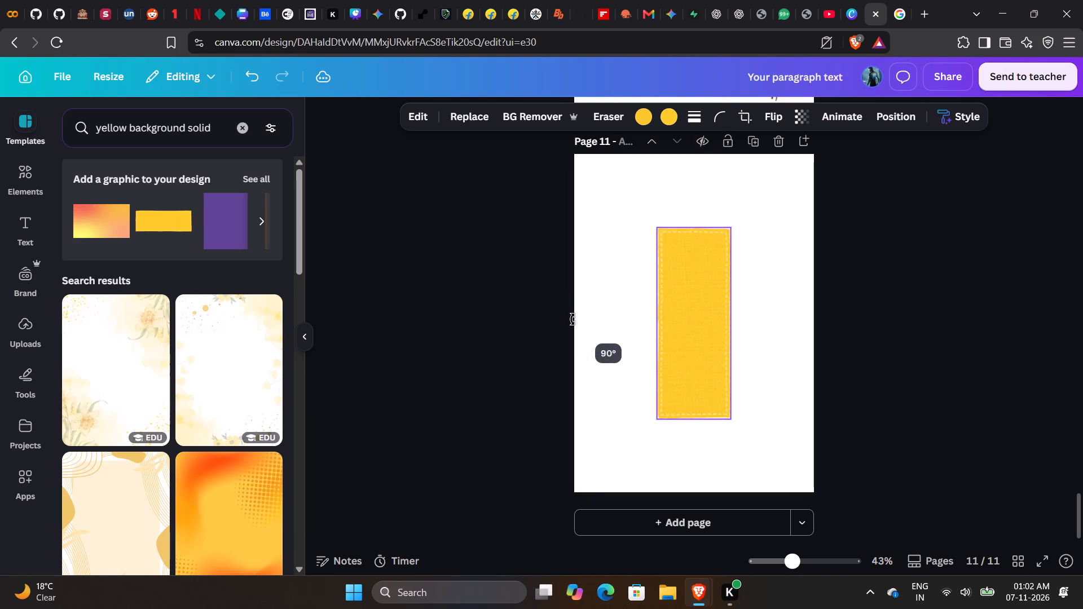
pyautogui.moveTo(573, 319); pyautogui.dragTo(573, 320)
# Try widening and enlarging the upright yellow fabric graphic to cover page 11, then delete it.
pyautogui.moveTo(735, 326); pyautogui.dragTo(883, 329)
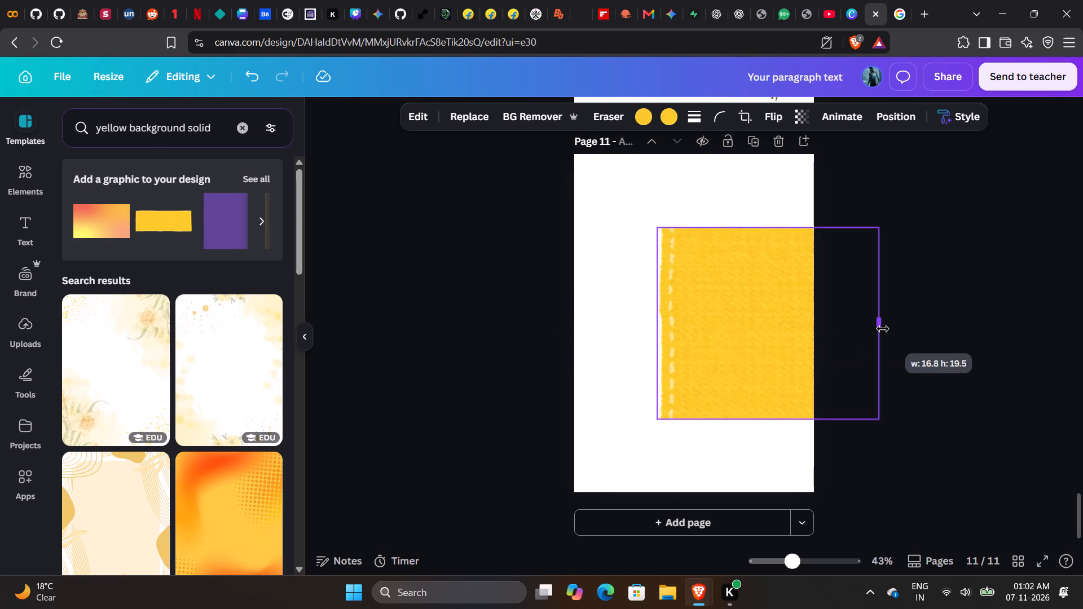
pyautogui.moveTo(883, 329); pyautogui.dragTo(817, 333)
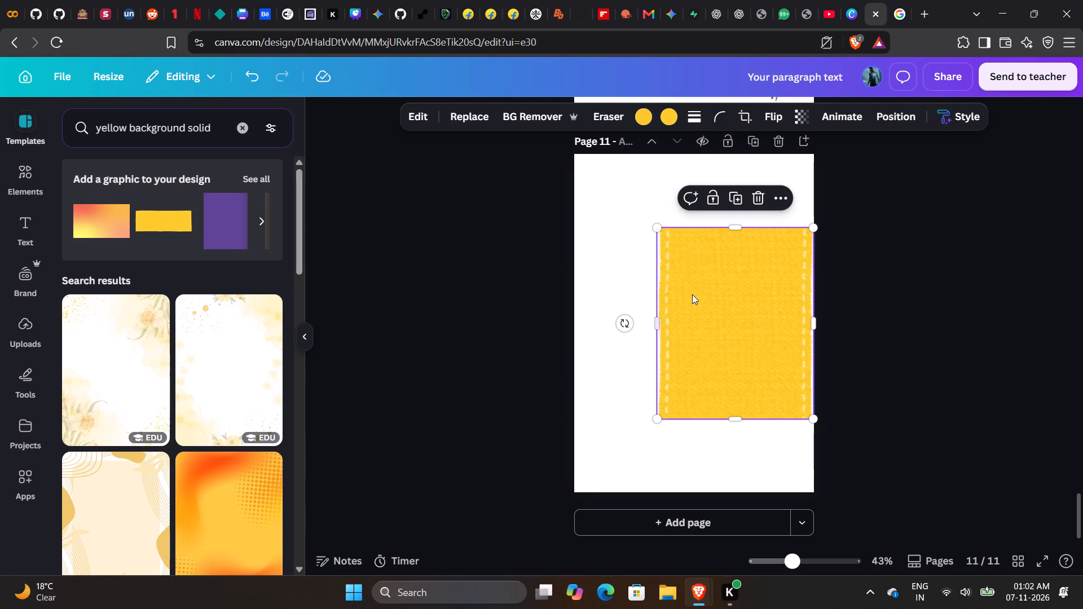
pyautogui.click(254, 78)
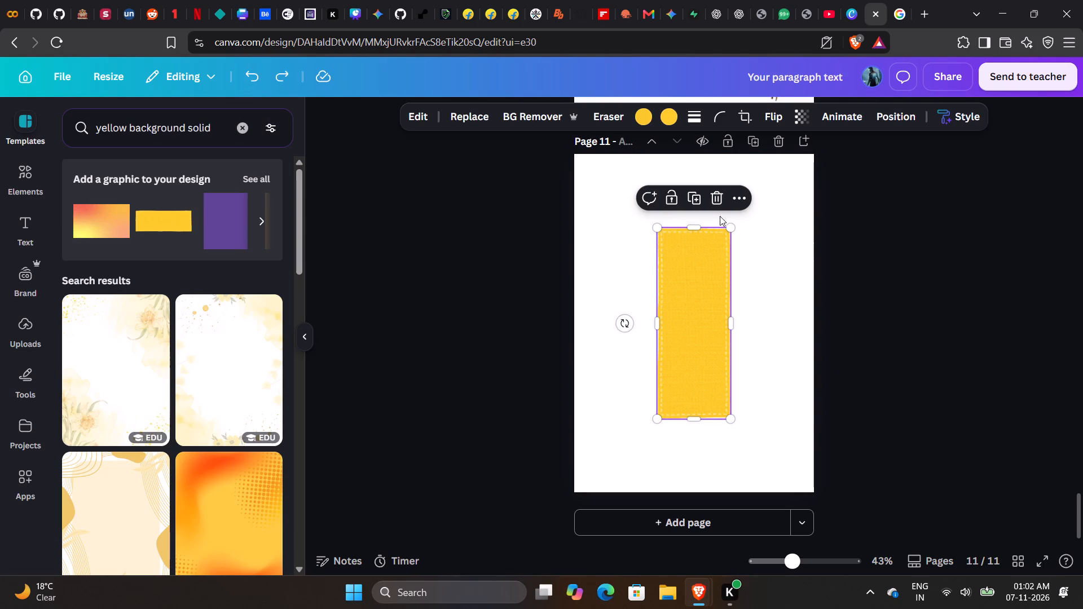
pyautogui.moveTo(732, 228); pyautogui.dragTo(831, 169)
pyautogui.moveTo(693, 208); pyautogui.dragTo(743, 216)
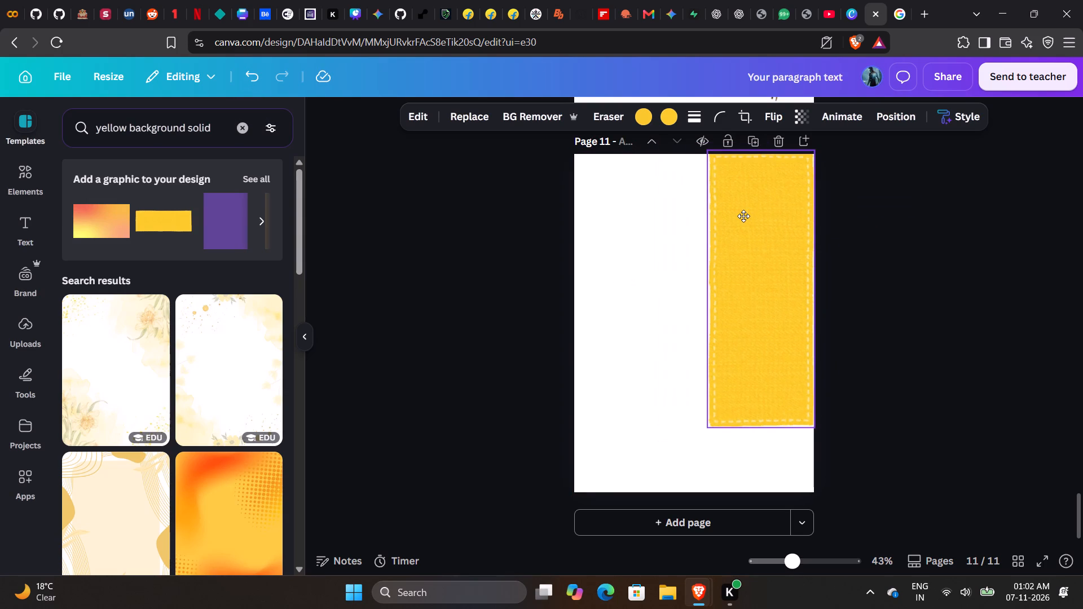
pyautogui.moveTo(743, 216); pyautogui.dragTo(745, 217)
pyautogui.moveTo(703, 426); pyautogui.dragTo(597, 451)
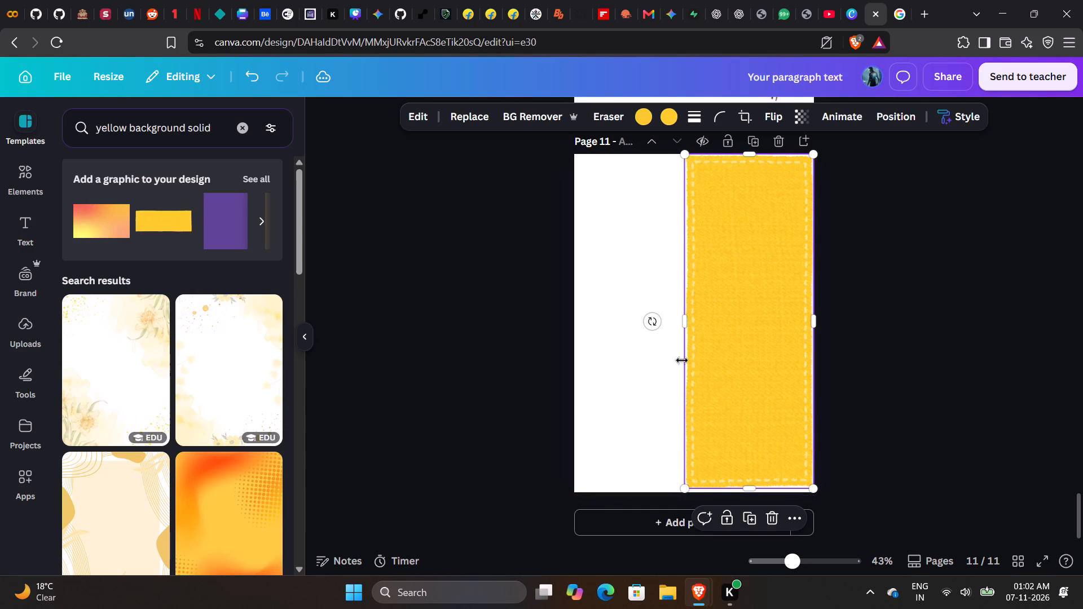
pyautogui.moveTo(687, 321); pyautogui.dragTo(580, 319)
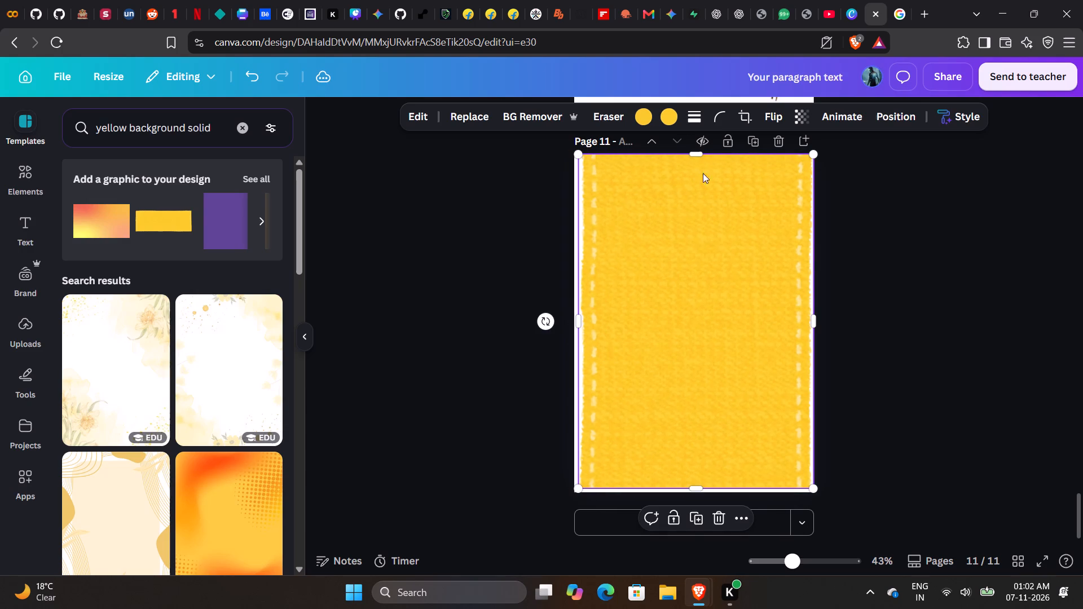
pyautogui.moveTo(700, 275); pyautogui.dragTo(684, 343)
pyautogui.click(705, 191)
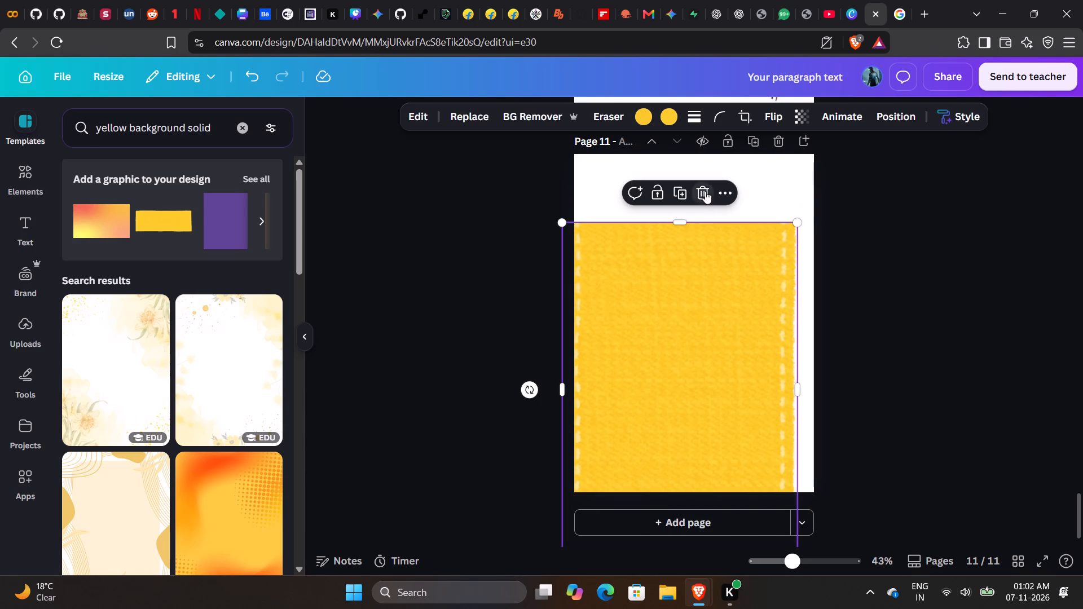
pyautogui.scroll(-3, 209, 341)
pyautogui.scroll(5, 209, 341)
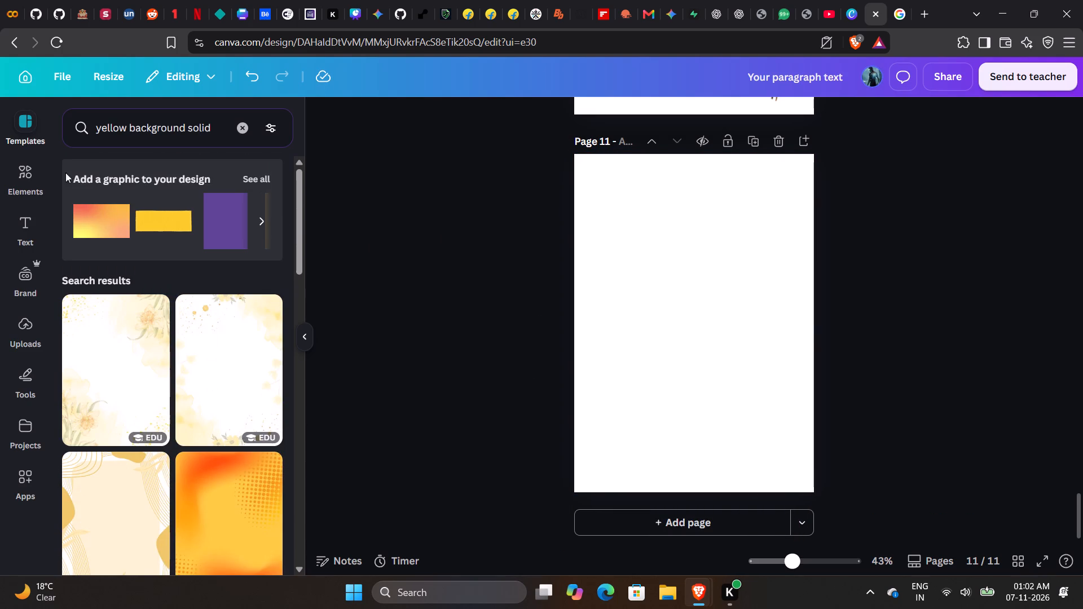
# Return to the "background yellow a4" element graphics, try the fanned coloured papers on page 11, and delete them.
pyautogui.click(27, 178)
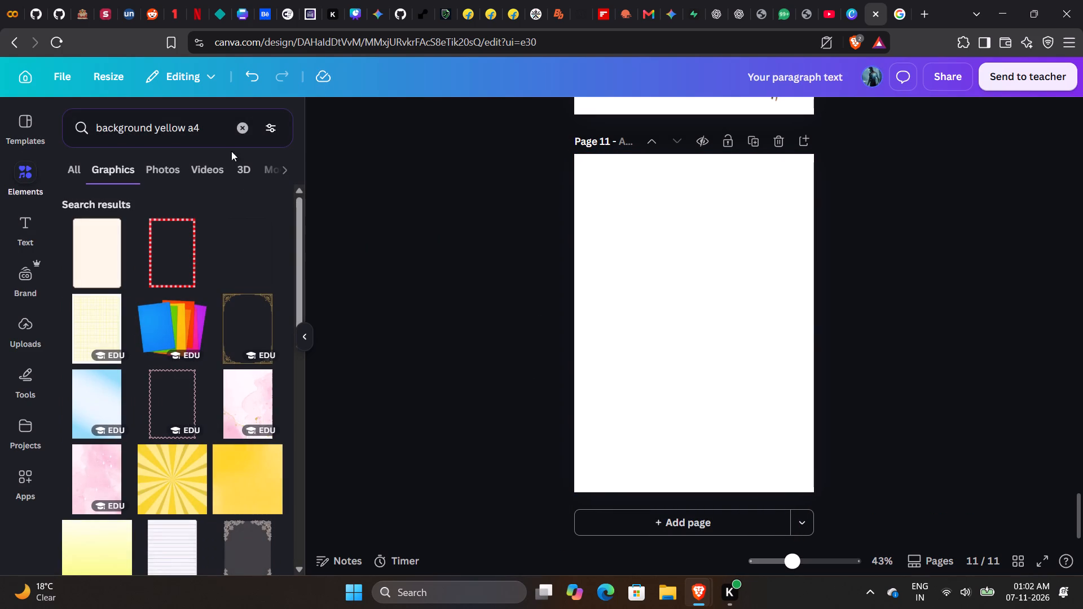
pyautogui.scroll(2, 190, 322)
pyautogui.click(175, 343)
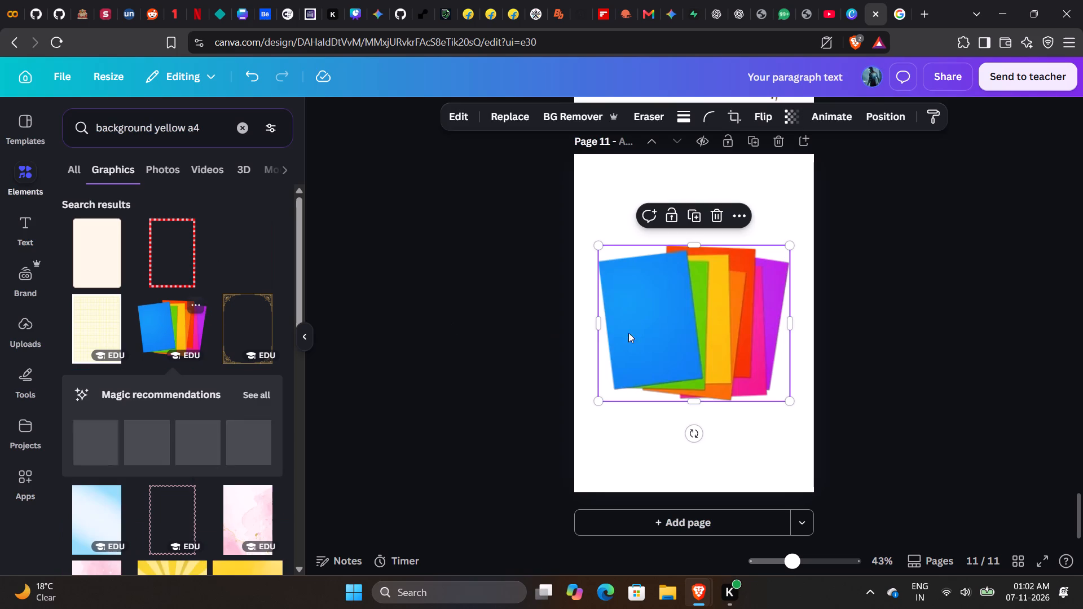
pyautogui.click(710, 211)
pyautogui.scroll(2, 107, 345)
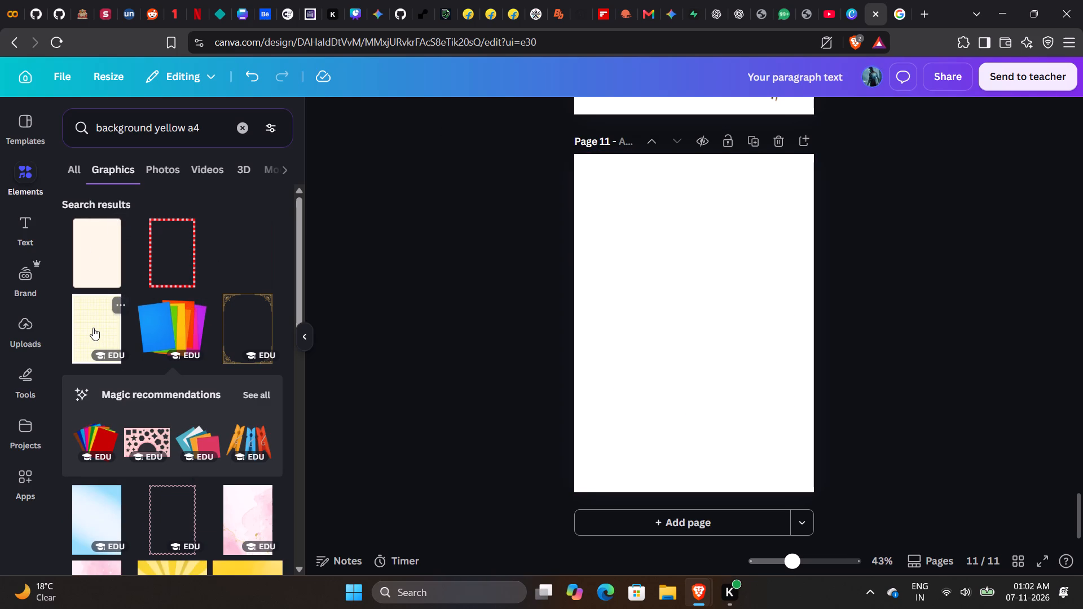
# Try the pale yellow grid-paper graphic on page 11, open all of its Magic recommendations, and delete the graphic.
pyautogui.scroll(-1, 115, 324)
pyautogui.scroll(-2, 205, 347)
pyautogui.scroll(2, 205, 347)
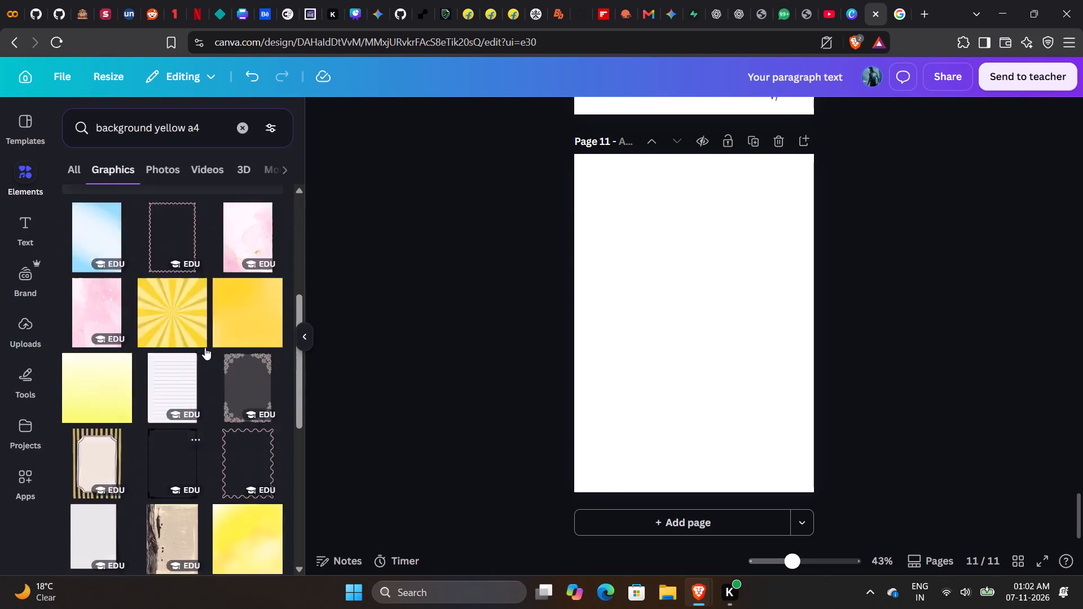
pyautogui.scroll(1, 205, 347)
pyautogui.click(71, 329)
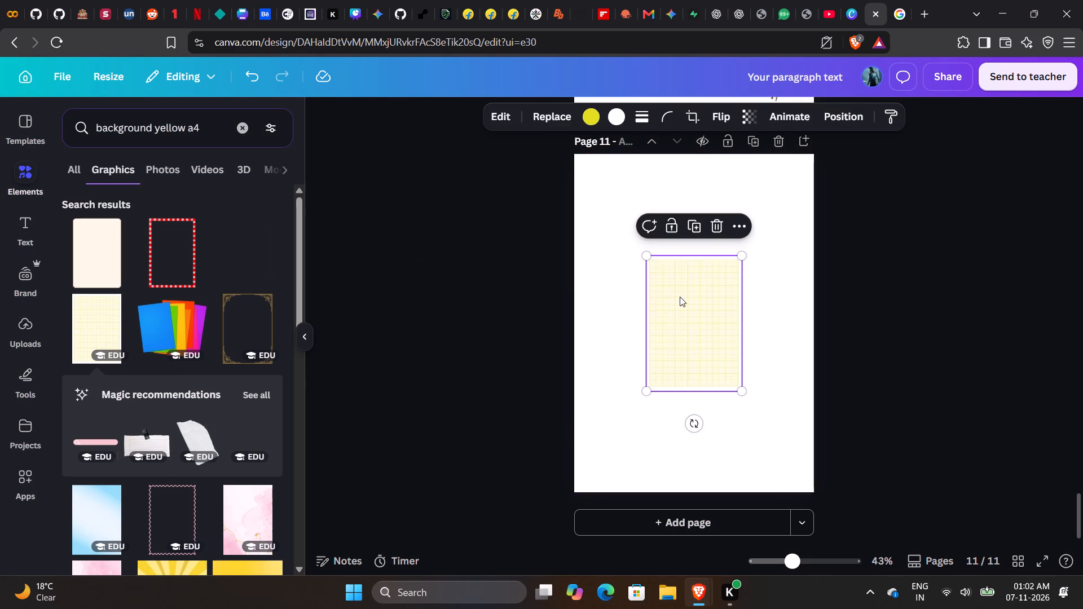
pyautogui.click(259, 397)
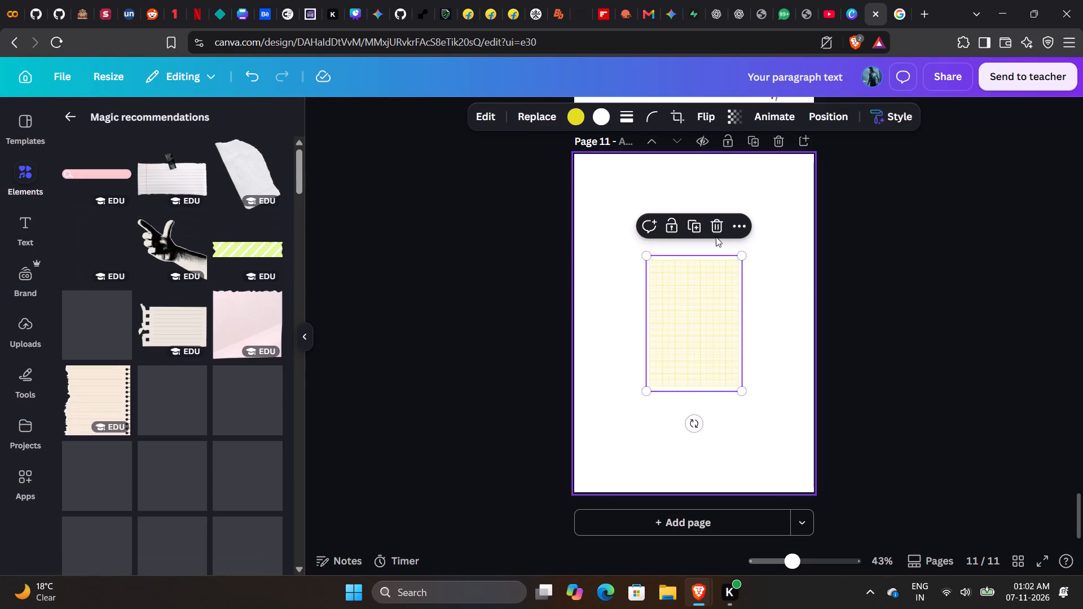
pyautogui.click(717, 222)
# Look through the Magic recommendations for a suitable background, then return to the "background yellow a4" results and check them again.
pyautogui.scroll(-3, 105, 297)
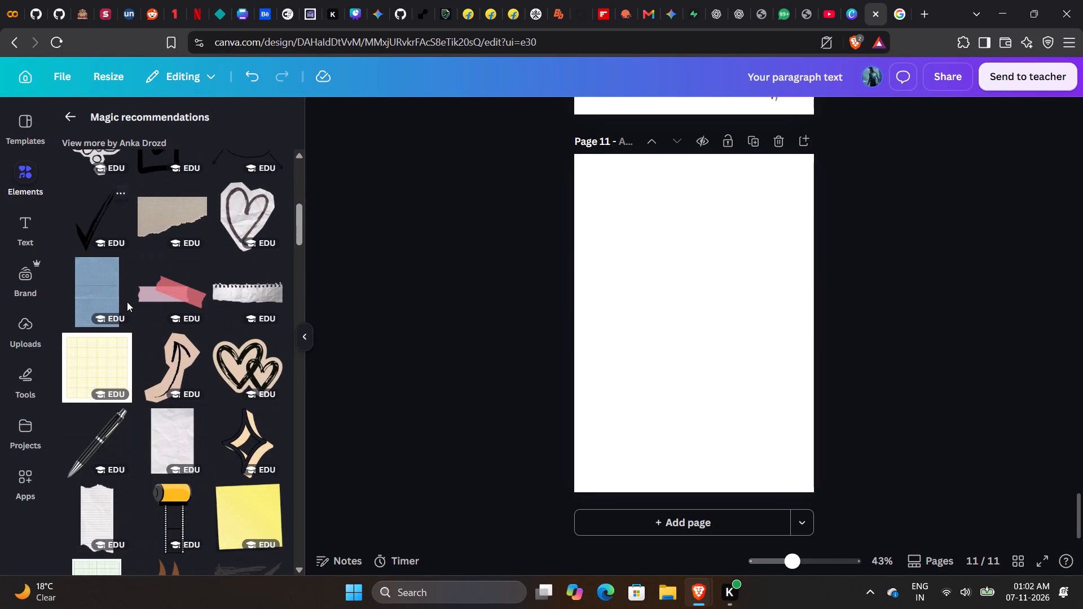
pyautogui.scroll(-5, 130, 301)
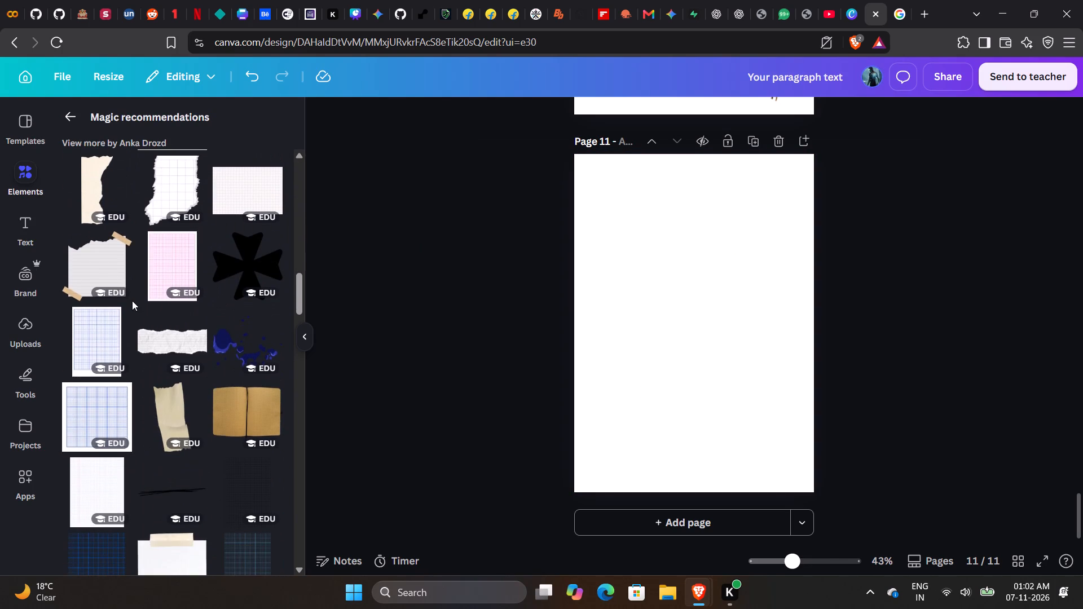
pyautogui.scroll(-3, 133, 300)
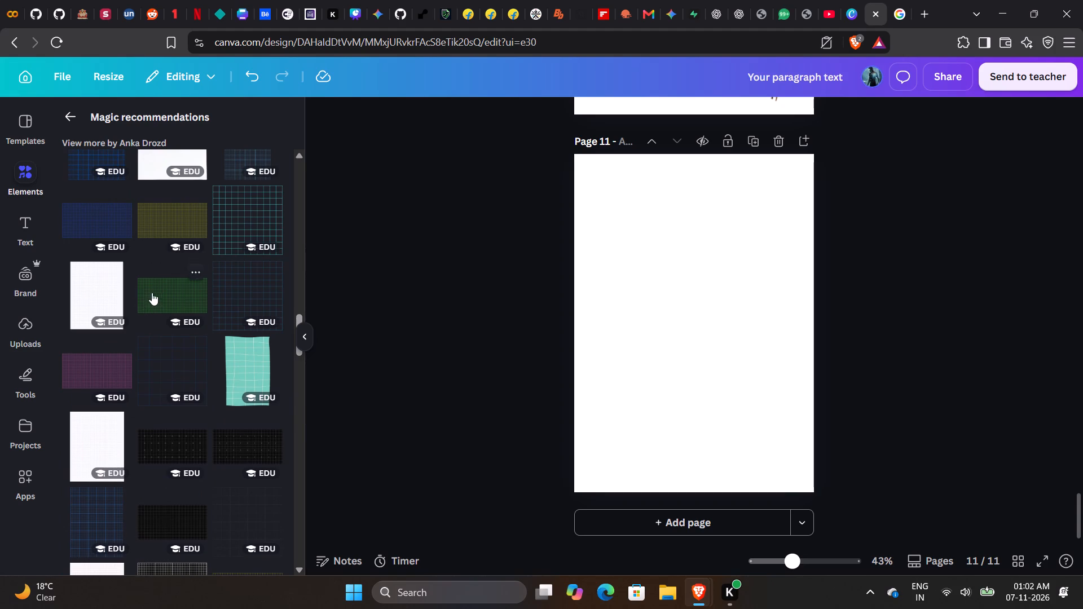
pyautogui.scroll(-2, 152, 293)
pyautogui.scroll(9, 152, 292)
pyautogui.click(62, 111)
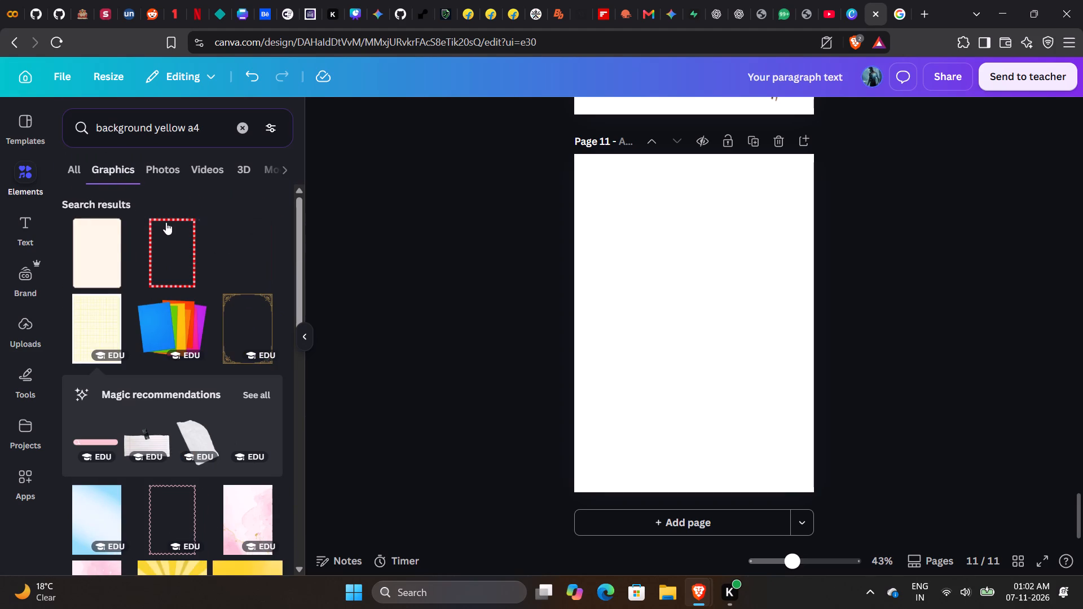
pyautogui.scroll(-3, 128, 244)
pyautogui.scroll(1, 142, 239)
# Change the element graphics search to "background blue a4" and look through the results for a page background.
pyautogui.moveTo(188, 127); pyautogui.dragTo(165, 131)
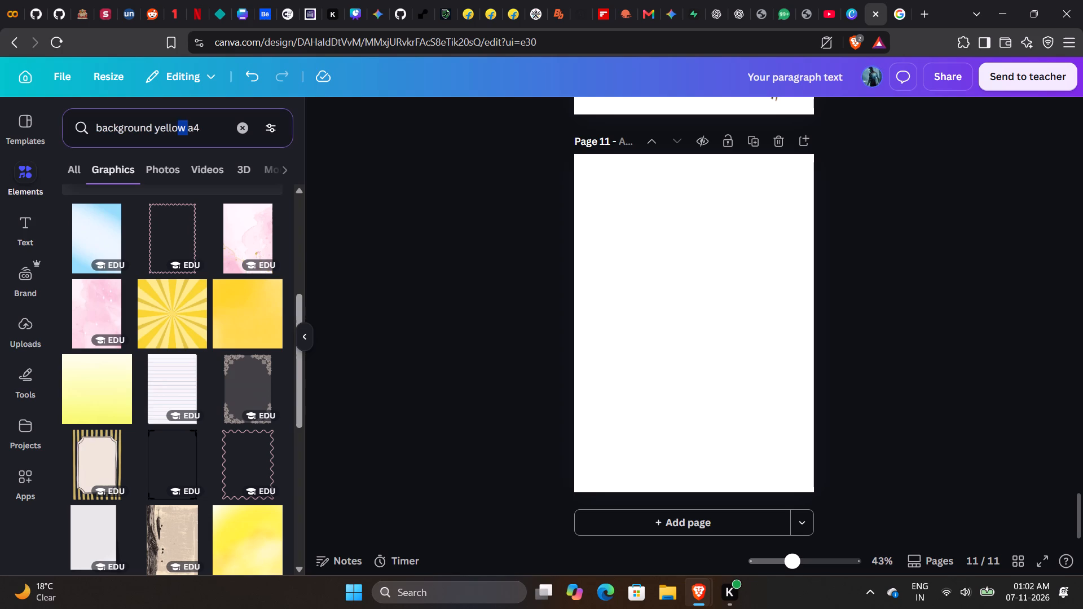
pyautogui.moveTo(165, 131); pyautogui.dragTo(155, 139)
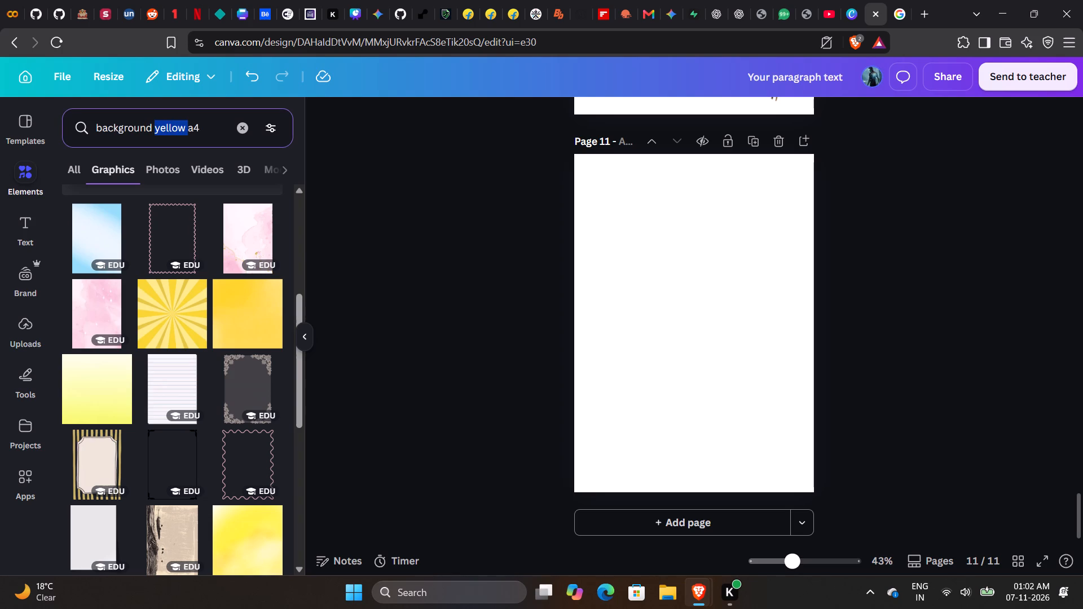
pyautogui.press('BackSpace')
pyautogui.write('blu')
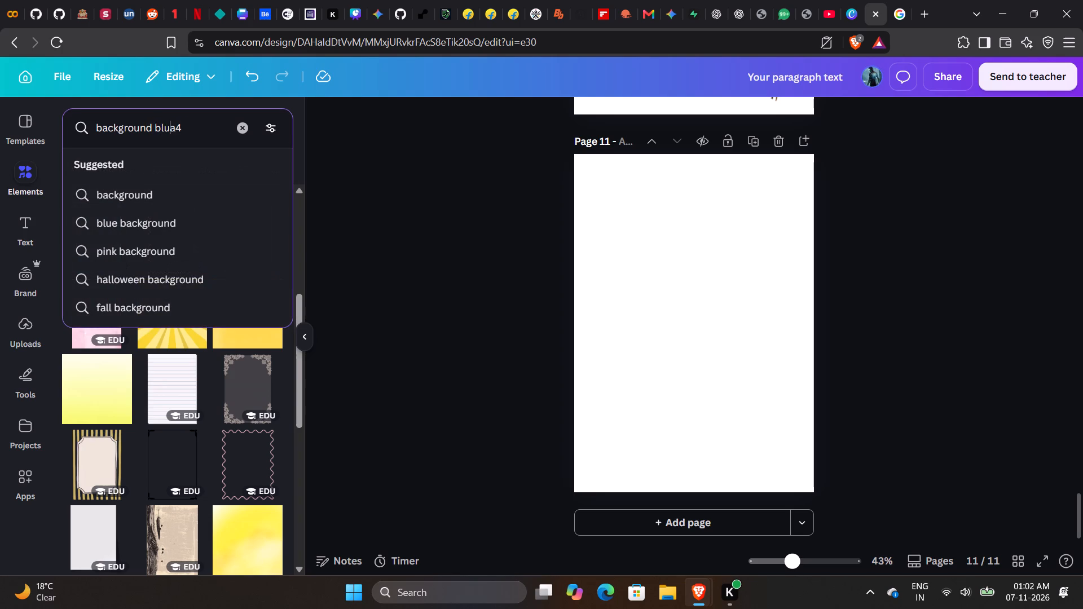
pyautogui.press('e')
pyautogui.press('space')
pyautogui.press('Return')
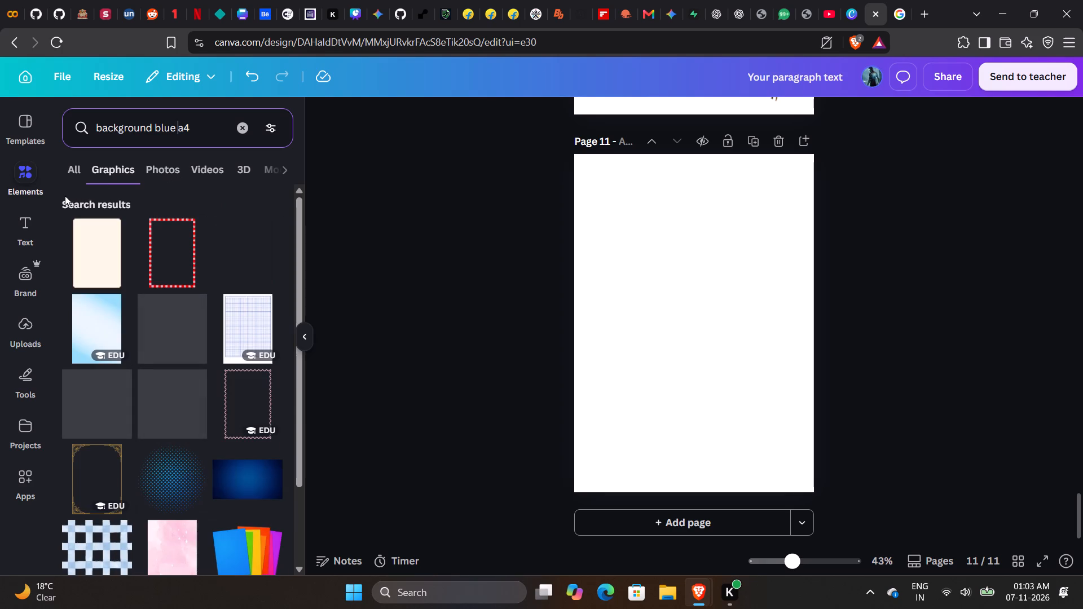
pyautogui.scroll(-2, 148, 284)
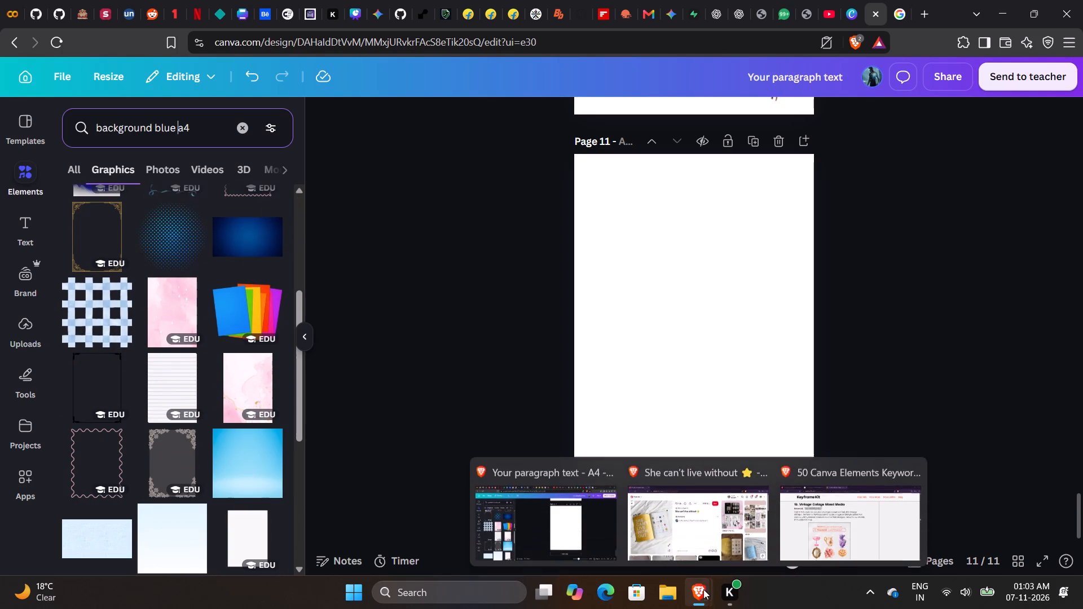
# Switch to the Pinterest window with the Canva keyword pins and search for "light blue background A4".
pyautogui.click(807, 512)
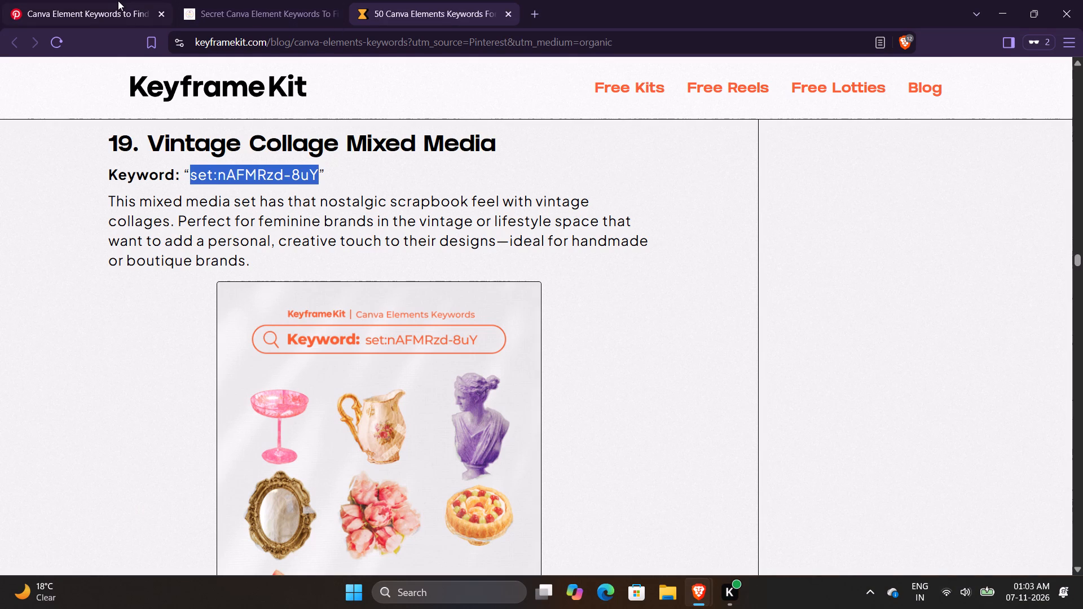
pyautogui.click(118, 1)
pyautogui.click(871, 84)
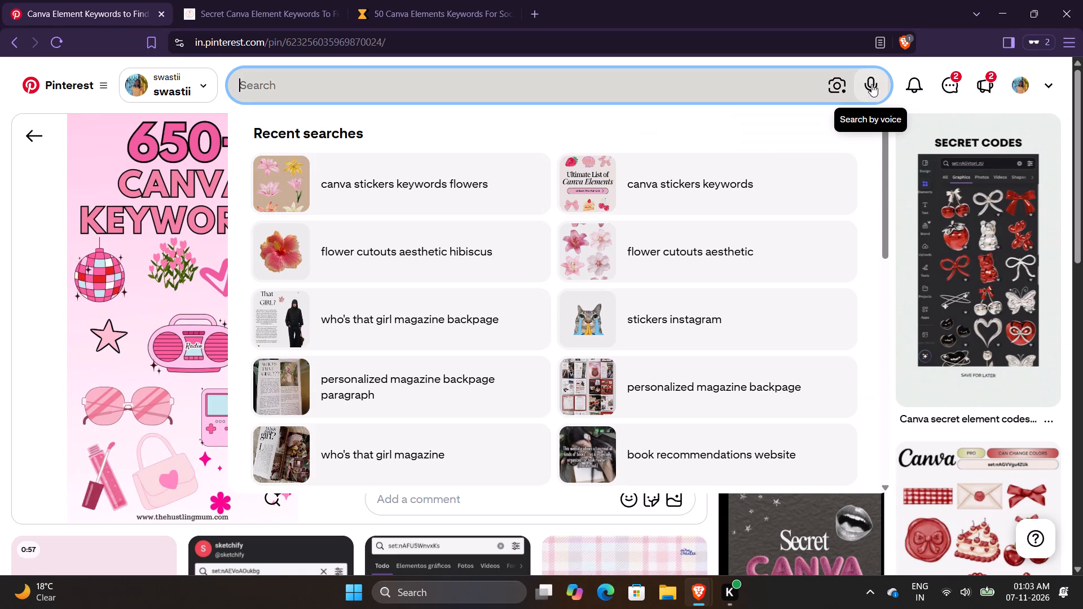
pyautogui.press('y')
pyautogui.press('BackSpace')
pyautogui.press('l')
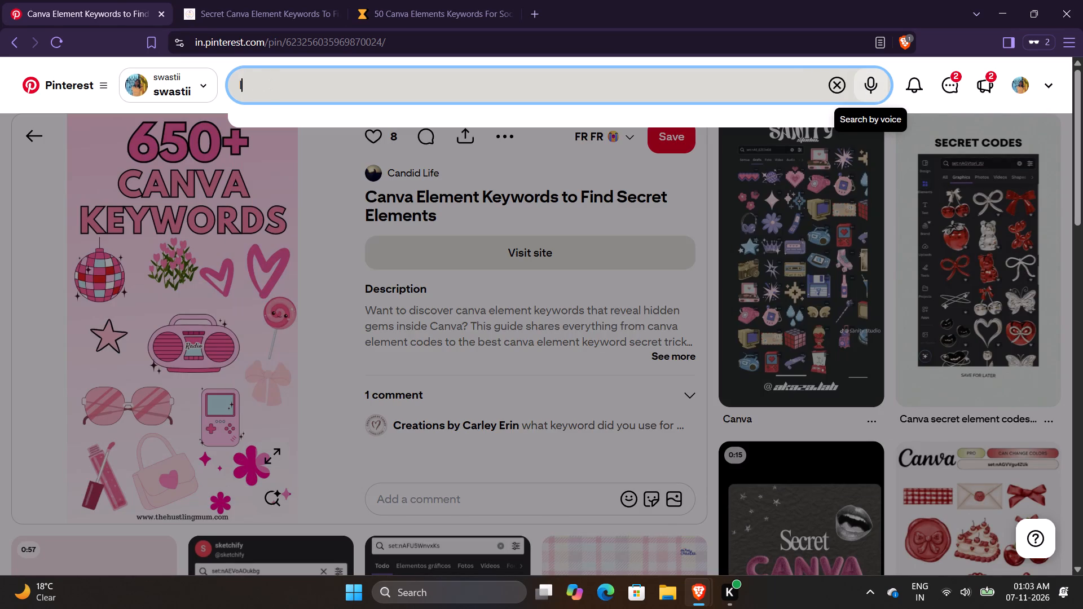
pyautogui.write('ight blue background')
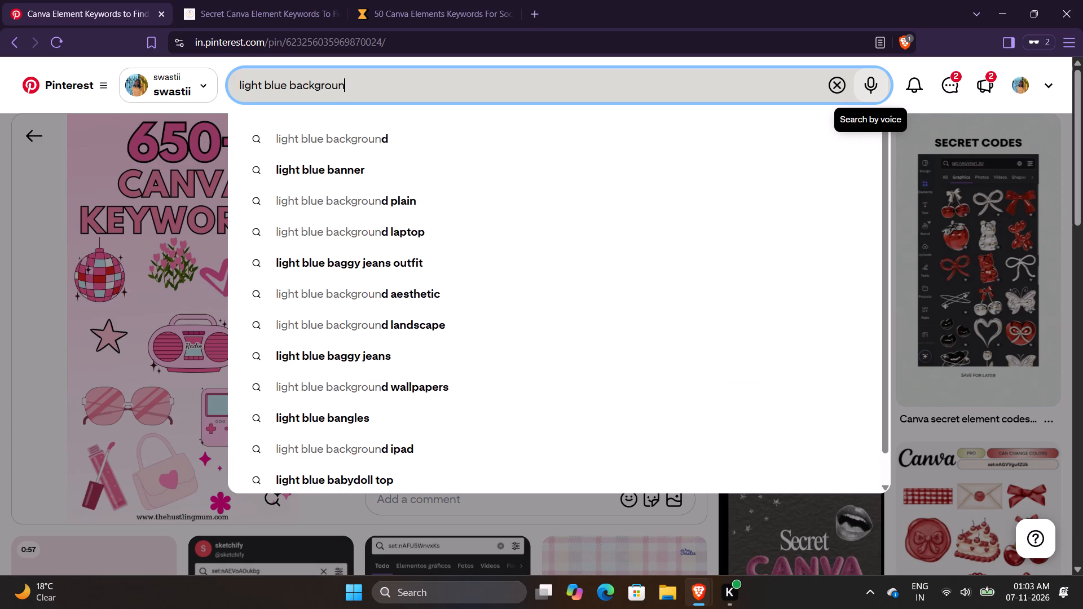
pyautogui.press('space')
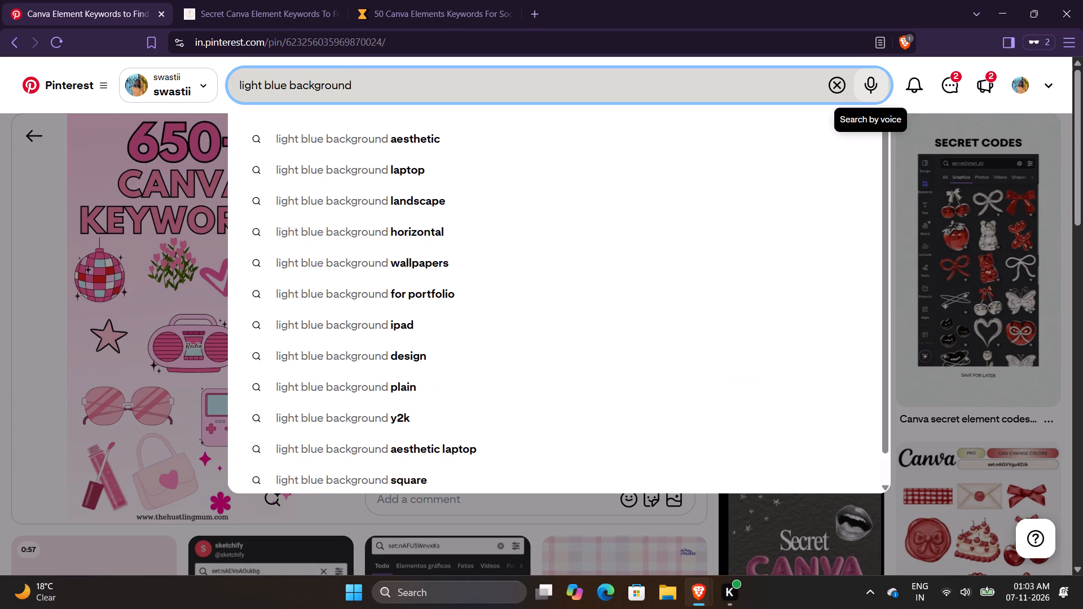
pyautogui.write('A4')
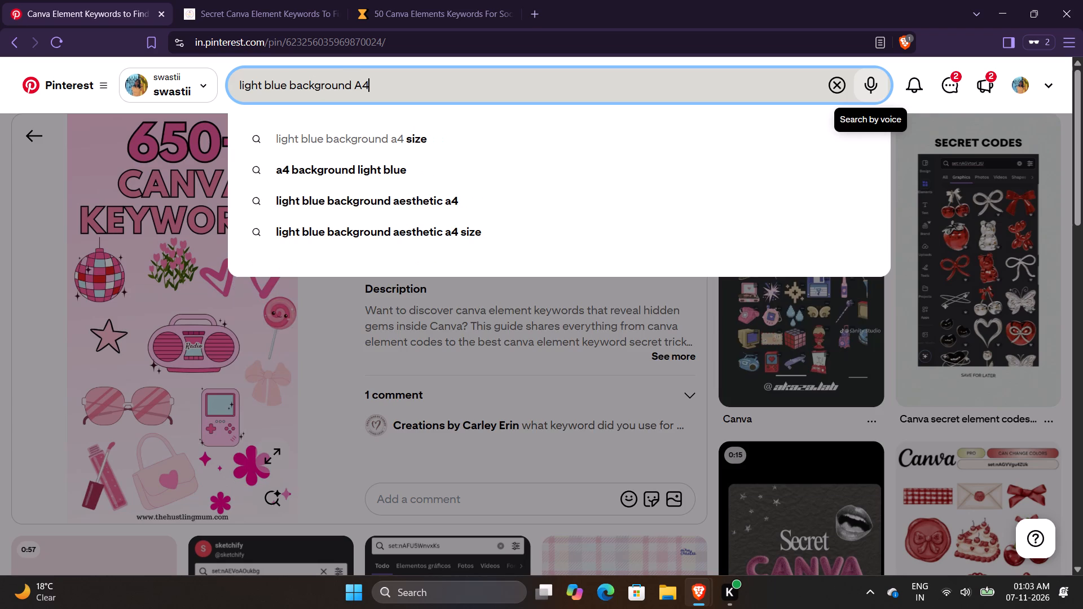
pyautogui.press('space')
pyautogui.press('Return')
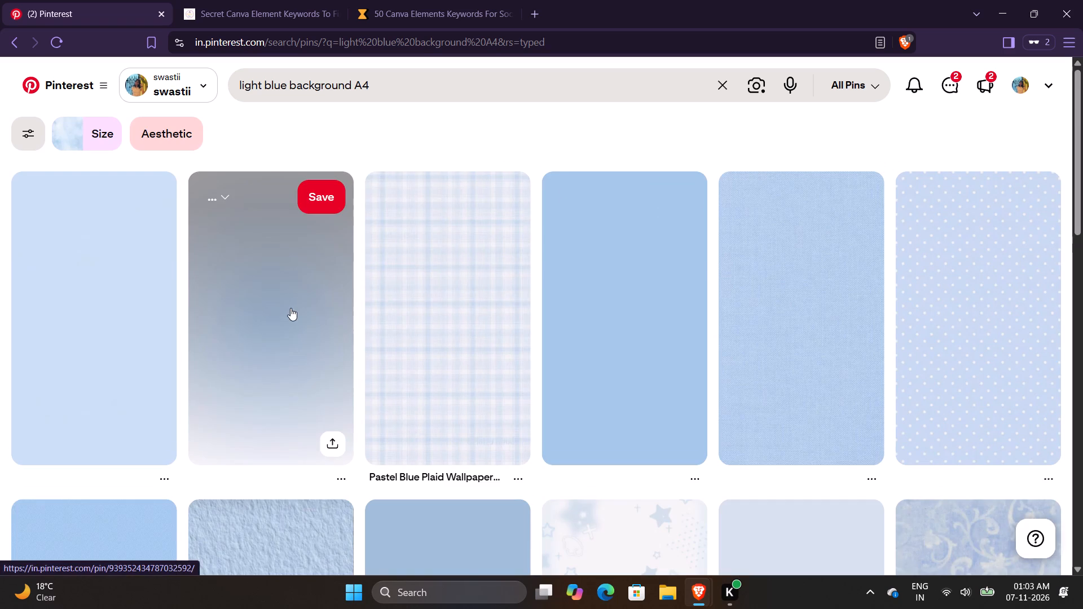
# Find the crumpled pale blue paper pin "Бумага 4" in the results and download its image to the Downloads folder.
pyautogui.scroll(-3, 290, 308)
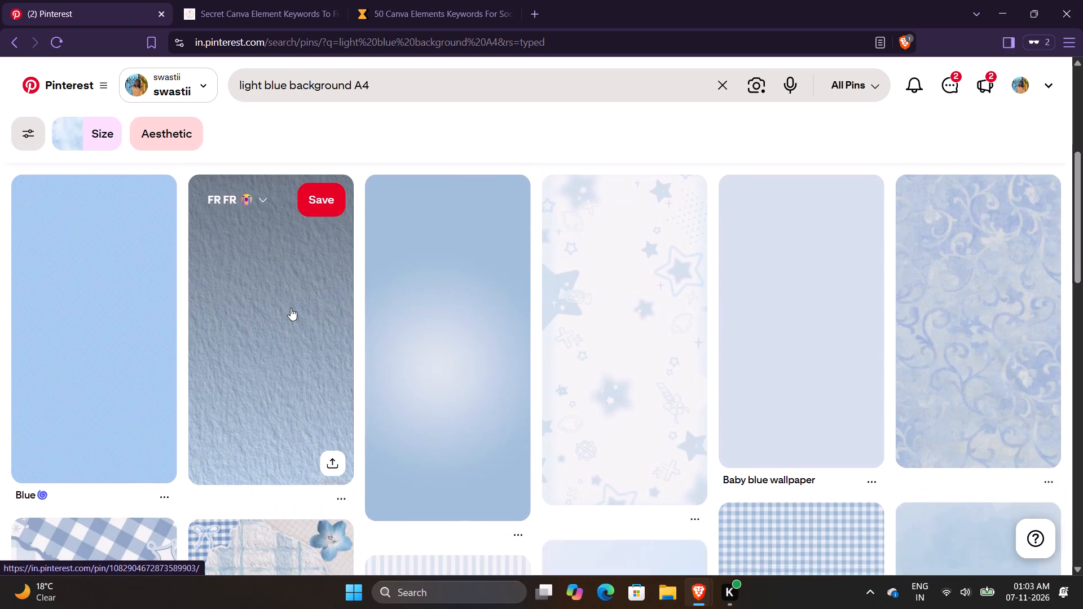
pyautogui.scroll(-4, 290, 308)
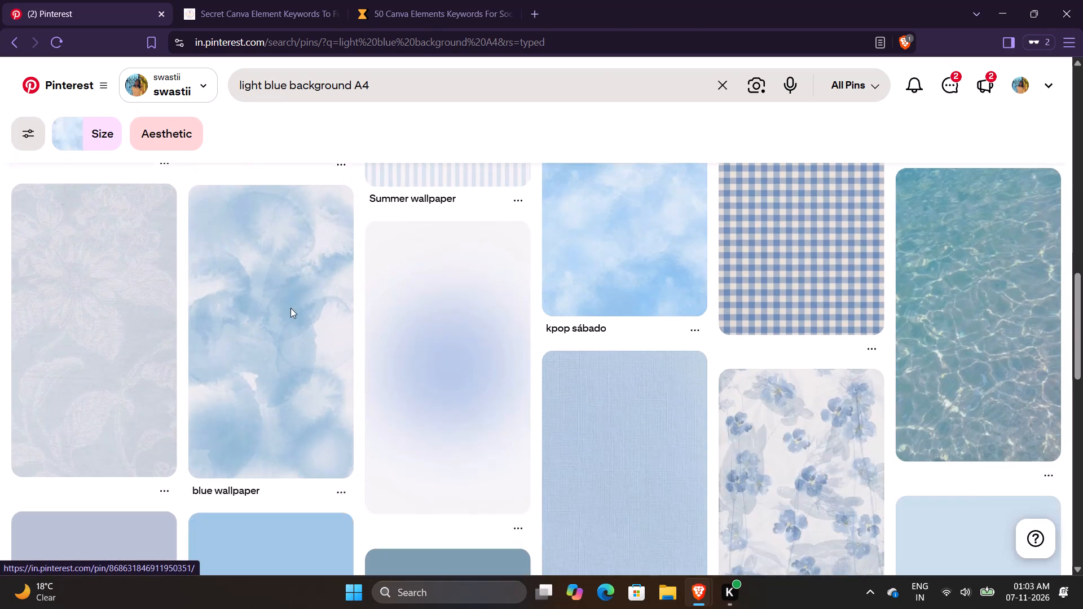
pyautogui.scroll(-3, 290, 308)
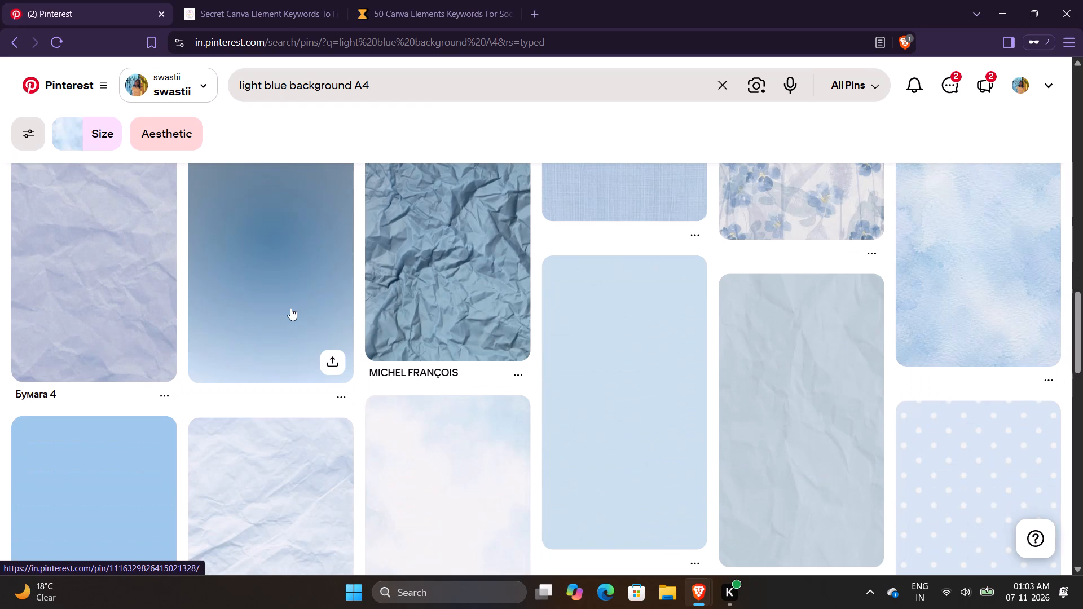
pyautogui.scroll(-2, 290, 308)
pyautogui.scroll(1, 290, 308)
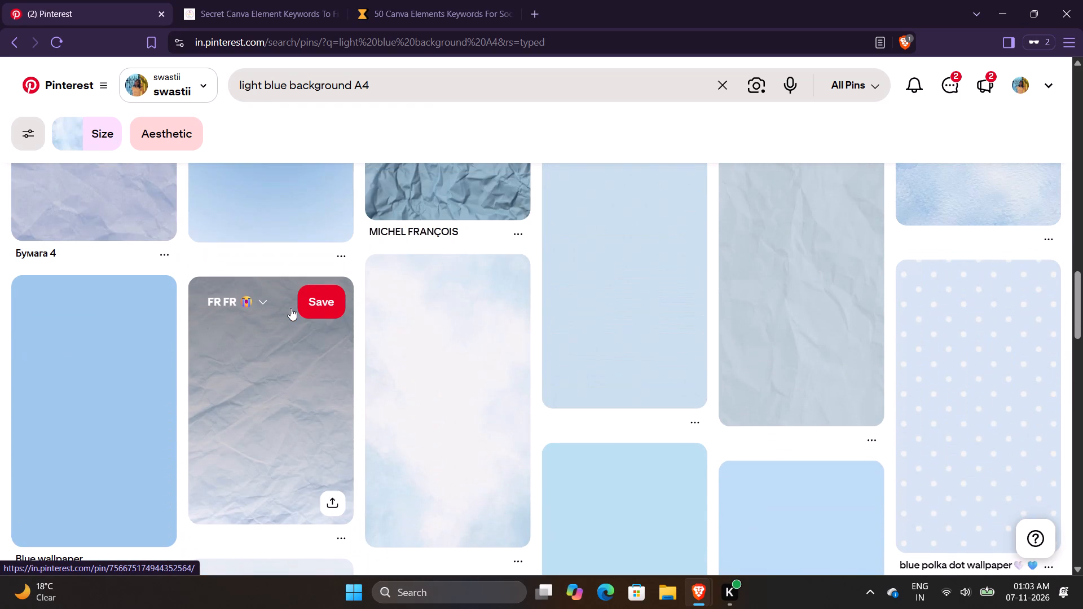
pyautogui.click(162, 253)
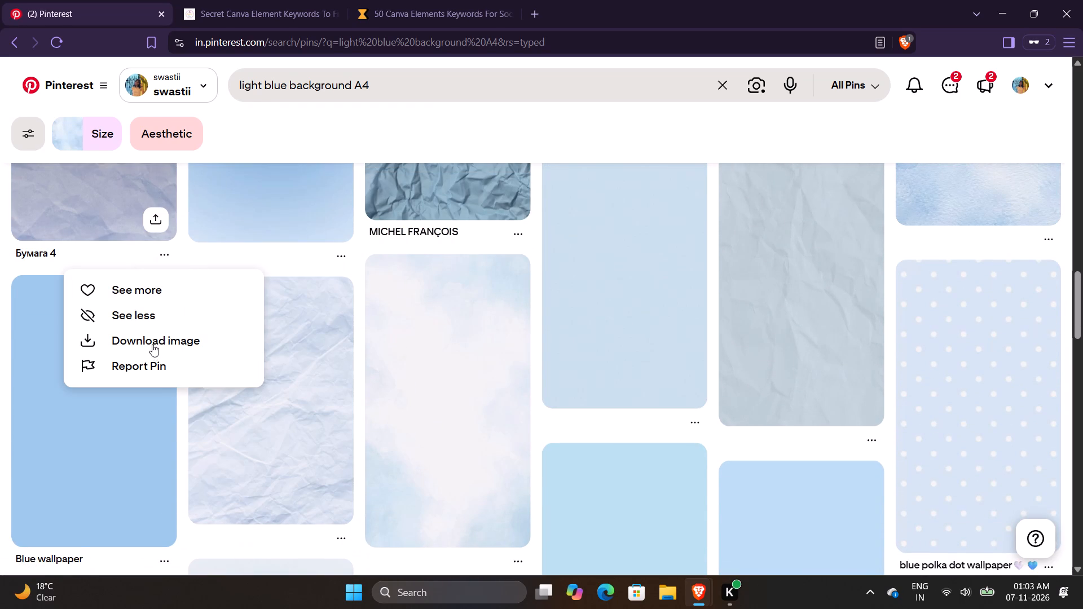
pyautogui.click(153, 342)
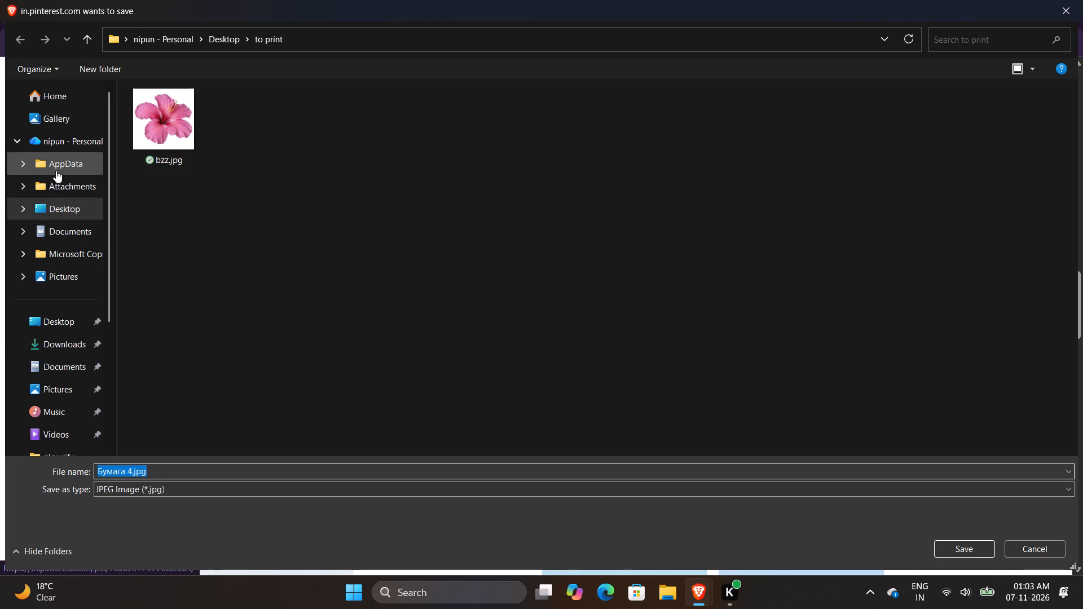
pyautogui.click(54, 345)
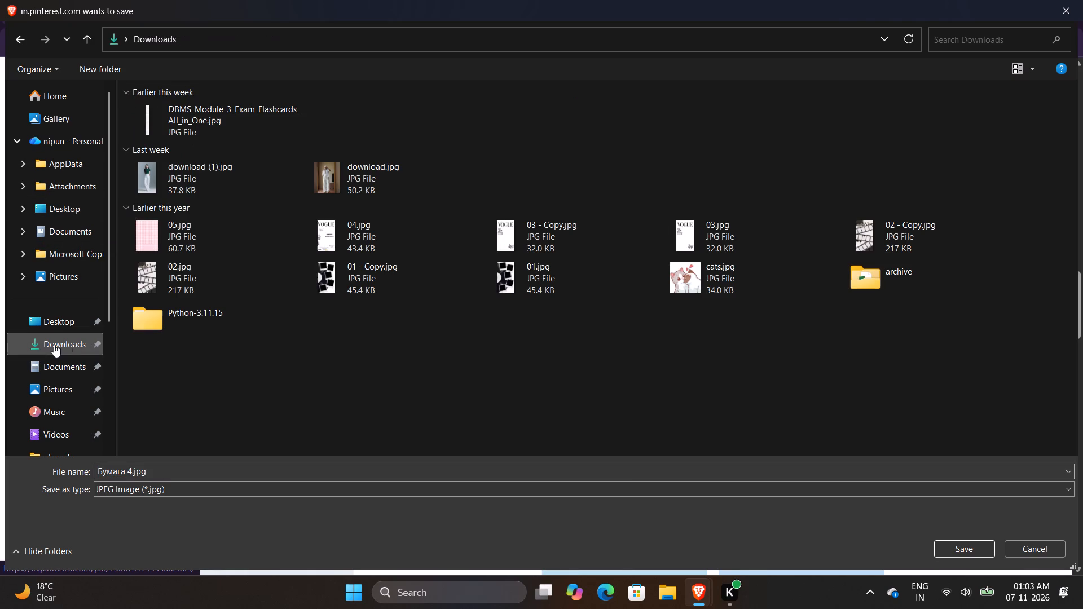
pyautogui.click(949, 545)
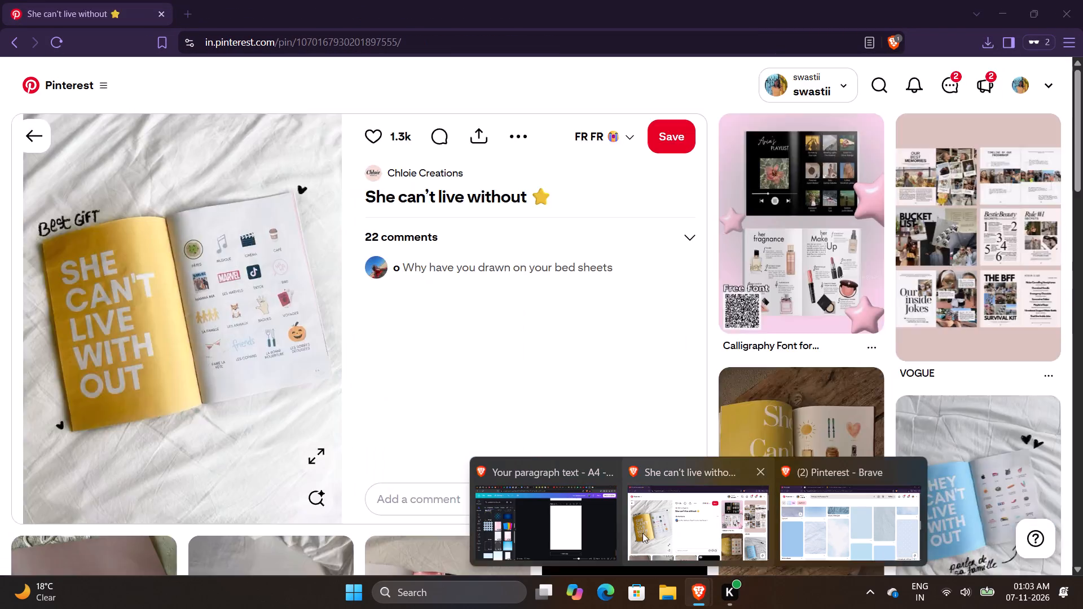
# Return to the Canva design and upload Бумага 4.jpg from the Downloads folder.
pyautogui.click(594, 520)
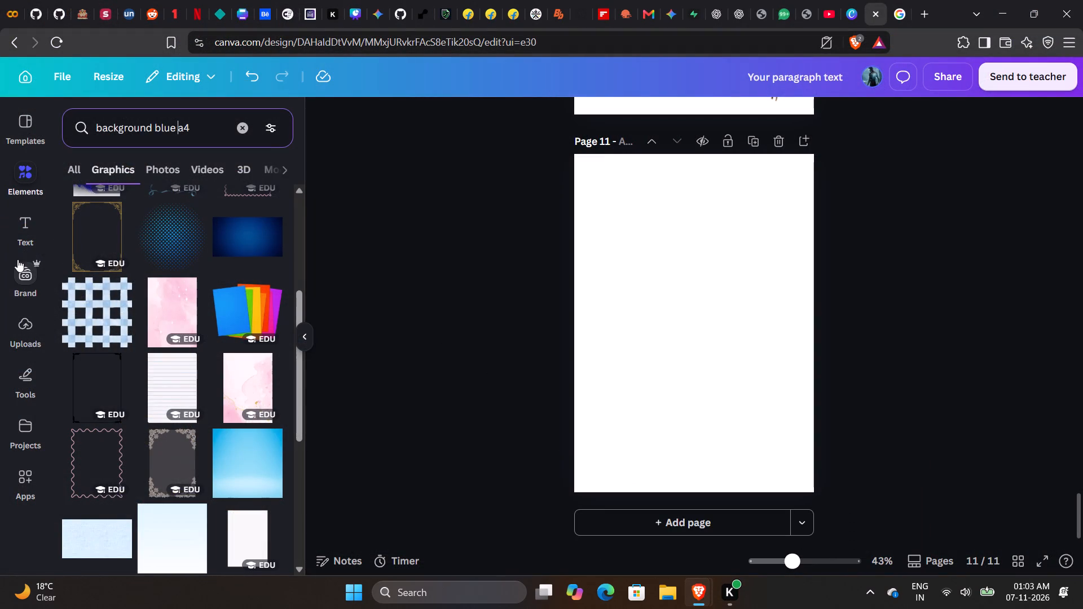
pyautogui.click(20, 301)
pyautogui.click(21, 320)
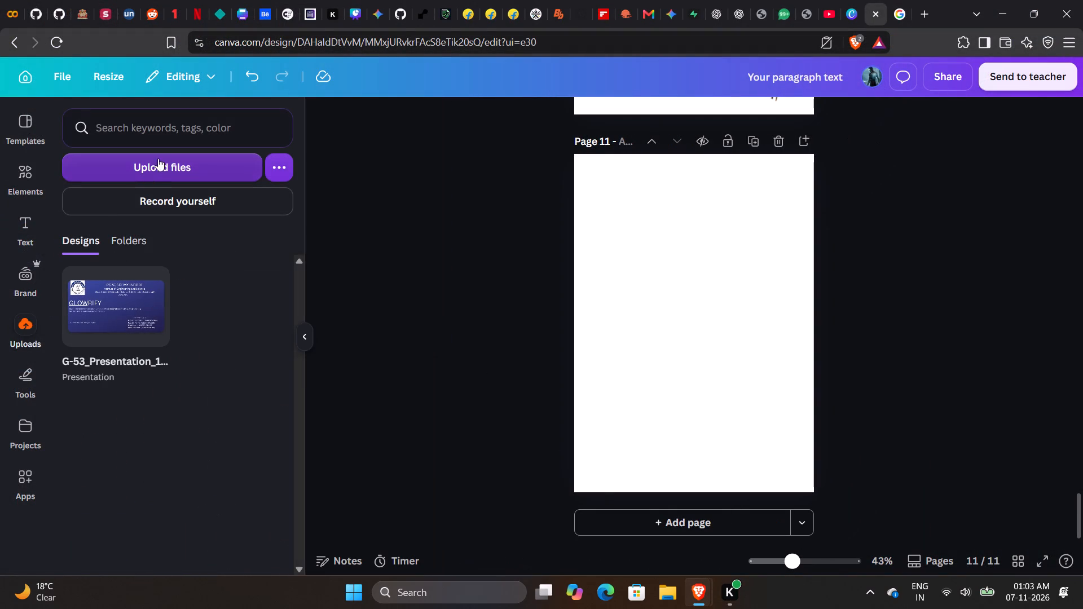
pyautogui.click(171, 175)
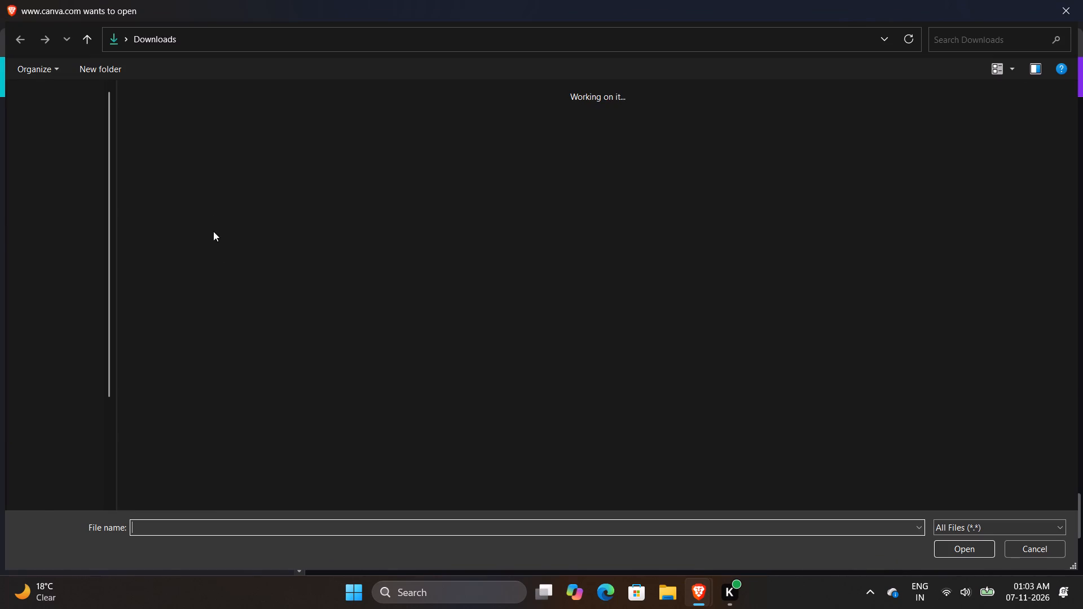
pyautogui.click(64, 237)
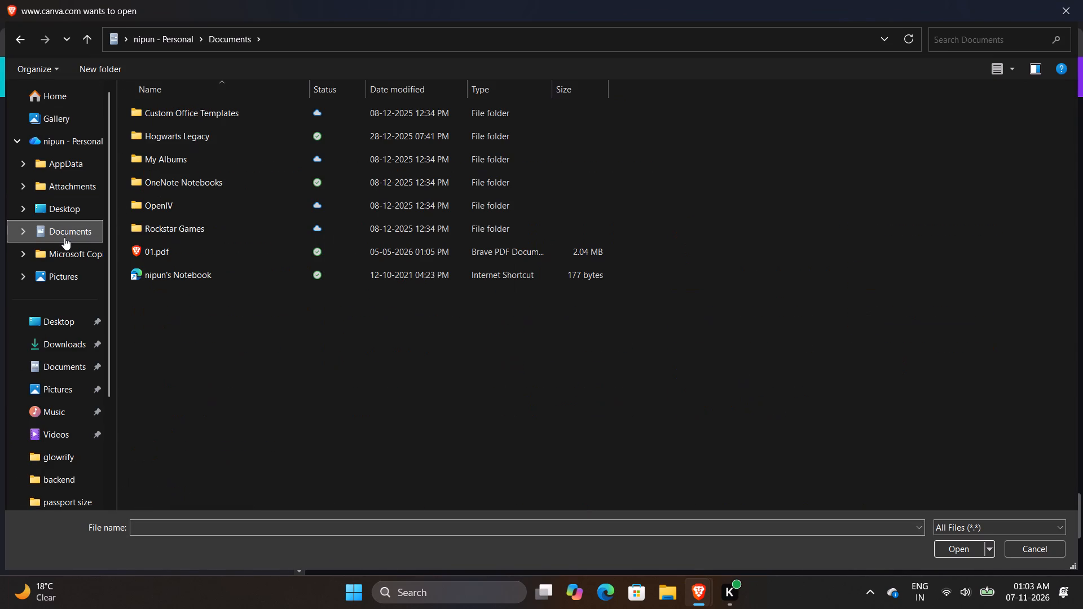
pyautogui.click(63, 340)
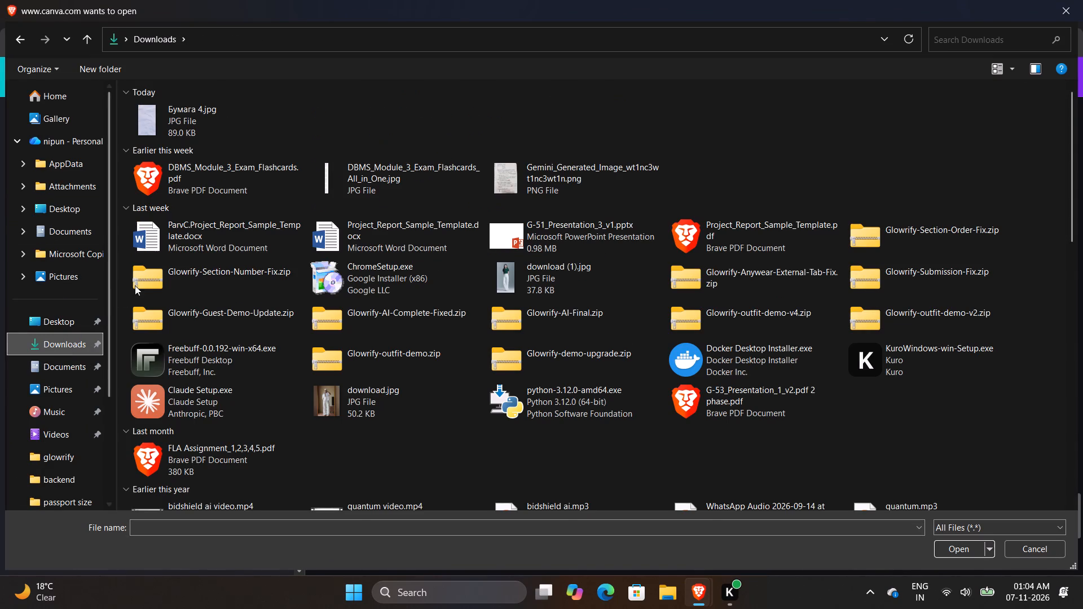
pyautogui.click(204, 138)
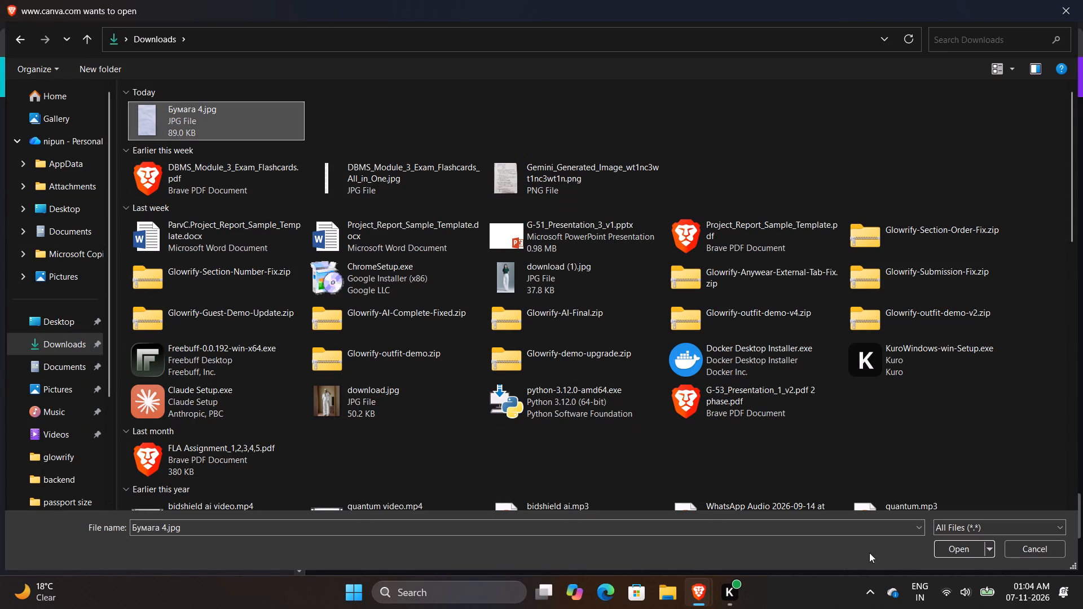
pyautogui.click(950, 547)
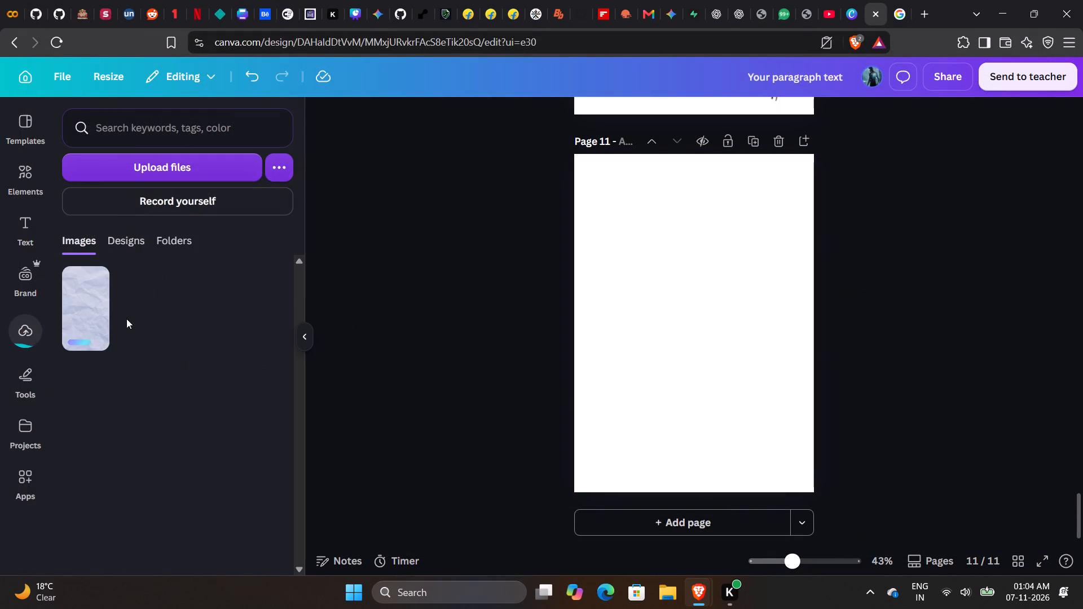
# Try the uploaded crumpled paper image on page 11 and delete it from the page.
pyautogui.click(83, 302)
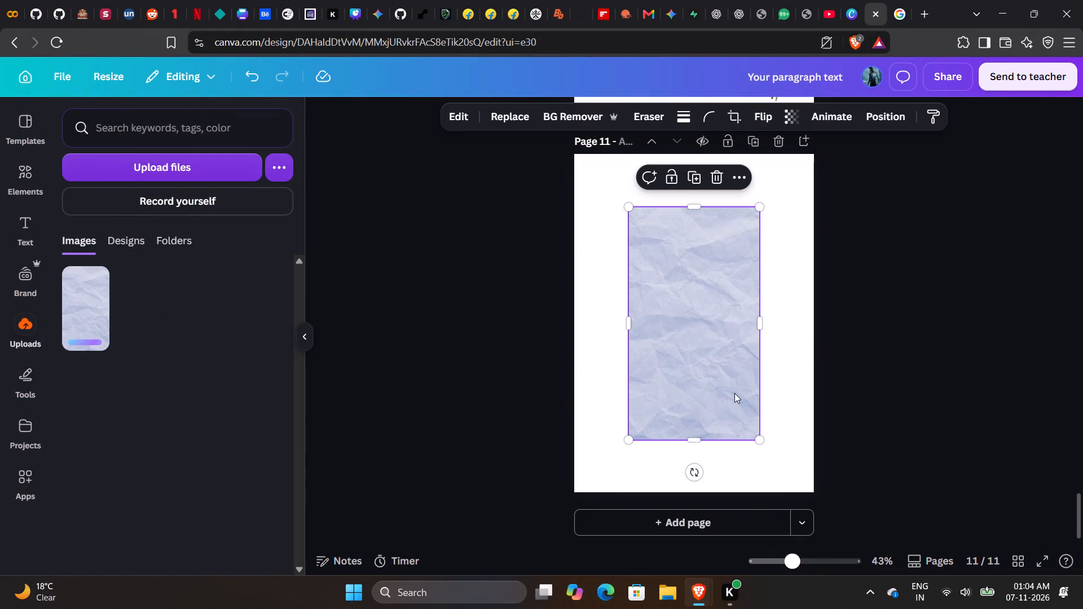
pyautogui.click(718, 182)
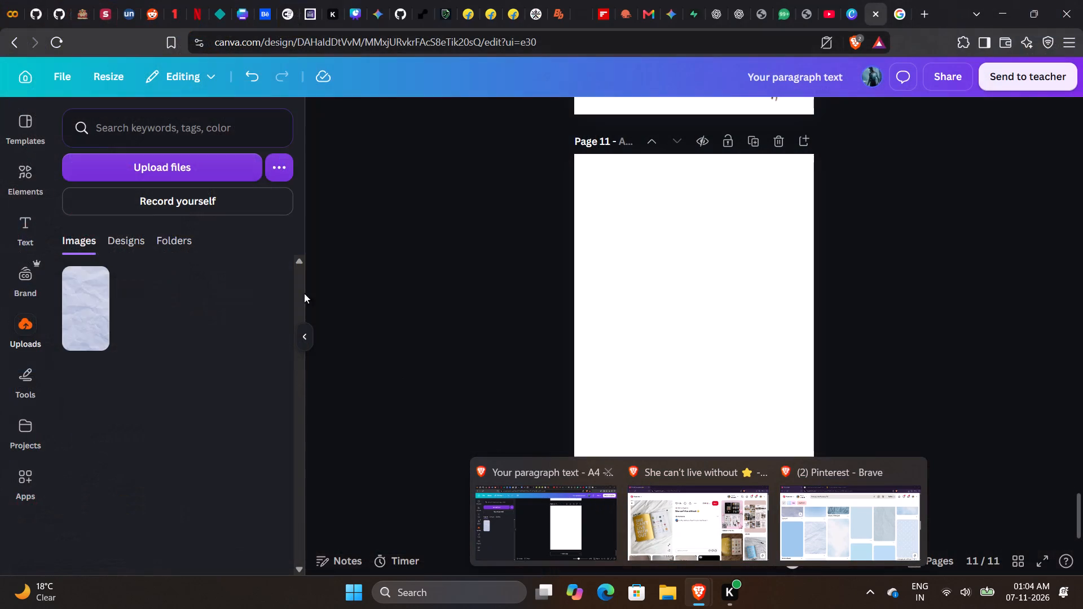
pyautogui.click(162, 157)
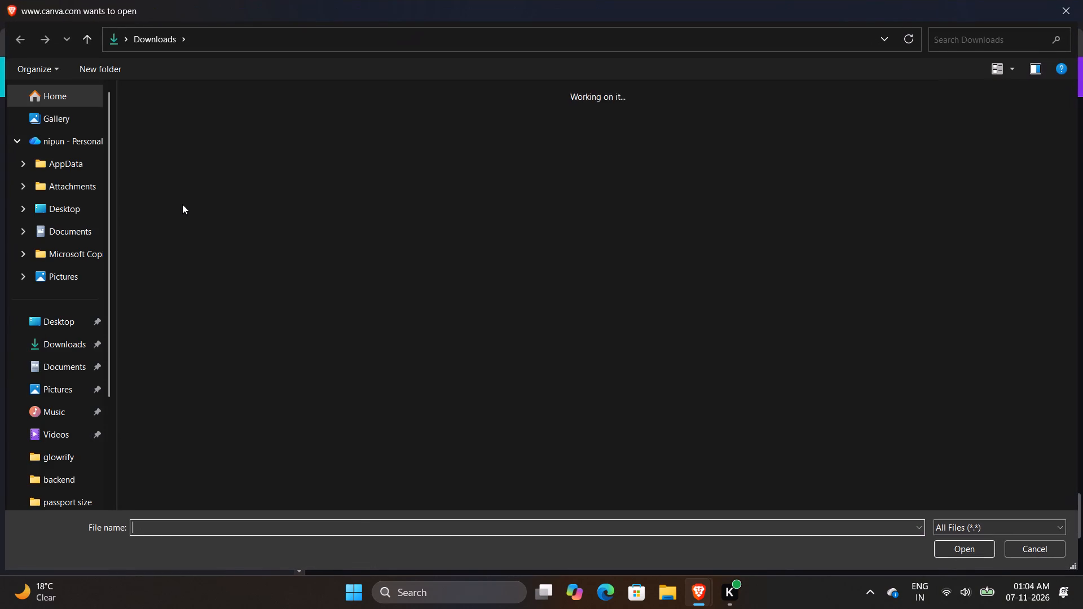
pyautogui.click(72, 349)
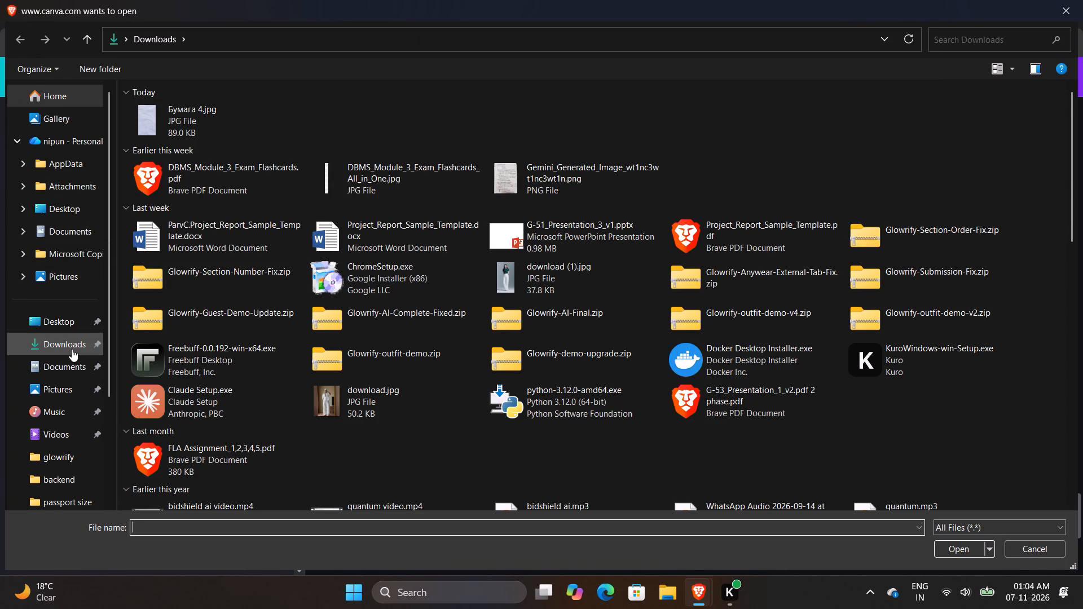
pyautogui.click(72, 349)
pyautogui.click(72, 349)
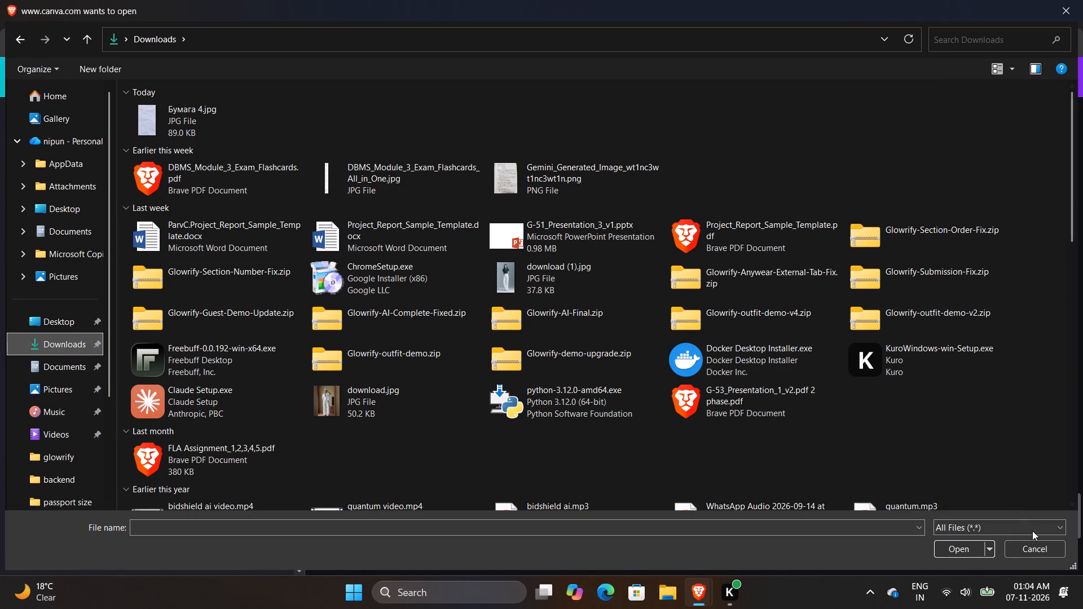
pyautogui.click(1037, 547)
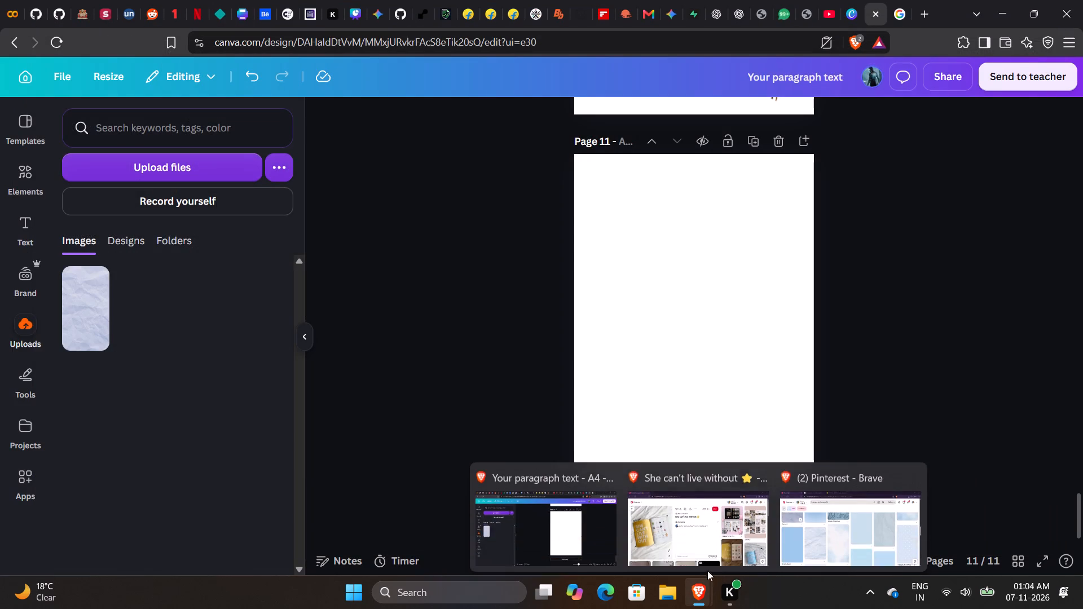
# Go back to the Pinterest background results and download the plain "Blue wallpaper" pin's image to the Downloads folder.
pyautogui.click(812, 518)
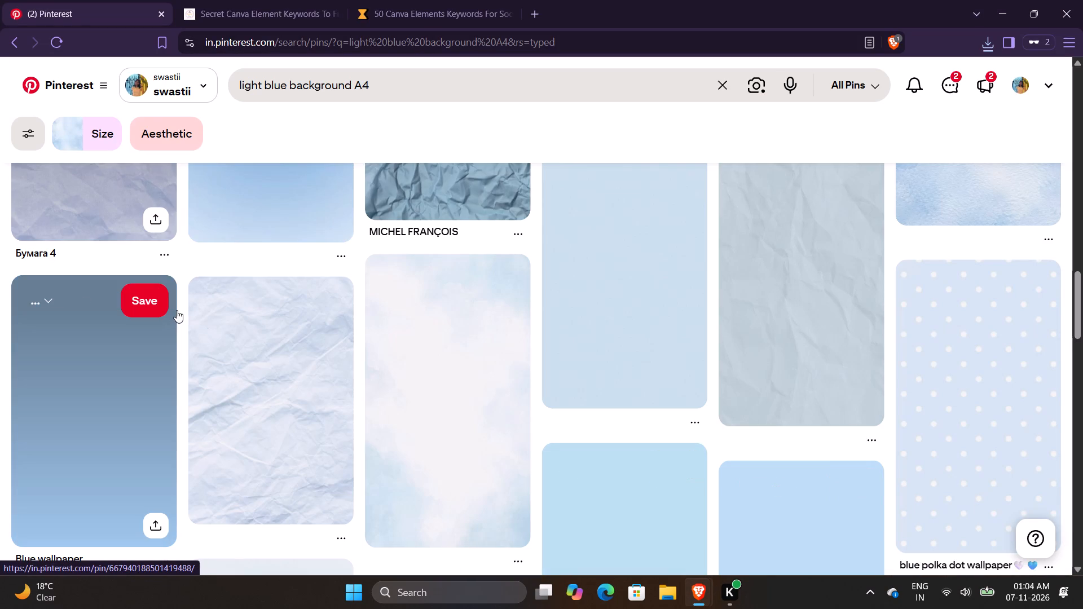
pyautogui.scroll(-2, 199, 365)
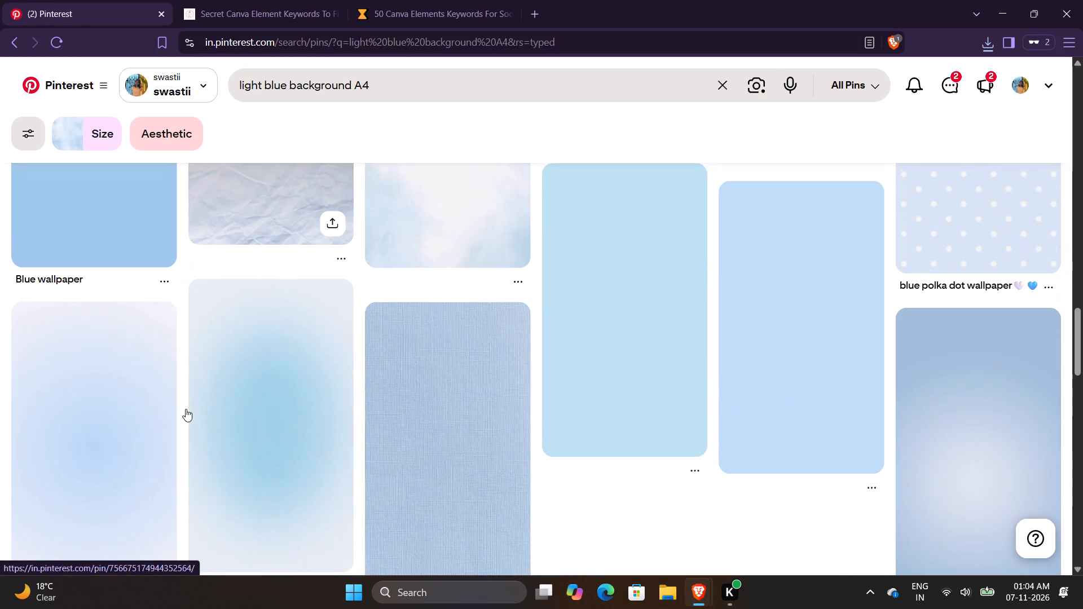
pyautogui.click(163, 277)
pyautogui.click(160, 363)
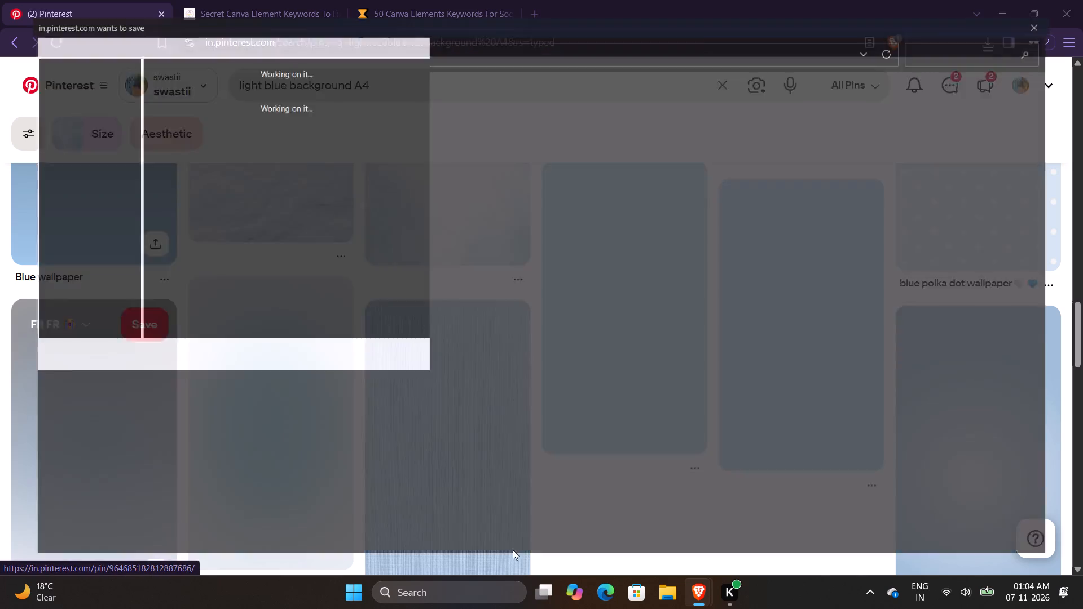
pyautogui.click(39, 357)
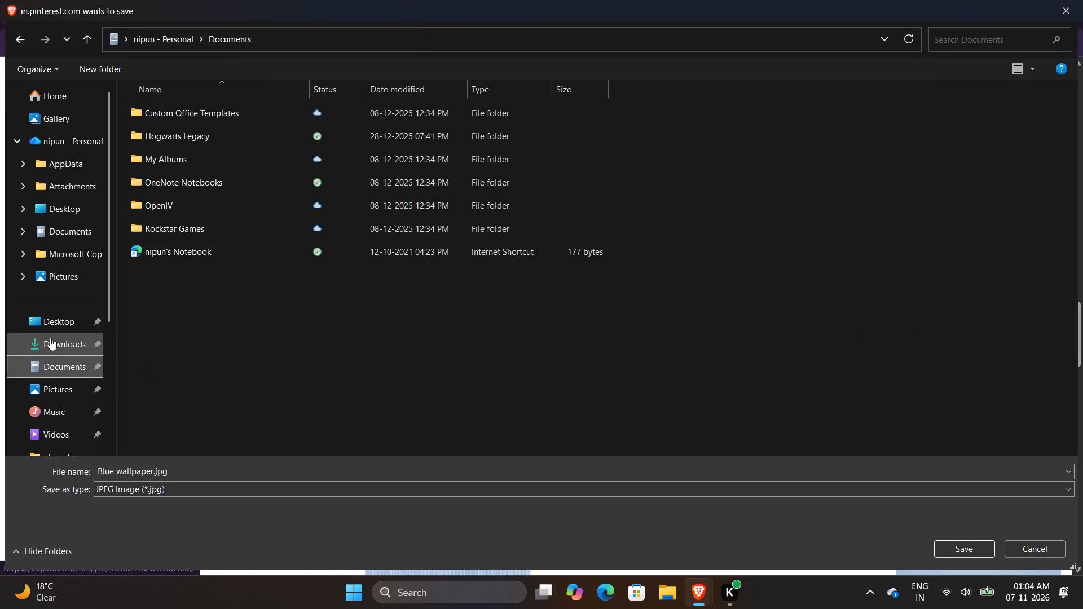
pyautogui.click(50, 338)
pyautogui.click(954, 551)
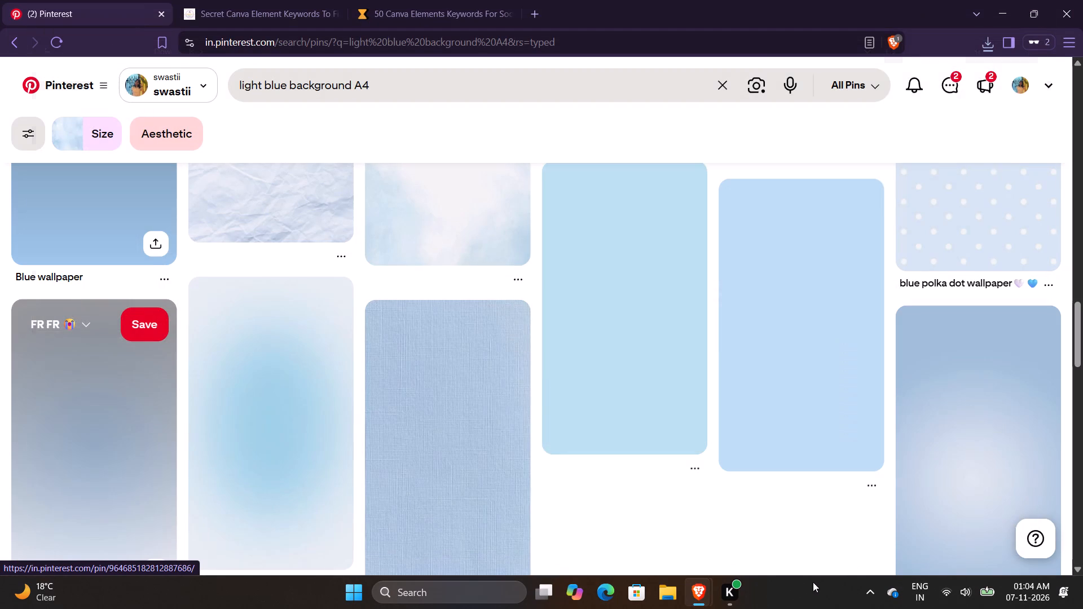
# Return to the Canva design and upload Blue wallpaper.jpg from the Downloads folder.
pyautogui.click(587, 524)
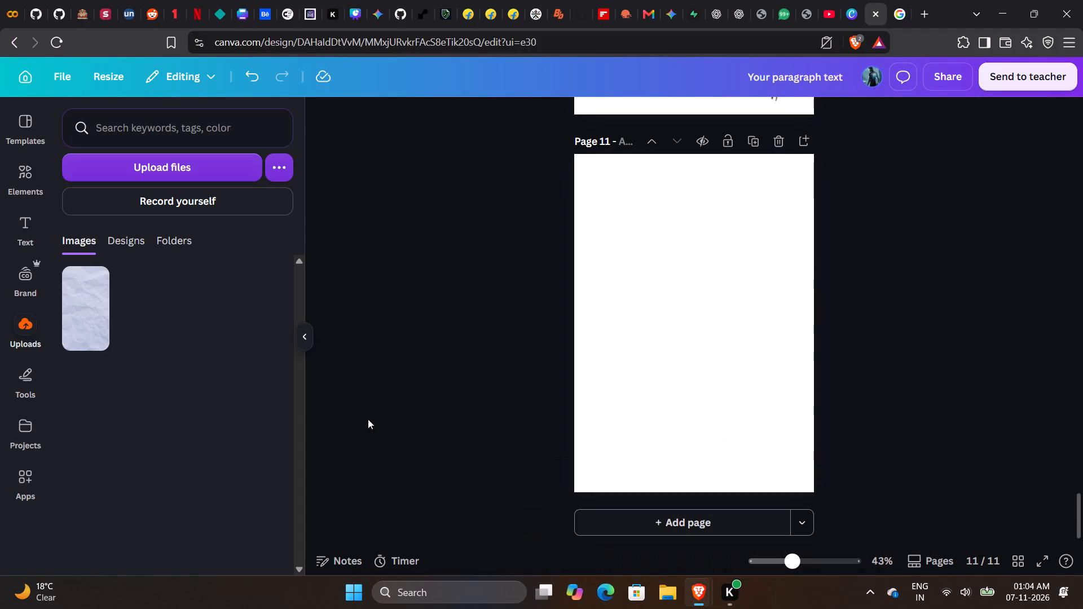
pyautogui.click(115, 167)
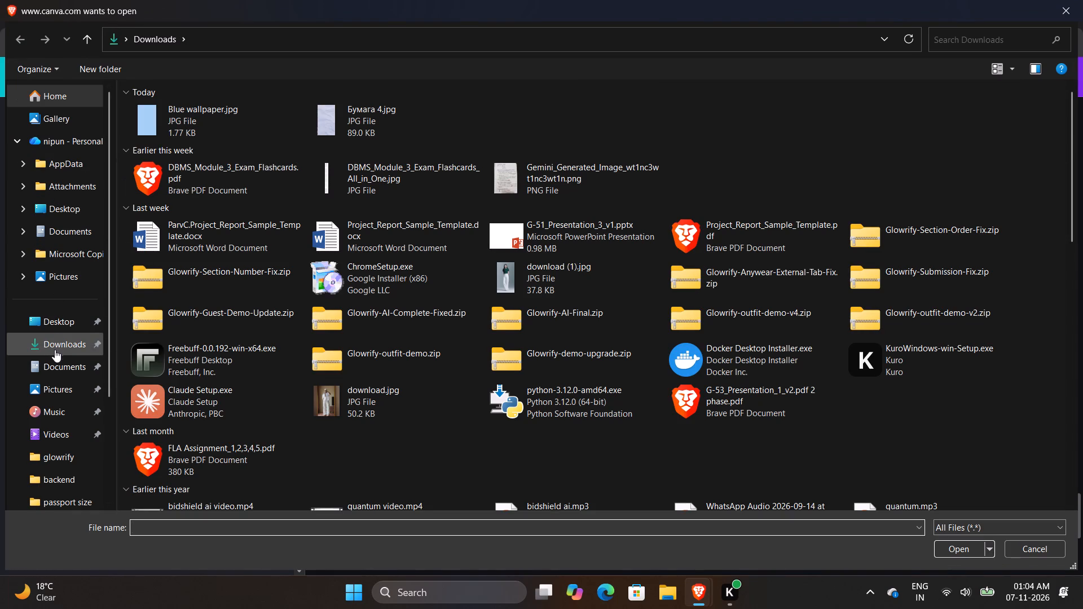
pyautogui.click(56, 347)
pyautogui.click(153, 142)
pyautogui.click(159, 132)
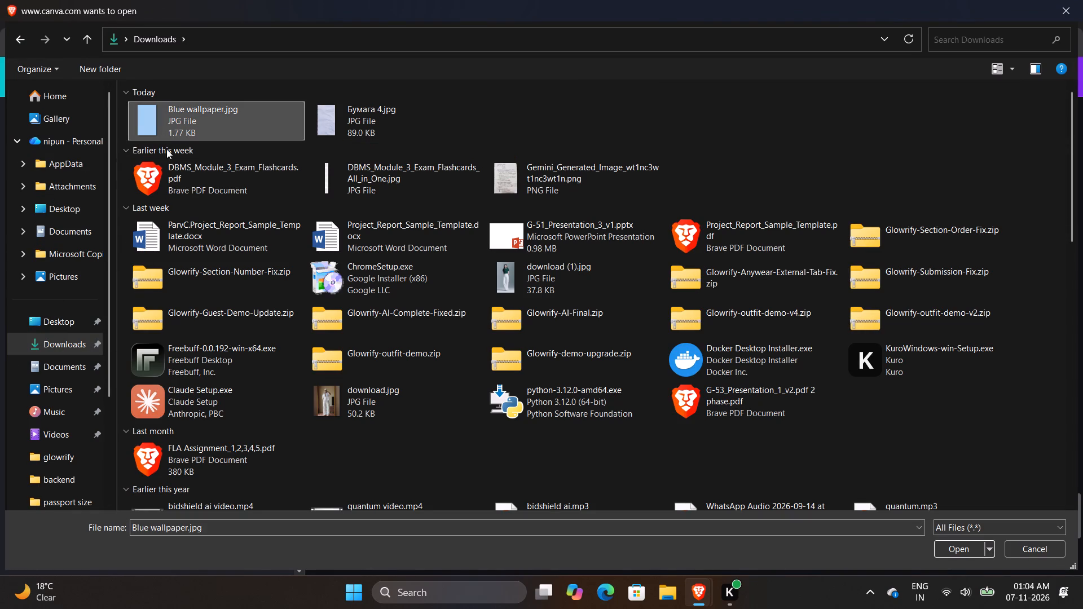
pyautogui.click(954, 543)
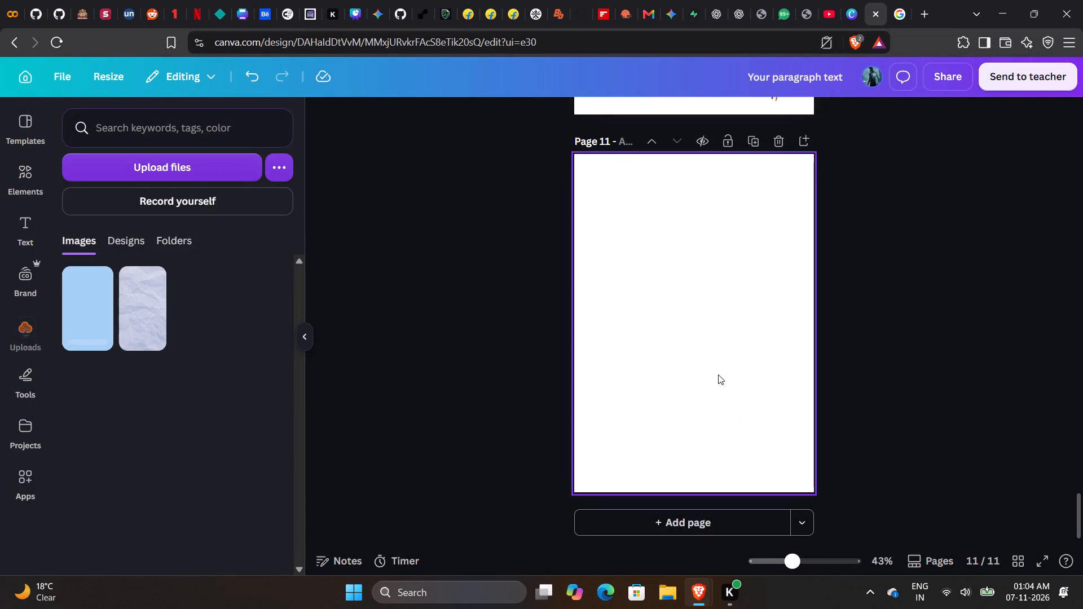
# Place the uploaded plain blue image on page 11 and enlarge and stretch it to cover the whole page.
pyautogui.click(89, 307)
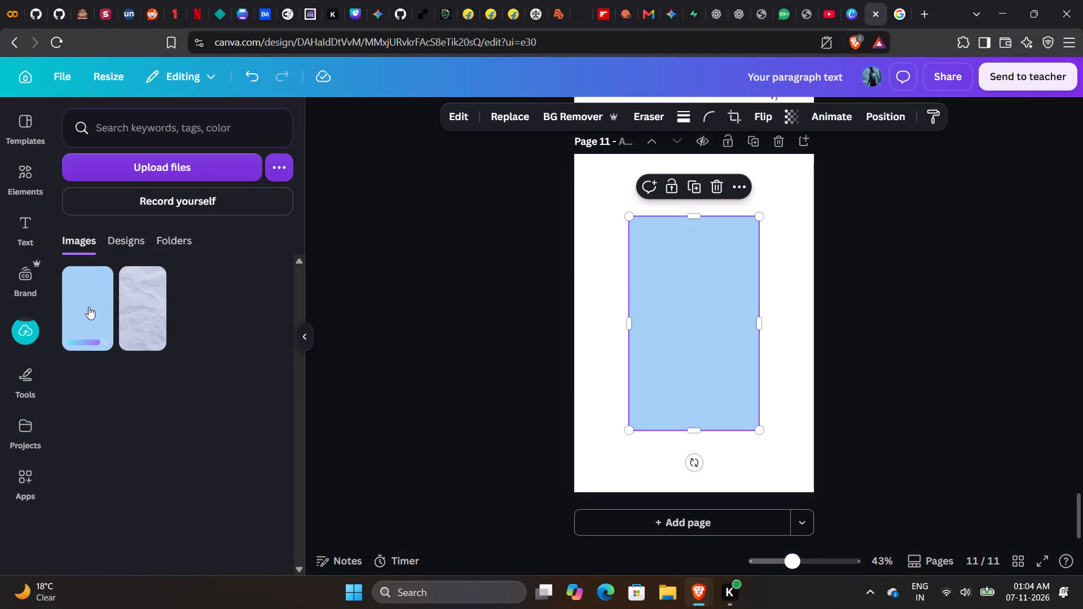
pyautogui.moveTo(710, 272); pyautogui.dragTo(641, 209)
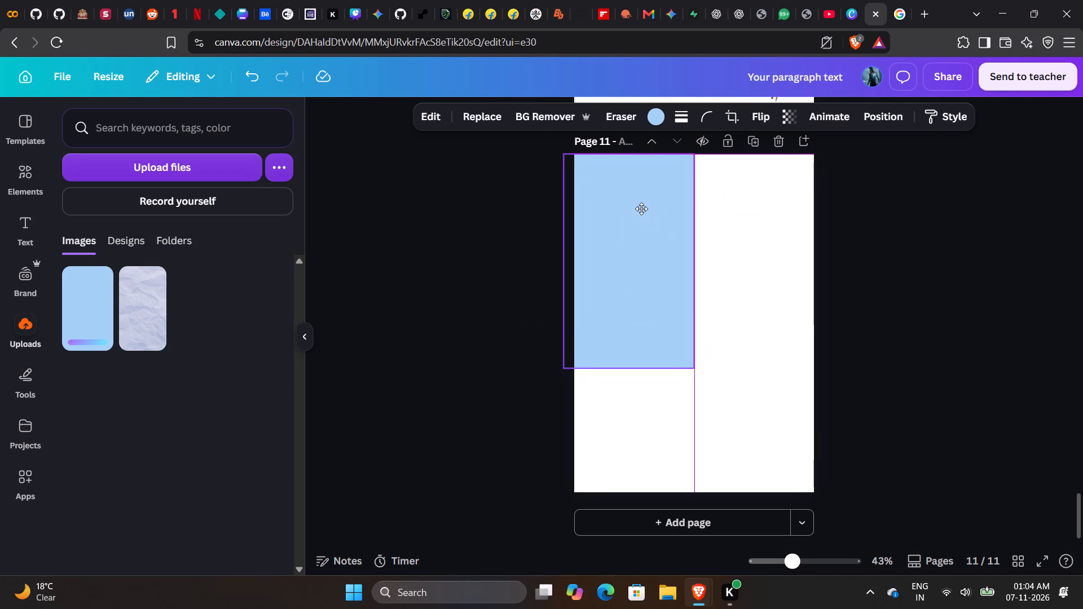
pyautogui.moveTo(641, 209); pyautogui.dragTo(649, 211)
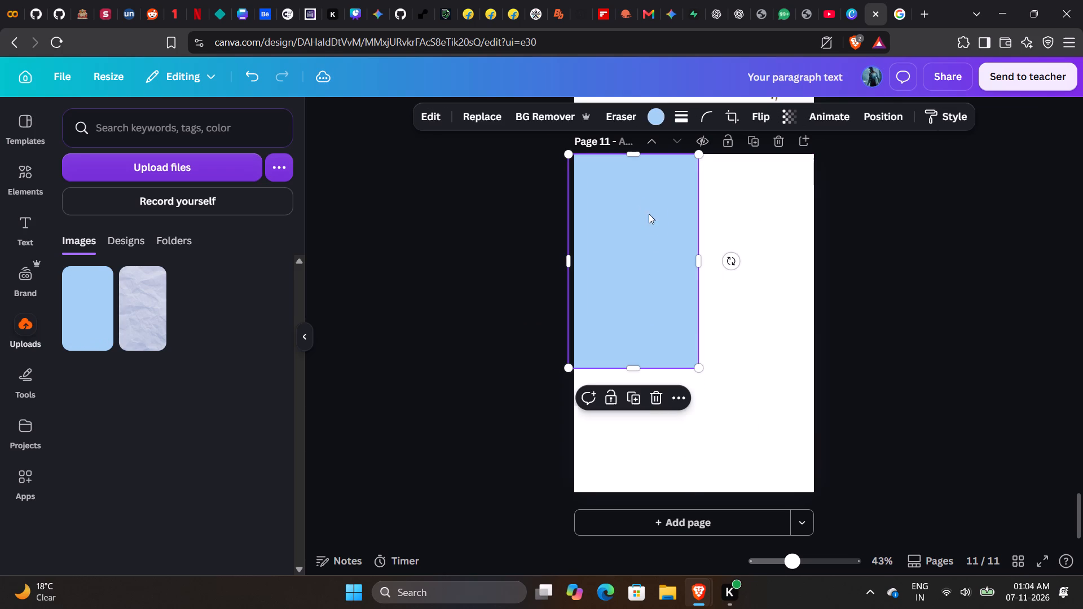
pyautogui.moveTo(702, 364); pyautogui.dragTo(869, 450)
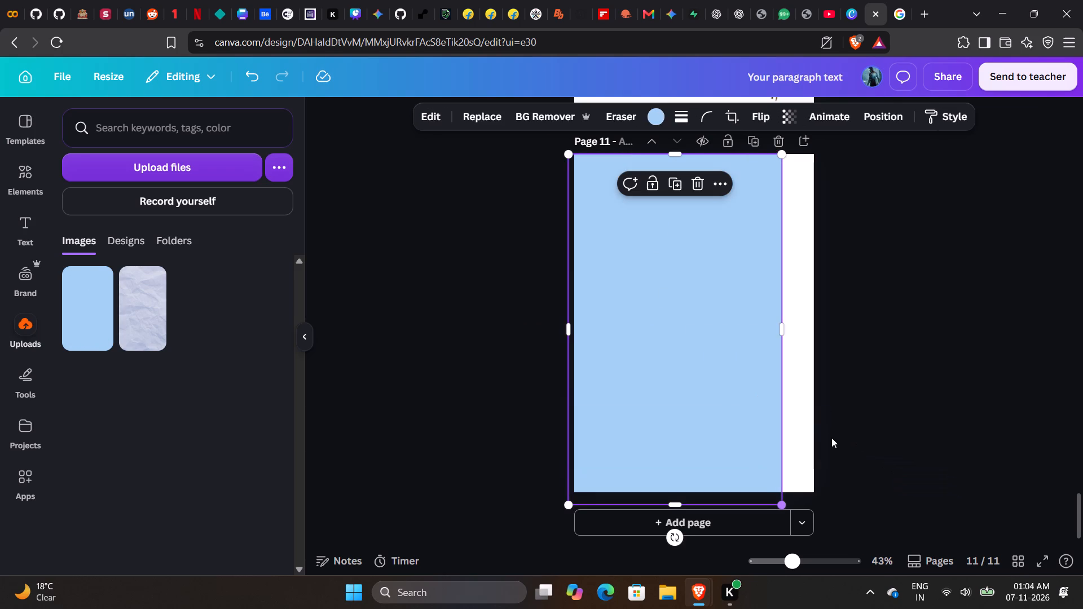
pyautogui.moveTo(782, 329); pyautogui.dragTo(825, 331)
pyautogui.click(940, 352)
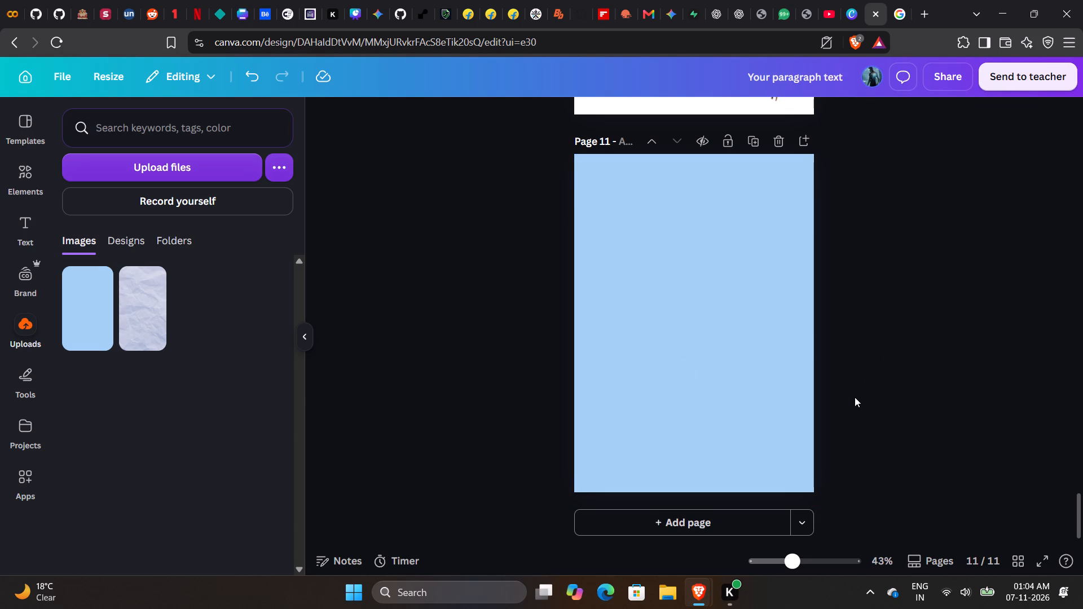
pyautogui.scroll(3, 855, 397)
pyautogui.scroll(-3, 855, 397)
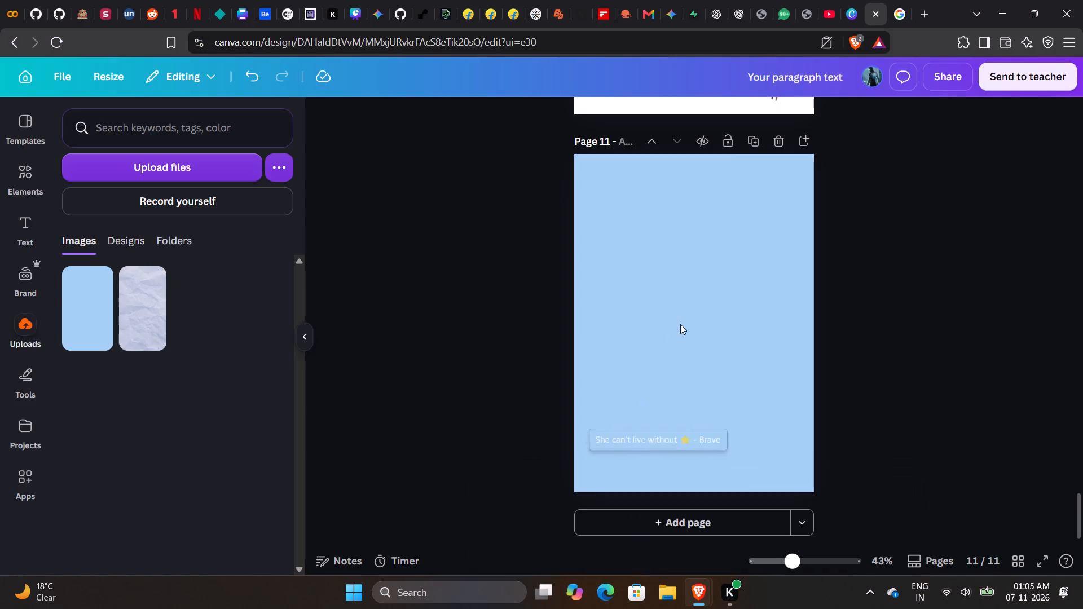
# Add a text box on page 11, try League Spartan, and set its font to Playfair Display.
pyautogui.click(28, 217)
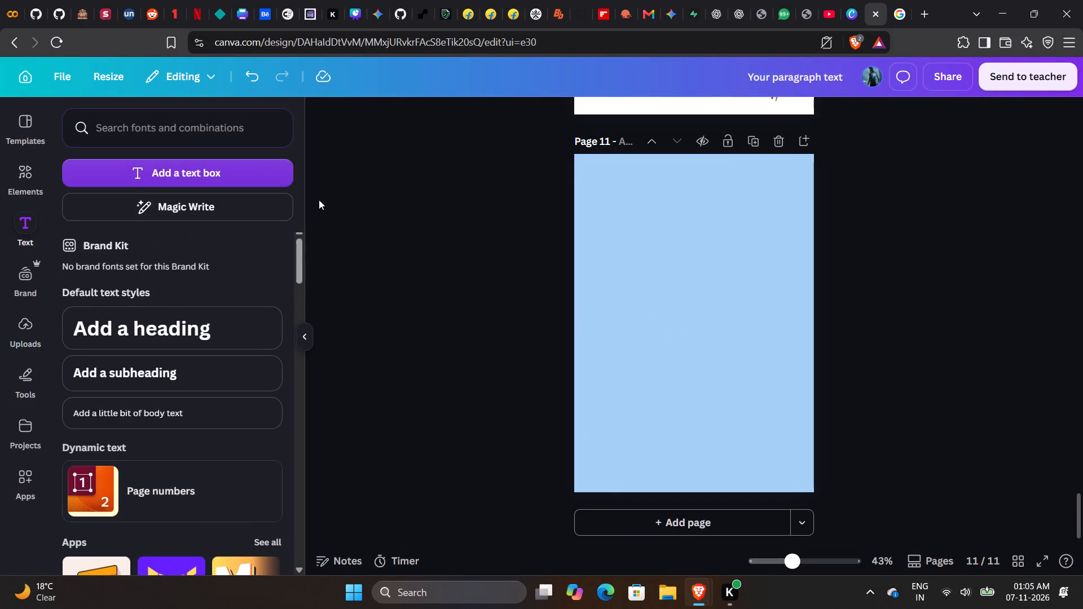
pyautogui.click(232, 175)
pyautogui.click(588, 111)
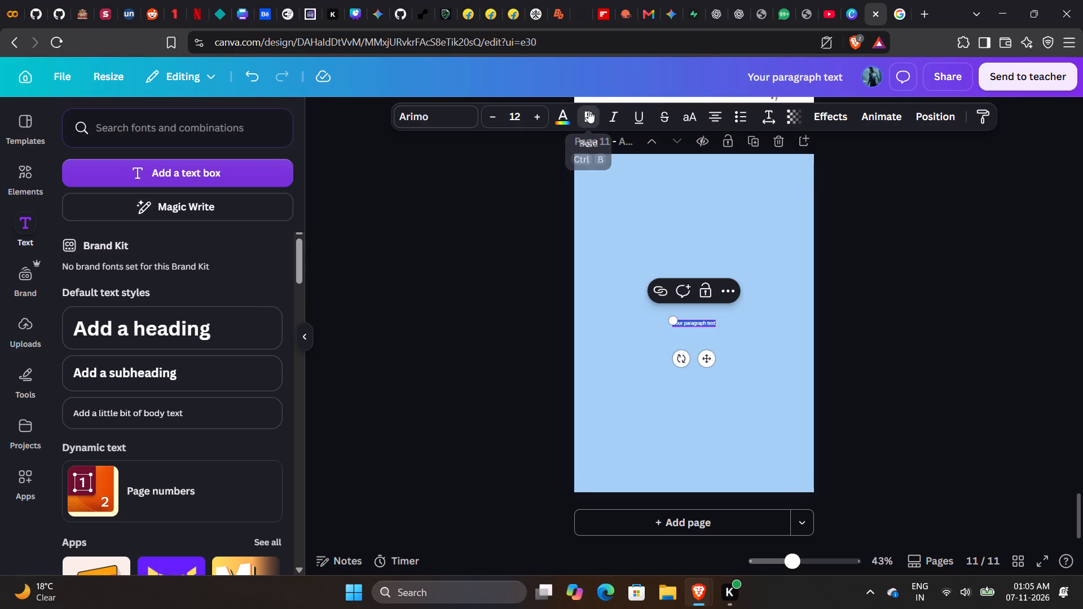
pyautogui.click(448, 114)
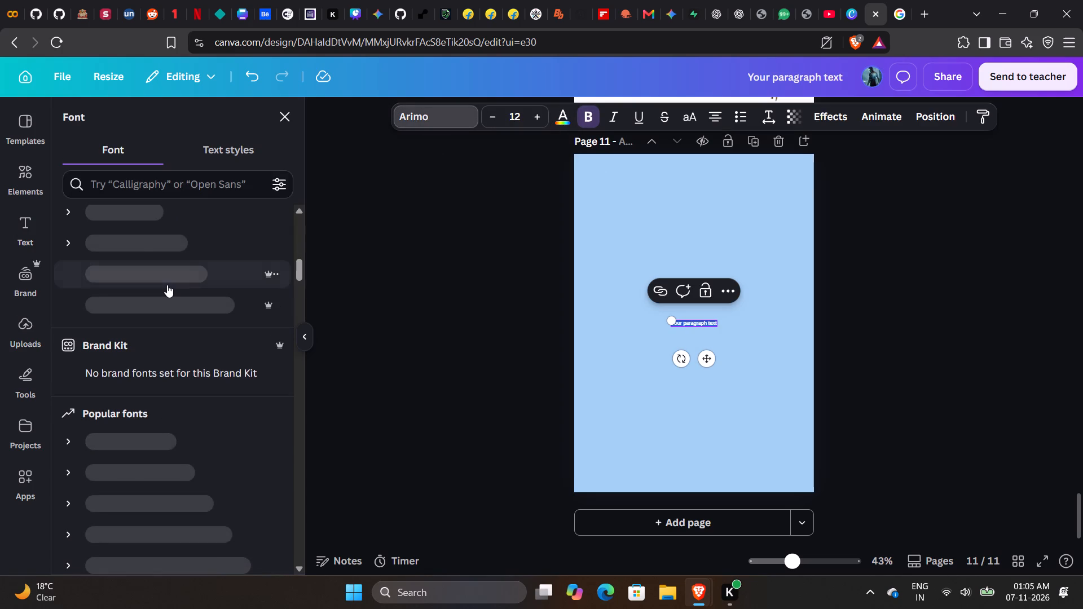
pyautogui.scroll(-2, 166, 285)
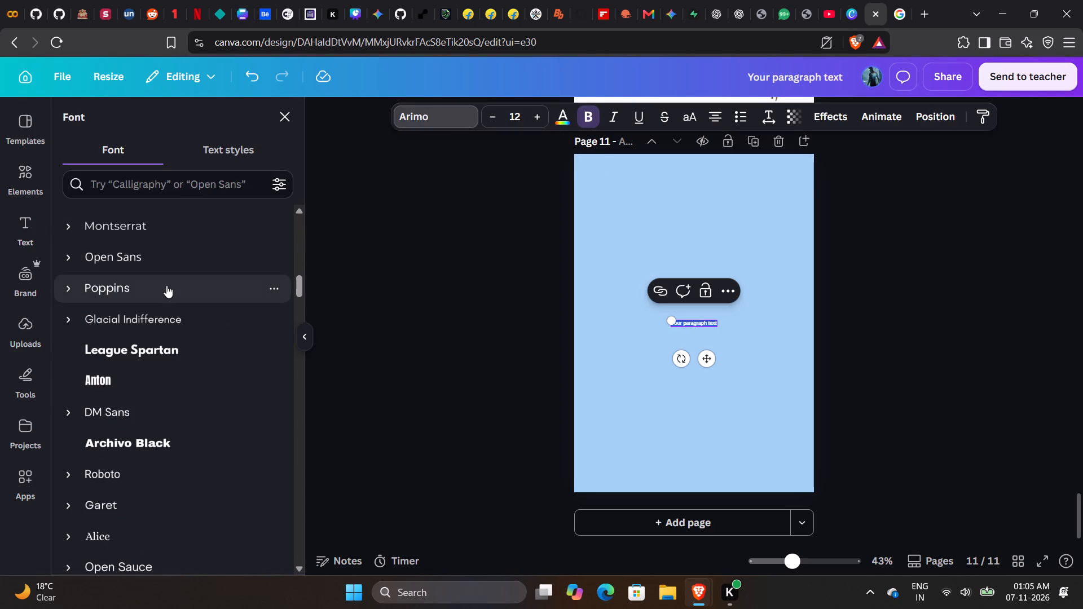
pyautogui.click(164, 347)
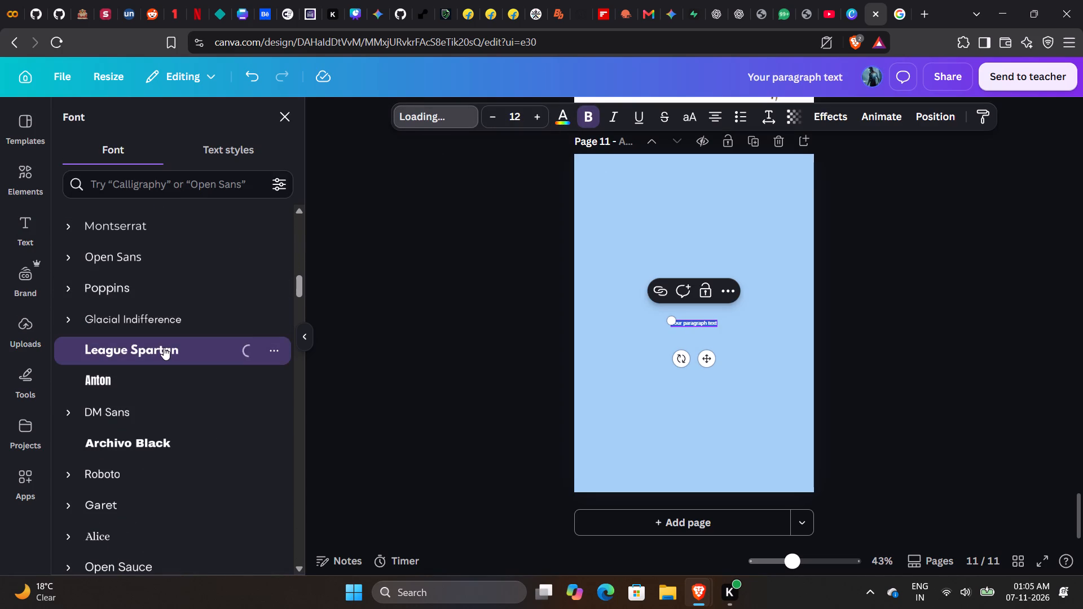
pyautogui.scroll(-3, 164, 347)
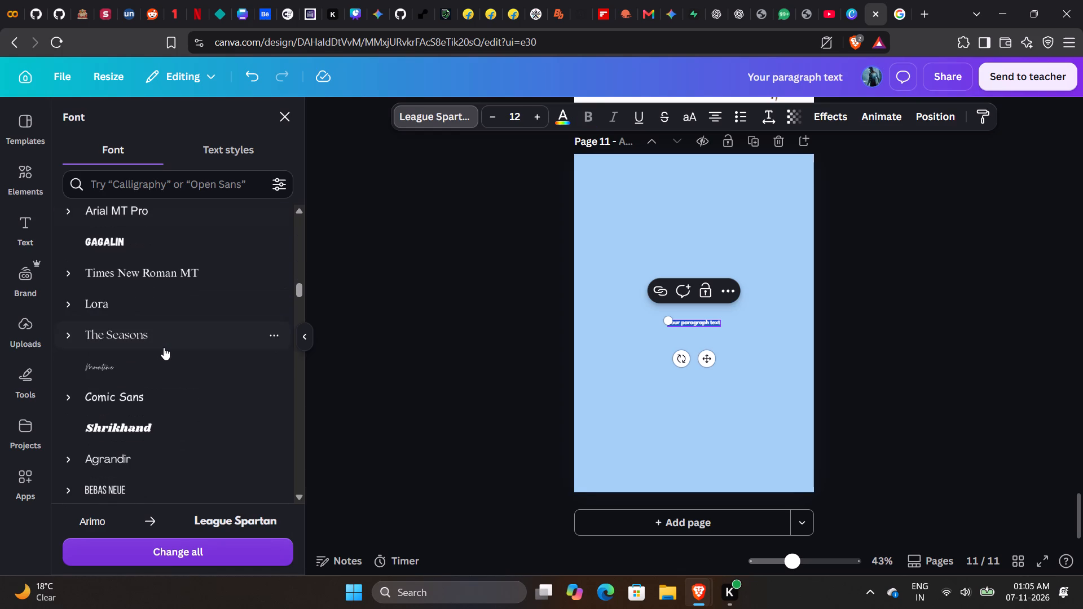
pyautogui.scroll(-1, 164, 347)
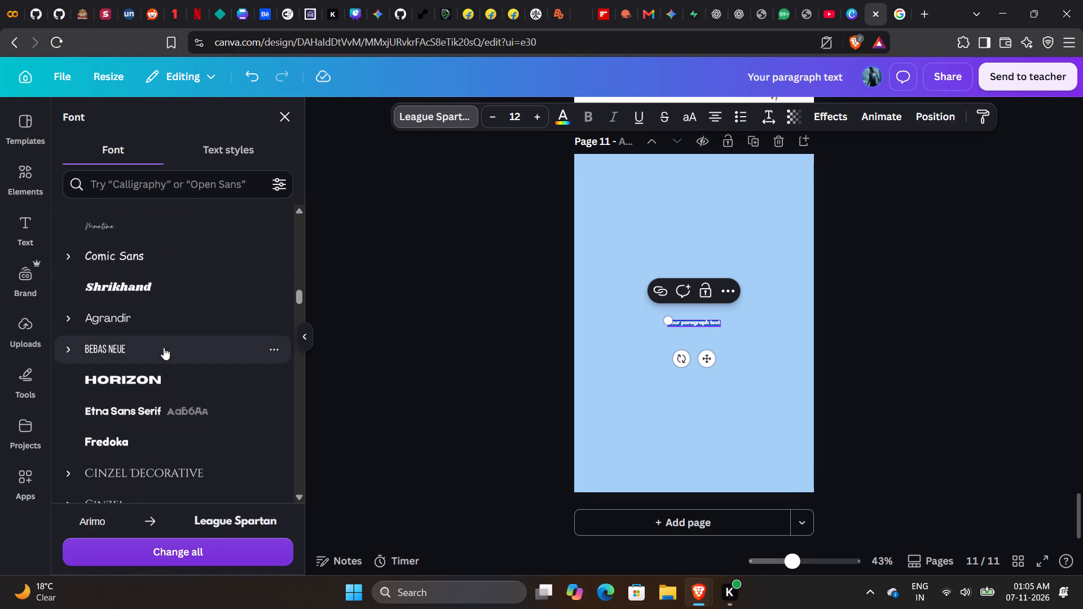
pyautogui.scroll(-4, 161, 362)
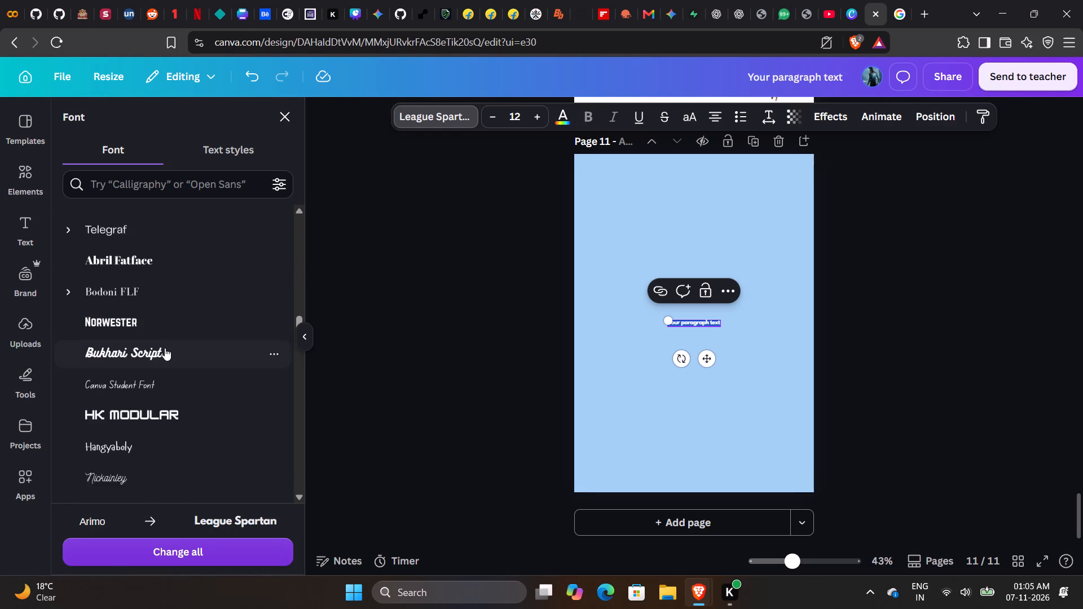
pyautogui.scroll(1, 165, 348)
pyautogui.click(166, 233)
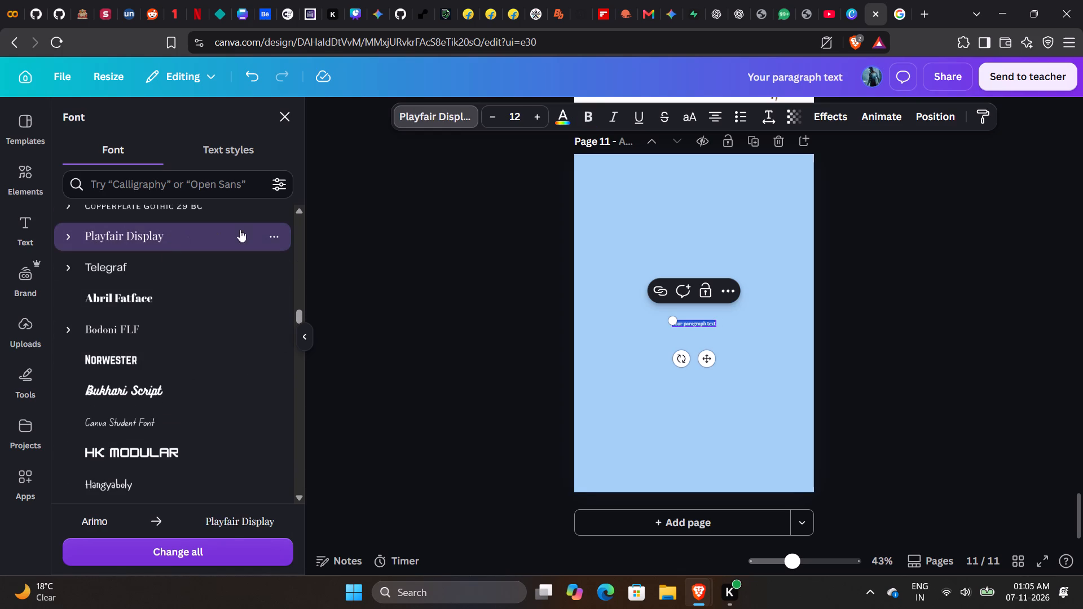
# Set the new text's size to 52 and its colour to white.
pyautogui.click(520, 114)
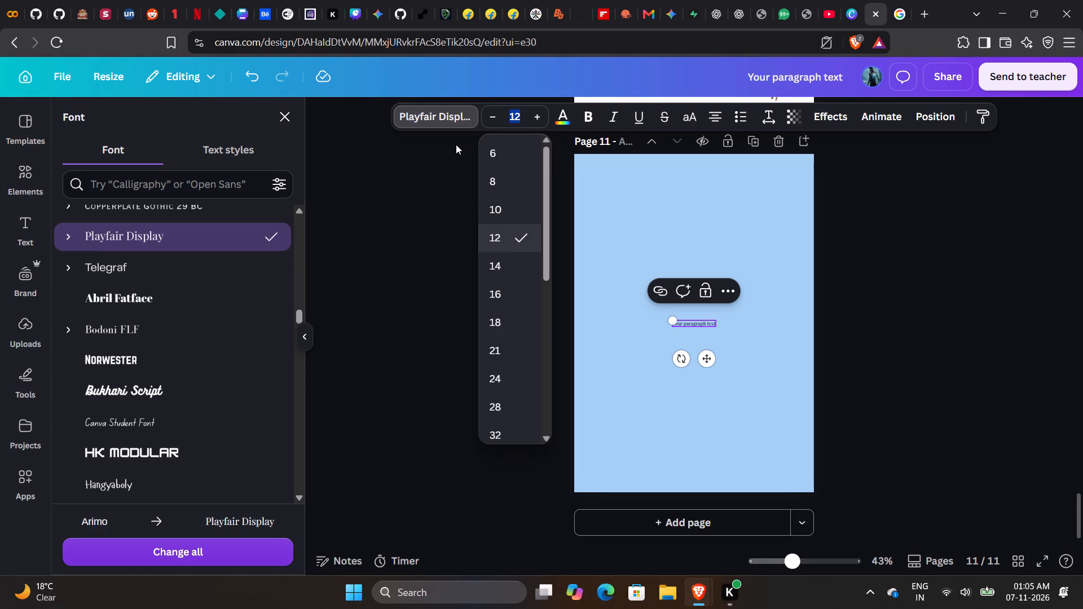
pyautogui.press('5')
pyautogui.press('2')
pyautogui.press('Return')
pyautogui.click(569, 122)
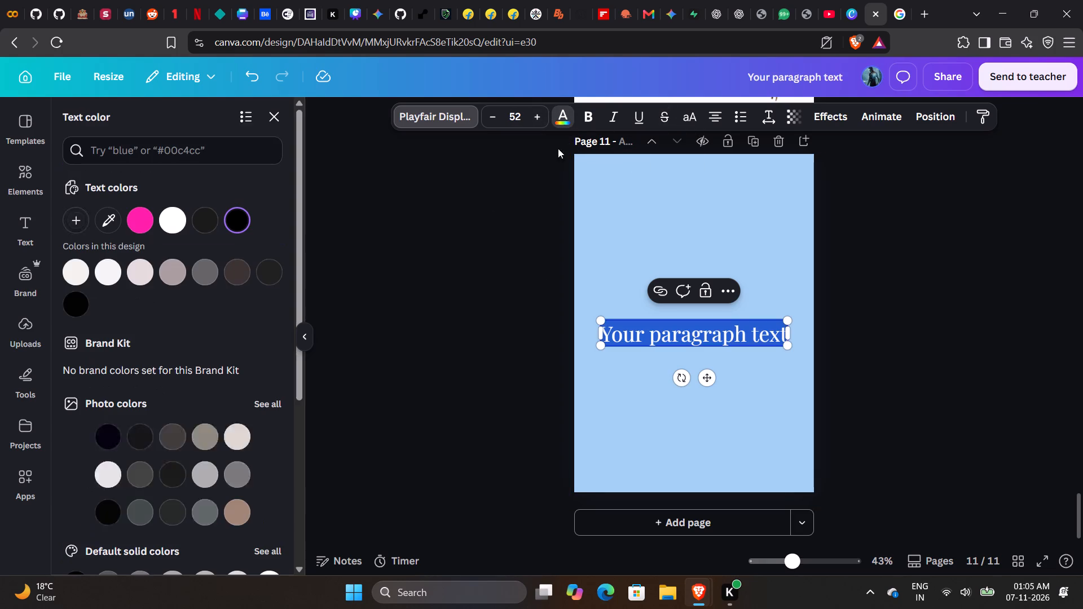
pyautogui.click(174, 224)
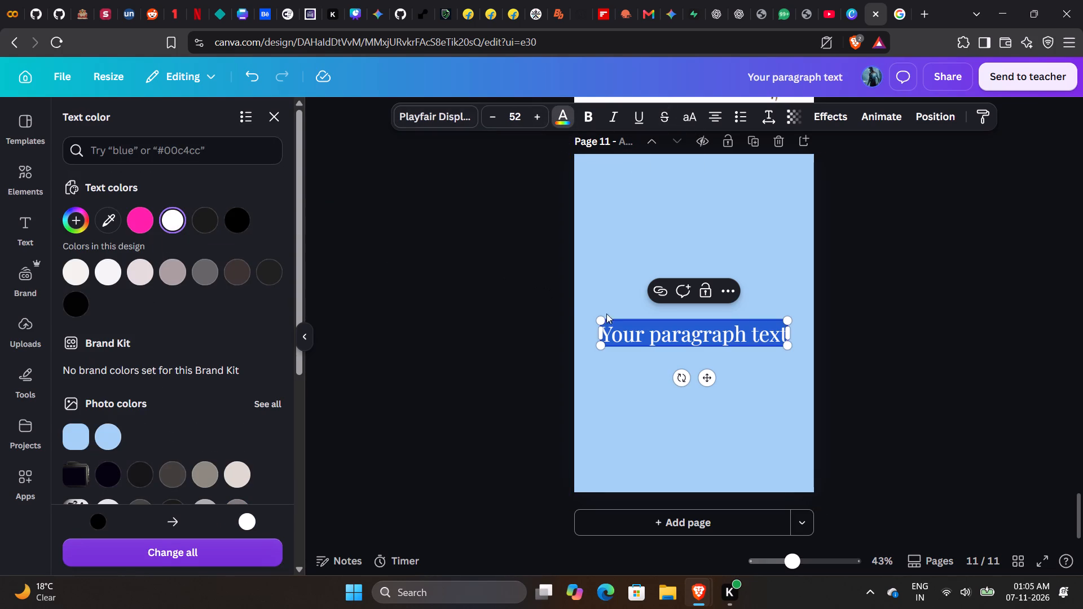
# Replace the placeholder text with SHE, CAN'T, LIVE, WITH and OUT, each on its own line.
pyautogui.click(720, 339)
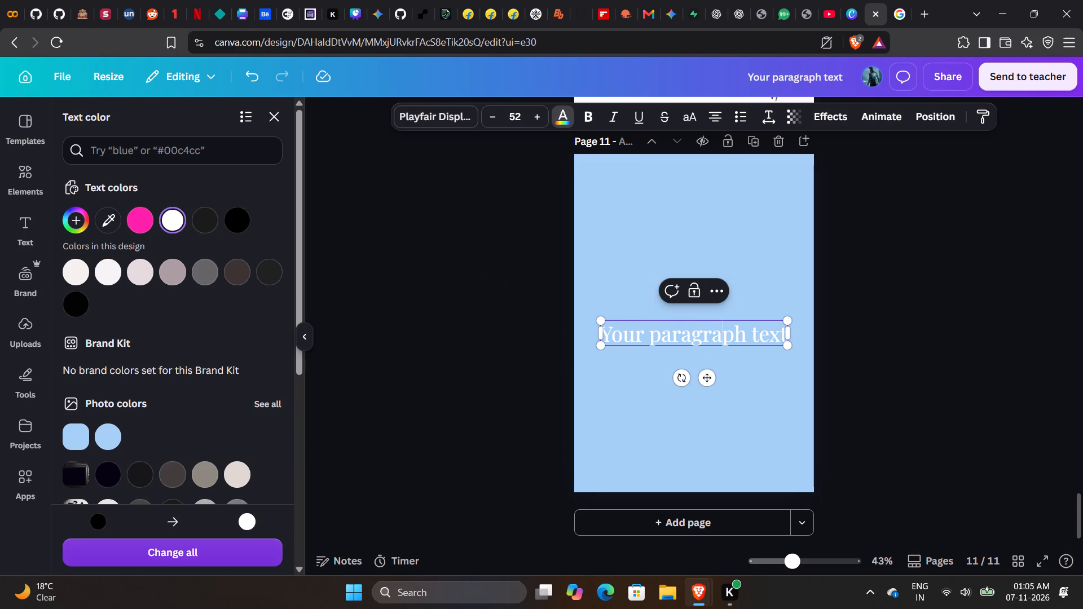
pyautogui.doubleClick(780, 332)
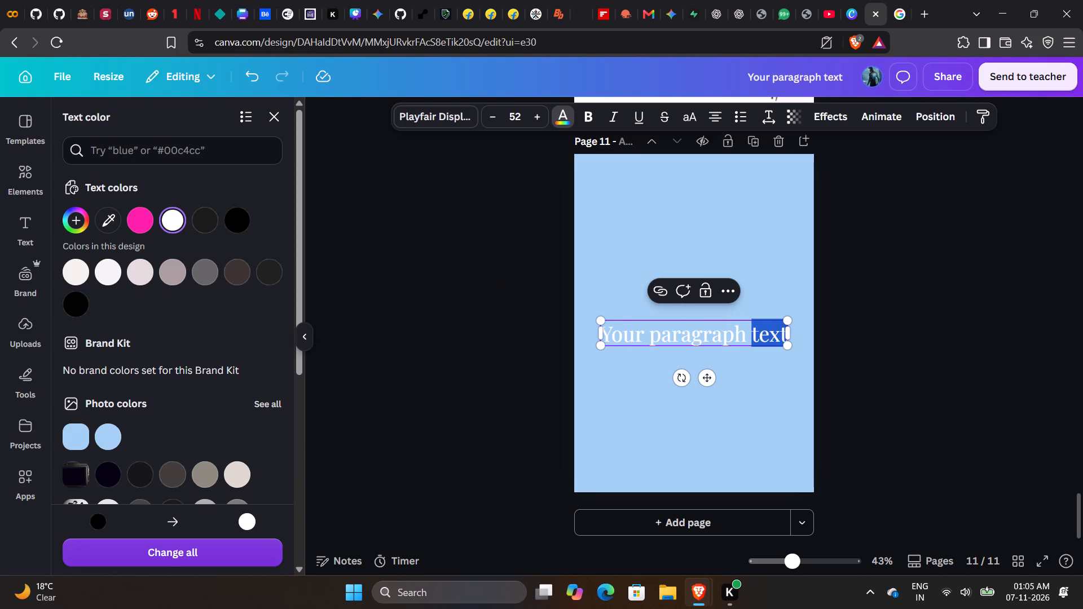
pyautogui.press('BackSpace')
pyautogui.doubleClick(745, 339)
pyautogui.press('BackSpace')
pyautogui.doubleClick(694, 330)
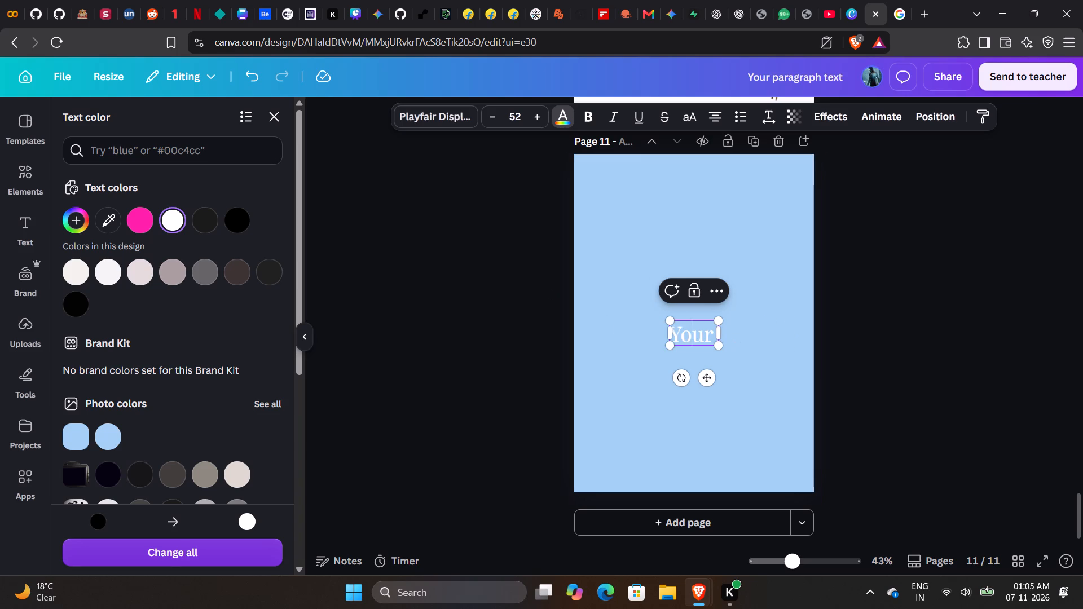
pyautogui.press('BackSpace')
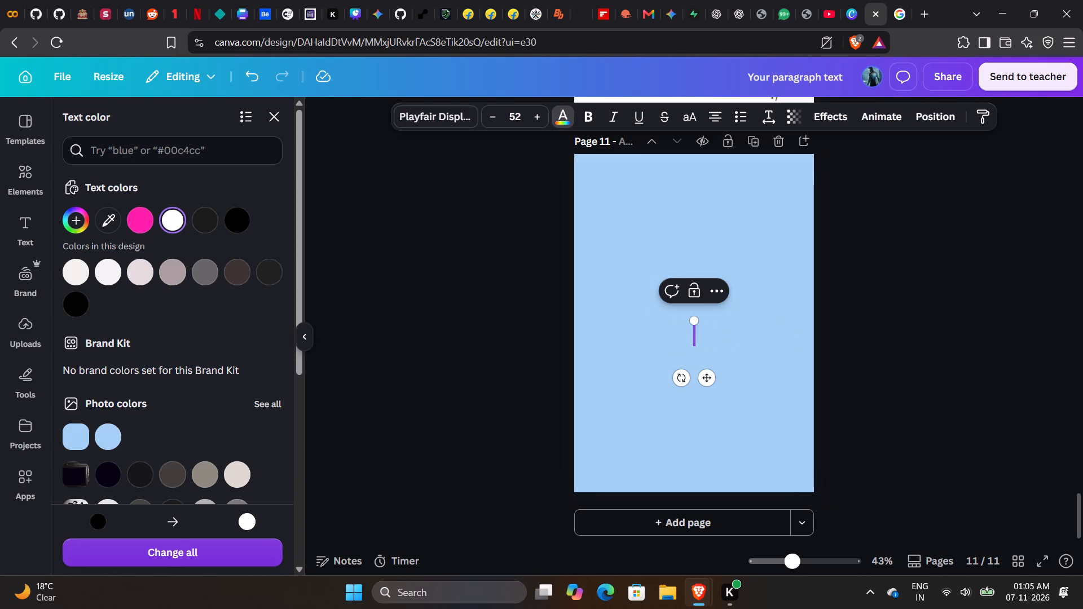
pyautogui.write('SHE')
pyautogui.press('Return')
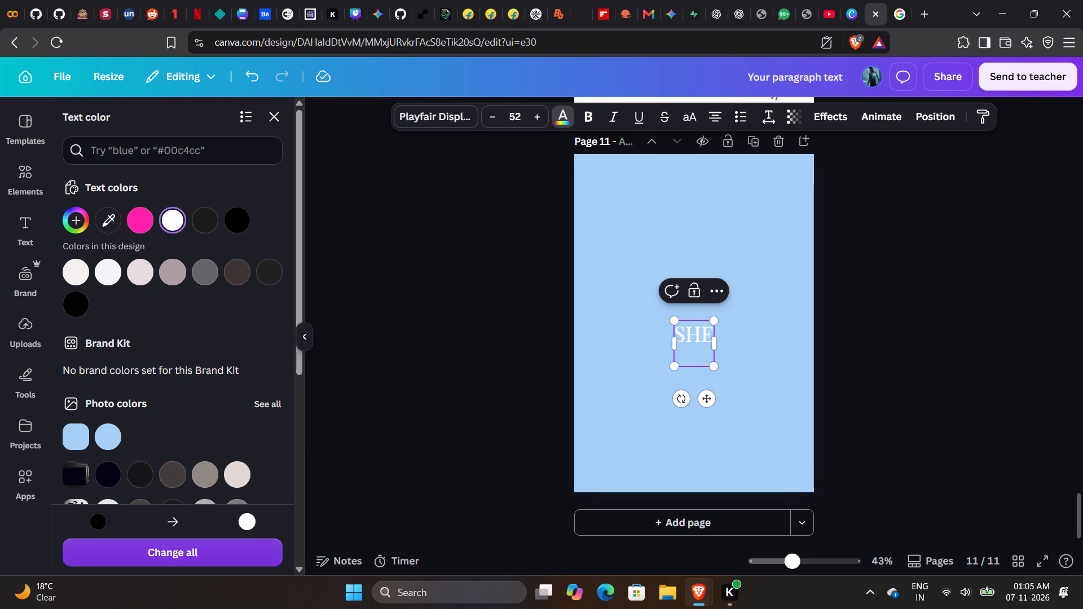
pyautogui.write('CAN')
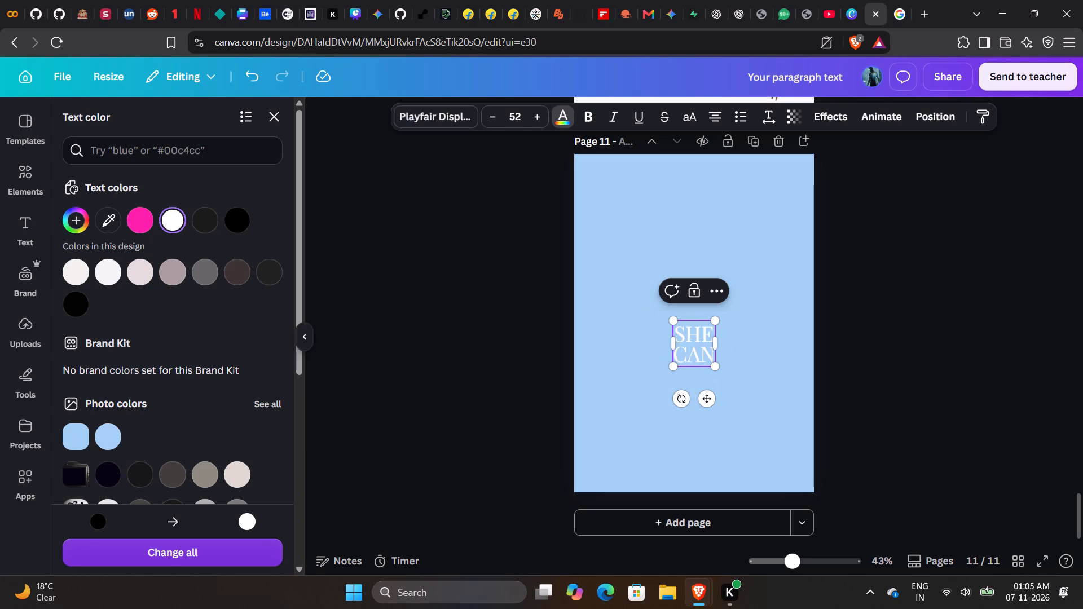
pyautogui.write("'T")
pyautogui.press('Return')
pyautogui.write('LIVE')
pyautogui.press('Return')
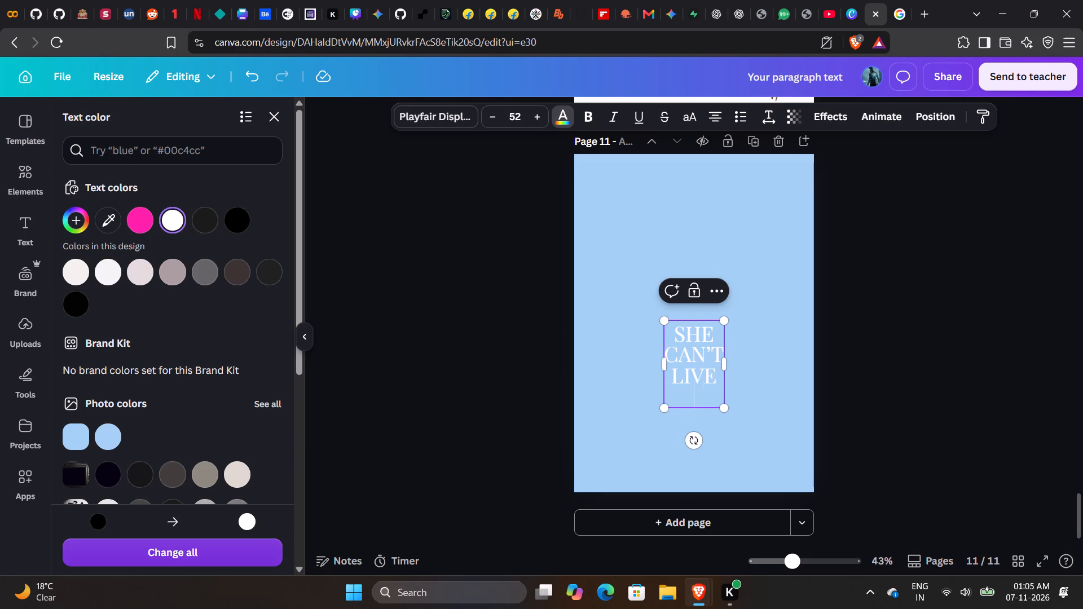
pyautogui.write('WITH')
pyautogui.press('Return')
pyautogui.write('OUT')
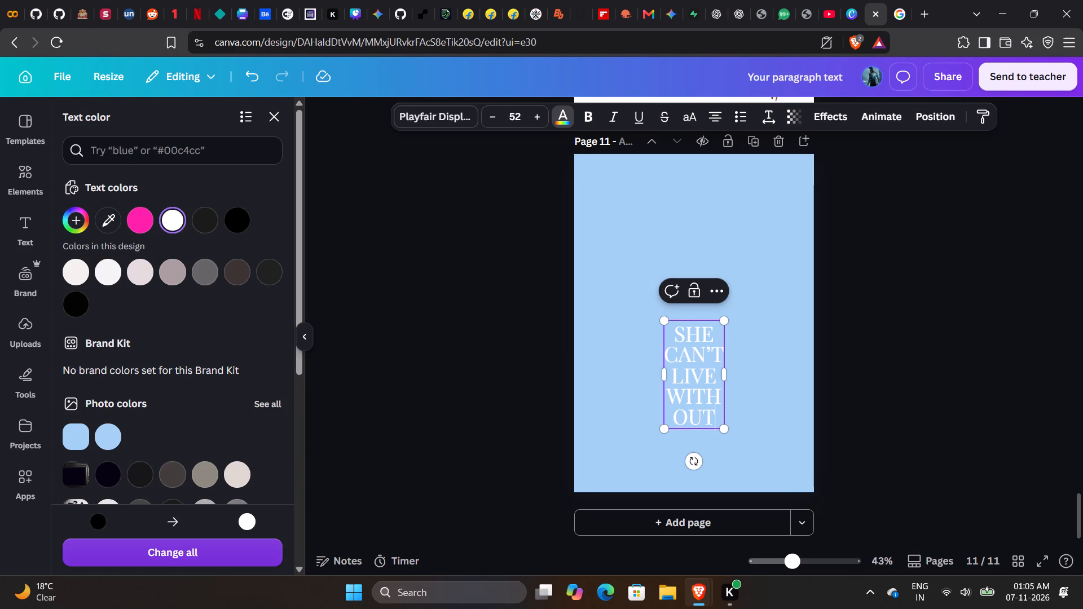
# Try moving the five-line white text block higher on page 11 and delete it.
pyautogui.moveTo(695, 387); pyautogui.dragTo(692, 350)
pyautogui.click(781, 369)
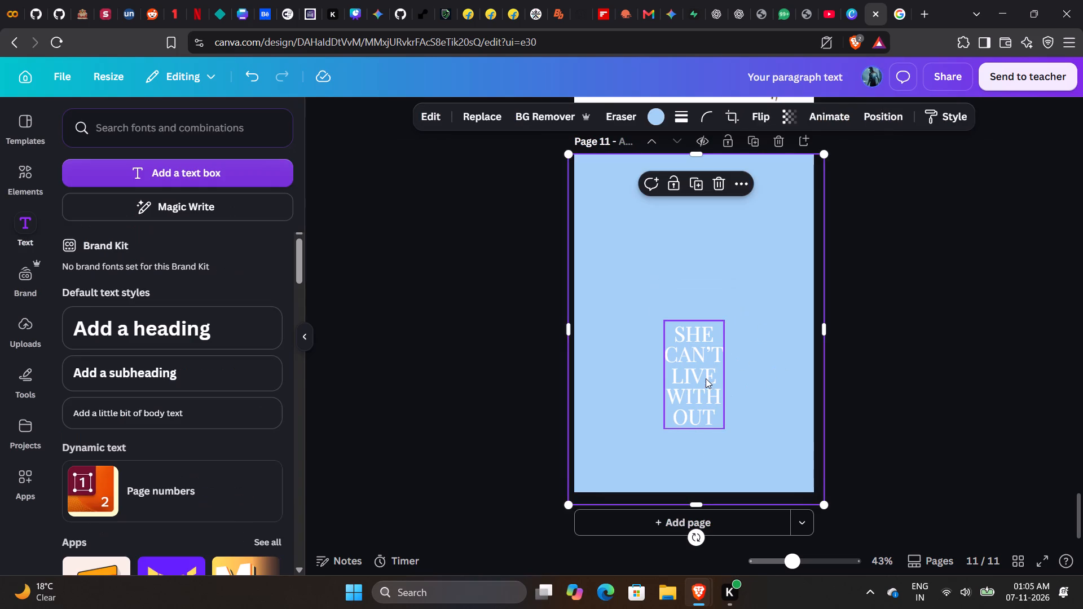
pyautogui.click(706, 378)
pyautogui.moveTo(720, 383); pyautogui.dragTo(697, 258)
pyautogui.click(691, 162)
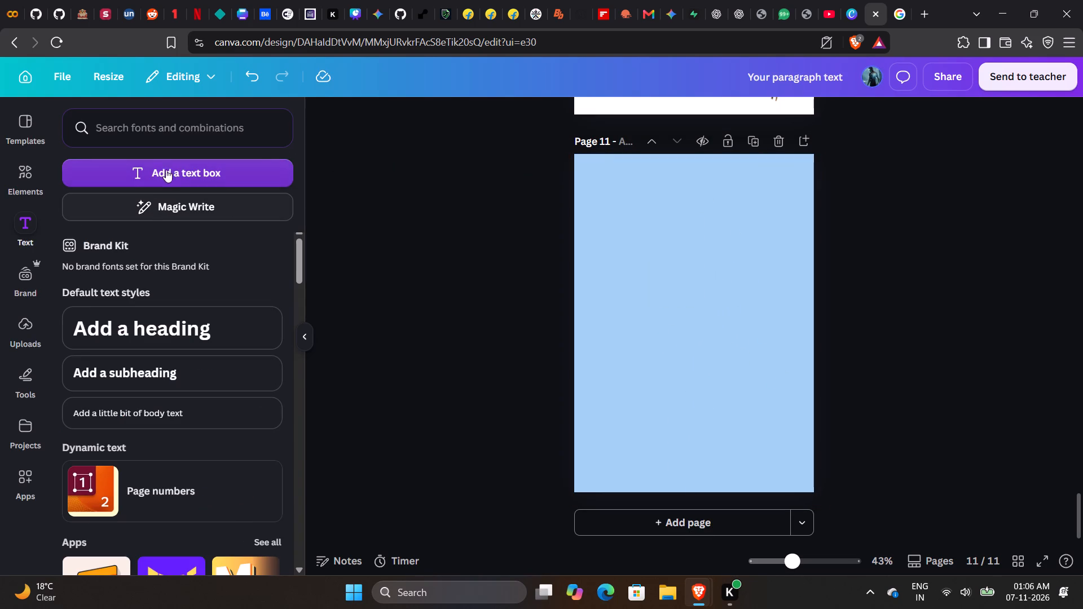
# Add a text box on page 11 reading SHE, in uppercase Playfair Display at size 52.
pyautogui.click(171, 169)
pyautogui.click(437, 121)
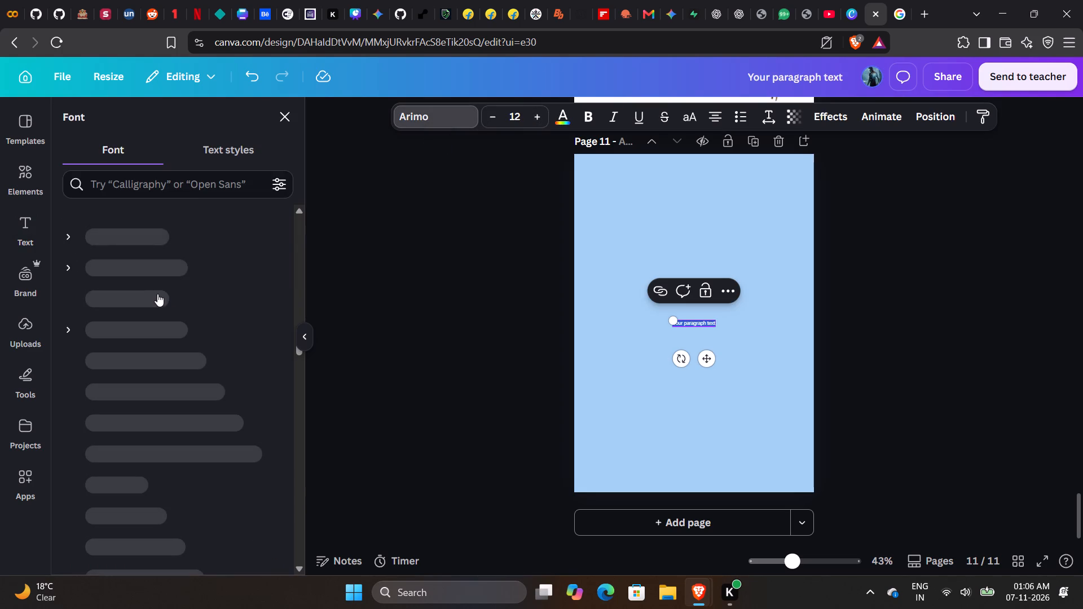
pyautogui.click(147, 266)
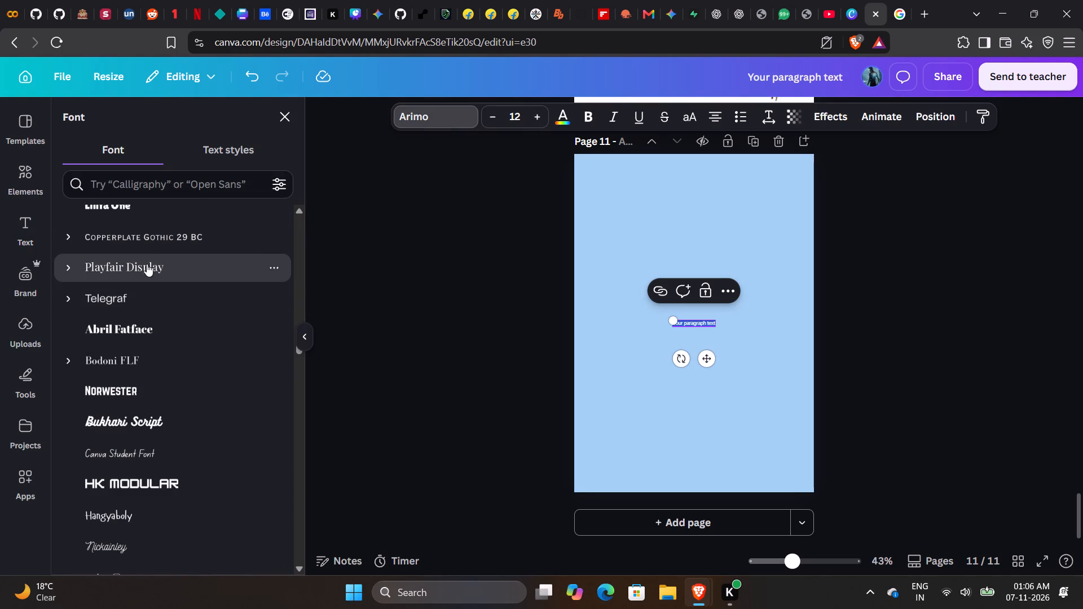
pyautogui.click(520, 121)
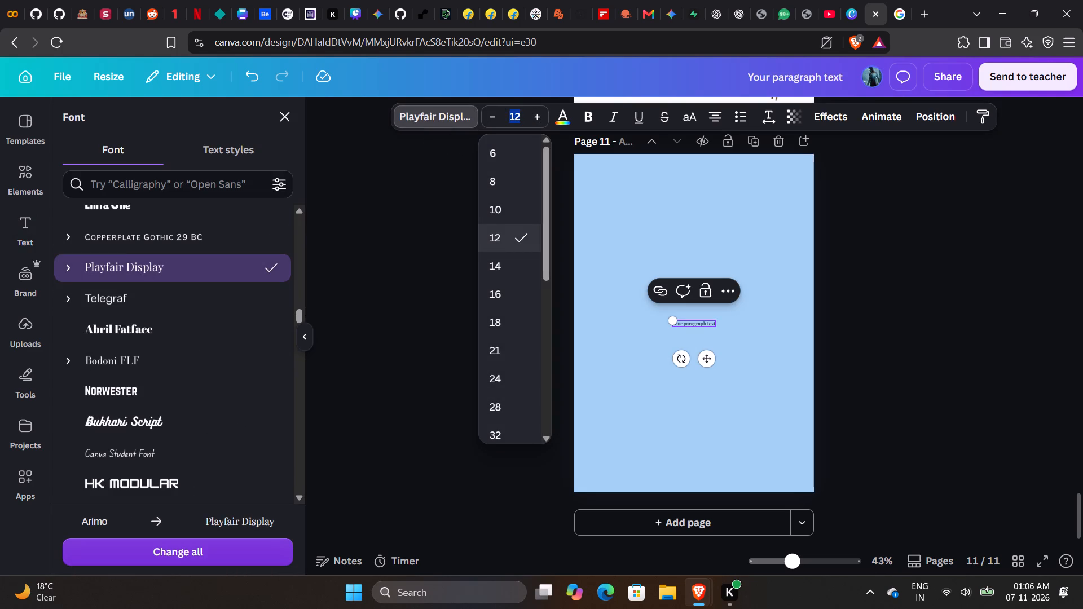
pyautogui.write('52')
pyautogui.press('Return')
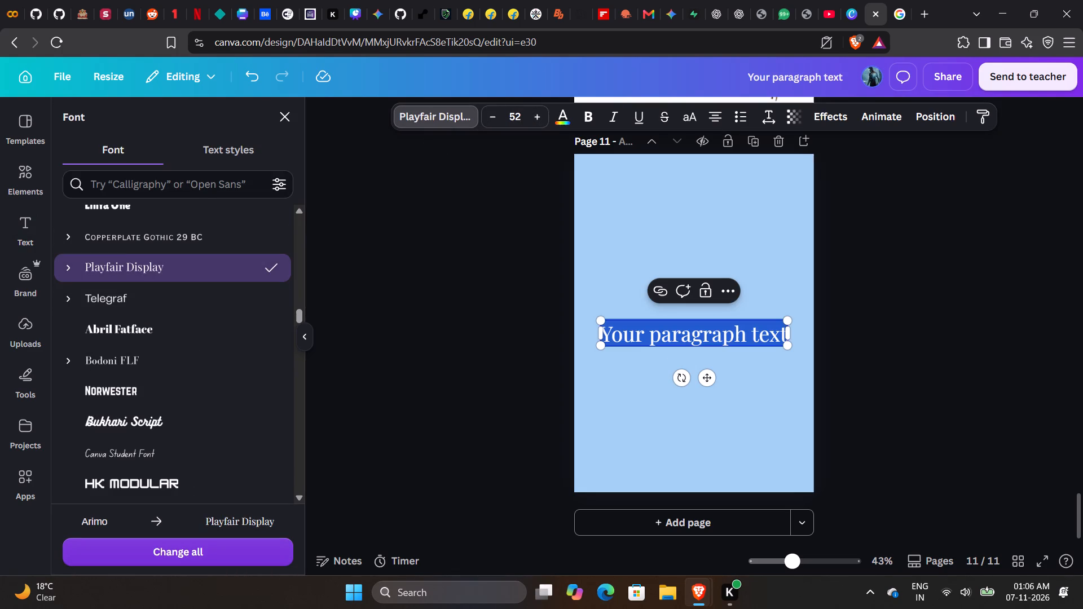
pyautogui.click(683, 116)
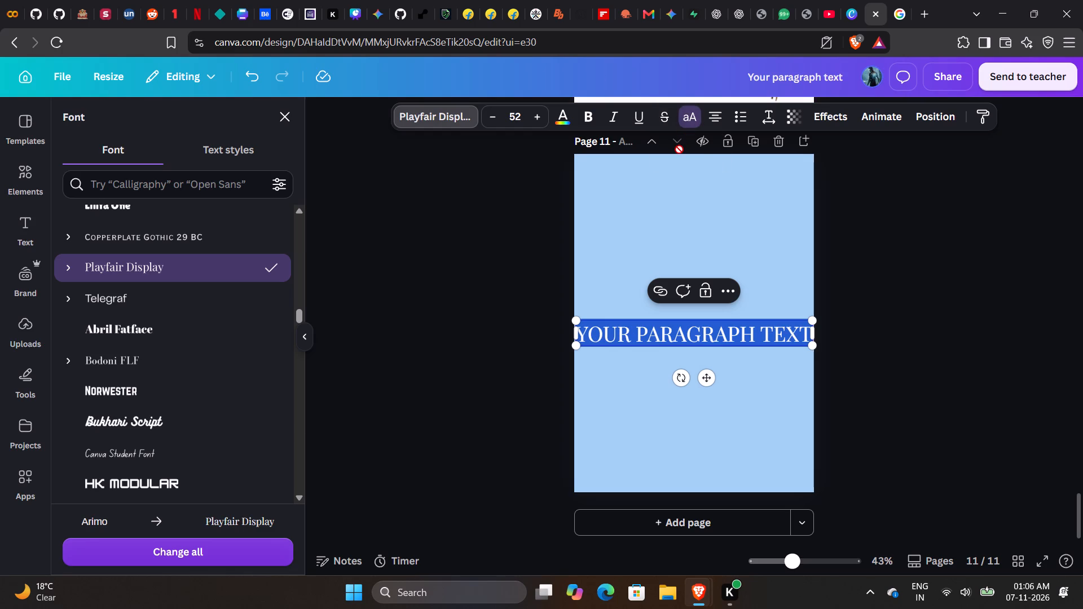
pyautogui.write('SHE')
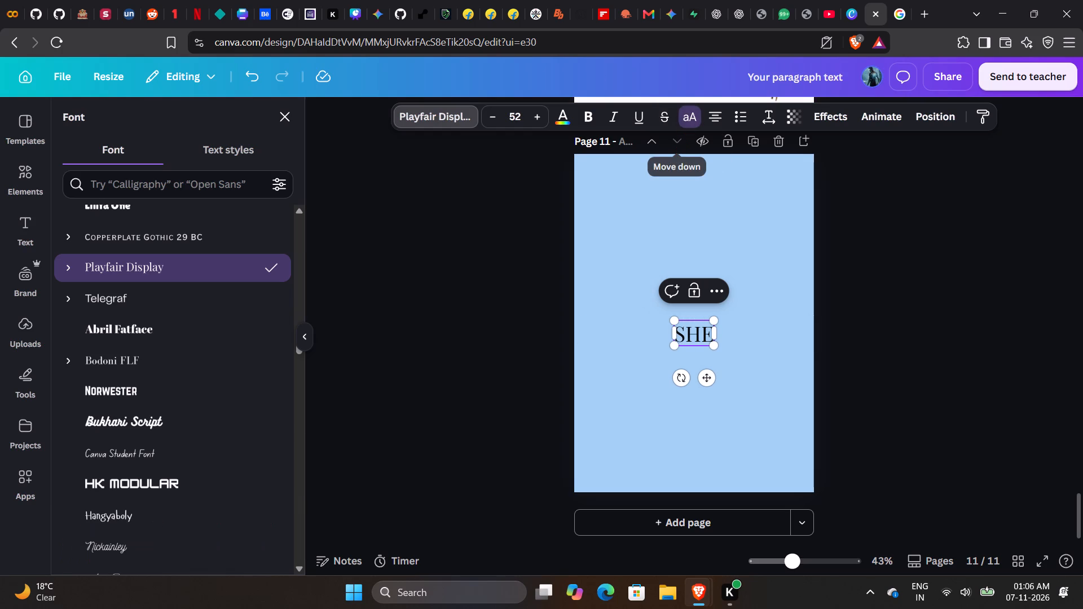
# Move SHE to the upper part of page 11, near the horizontal centre, and enlarge it to size 72.
pyautogui.moveTo(710, 381); pyautogui.dragTo(704, 285)
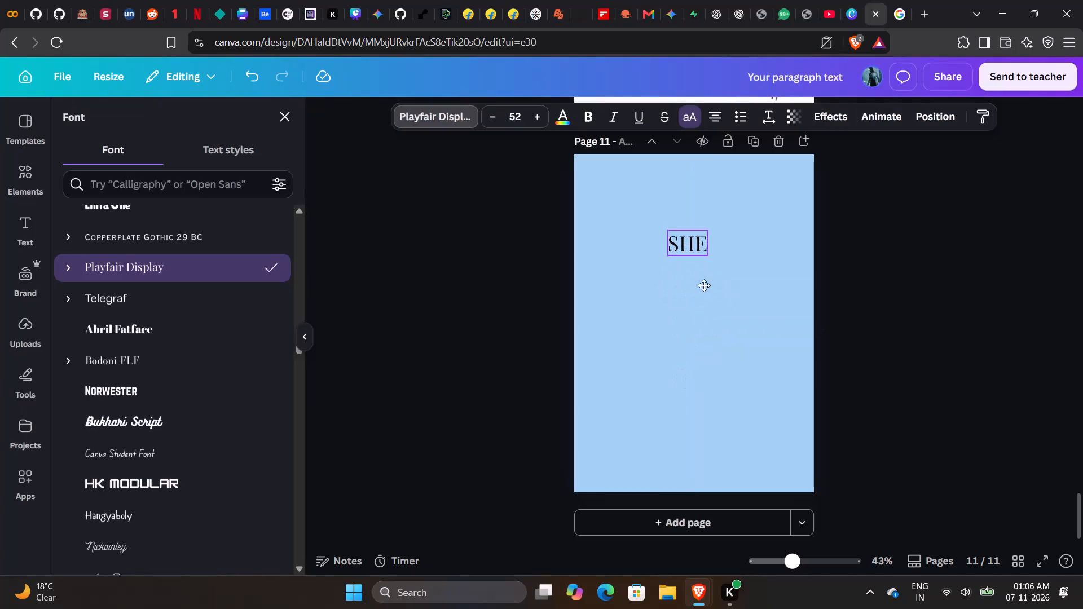
pyautogui.moveTo(704, 285); pyautogui.dragTo(685, 271)
pyautogui.click(521, 112)
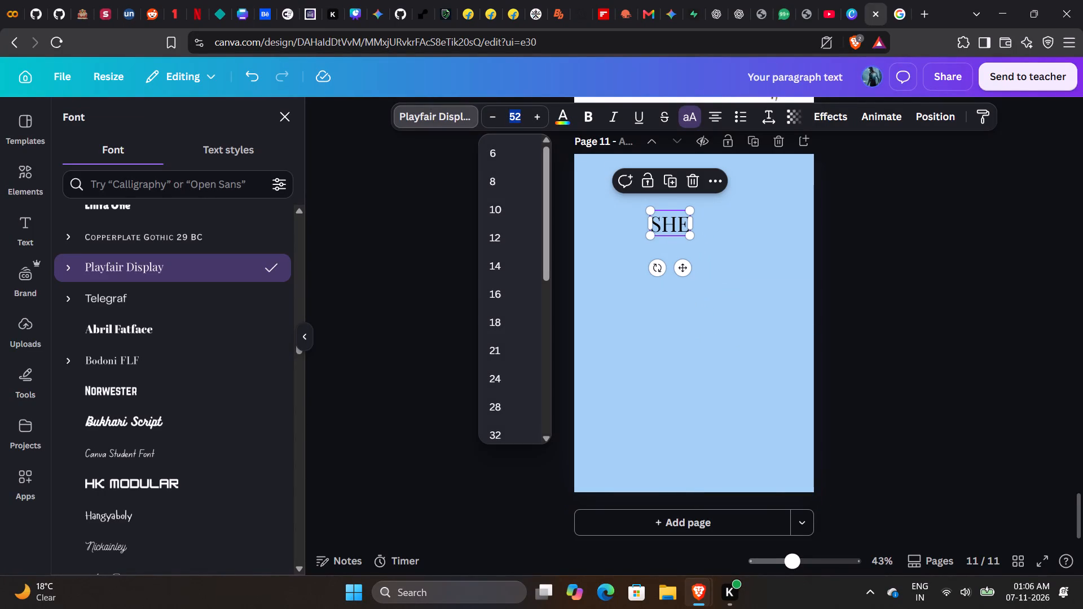
pyautogui.press('5')
pyautogui.press('8')
pyautogui.press('Return')
pyautogui.tripleClick(536, 118)
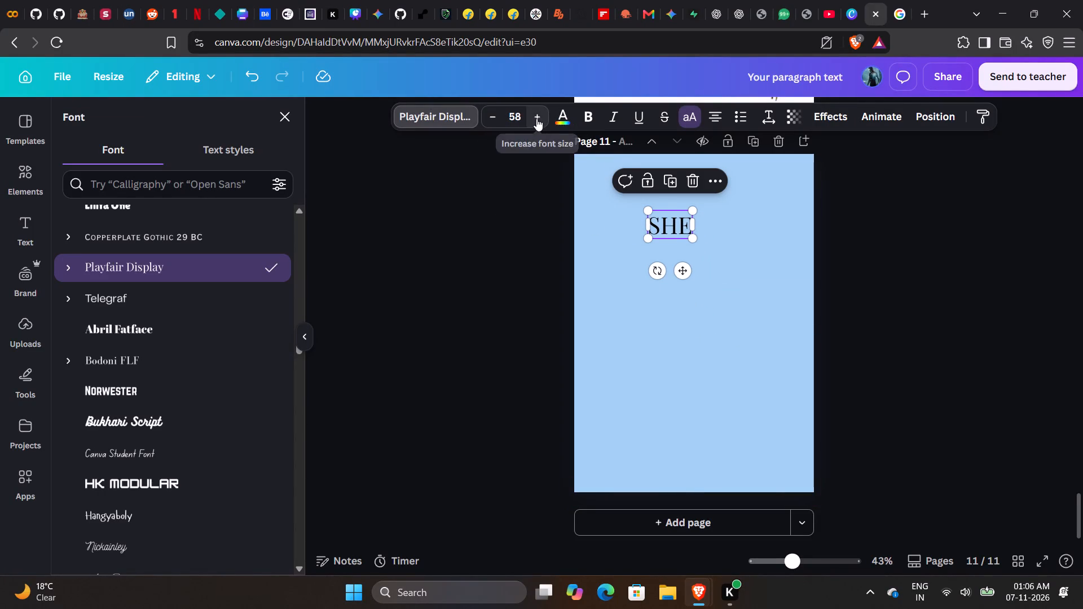
pyautogui.tripleClick(536, 118)
pyautogui.tripleClick(536, 118)
pyautogui.tripleClick(536, 118)
pyautogui.doubleClick(536, 118)
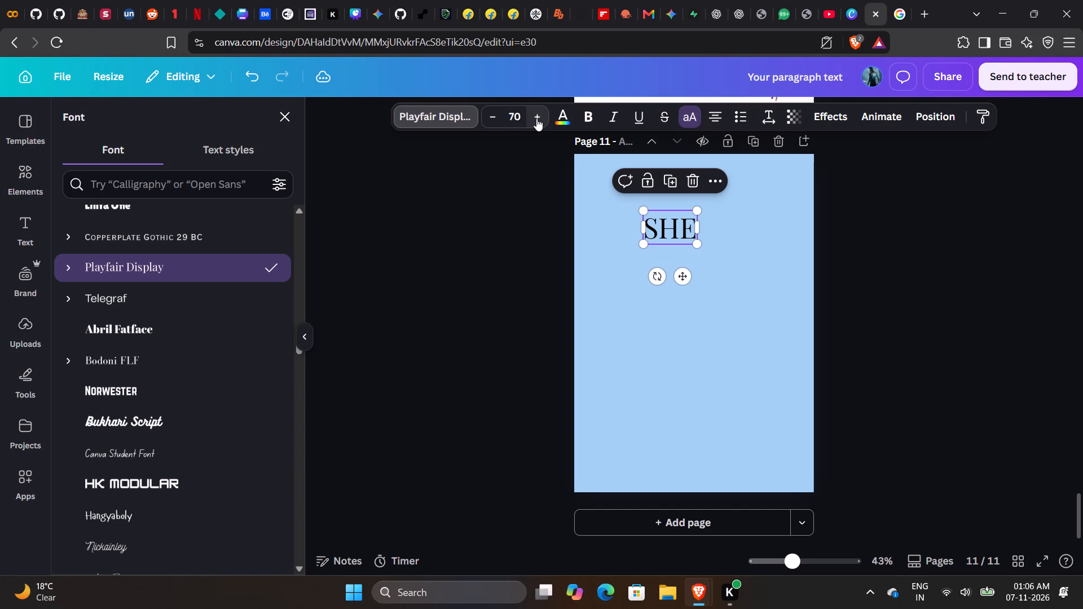
pyautogui.moveTo(679, 280); pyautogui.dragTo(691, 277)
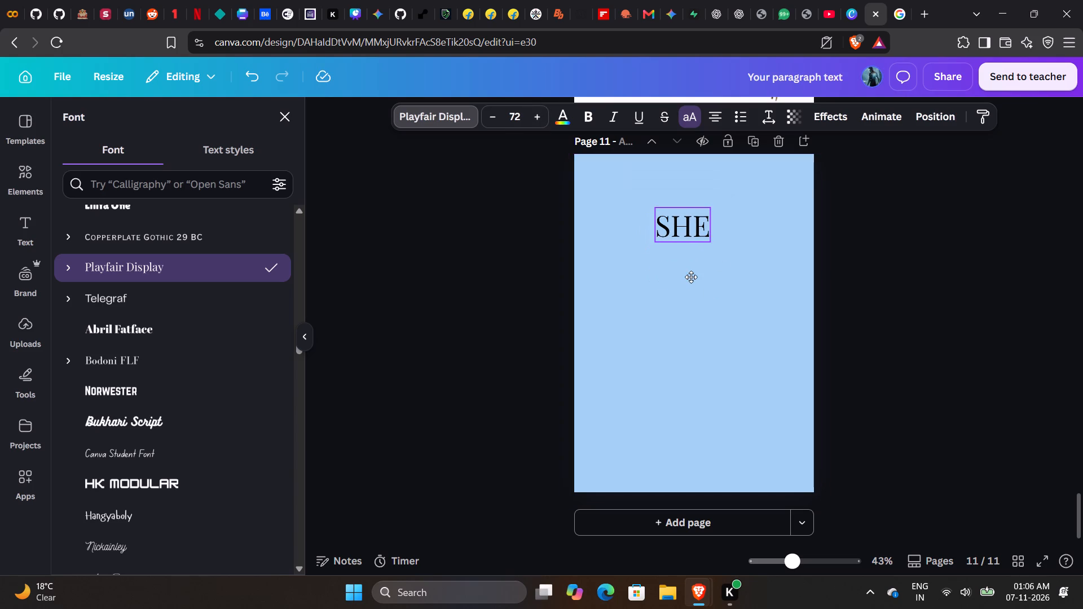
pyautogui.moveTo(691, 277); pyautogui.dragTo(690, 277)
pyautogui.click(667, 354)
# Add a second text box on page 11 reading CAN'T, in uppercase Playfair Display at size 72.
pyautogui.click(228, 167)
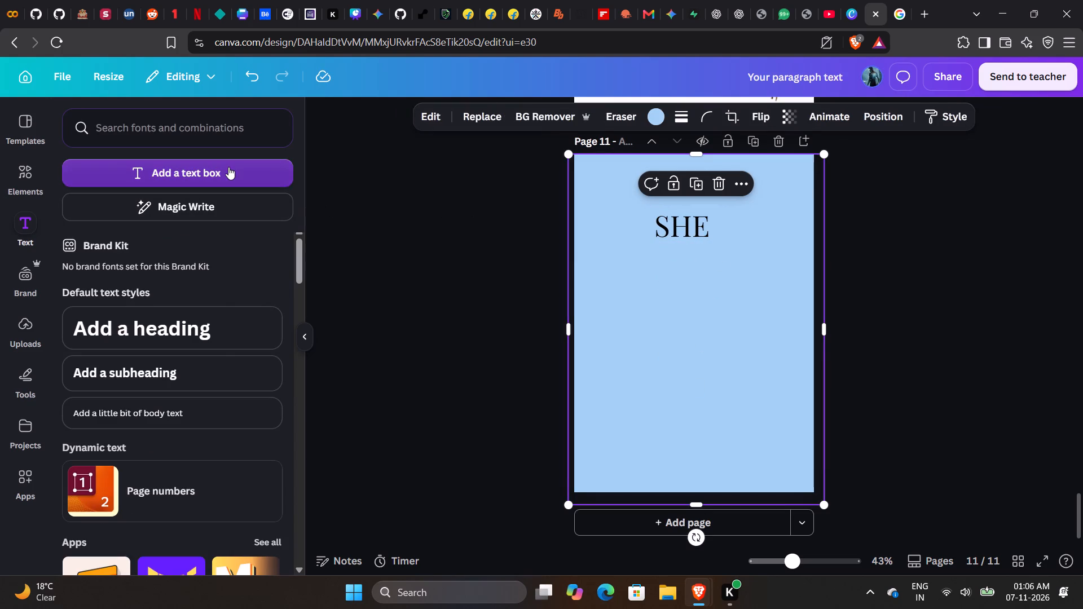
pyautogui.click(443, 114)
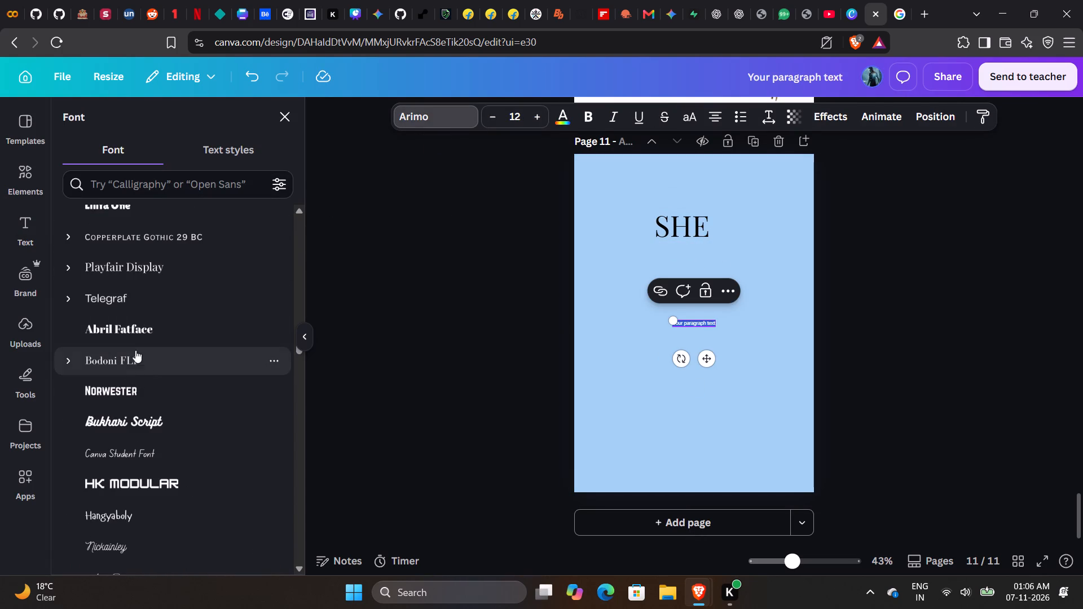
pyautogui.click(145, 267)
pyautogui.click(518, 112)
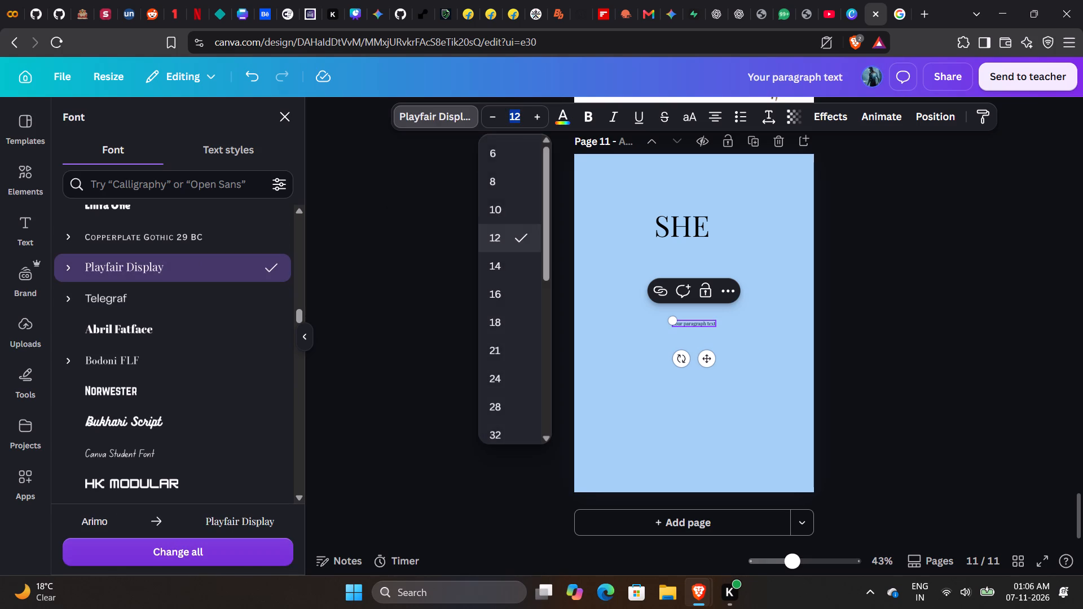
pyautogui.press('7')
pyautogui.press('2')
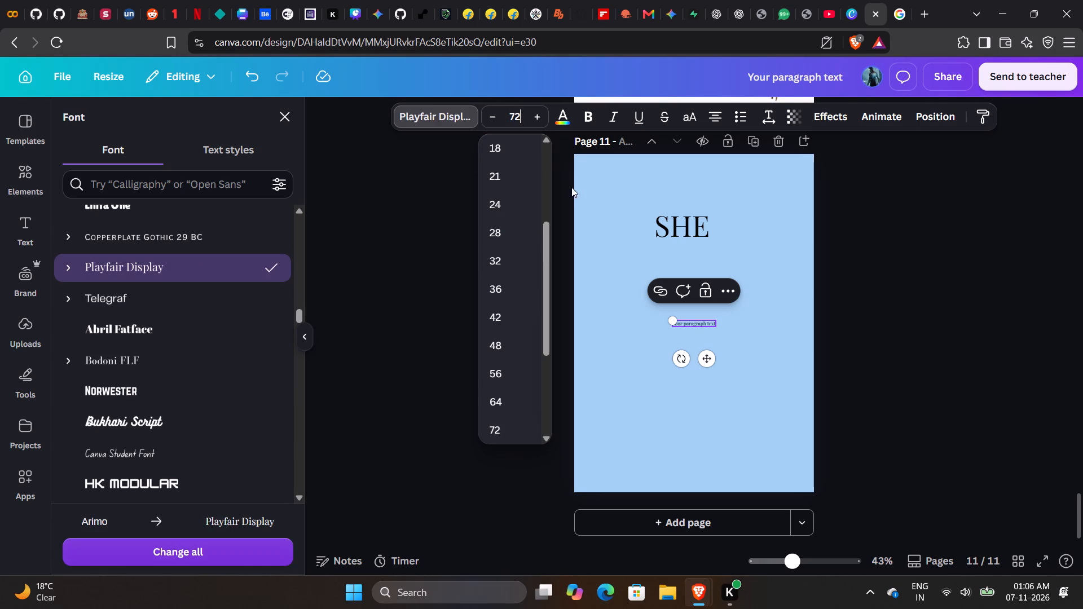
pyautogui.click(688, 116)
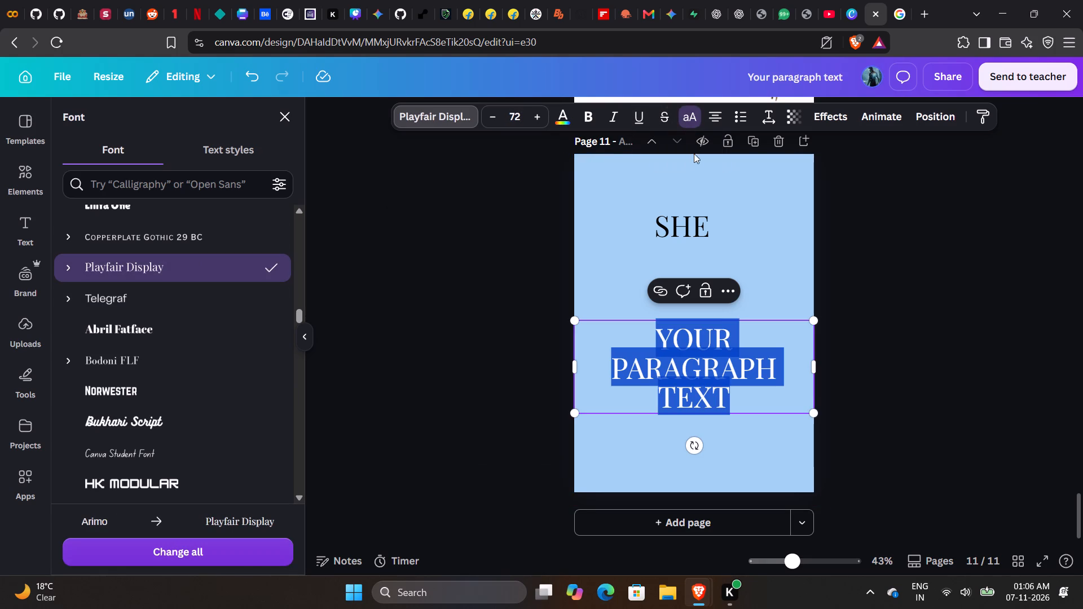
pyautogui.write('CAN')
pyautogui.write("'T")
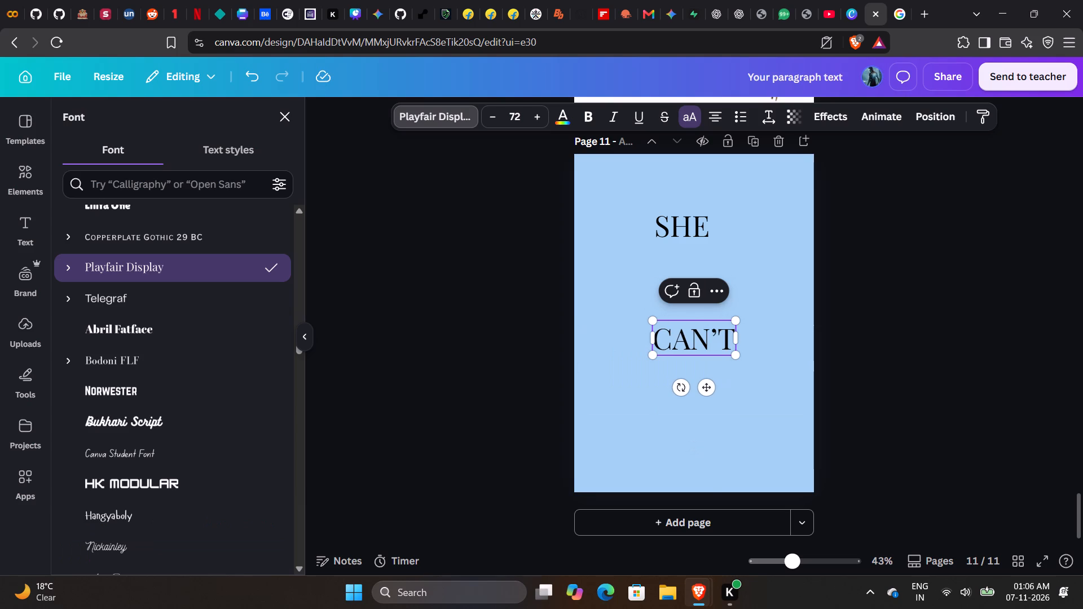
# Place CAN'T directly beneath SHE, centred under it.
pyautogui.moveTo(708, 390); pyautogui.dragTo(702, 311)
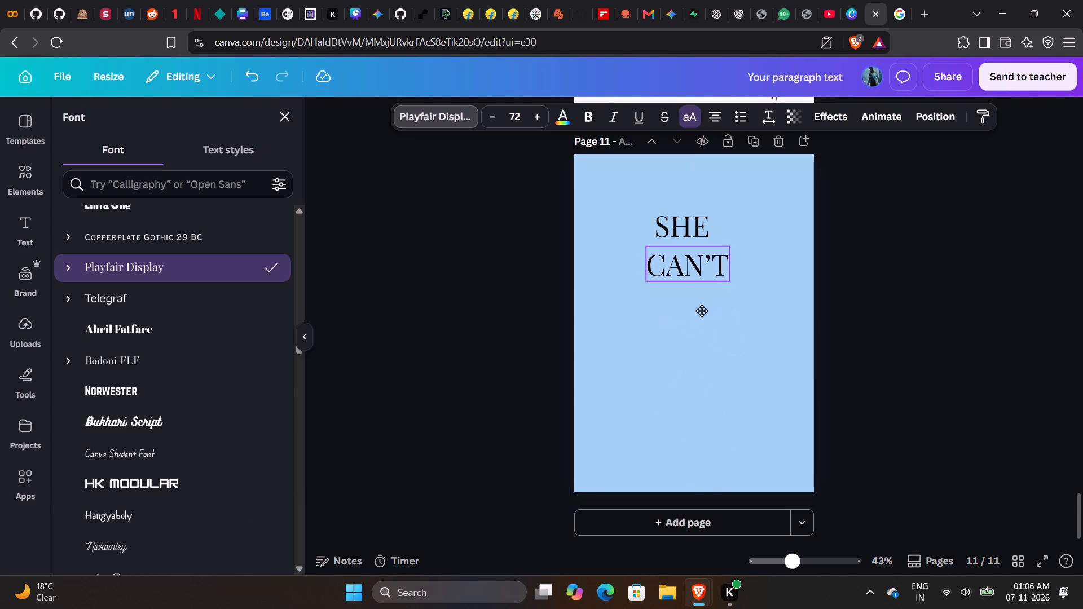
pyautogui.moveTo(702, 311); pyautogui.dragTo(700, 306)
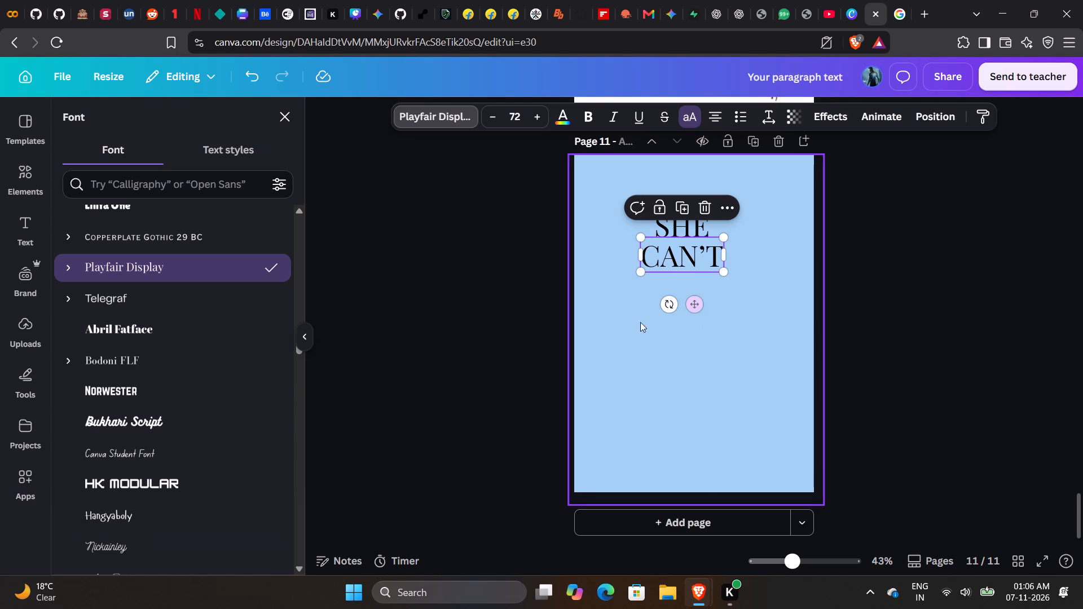
pyautogui.click(695, 362)
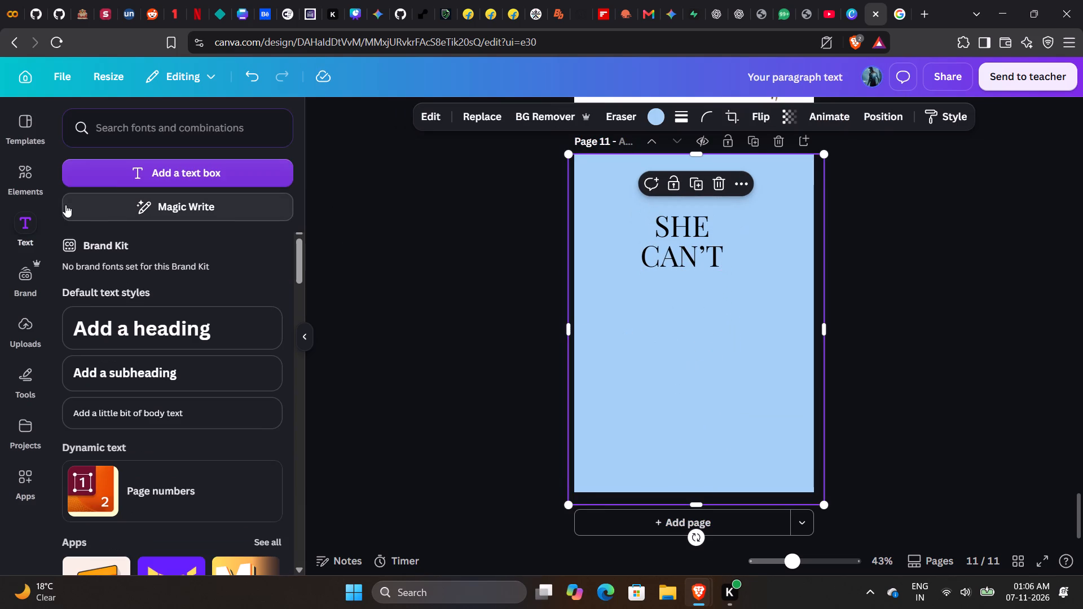
# Add a third text box on page 11 and format it as uppercase Playfair Display at size 72.
pyautogui.click(138, 171)
pyautogui.click(441, 114)
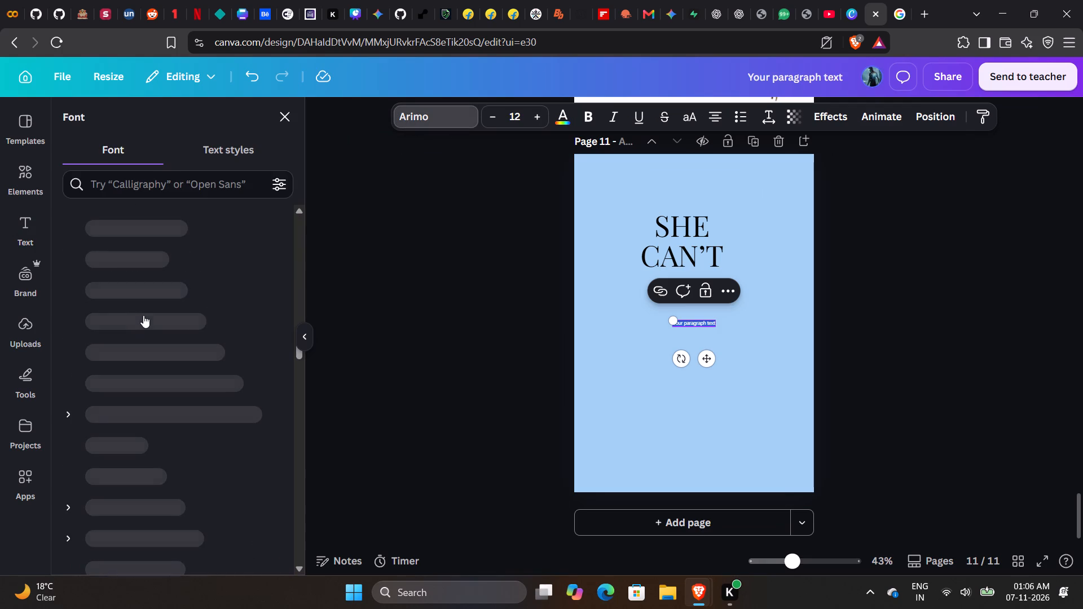
pyautogui.click(162, 271)
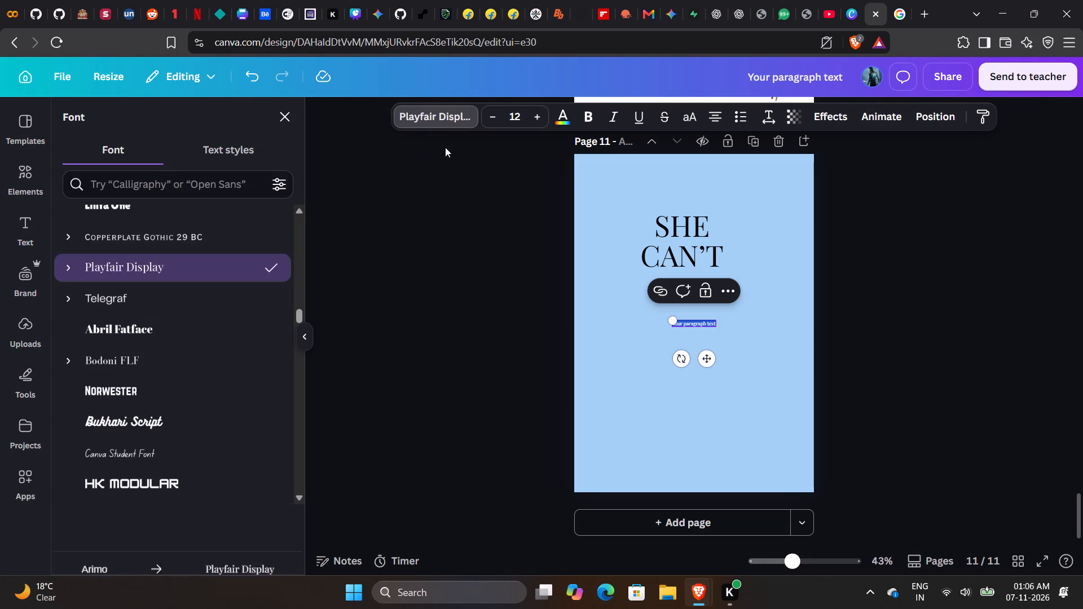
pyautogui.click(515, 120)
pyautogui.press('7')
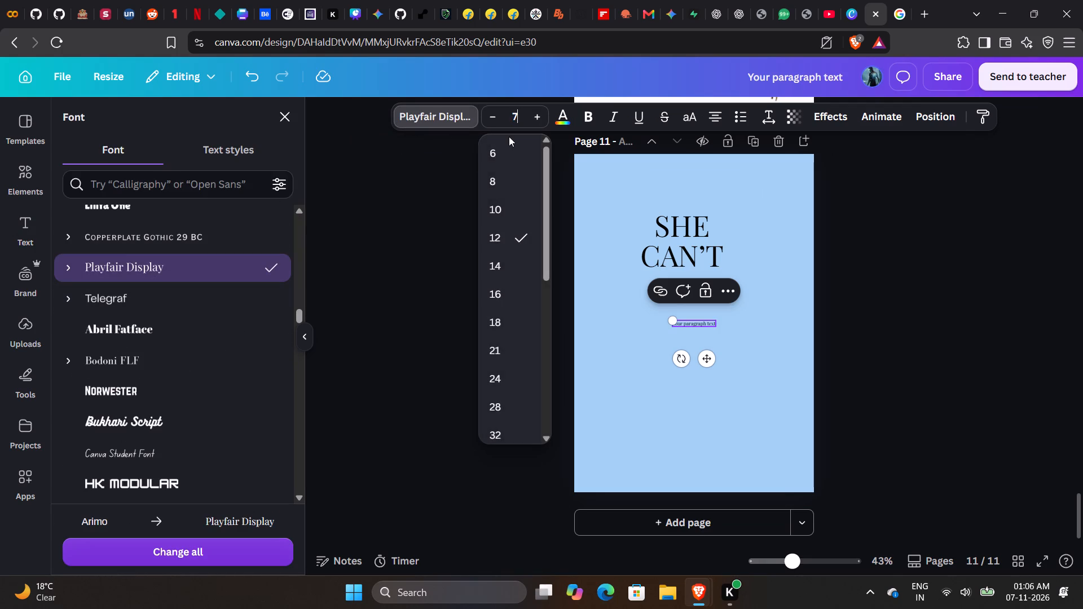
pyautogui.press('2')
pyautogui.click(698, 116)
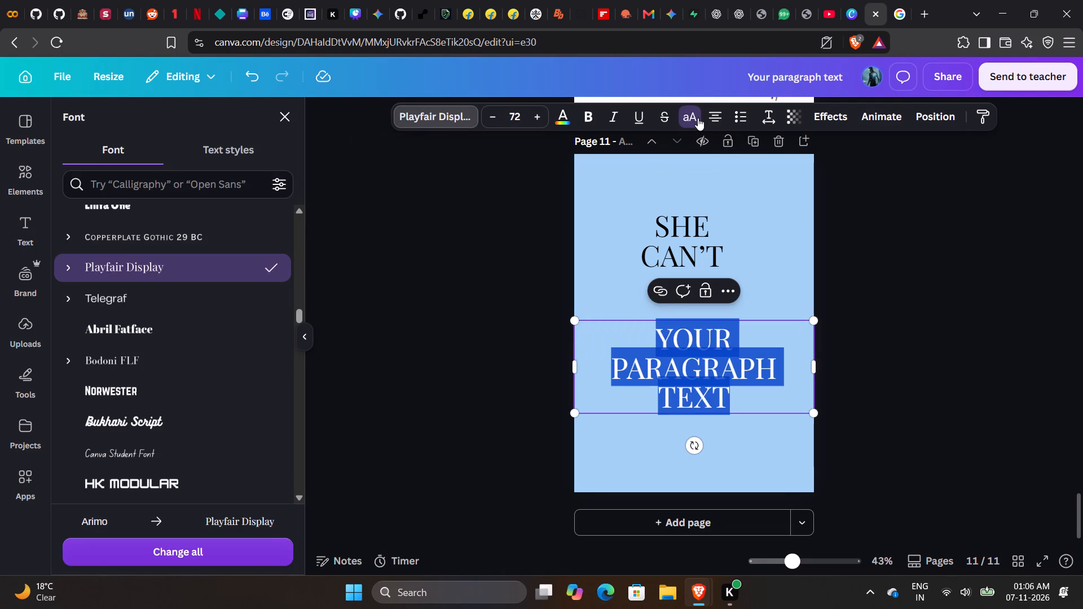
# Replace the new box's placeholder text with LIVE on a single line, removing the blank line above it.
pyautogui.press('Return')
pyautogui.click(692, 336)
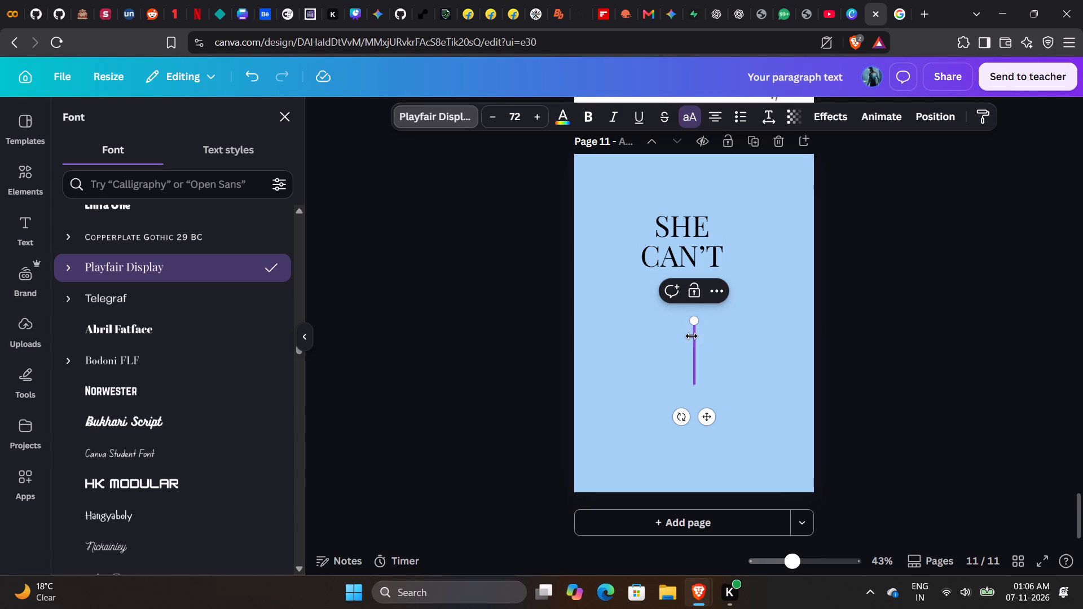
pyautogui.press('l')
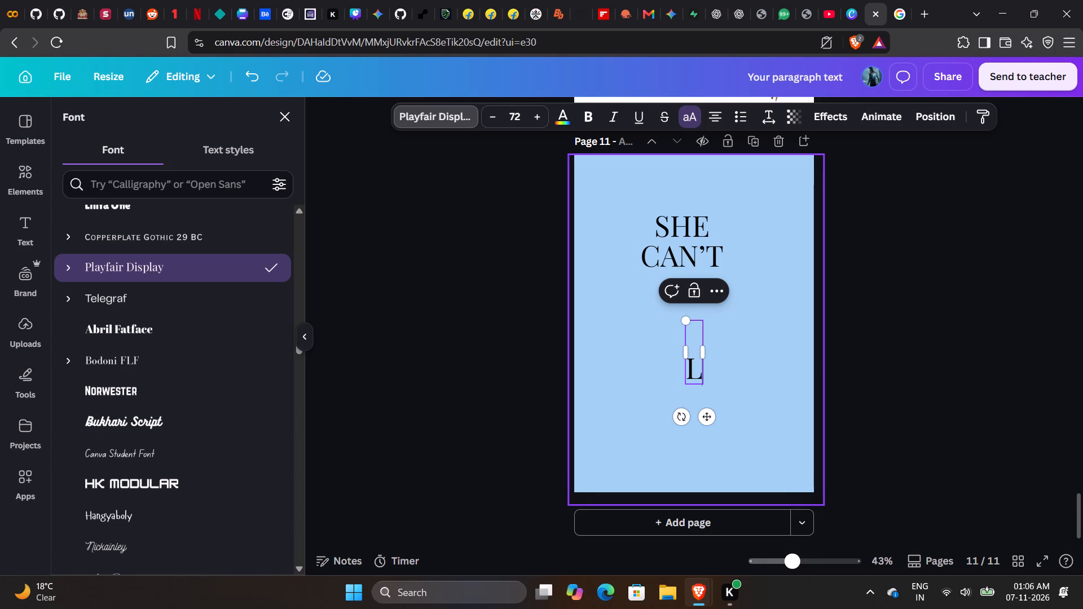
pyautogui.write('IVE')
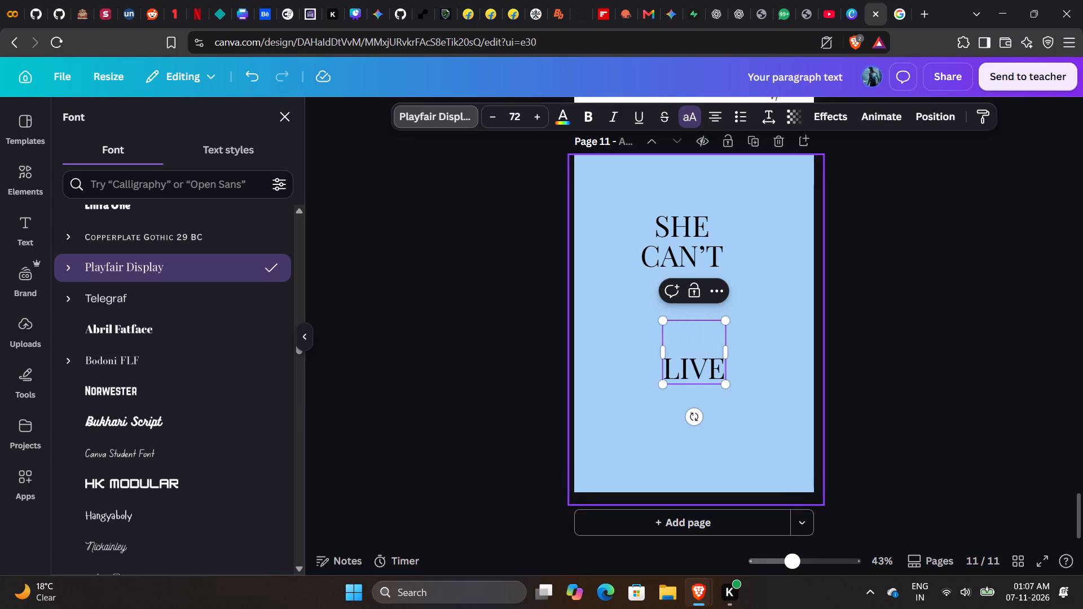
pyautogui.click(685, 329)
pyautogui.press('BackSpace')
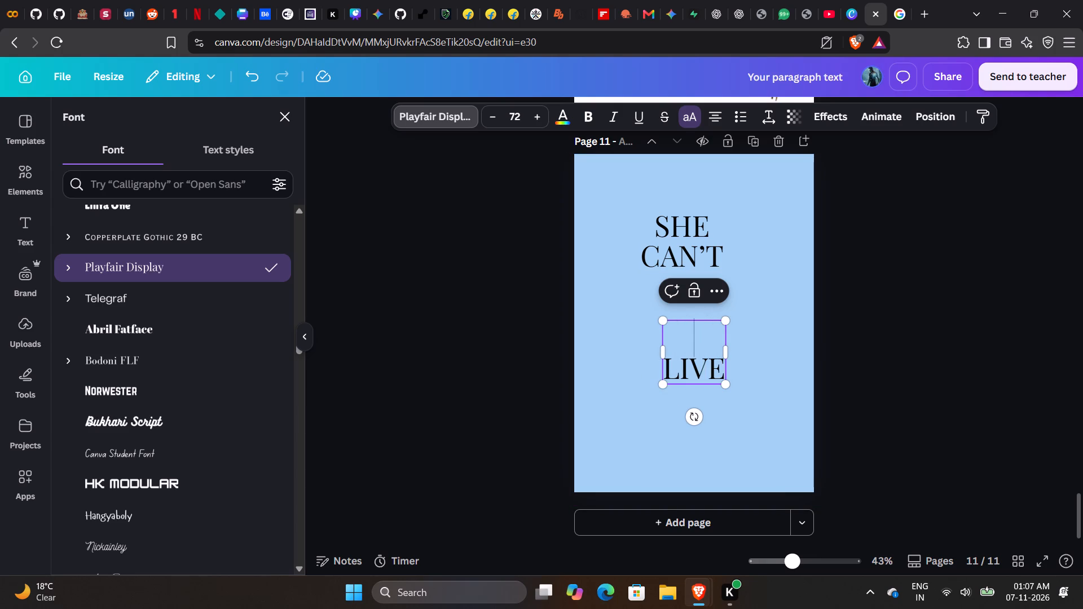
pyautogui.click(666, 373)
pyautogui.click(683, 374)
pyautogui.press('Left')
pyautogui.press('BackSpace')
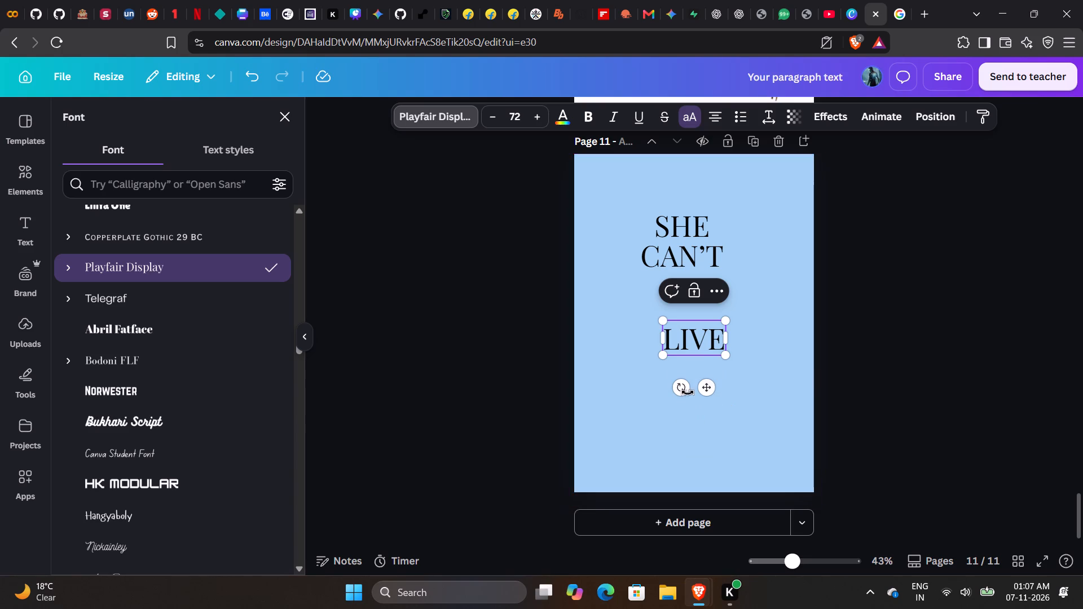
# Place LIVE directly beneath CAN'T, centred in the stacked heading.
pyautogui.moveTo(706, 386); pyautogui.dragTo(695, 339)
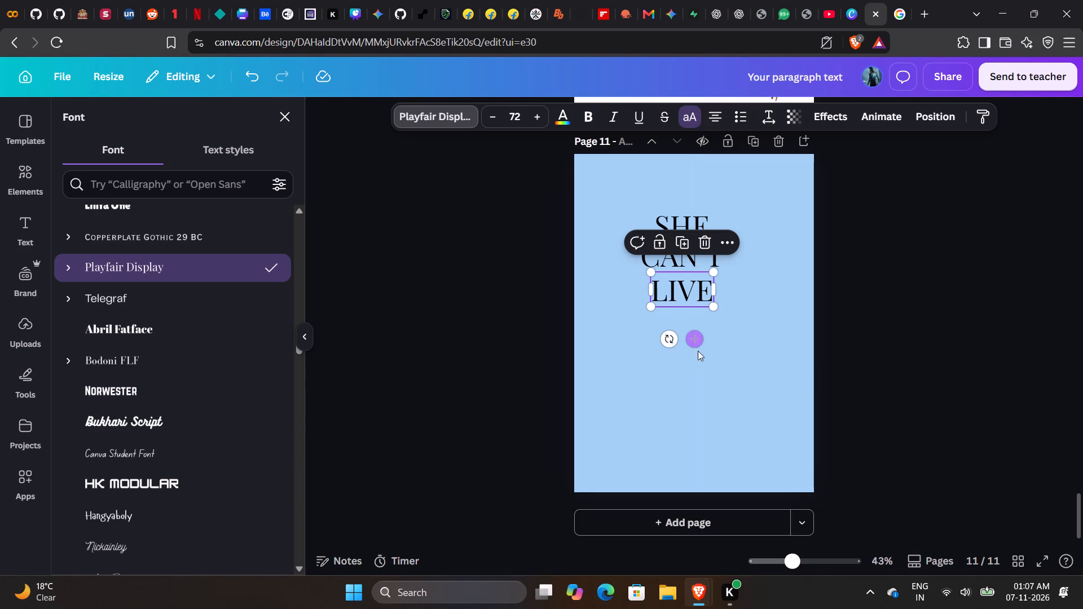
pyautogui.click(723, 373)
# Add a fourth text box on page 11 reading WITH in uppercase Playfair Display at size 72.
pyautogui.click(202, 173)
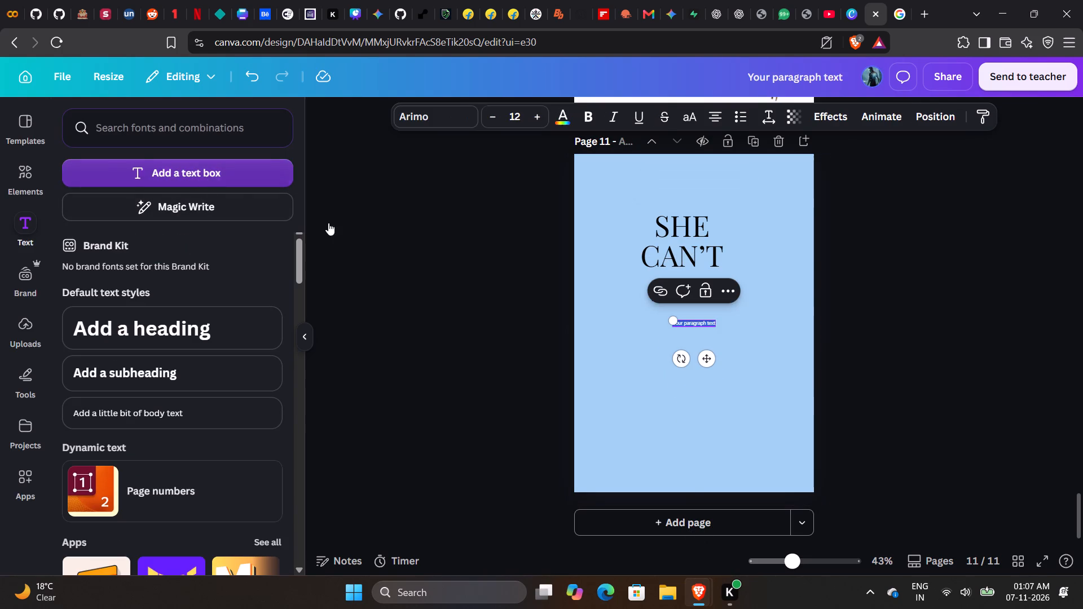
pyautogui.click(449, 111)
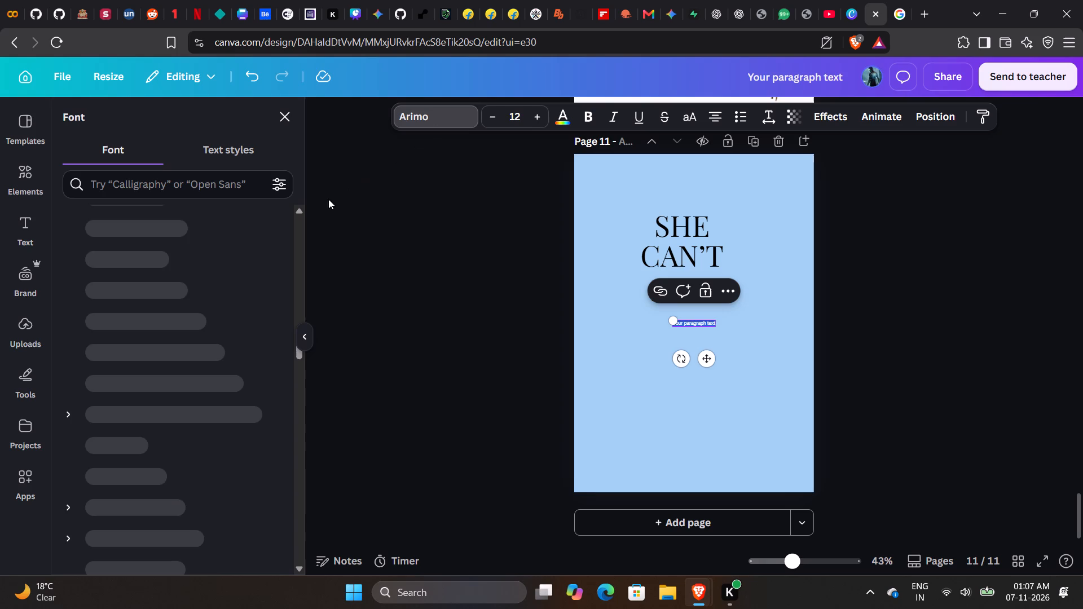
pyautogui.click(162, 268)
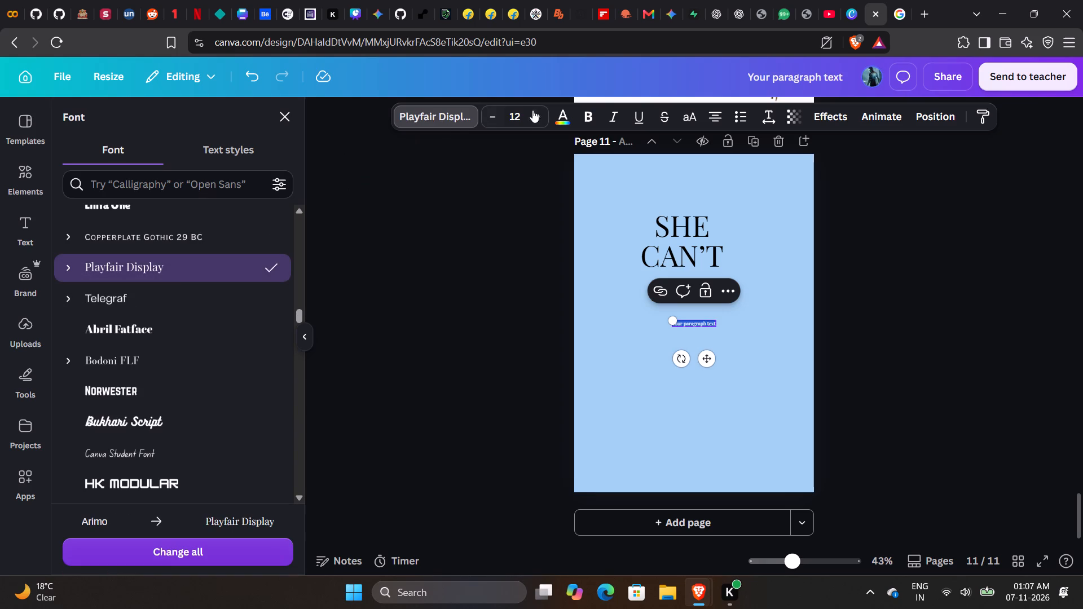
pyautogui.click(513, 114)
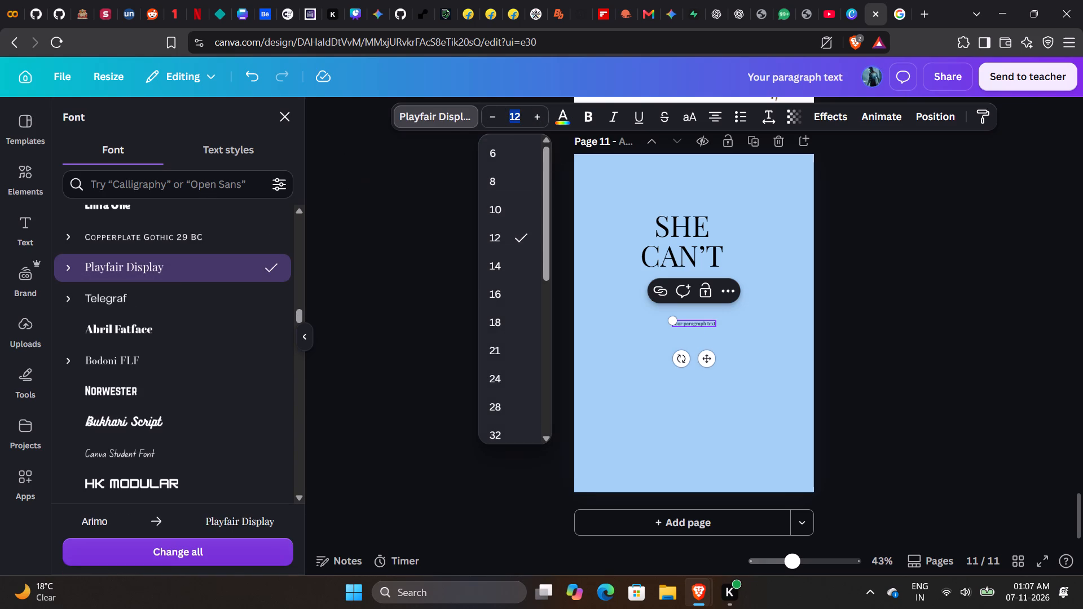
pyautogui.write('72')
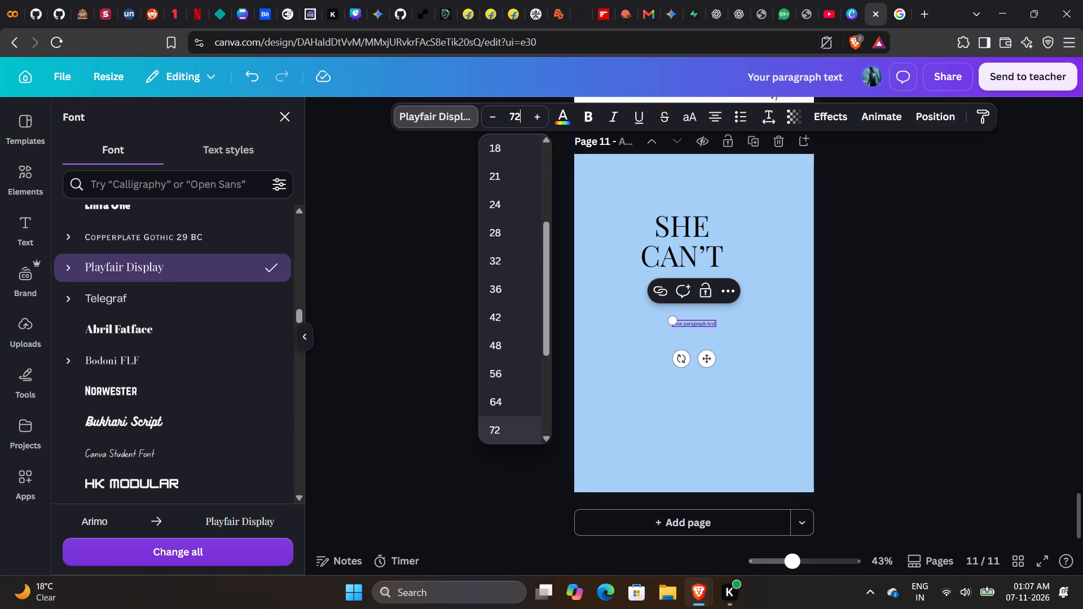
pyautogui.click(684, 112)
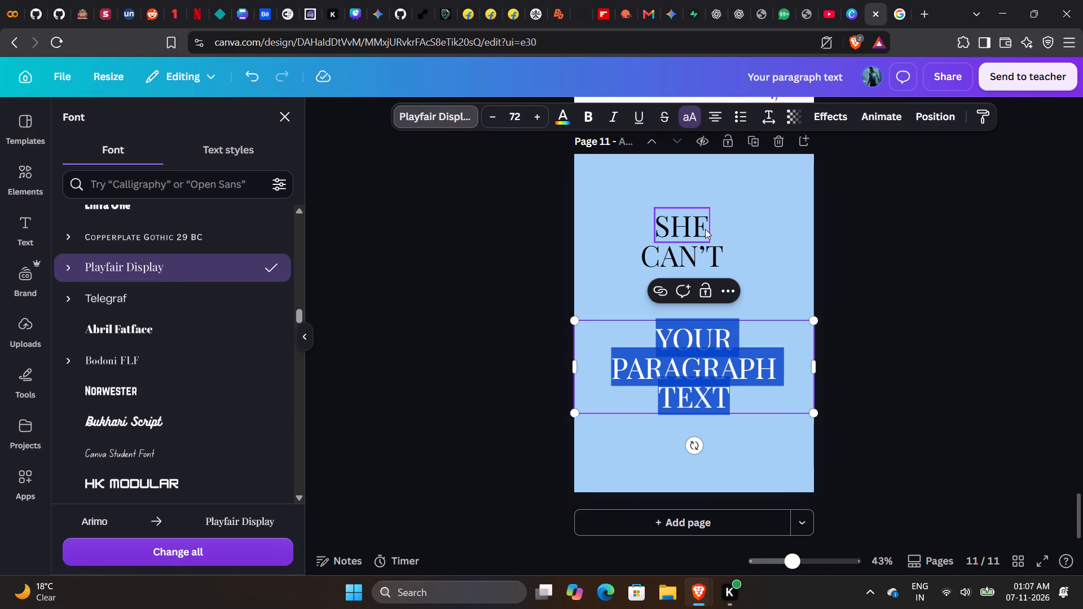
pyautogui.write('WITH')
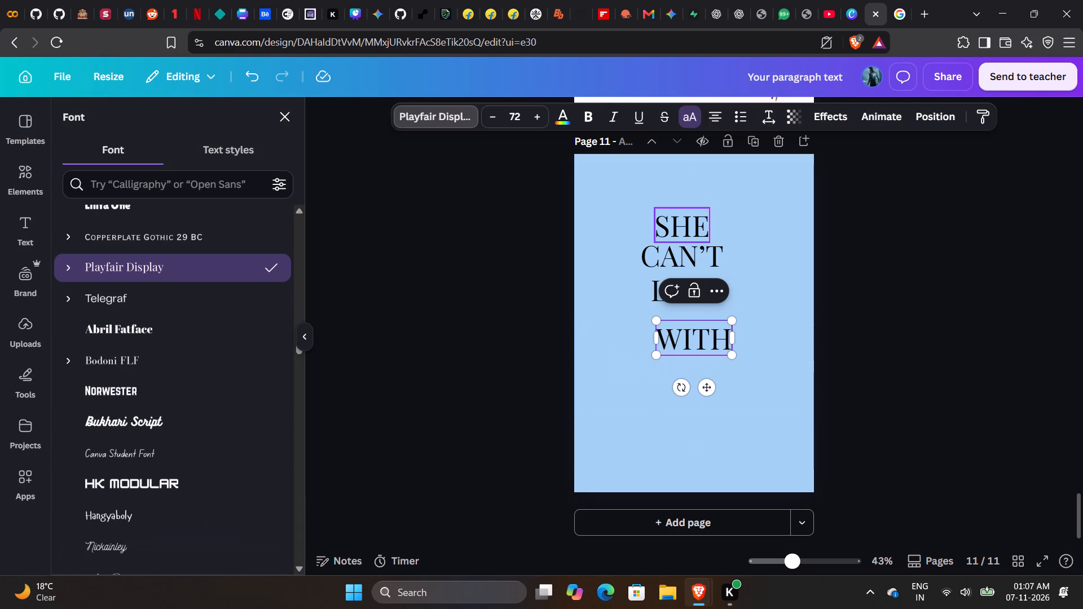
pyautogui.press('Return')
pyautogui.press('BackSpace')
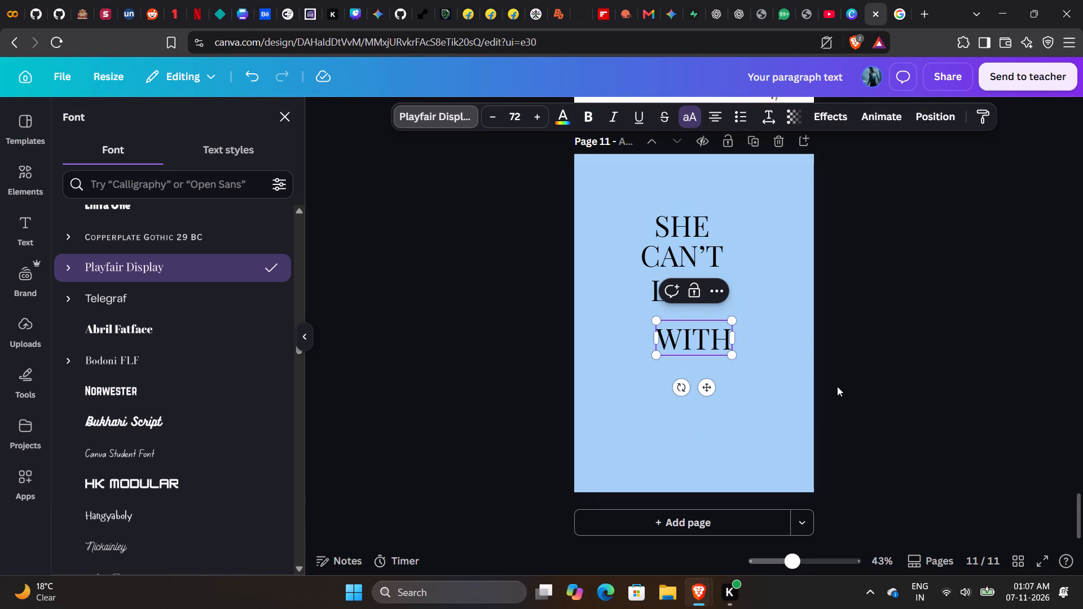
pyautogui.click(786, 376)
# Add a fifth text box on page 11 reading OUT in uppercase Playfair Display at size 72.
pyautogui.click(261, 173)
pyautogui.click(433, 112)
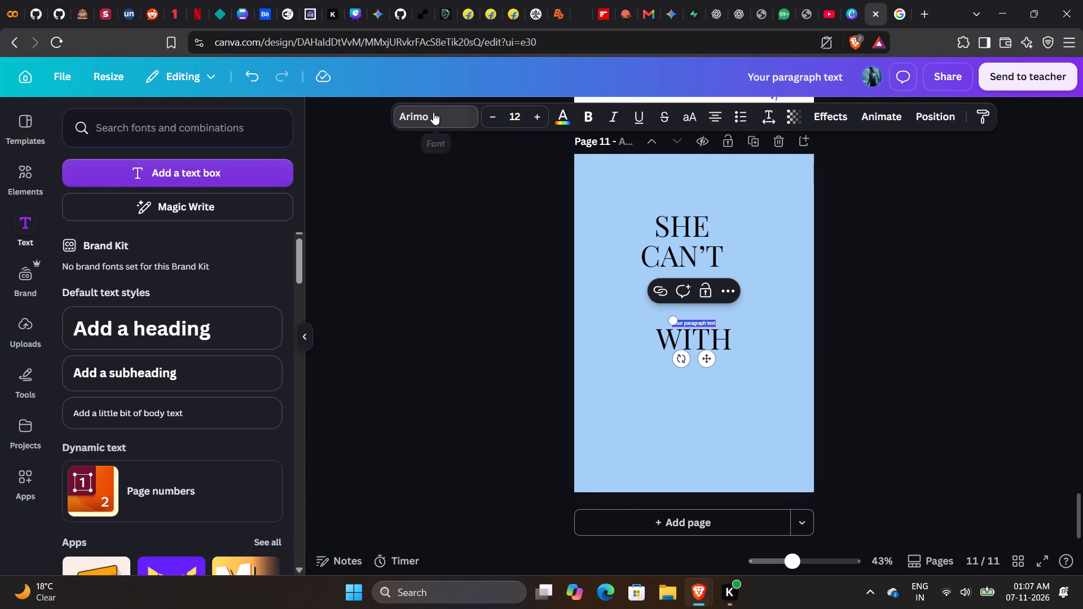
pyautogui.click(147, 264)
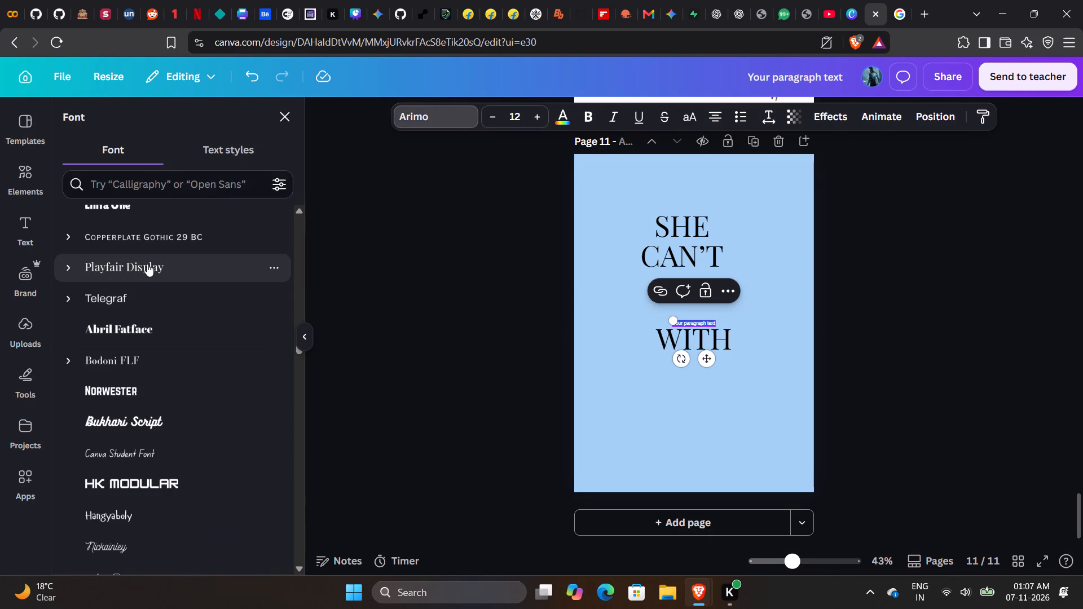
pyautogui.click(521, 115)
pyautogui.write('72')
pyautogui.click(684, 115)
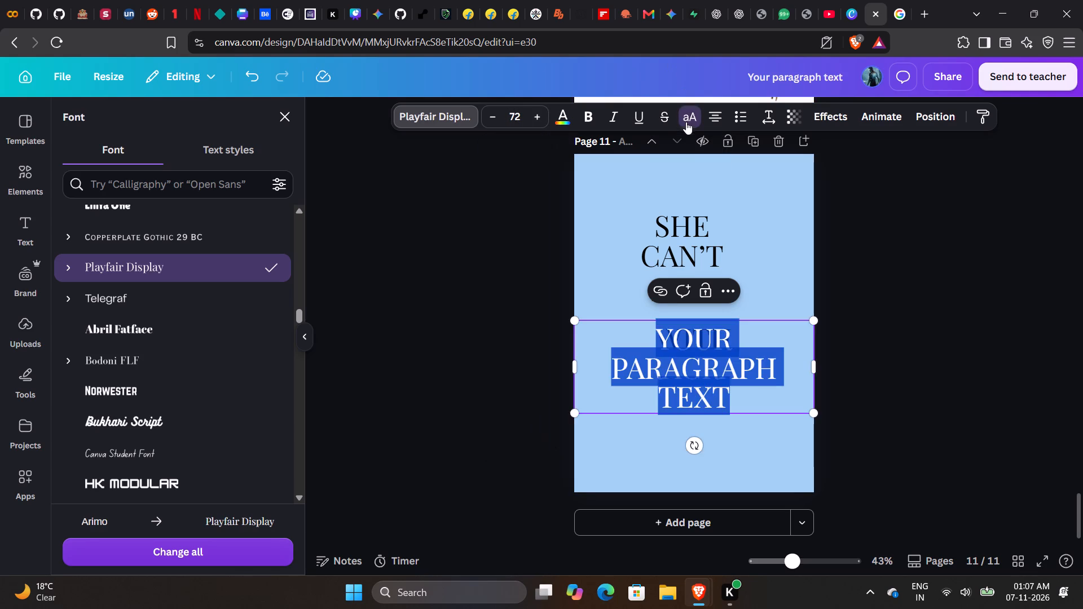
pyautogui.press('Return')
pyautogui.write('OUT')
pyautogui.click(800, 291)
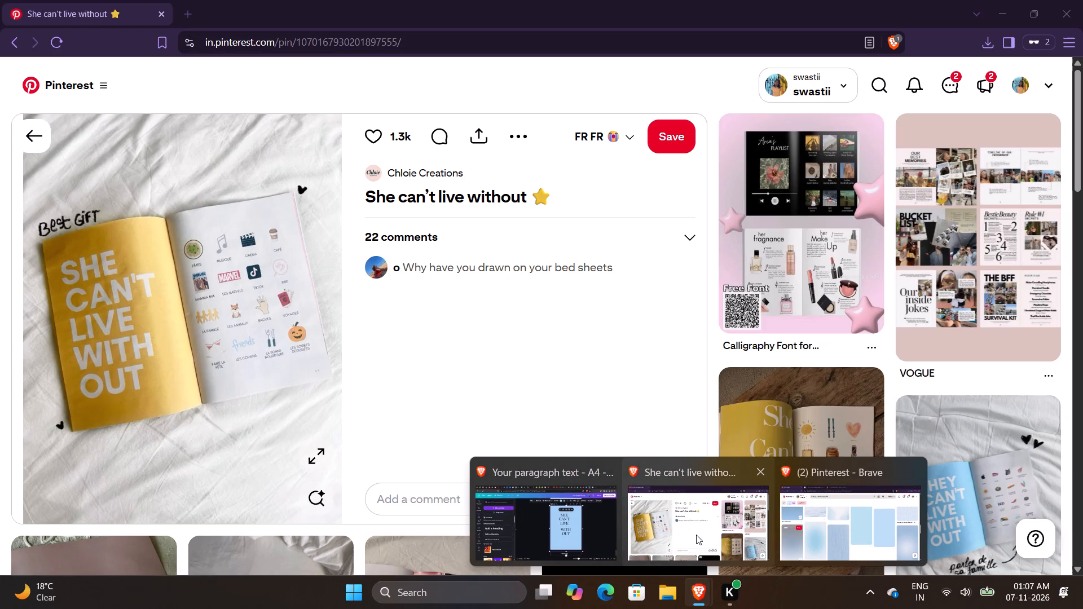
# Check the "She can't live without" Pinterest reference and recolour all black heading text on page 11 in Canva to white.
pyautogui.click(696, 535)
pyautogui.scroll(-1, 813, 452)
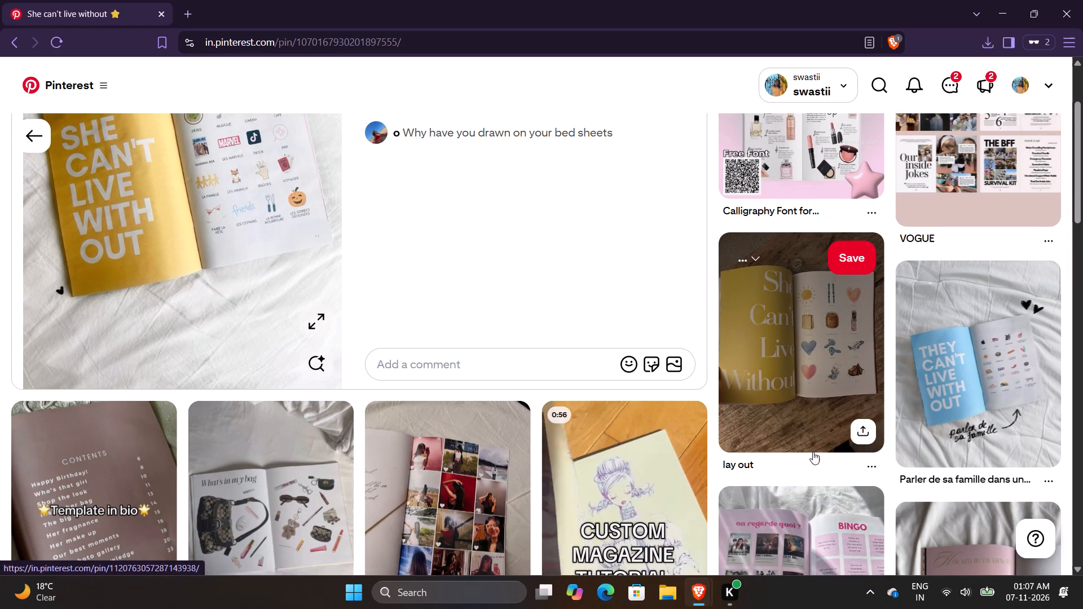
pyautogui.scroll(1, 813, 449)
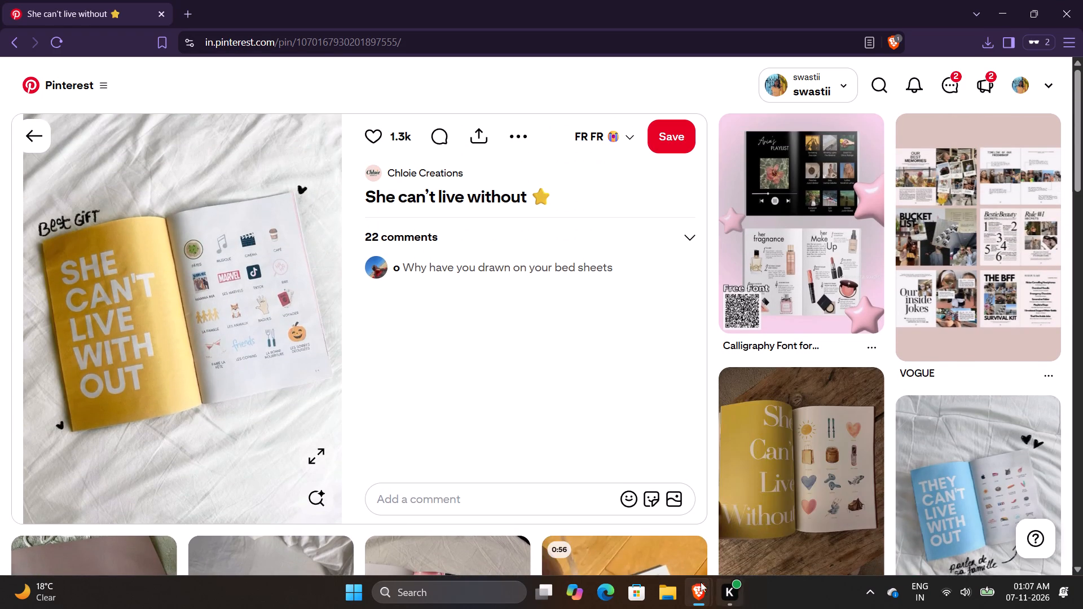
pyautogui.click(563, 503)
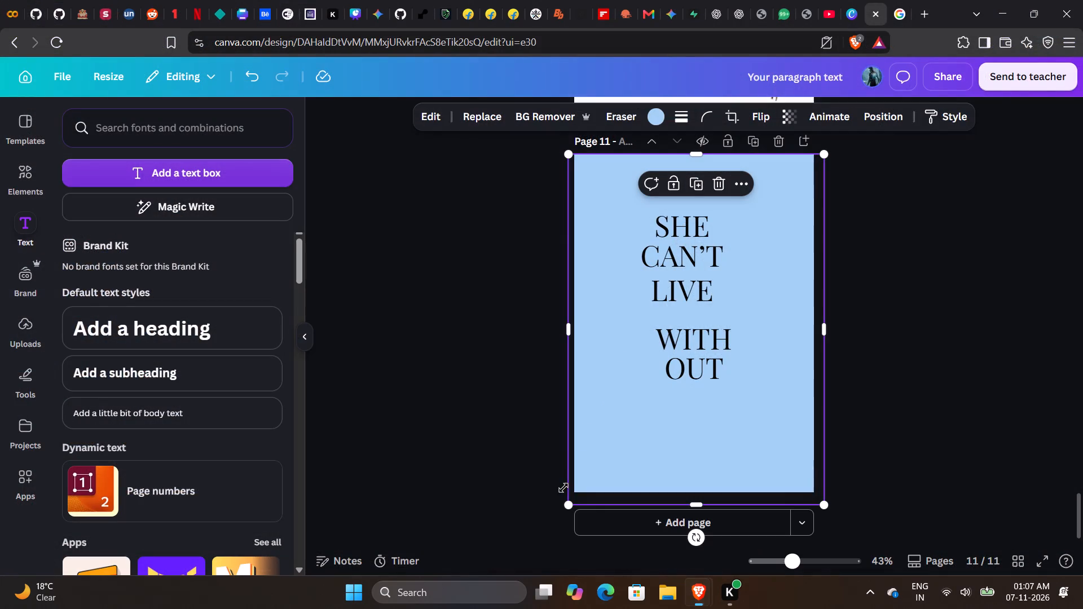
pyautogui.click(682, 219)
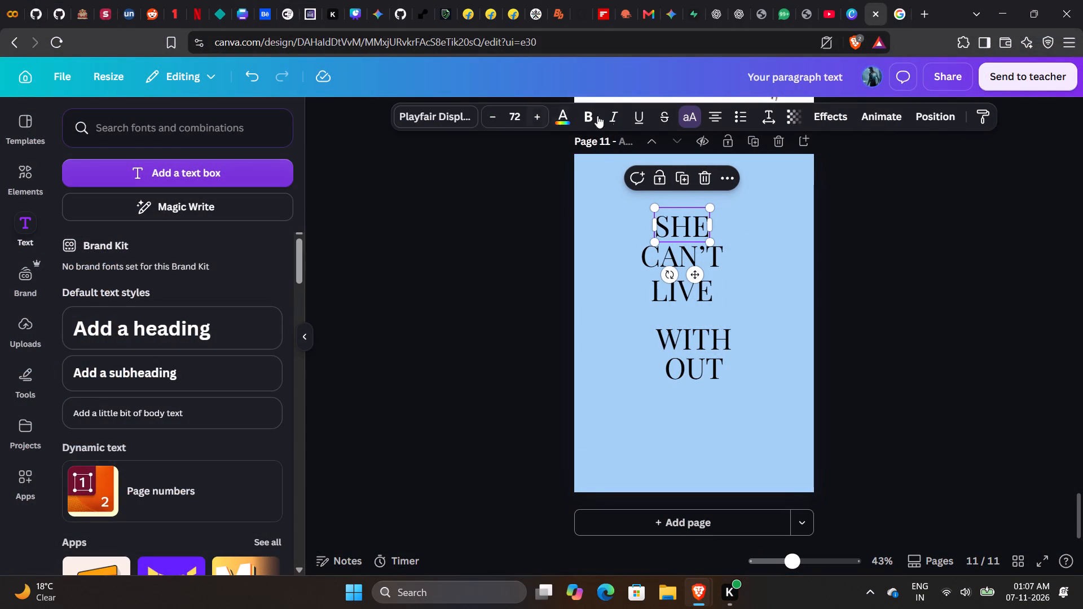
pyautogui.click(567, 114)
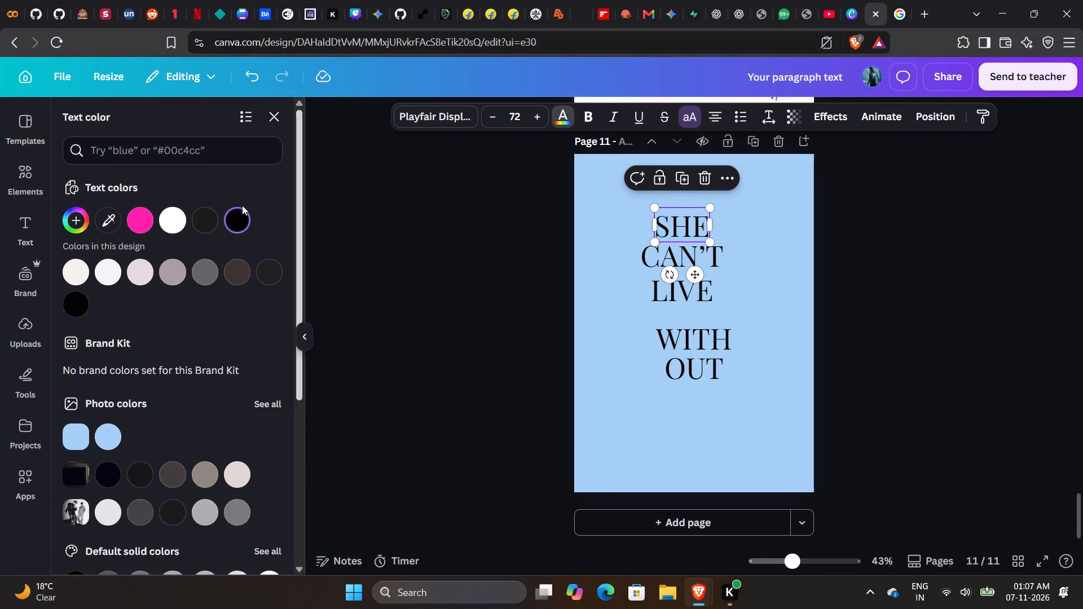
pyautogui.click(176, 216)
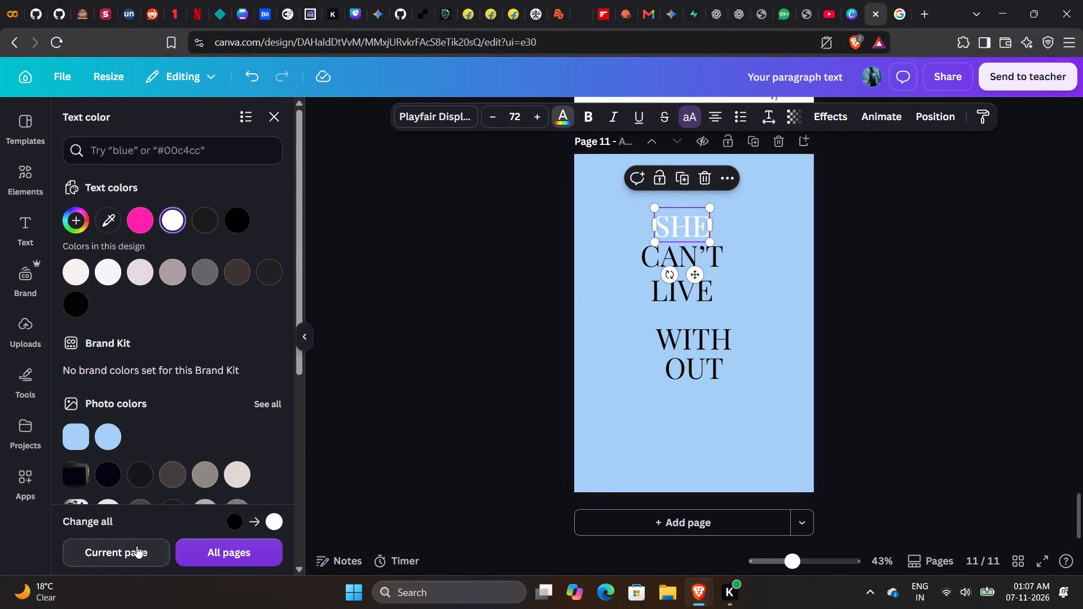
pyautogui.click(137, 546)
pyautogui.click(685, 444)
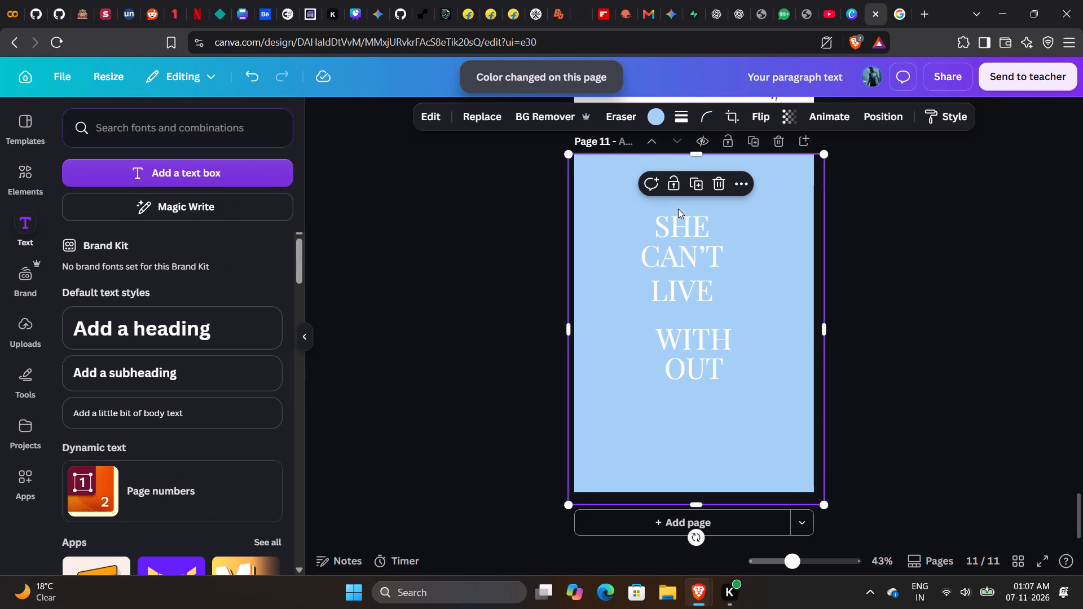
# Enlarge SHE to size 90 and move it up, clear of CAN'T.
pyautogui.click(678, 218)
pyautogui.click(524, 116)
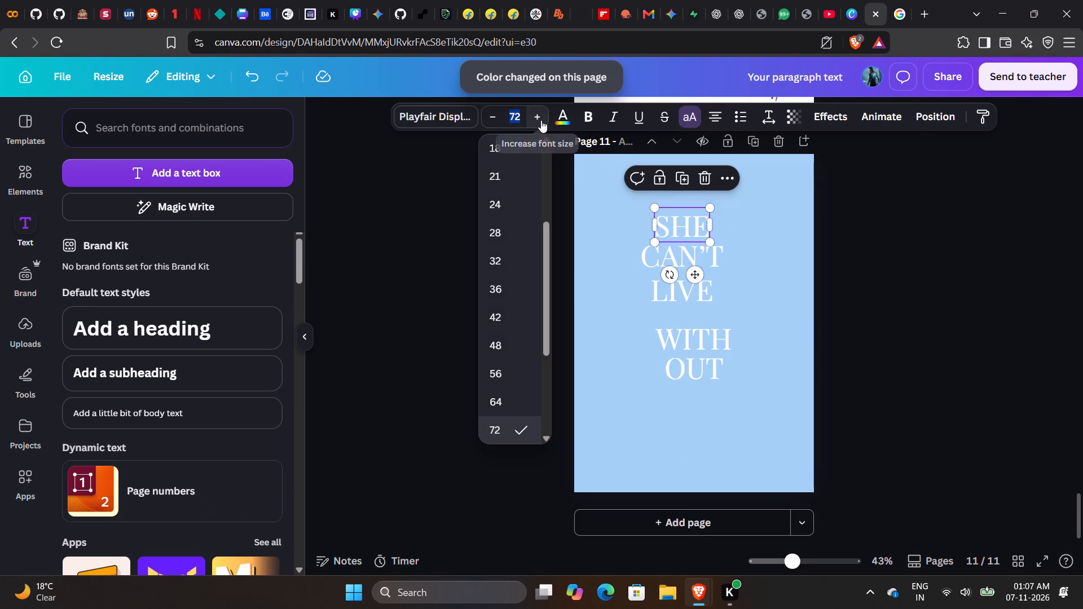
pyautogui.tripleClick(541, 120)
pyautogui.tripleClick(541, 120)
pyautogui.click(541, 120)
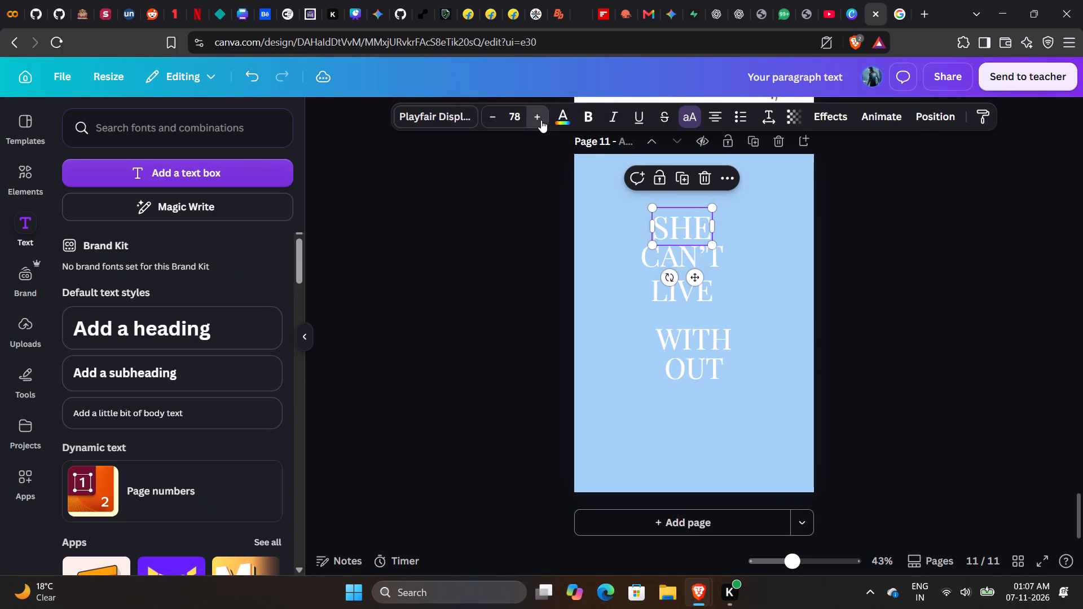
pyautogui.click(541, 120)
pyautogui.moveTo(697, 280); pyautogui.dragTo(706, 259)
pyautogui.click(518, 116)
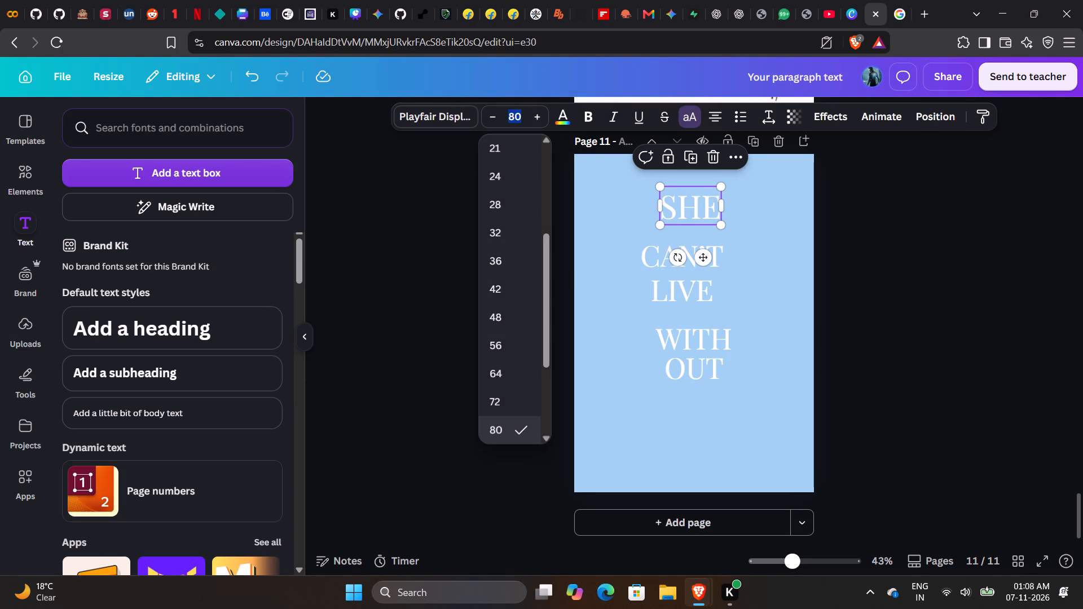
pyautogui.write('90')
pyautogui.press('Return')
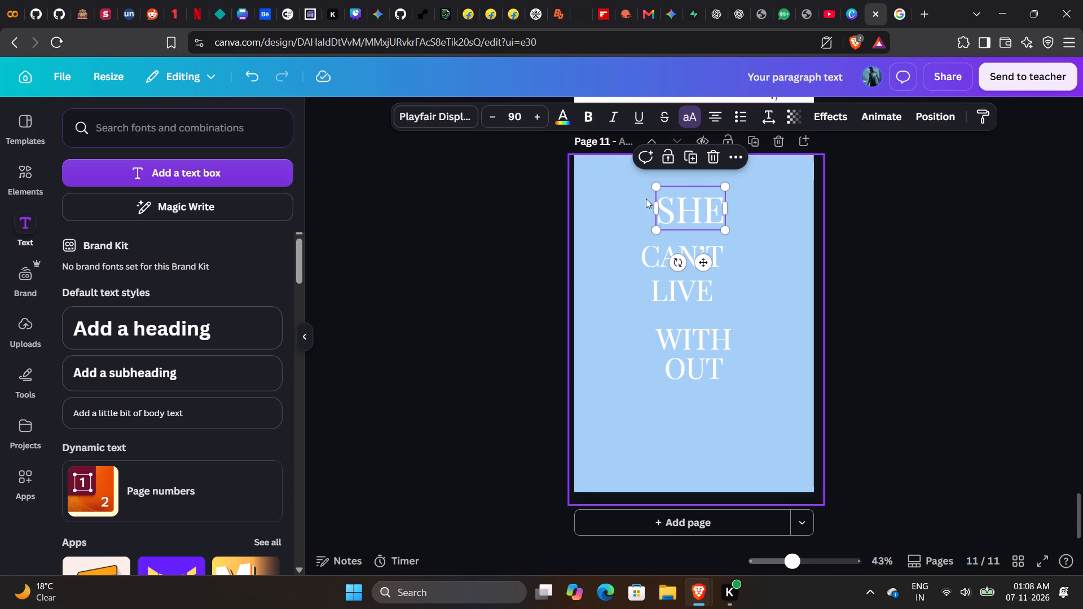
pyautogui.click(787, 231)
# Set the font size of CAN'T, LIVE and WITH to 90 each.
pyautogui.click(670, 245)
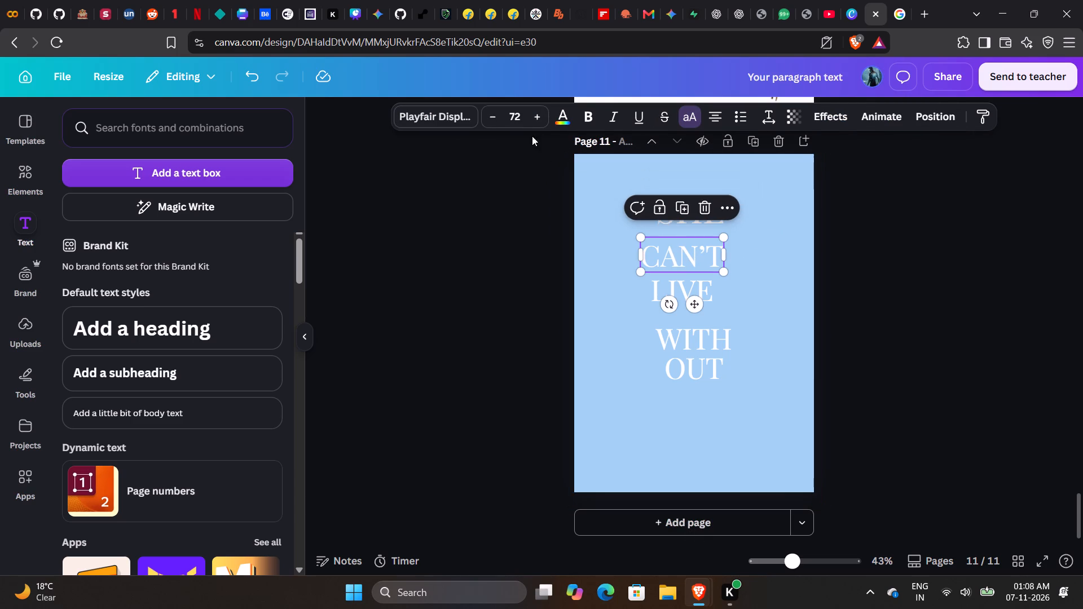
pyautogui.click(510, 120)
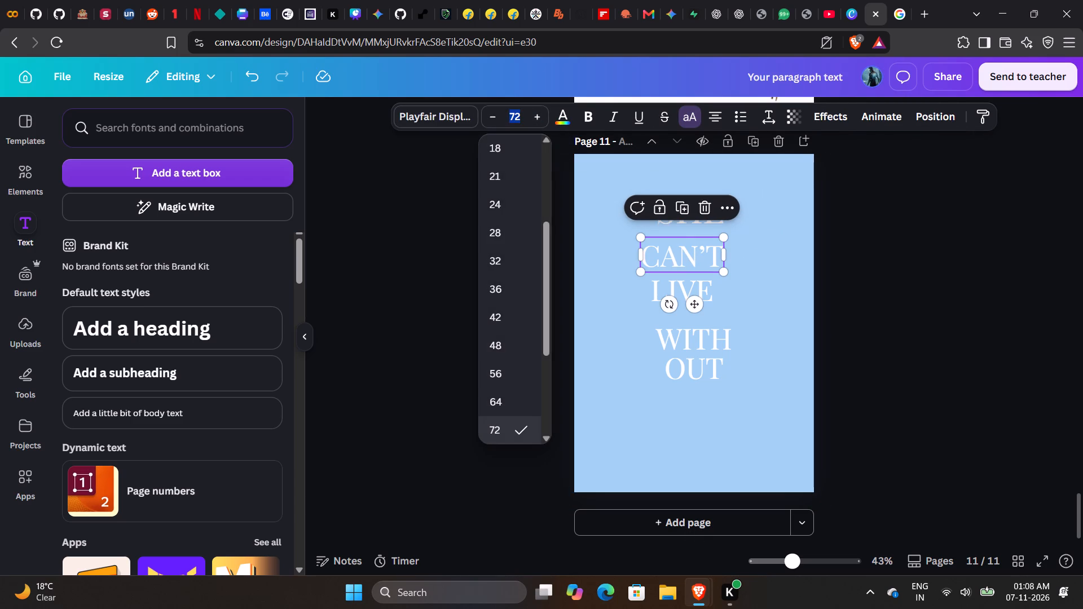
pyautogui.write('90')
pyautogui.press('Return')
pyautogui.click(690, 296)
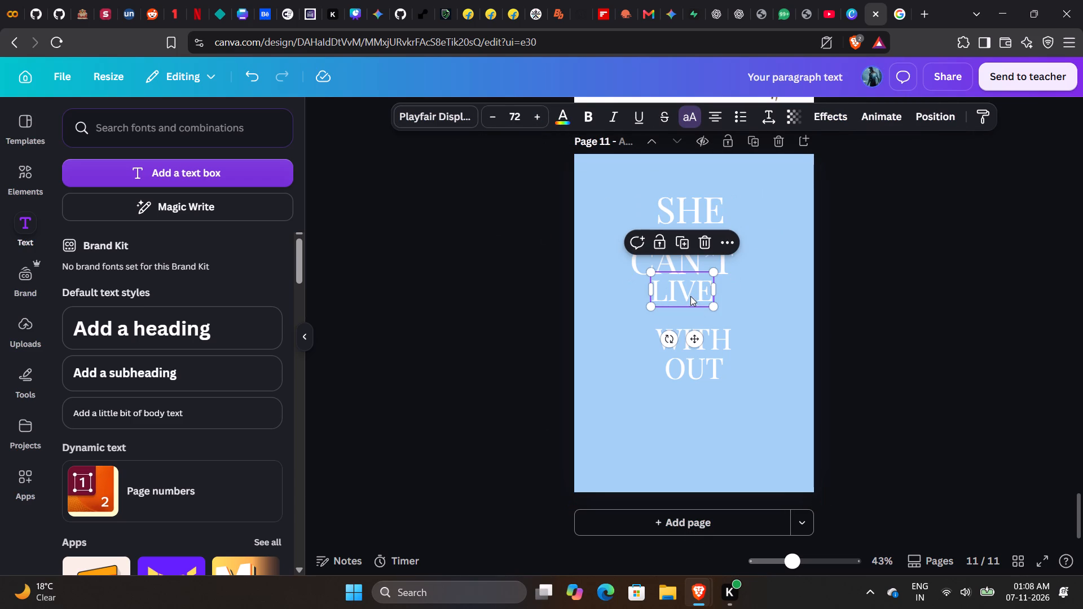
pyautogui.click(517, 122)
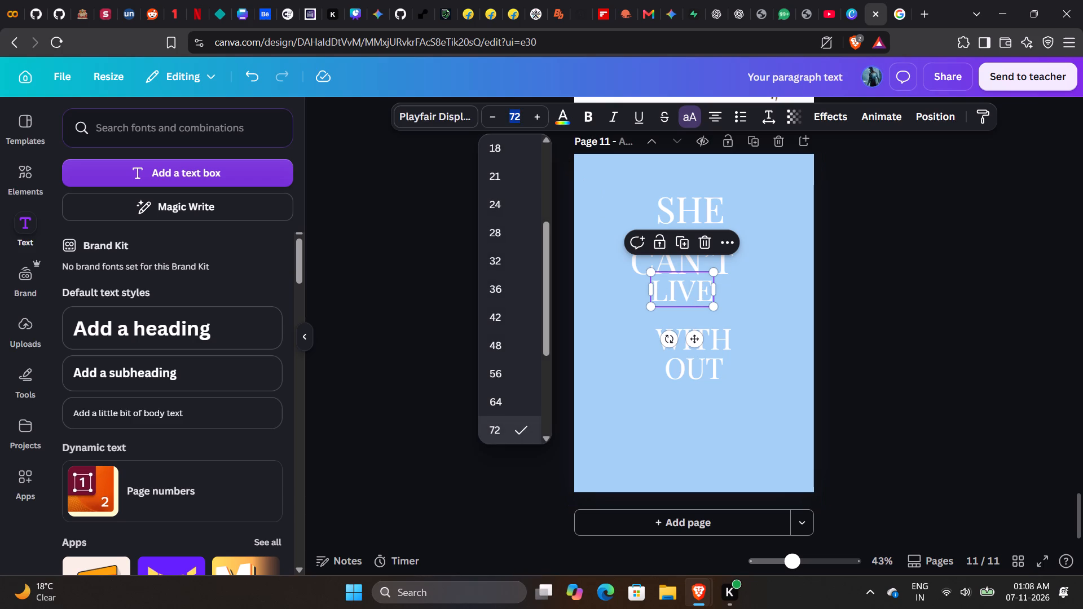
pyautogui.write('90')
pyautogui.press('Return')
pyautogui.click(728, 338)
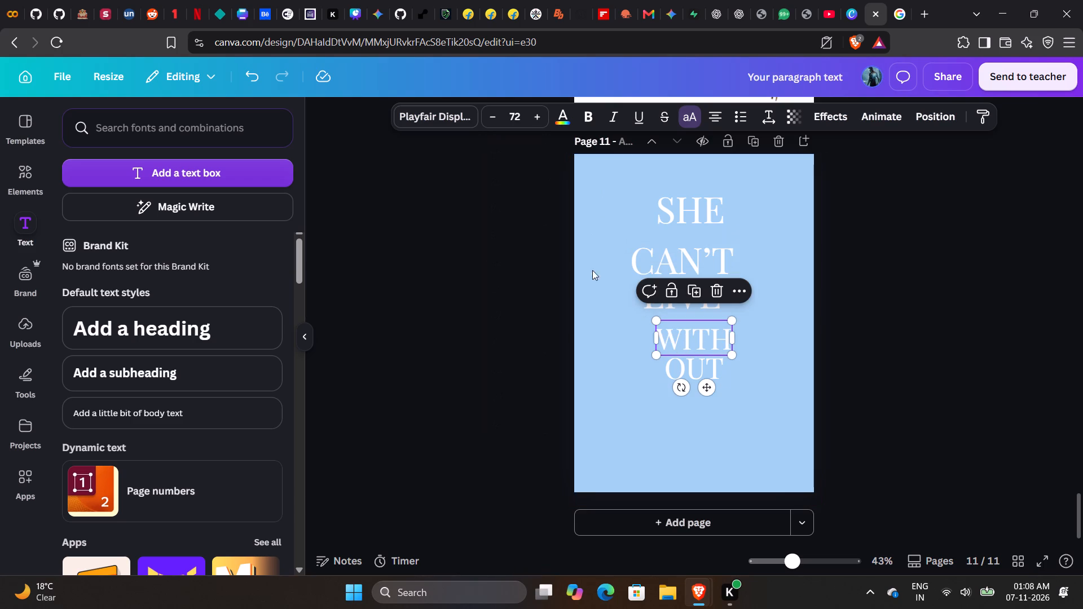
pyautogui.click(521, 122)
pyautogui.write('90')
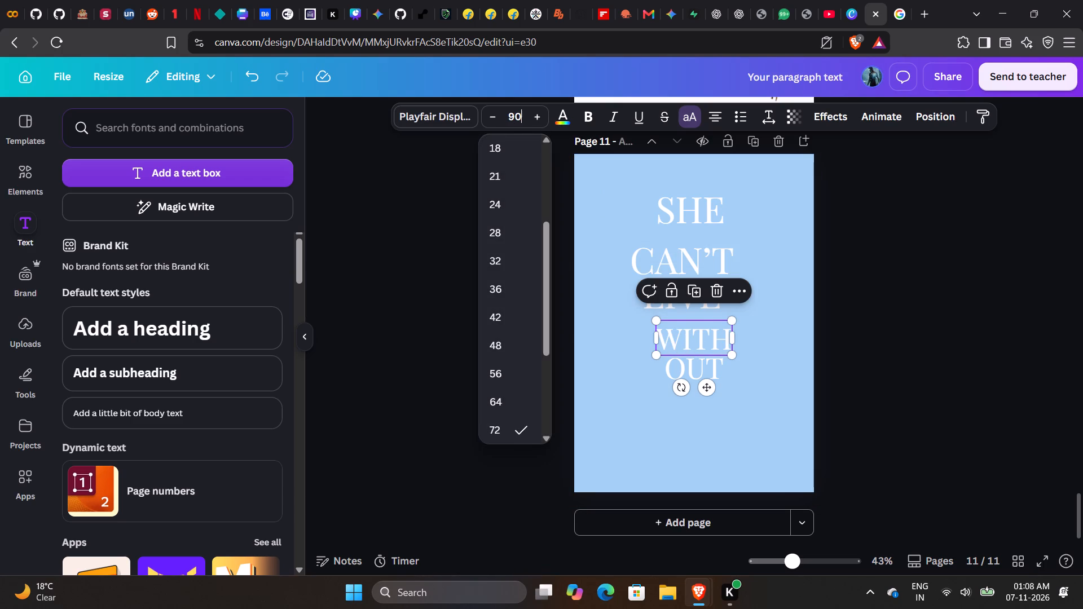
pyautogui.press('Return')
# Move the OUT text box down below WITH and remove the blank line above its word.
pyautogui.click(685, 376)
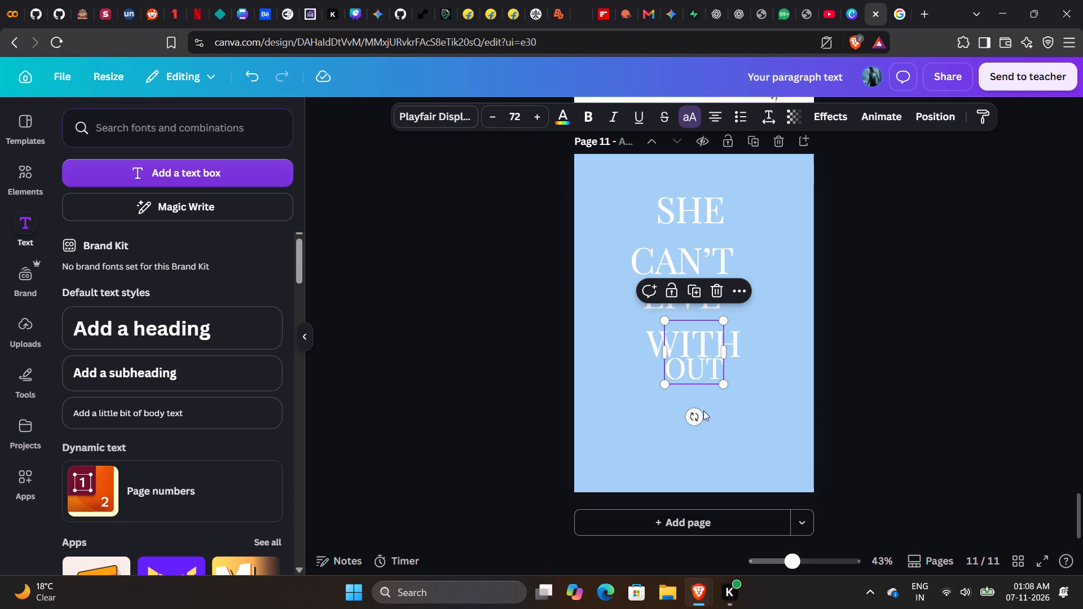
pyautogui.moveTo(689, 363); pyautogui.dragTo(690, 400)
pyautogui.click(716, 368)
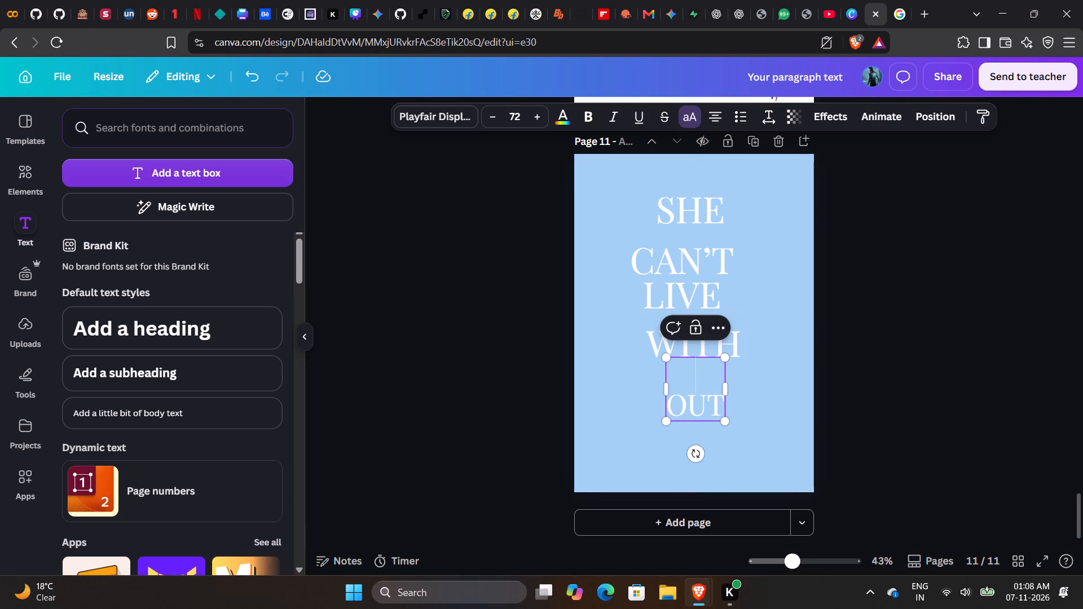
pyautogui.click(673, 416)
pyautogui.click(673, 406)
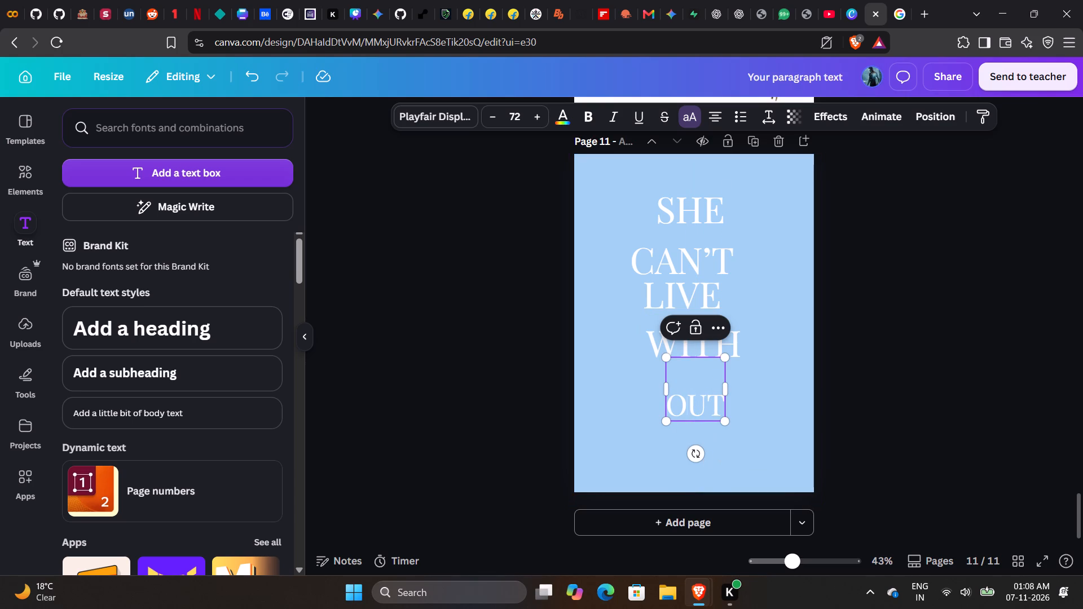
pyautogui.click(694, 408)
pyautogui.press('Left')
pyautogui.press('BackSpace')
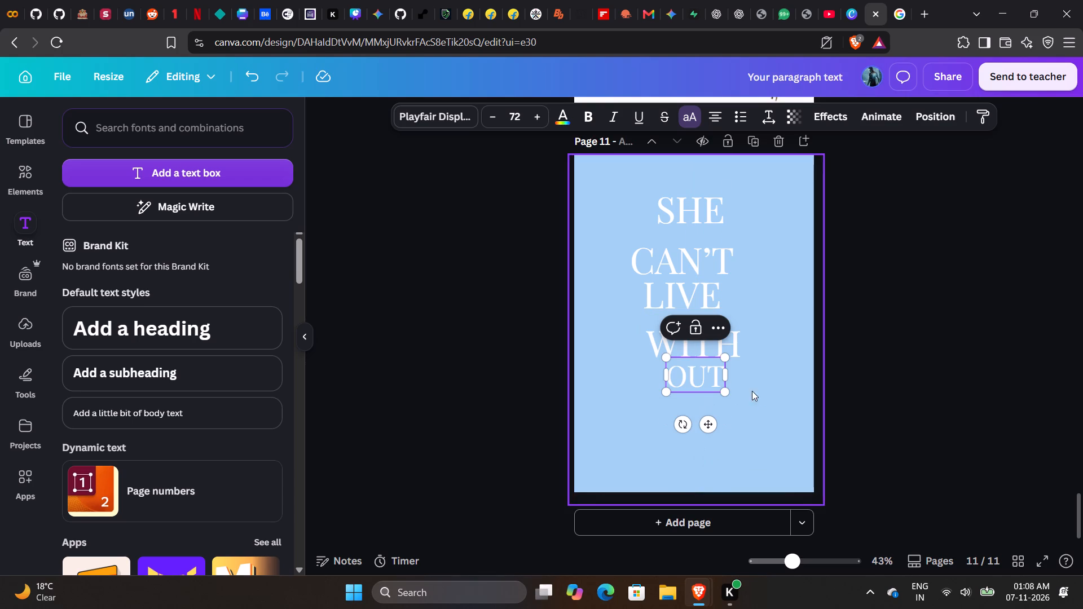
# Set the font size of OUT to 90.
pyautogui.click(516, 116)
pyautogui.press('9')
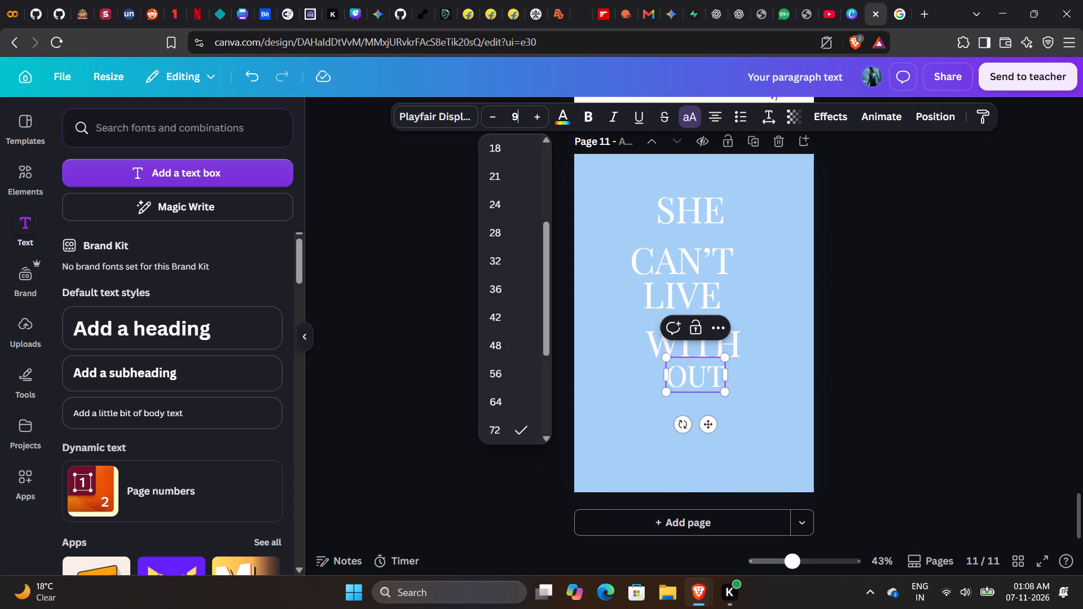
pyautogui.press('0')
pyautogui.press('Return')
pyautogui.click(869, 297)
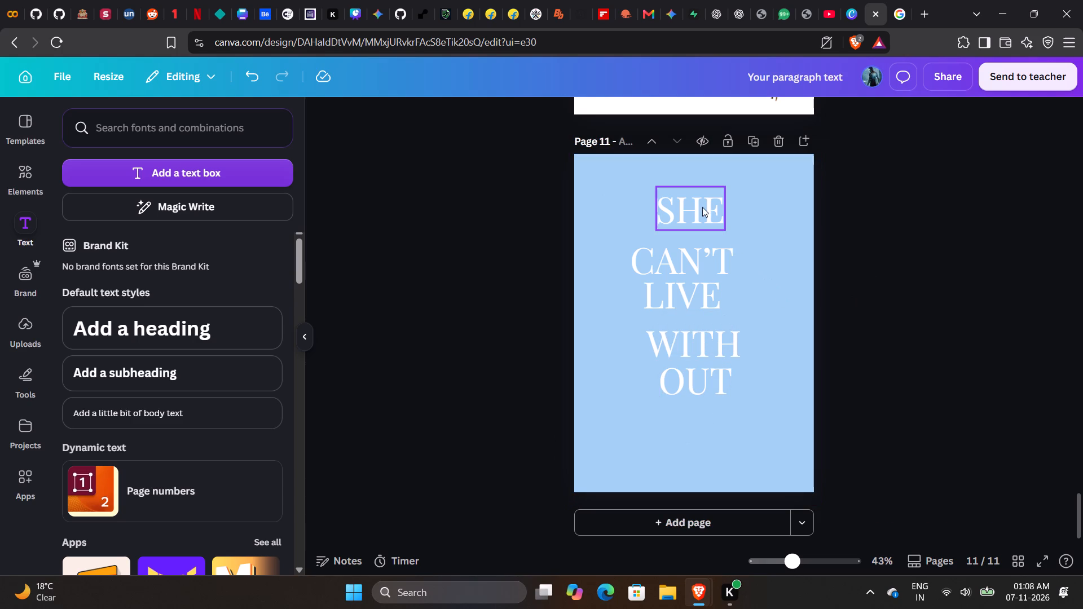
# Move CAN'T, LIVE, WITH and OUT up on page 11 so the words stack closely under SHE.
pyautogui.click(693, 257)
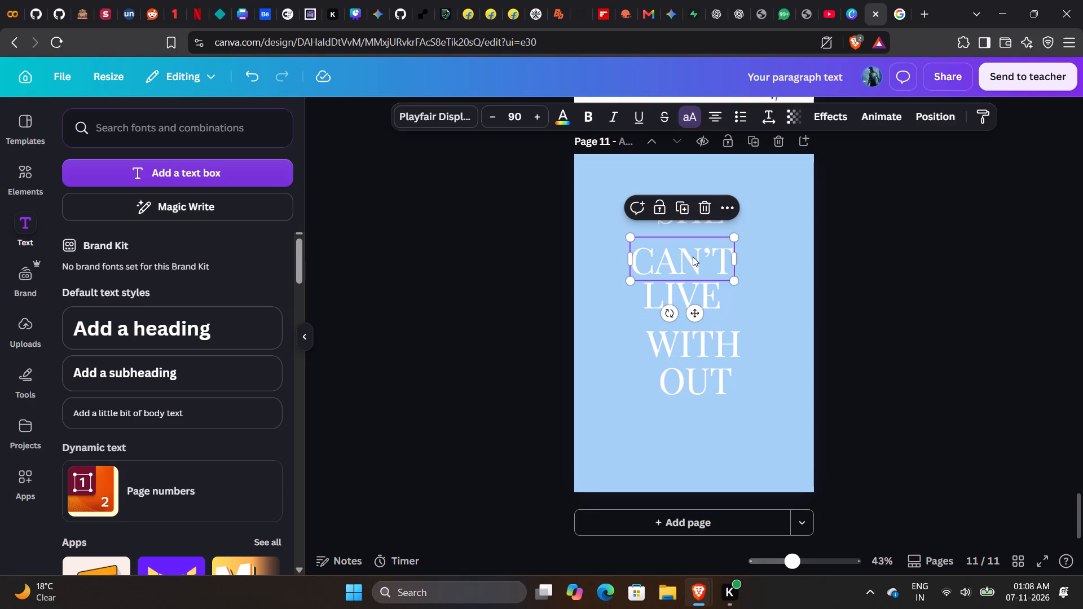
pyautogui.moveTo(692, 311); pyautogui.dragTo(700, 300)
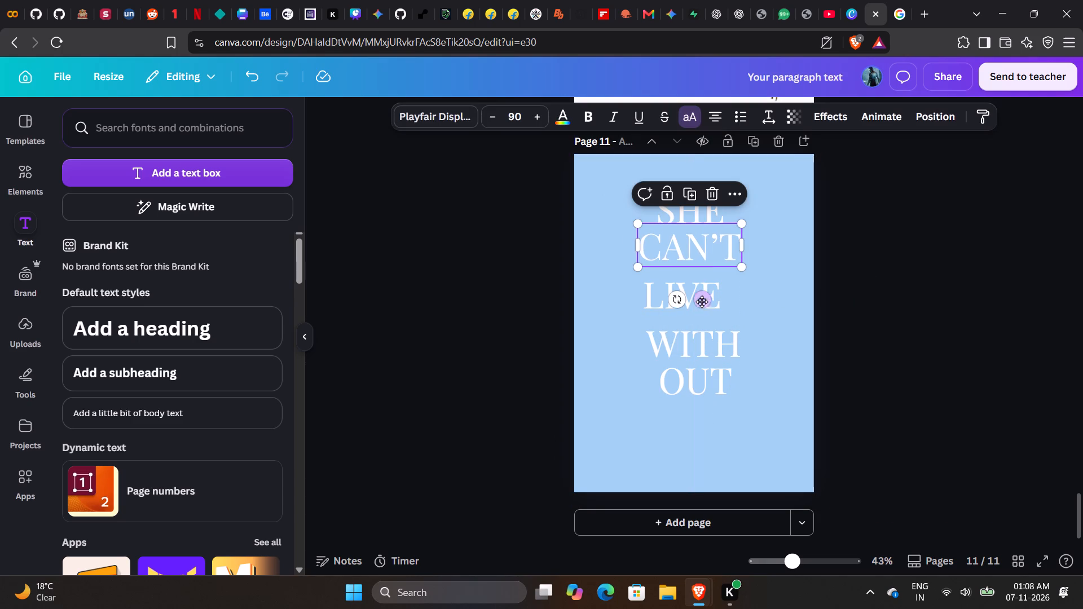
pyautogui.click(719, 308)
pyautogui.moveTo(693, 348); pyautogui.dragTo(703, 337)
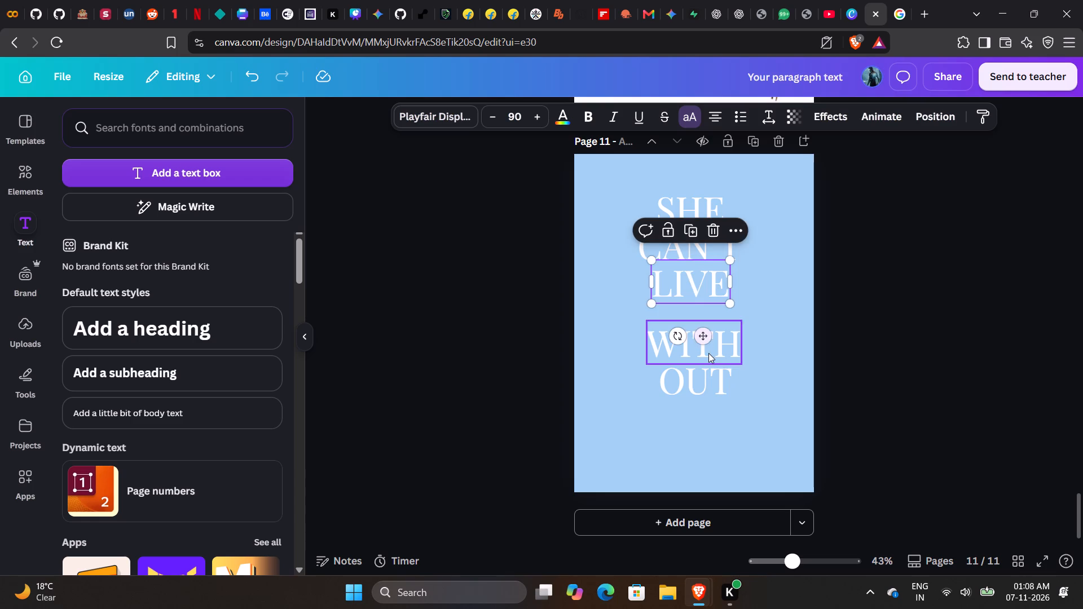
pyautogui.click(708, 353)
pyautogui.moveTo(705, 401); pyautogui.dragTo(704, 379)
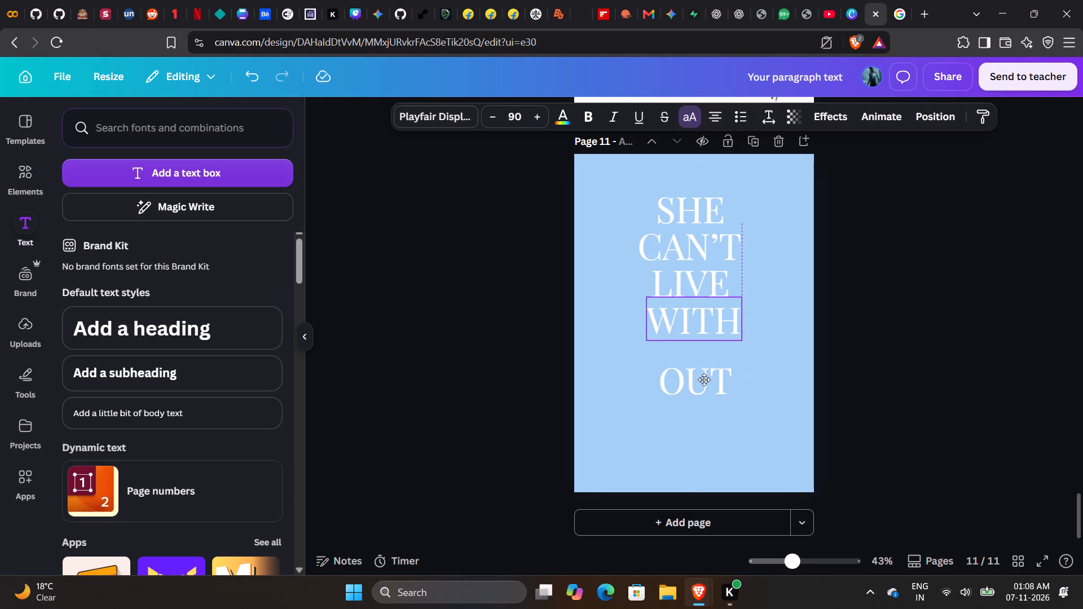
pyautogui.moveTo(704, 379); pyautogui.dragTo(703, 376)
pyautogui.click(715, 399)
pyautogui.moveTo(711, 428); pyautogui.dragTo(703, 382)
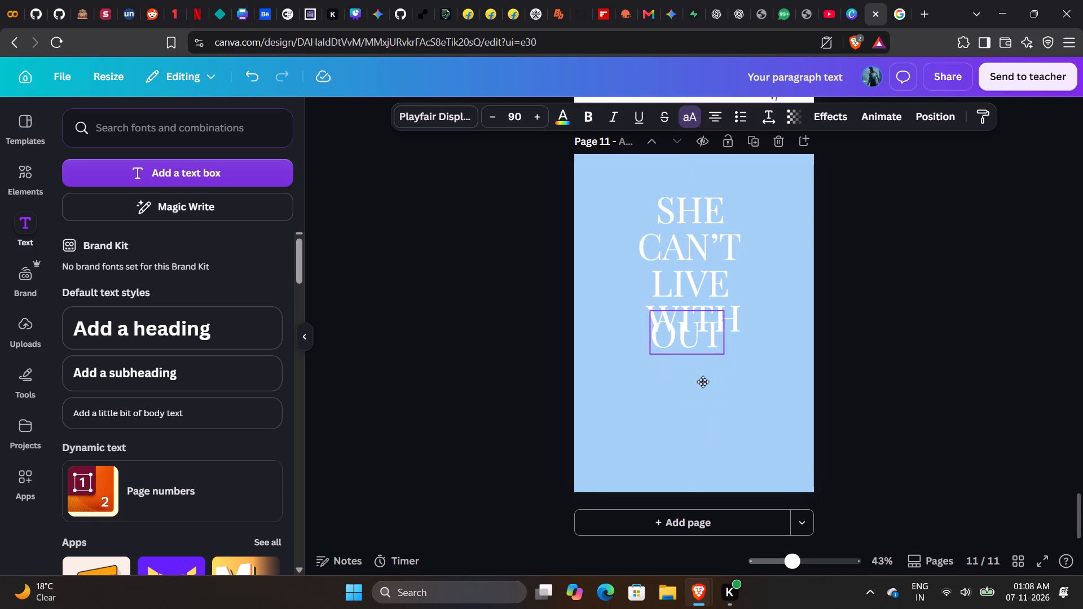
pyautogui.moveTo(703, 382); pyautogui.dragTo(710, 399)
pyautogui.click(895, 366)
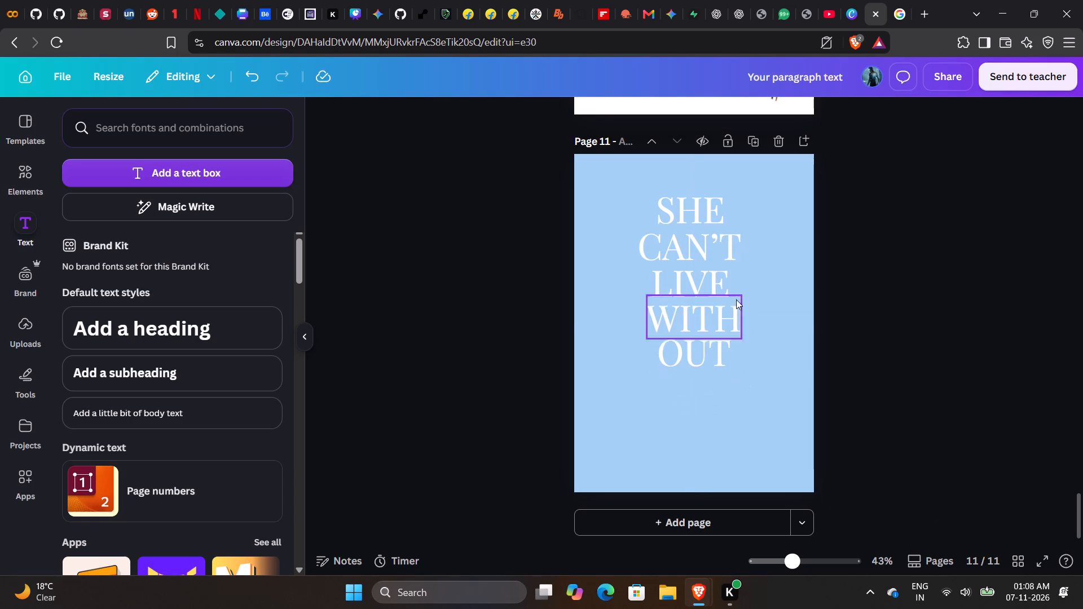
# Select all five heading words together, enlarge them to size 104 and move the stack down to the middle of the page.
pyautogui.moveTo(641, 180); pyautogui.dragTo(747, 431)
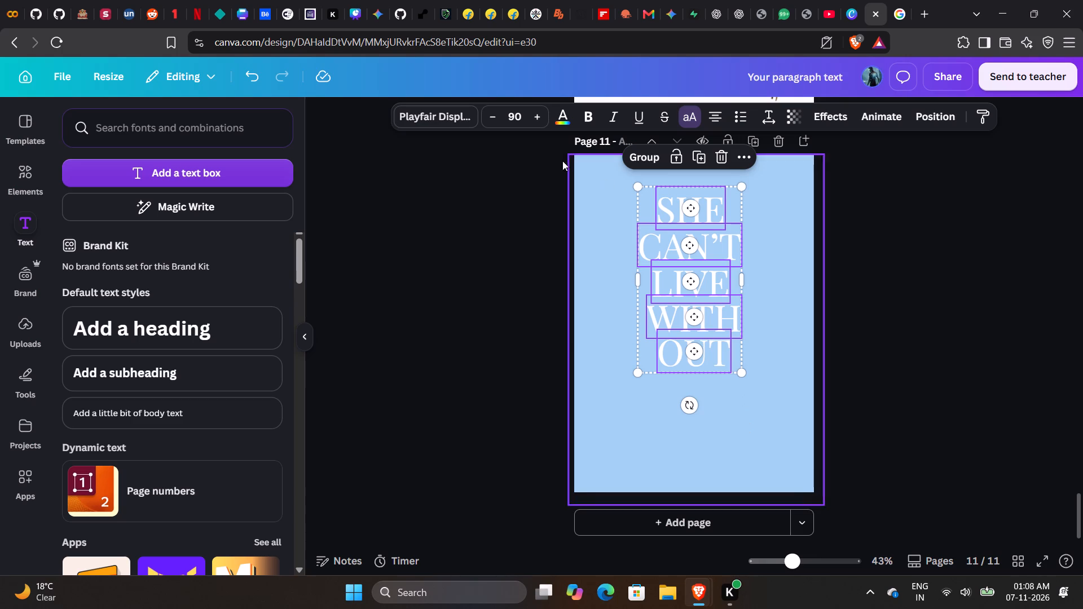
pyautogui.click(648, 156)
pyautogui.moveTo(697, 265); pyautogui.dragTo(698, 314)
pyautogui.moveTo(639, 235); pyautogui.dragTo(623, 203)
pyautogui.click(623, 175)
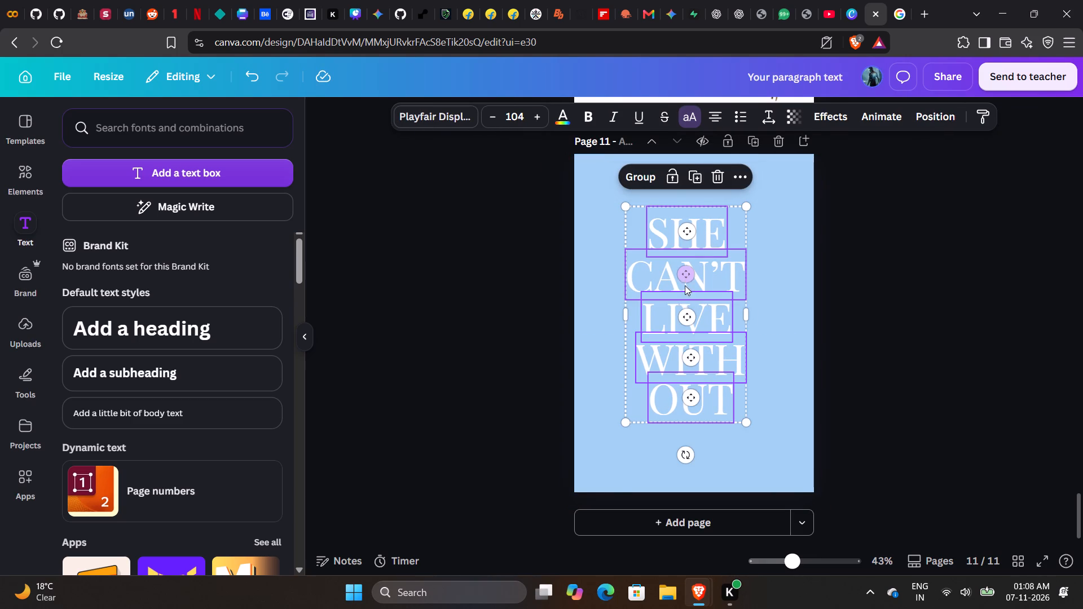
pyautogui.moveTo(738, 395); pyautogui.dragTo(738, 395)
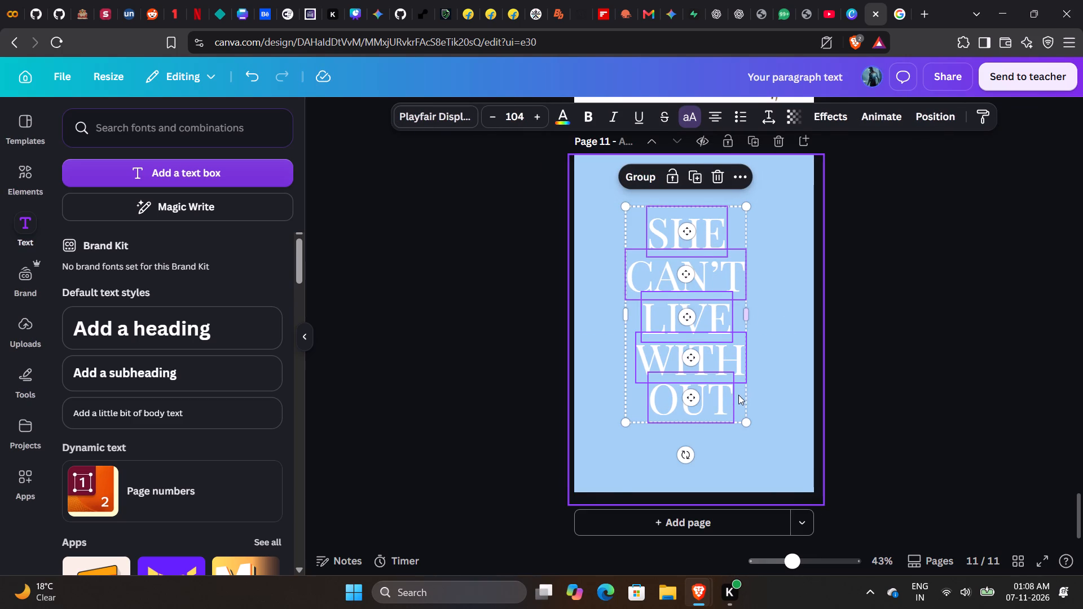
pyautogui.moveTo(738, 395); pyautogui.dragTo(751, 395)
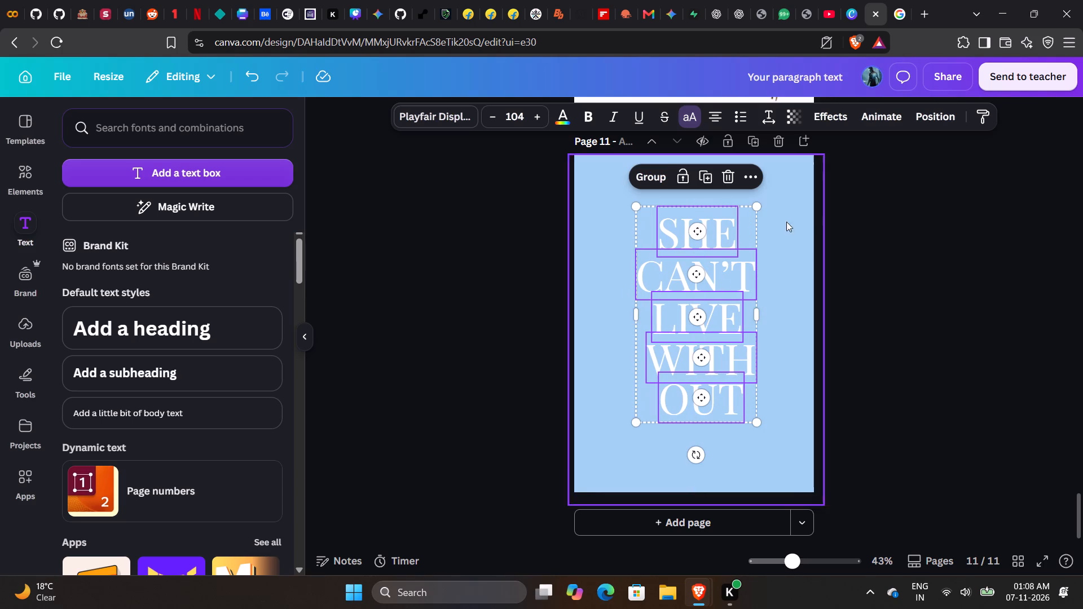
pyautogui.click(813, 217)
# Shift SHE, CAN'T, LIVE and WITH slightly upward so the five enlarged heading lines are evenly spaced.
pyautogui.click(717, 234)
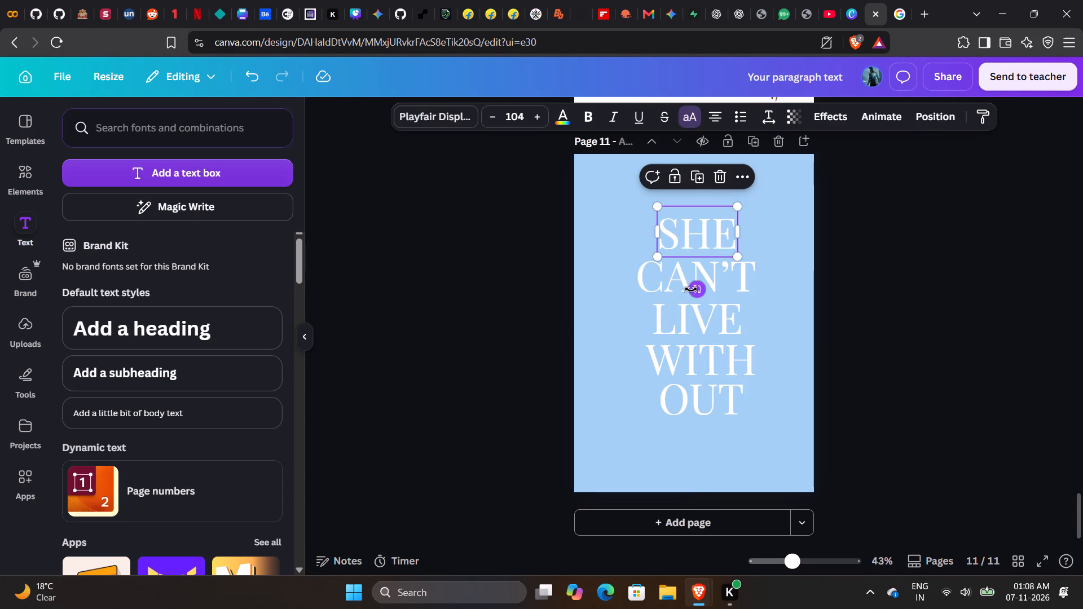
pyautogui.moveTo(698, 228); pyautogui.dragTo(697, 219)
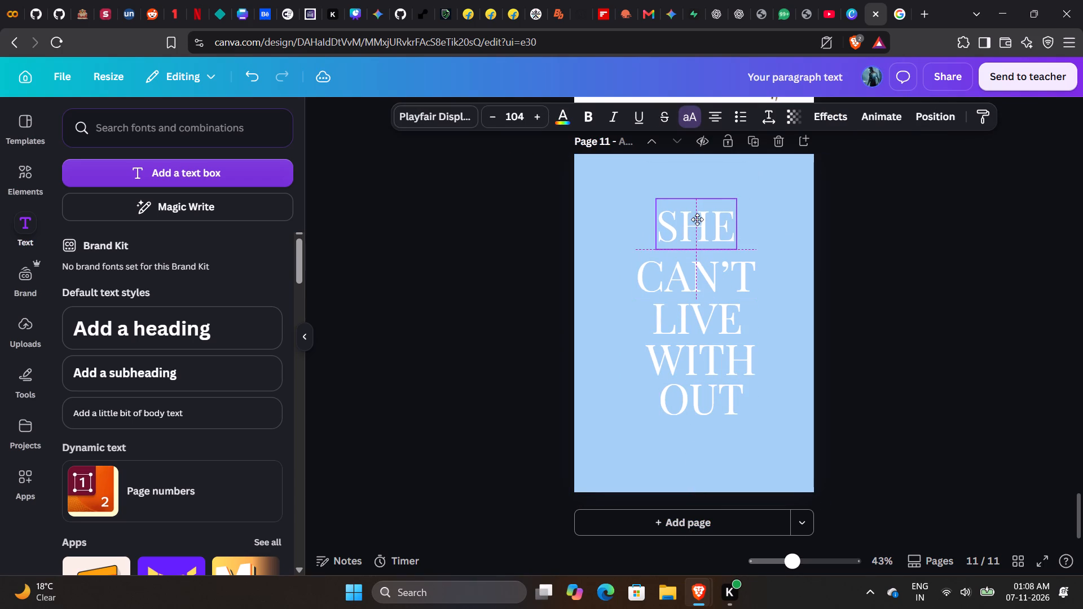
pyautogui.moveTo(697, 219); pyautogui.dragTo(697, 222)
pyautogui.click(718, 267)
pyautogui.moveTo(712, 275); pyautogui.dragTo(712, 272)
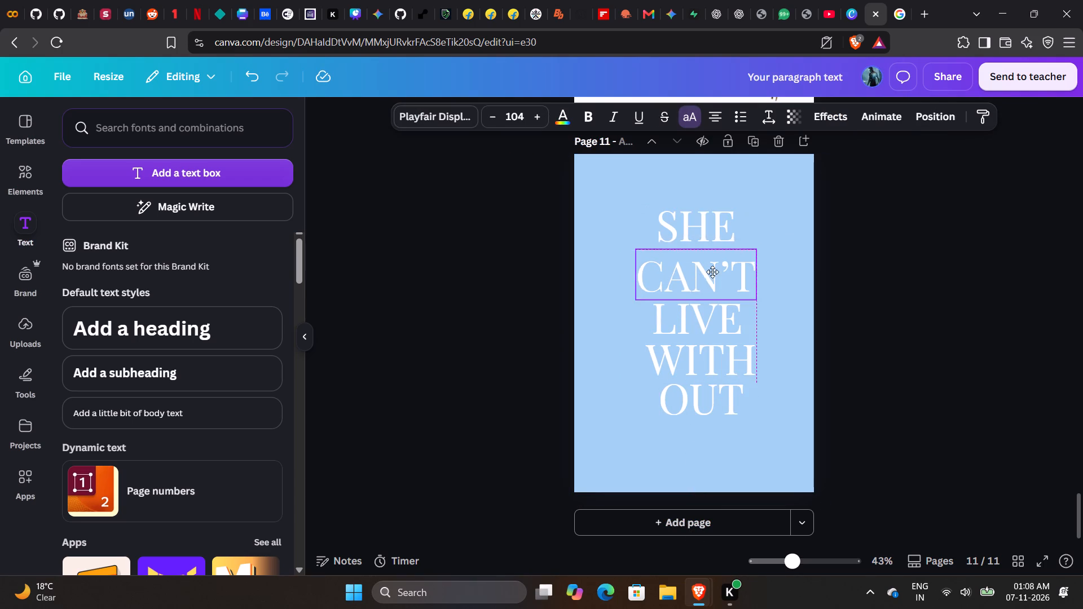
pyautogui.moveTo(712, 272); pyautogui.dragTo(713, 262)
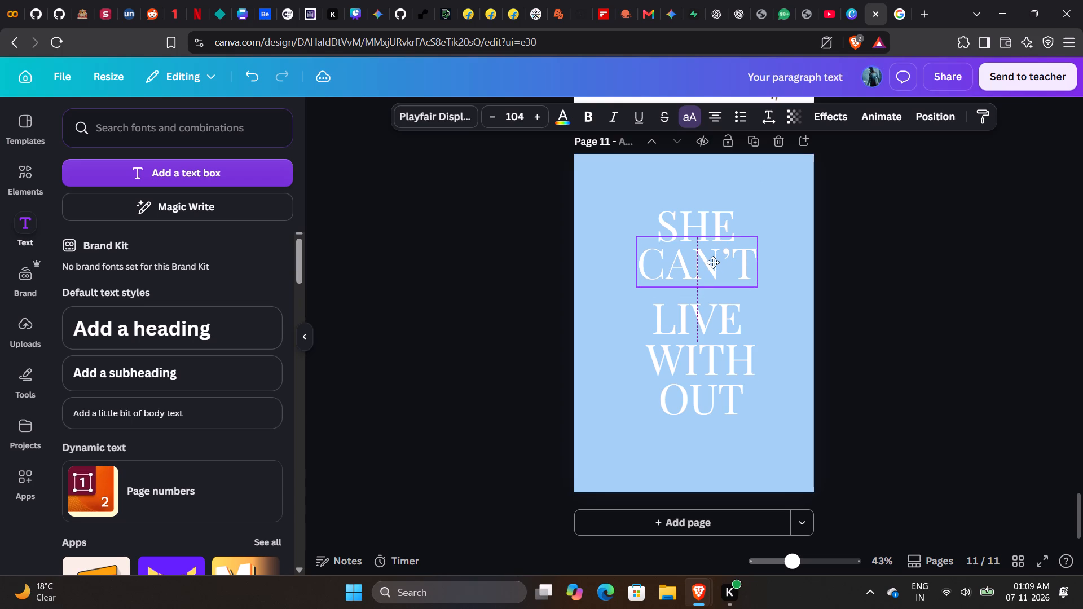
pyautogui.moveTo(713, 262); pyautogui.dragTo(713, 264)
pyautogui.click(717, 311)
pyautogui.moveTo(717, 326); pyautogui.dragTo(718, 323)
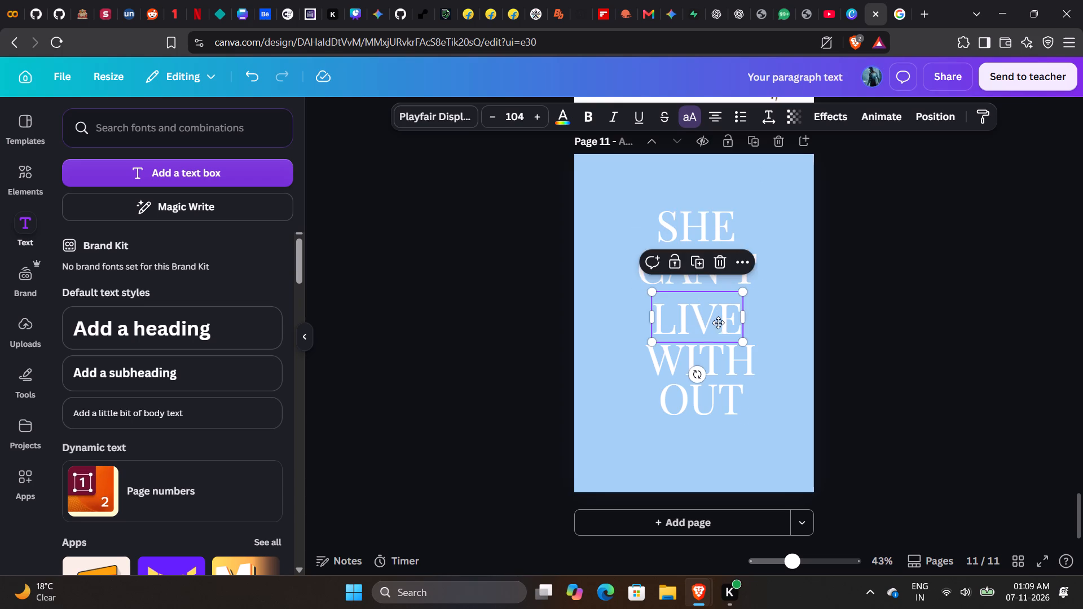
pyautogui.moveTo(718, 323); pyautogui.dragTo(719, 321)
pyautogui.click(737, 361)
pyautogui.click(724, 363)
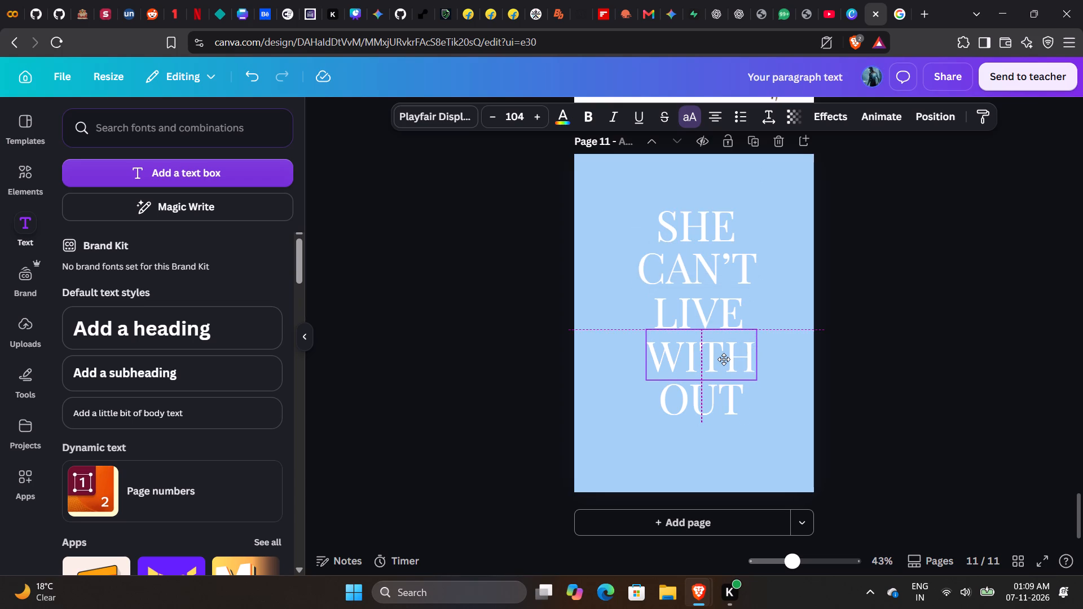
pyautogui.click(724, 390)
pyautogui.click(715, 398)
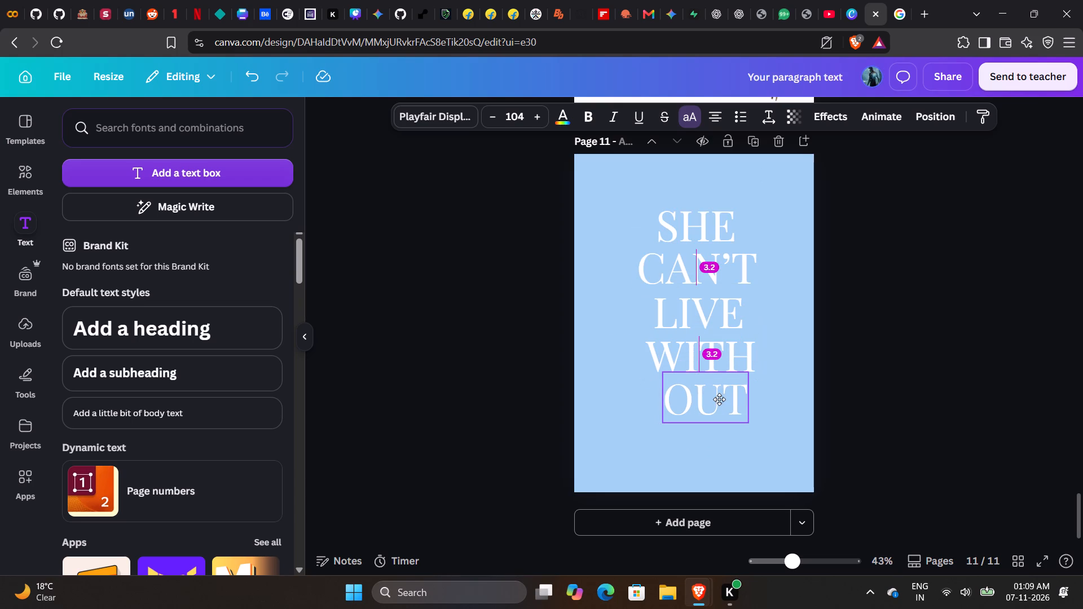
pyautogui.click(796, 396)
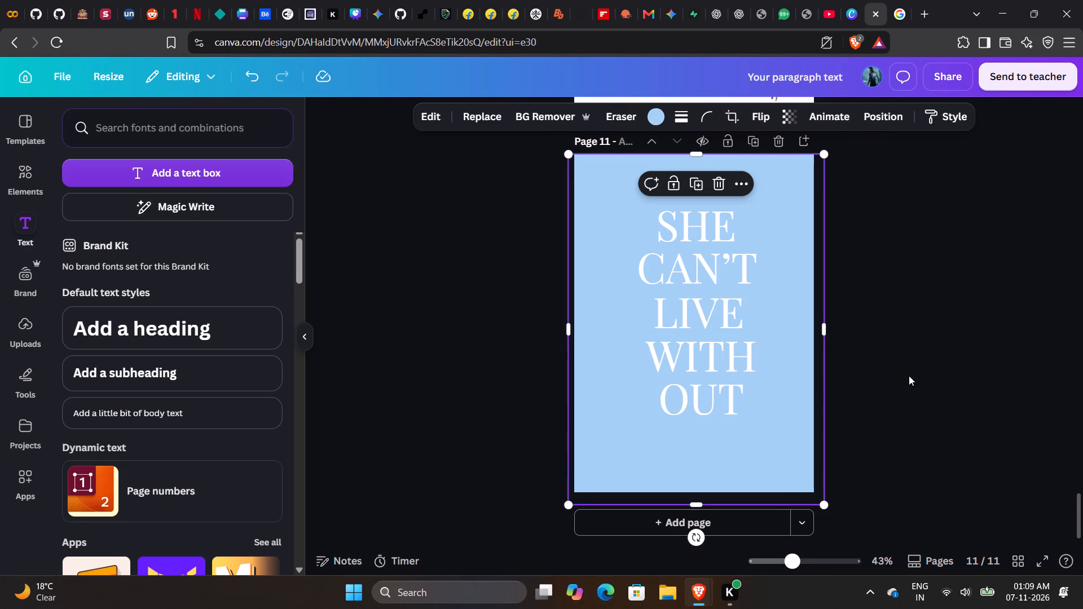
# Align OUT, WITH, LIVE, CAN'T and SHE horizontally along the vertical centre line of page 11.
pyautogui.scroll(-1, 903, 376)
pyautogui.moveTo(796, 561); pyautogui.dragTo(791, 562)
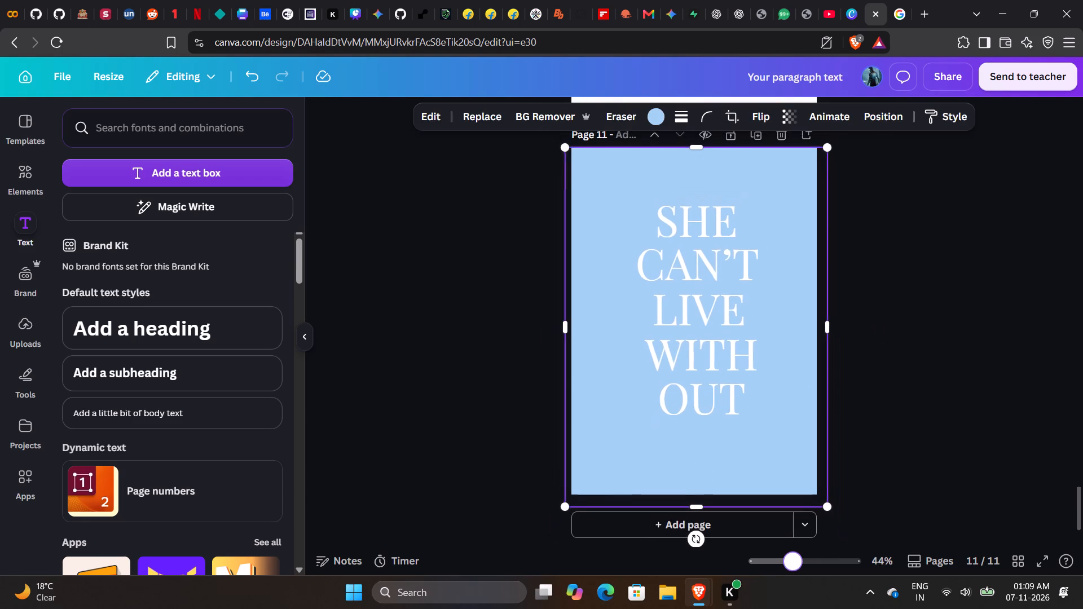
pyautogui.moveTo(791, 562); pyautogui.dragTo(785, 563)
pyautogui.click(712, 433)
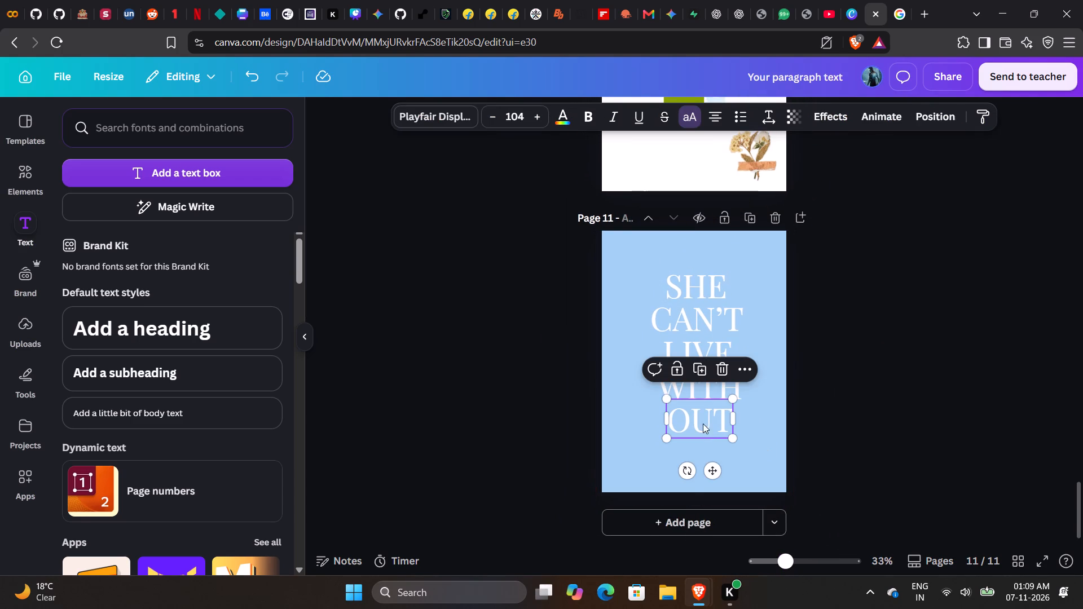
pyautogui.click(702, 416)
pyautogui.click(739, 391)
pyautogui.moveTo(705, 387); pyautogui.dragTo(702, 387)
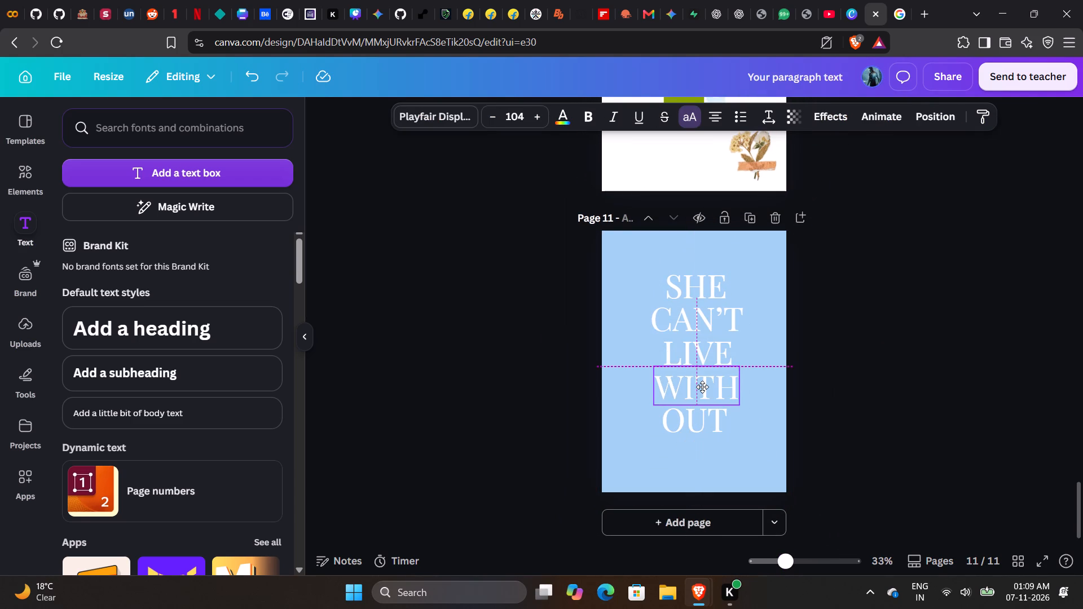
pyautogui.moveTo(702, 387); pyautogui.dragTo(699, 388)
pyautogui.click(781, 378)
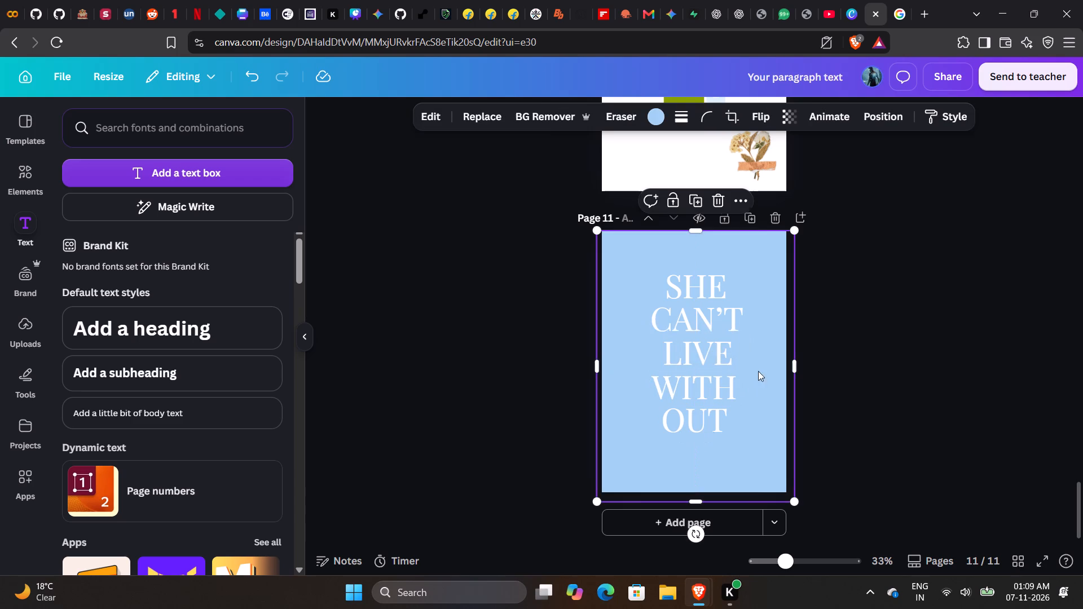
pyautogui.click(701, 348)
pyautogui.click(695, 348)
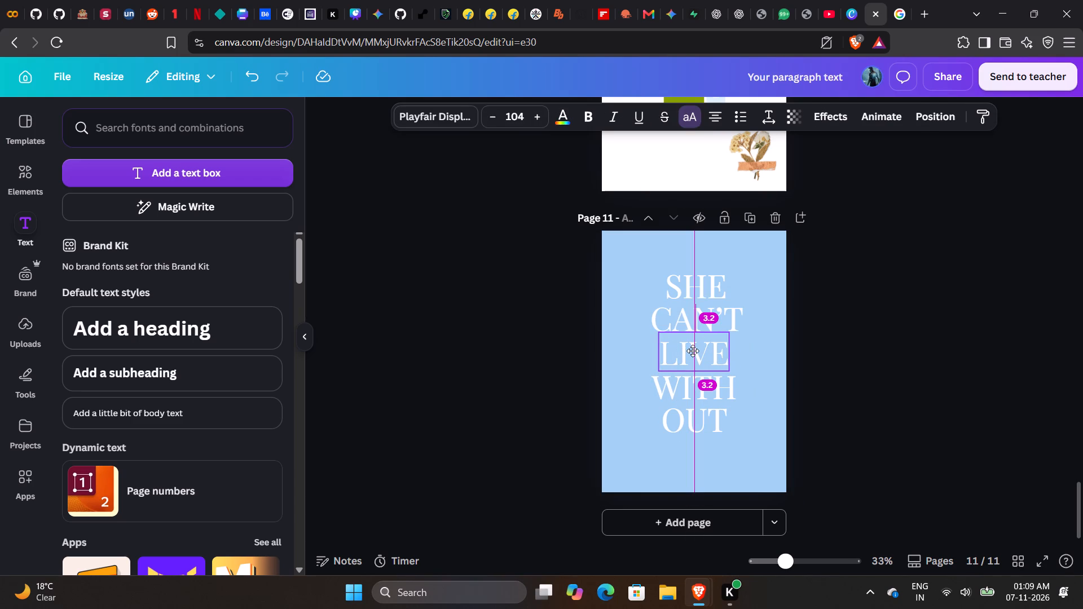
pyautogui.doubleClick(701, 318)
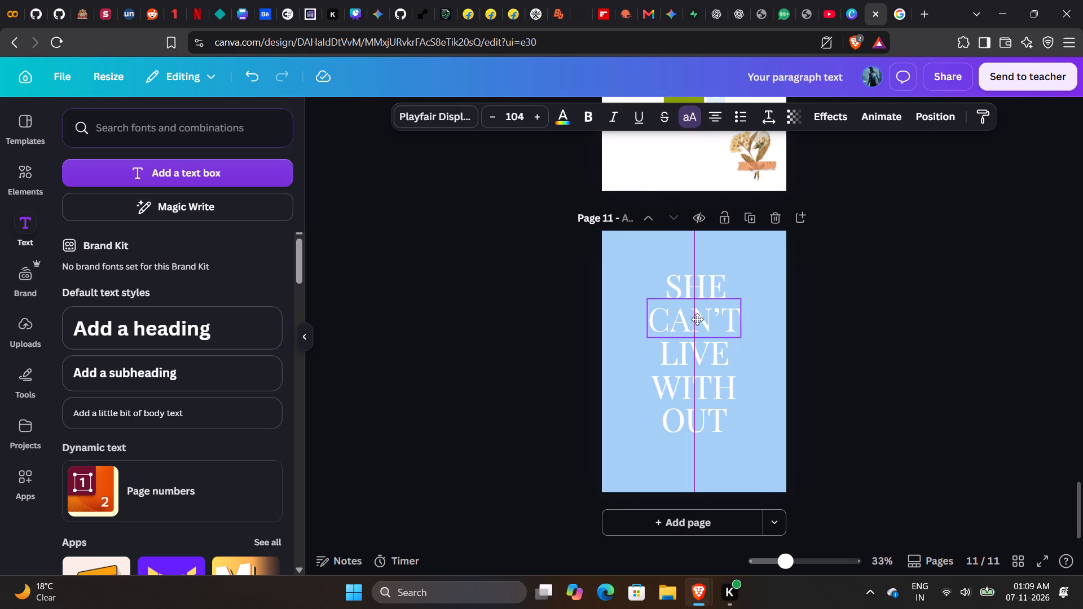
pyautogui.click(709, 287)
pyautogui.click(704, 287)
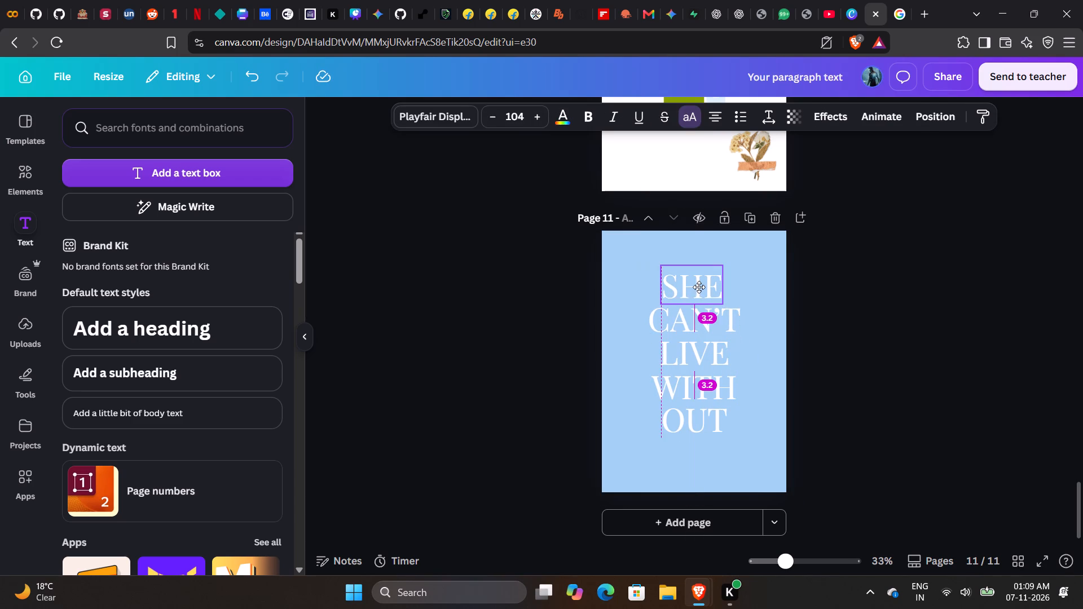
pyautogui.click(790, 305)
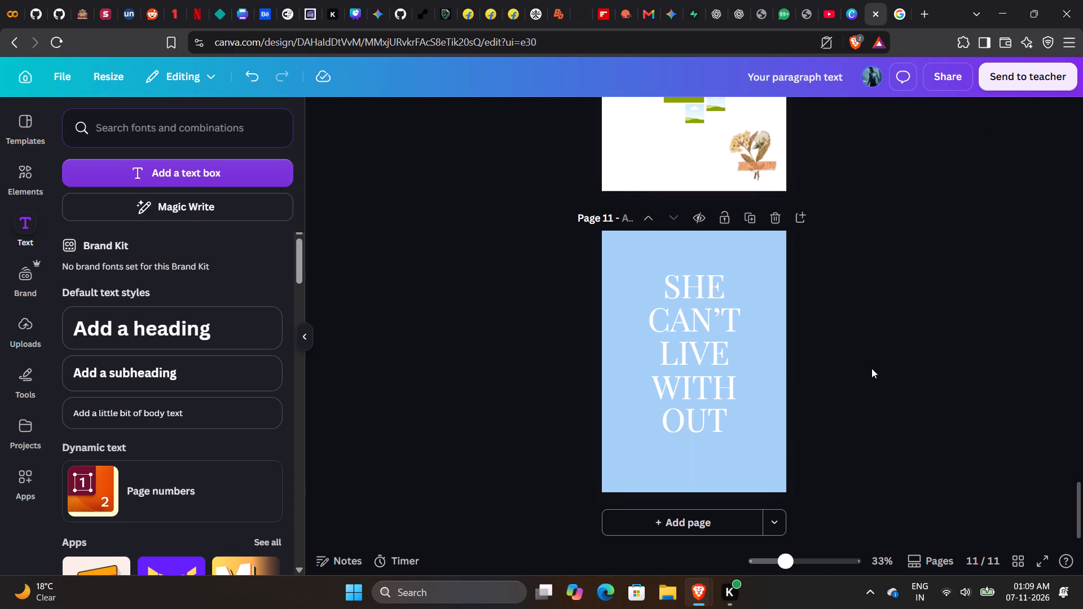
# Add a blank page 12 after the SHE CAN'T LIVE WITHOUT page.
pyautogui.click(681, 513)
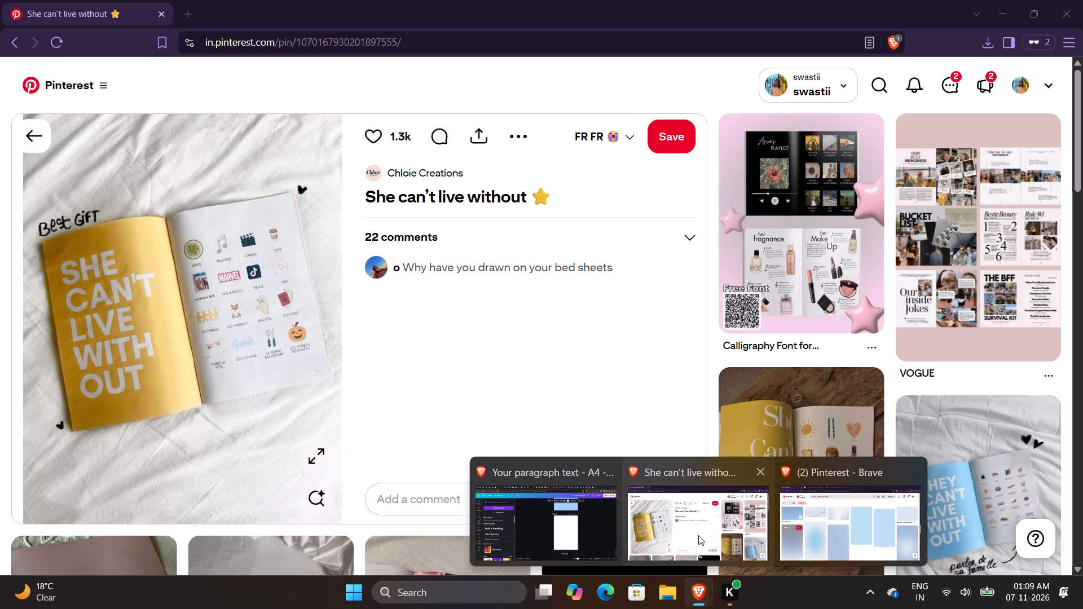
pyautogui.click(677, 336)
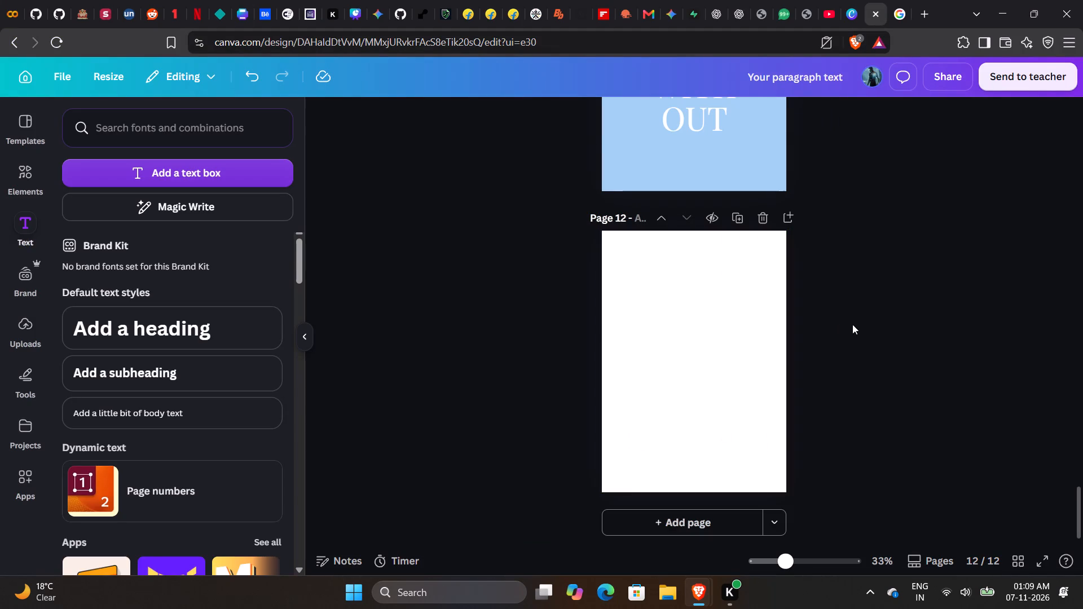
pyautogui.scroll(2, 736, 337)
pyautogui.scroll(-2, 736, 337)
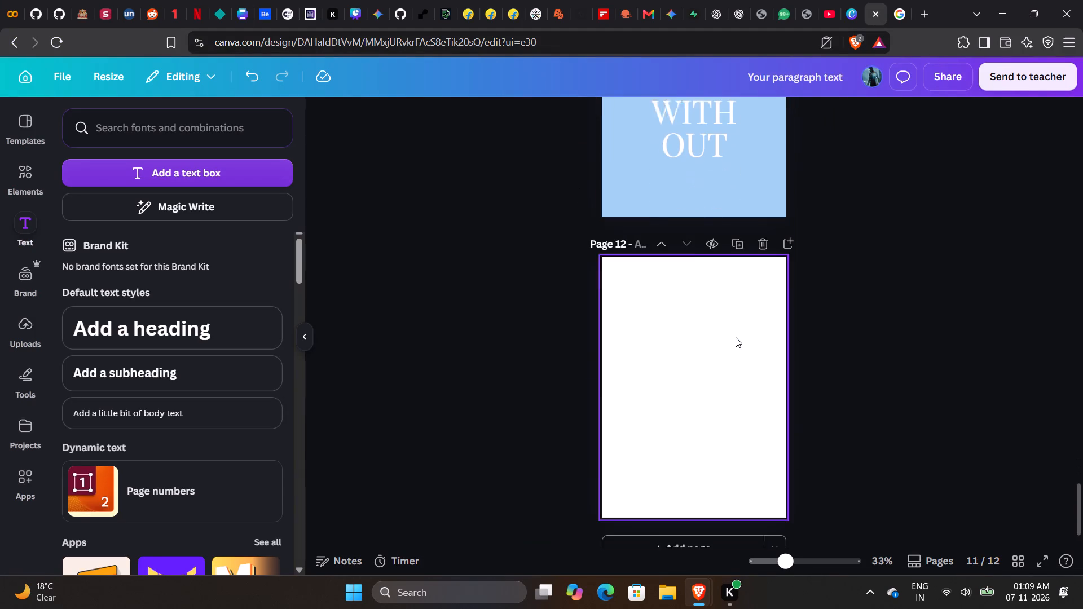
pyautogui.scroll(-1, 736, 337)
# In the grid overview, delete the "Awesome wedding ideas" page and the landscape photo page that follows it.
pyautogui.click(1007, 556)
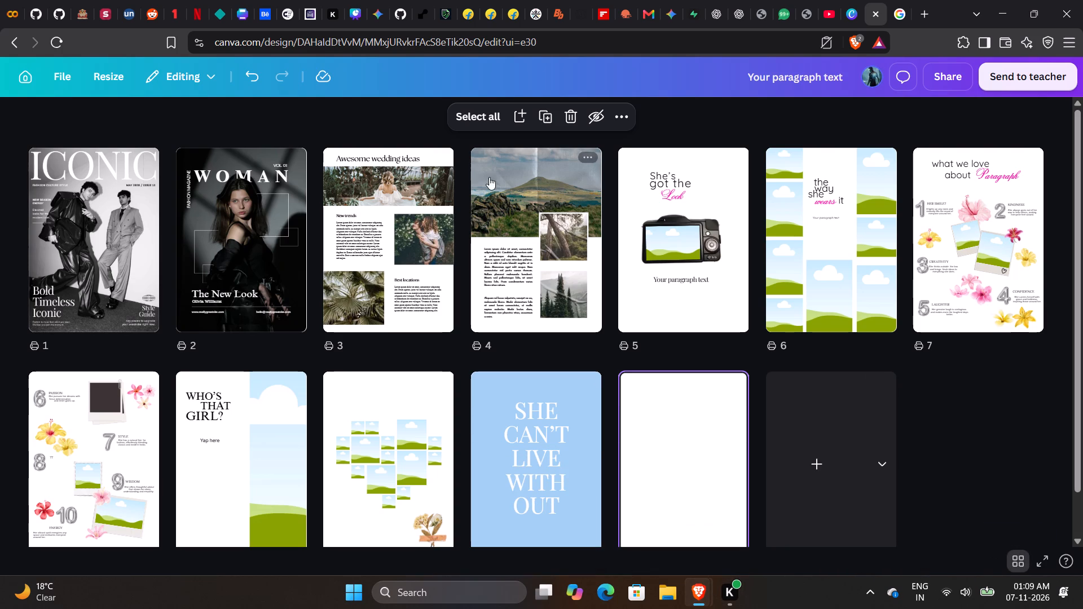
pyautogui.click(447, 158)
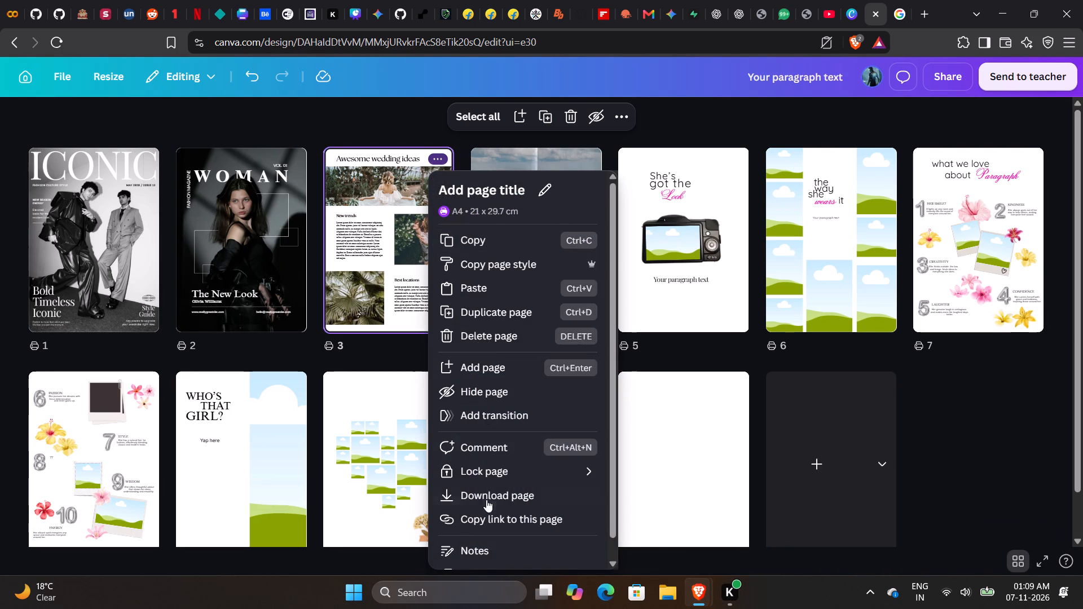
pyautogui.scroll(-3, 487, 475)
pyautogui.scroll(2, 466, 341)
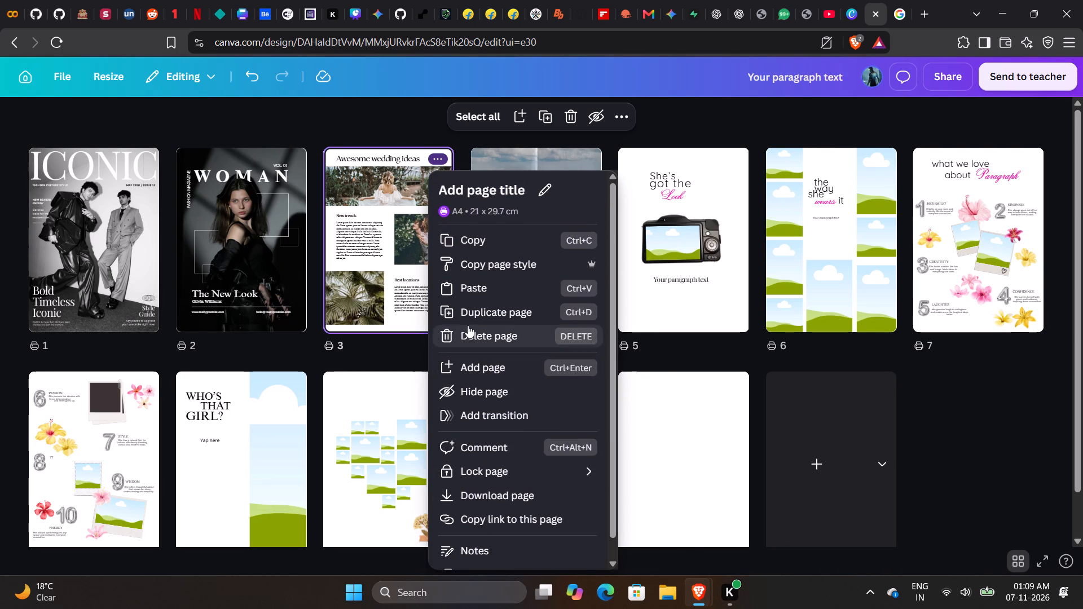
pyautogui.click(468, 325)
pyautogui.click(438, 157)
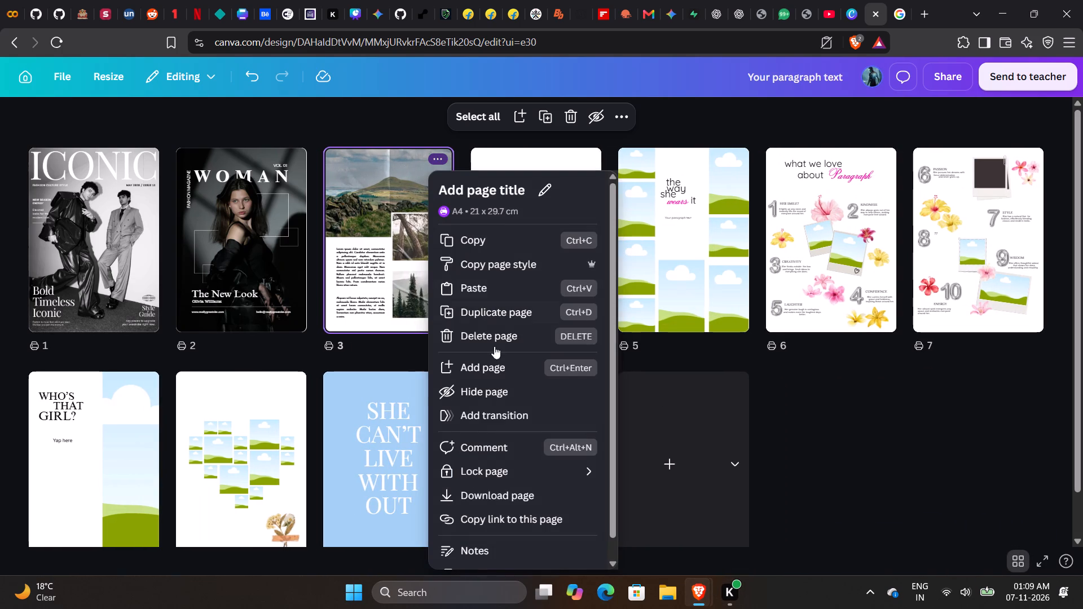
pyautogui.click(479, 337)
# Reorder the pages so WHO'S THAT GIRL? is page 3 and the heart-shaped photo collage is page 4.
pyautogui.moveTo(1013, 230); pyautogui.dragTo(385, 230)
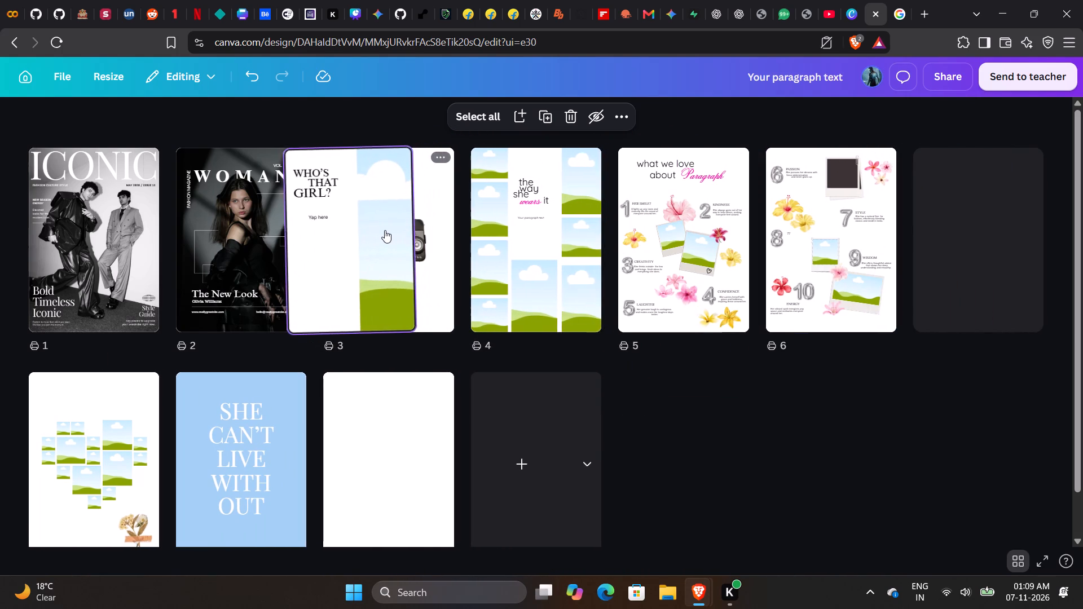
pyautogui.moveTo(385, 230); pyautogui.dragTo(384, 230)
pyautogui.moveTo(996, 232); pyautogui.dragTo(378, 210)
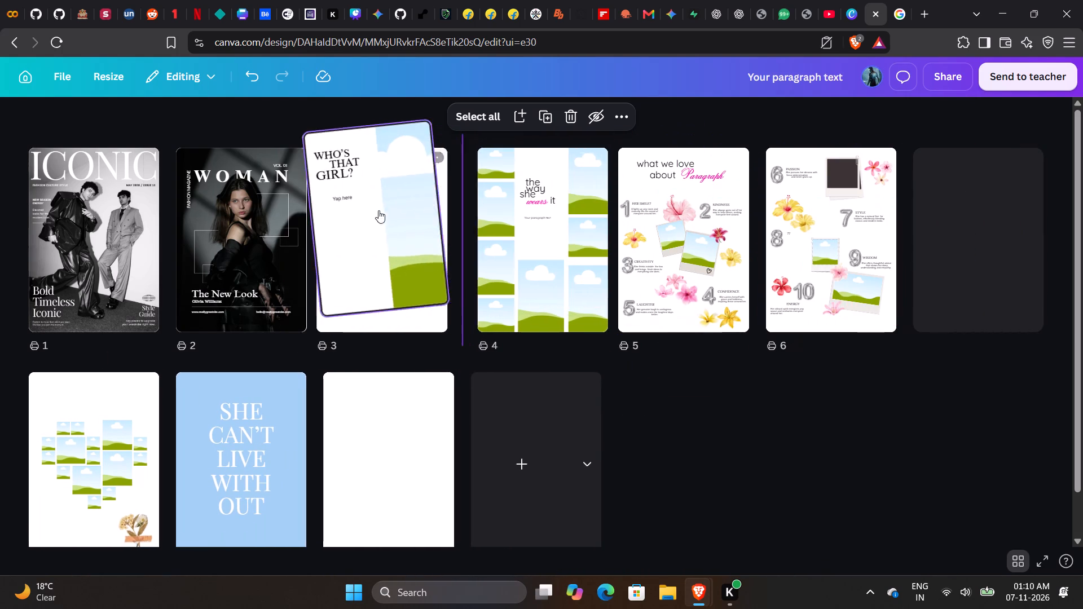
pyautogui.moveTo(378, 210); pyautogui.dragTo(314, 224)
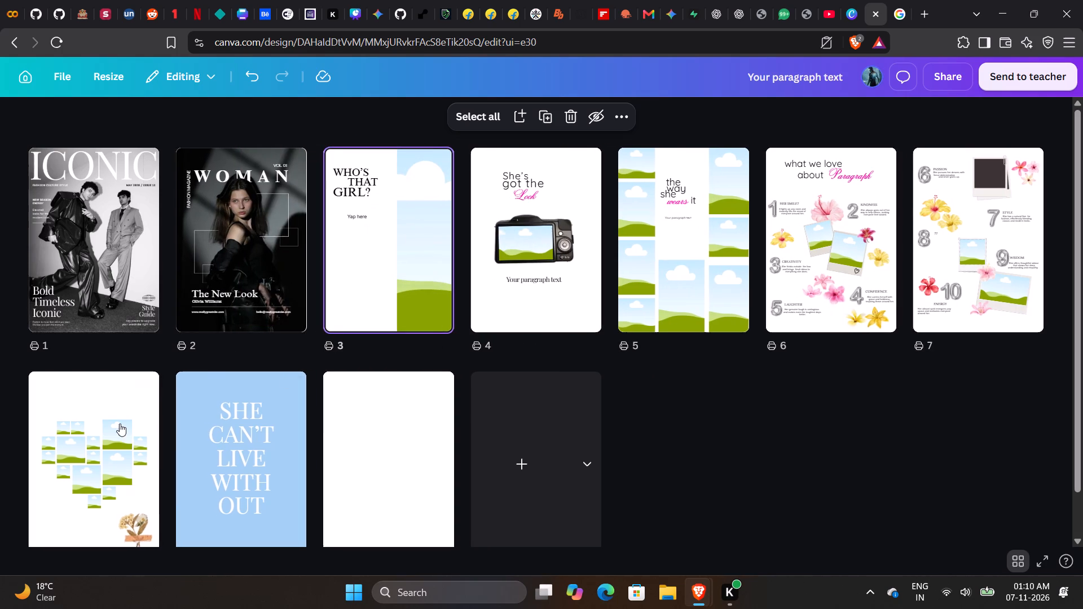
pyautogui.moveTo(120, 423); pyautogui.dragTo(496, 197)
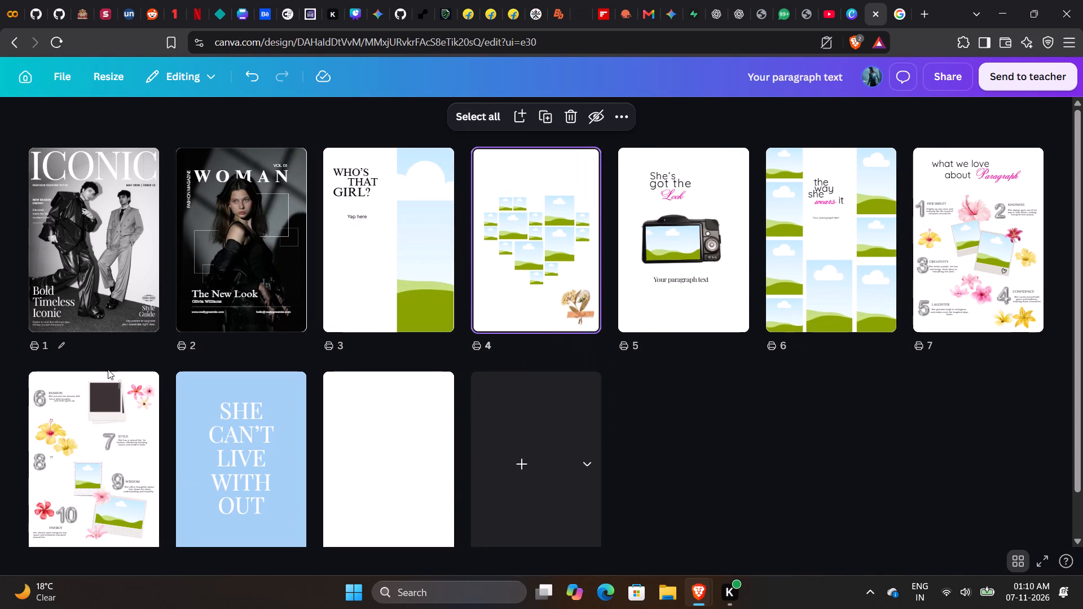
pyautogui.scroll(-2, 486, 379)
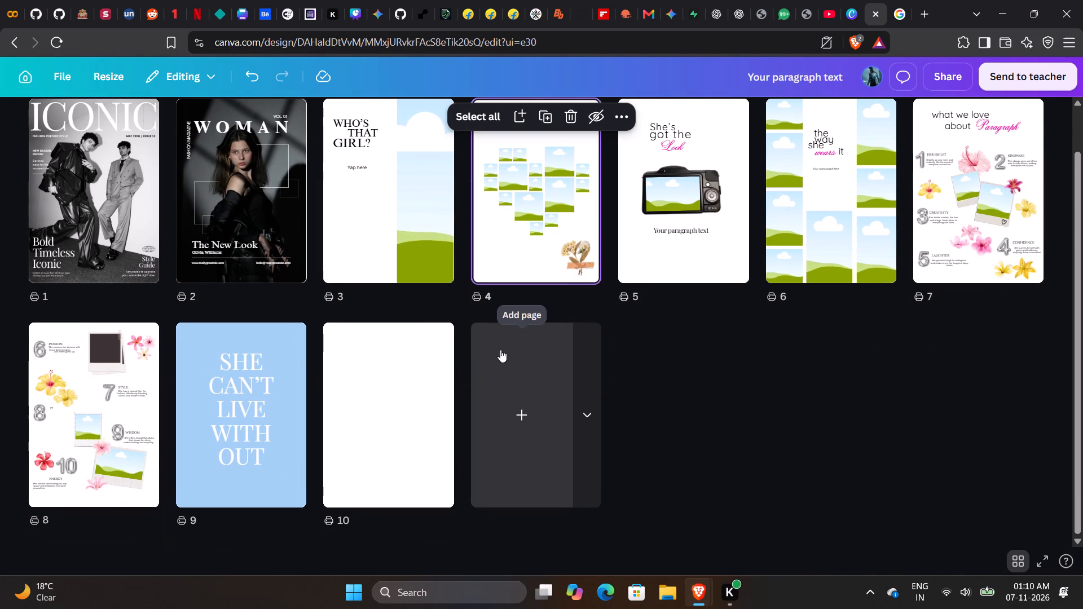